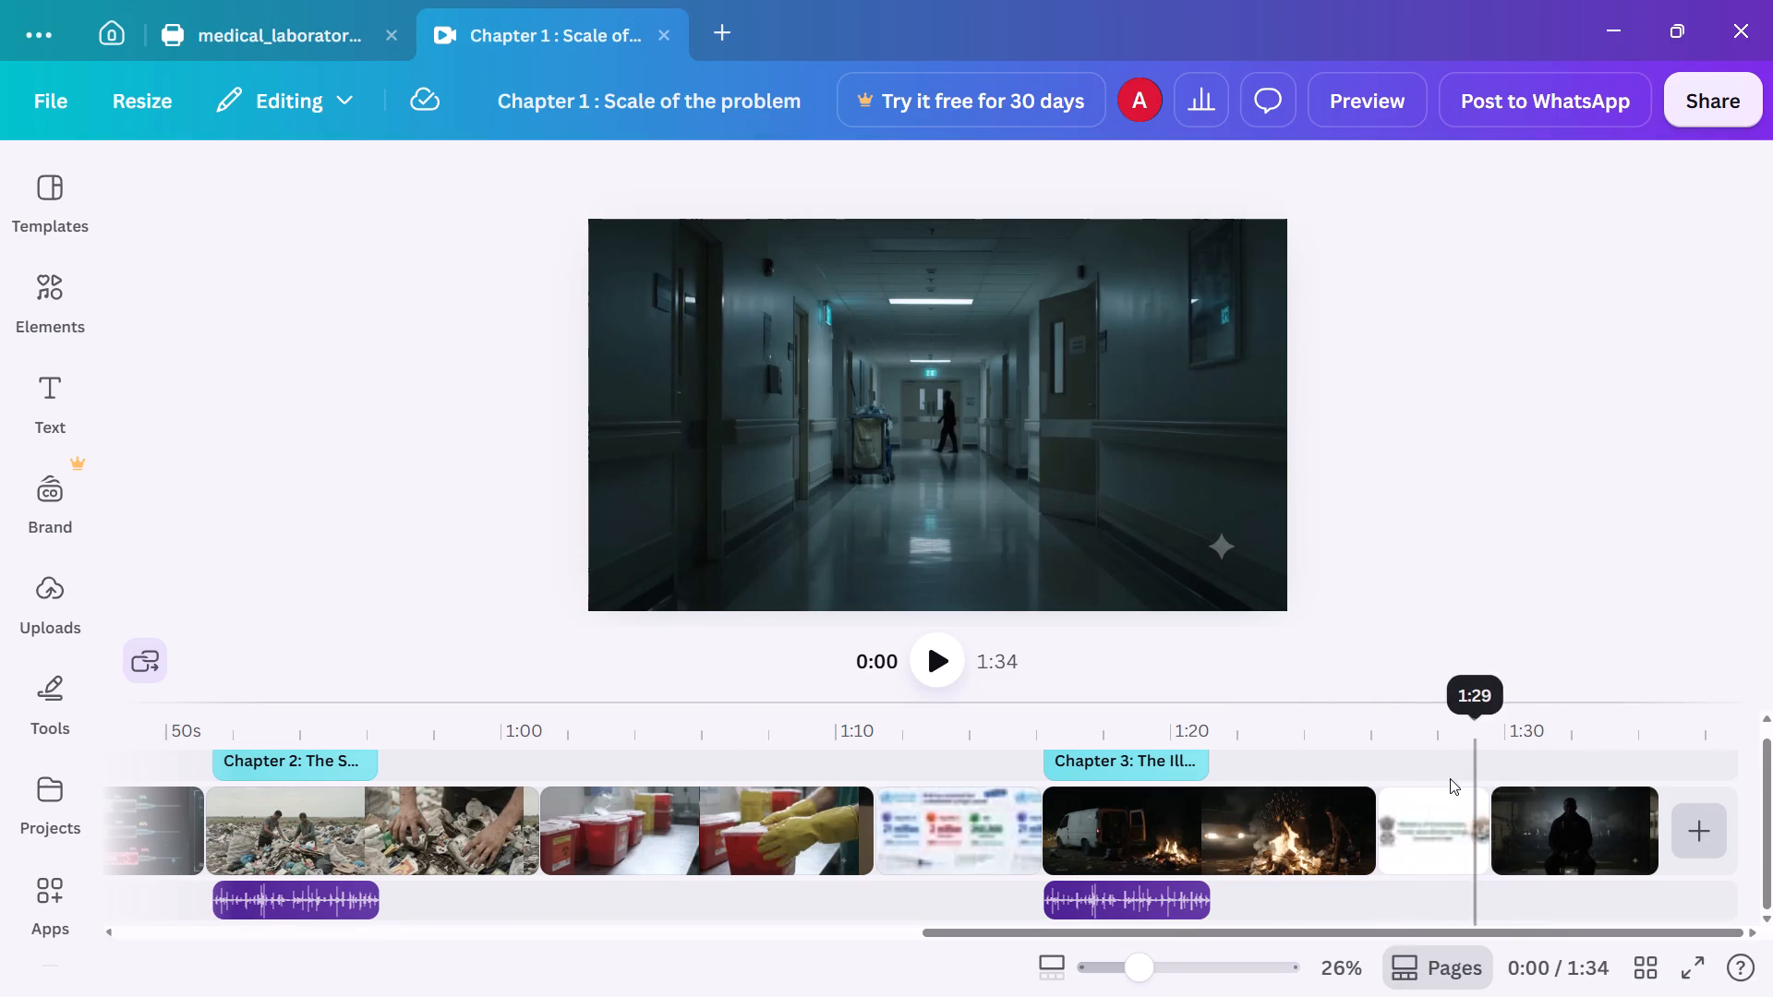
scroll(1362, 758, left, 2)
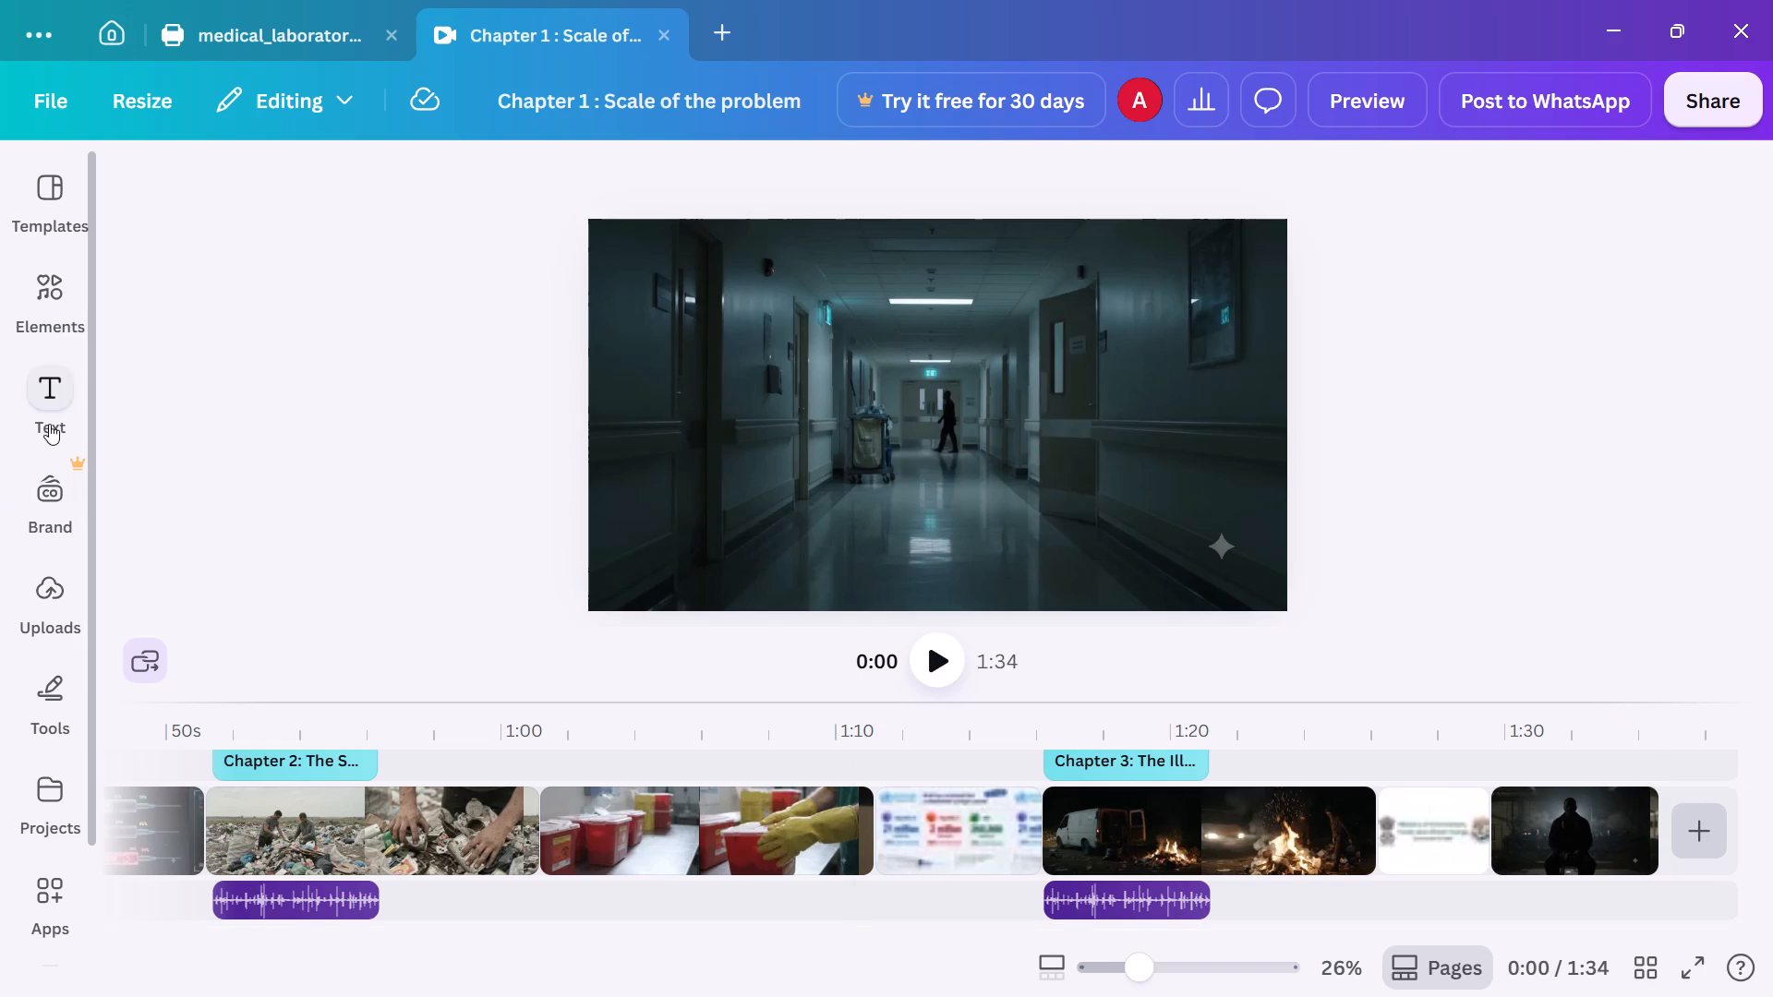
click(46, 595)
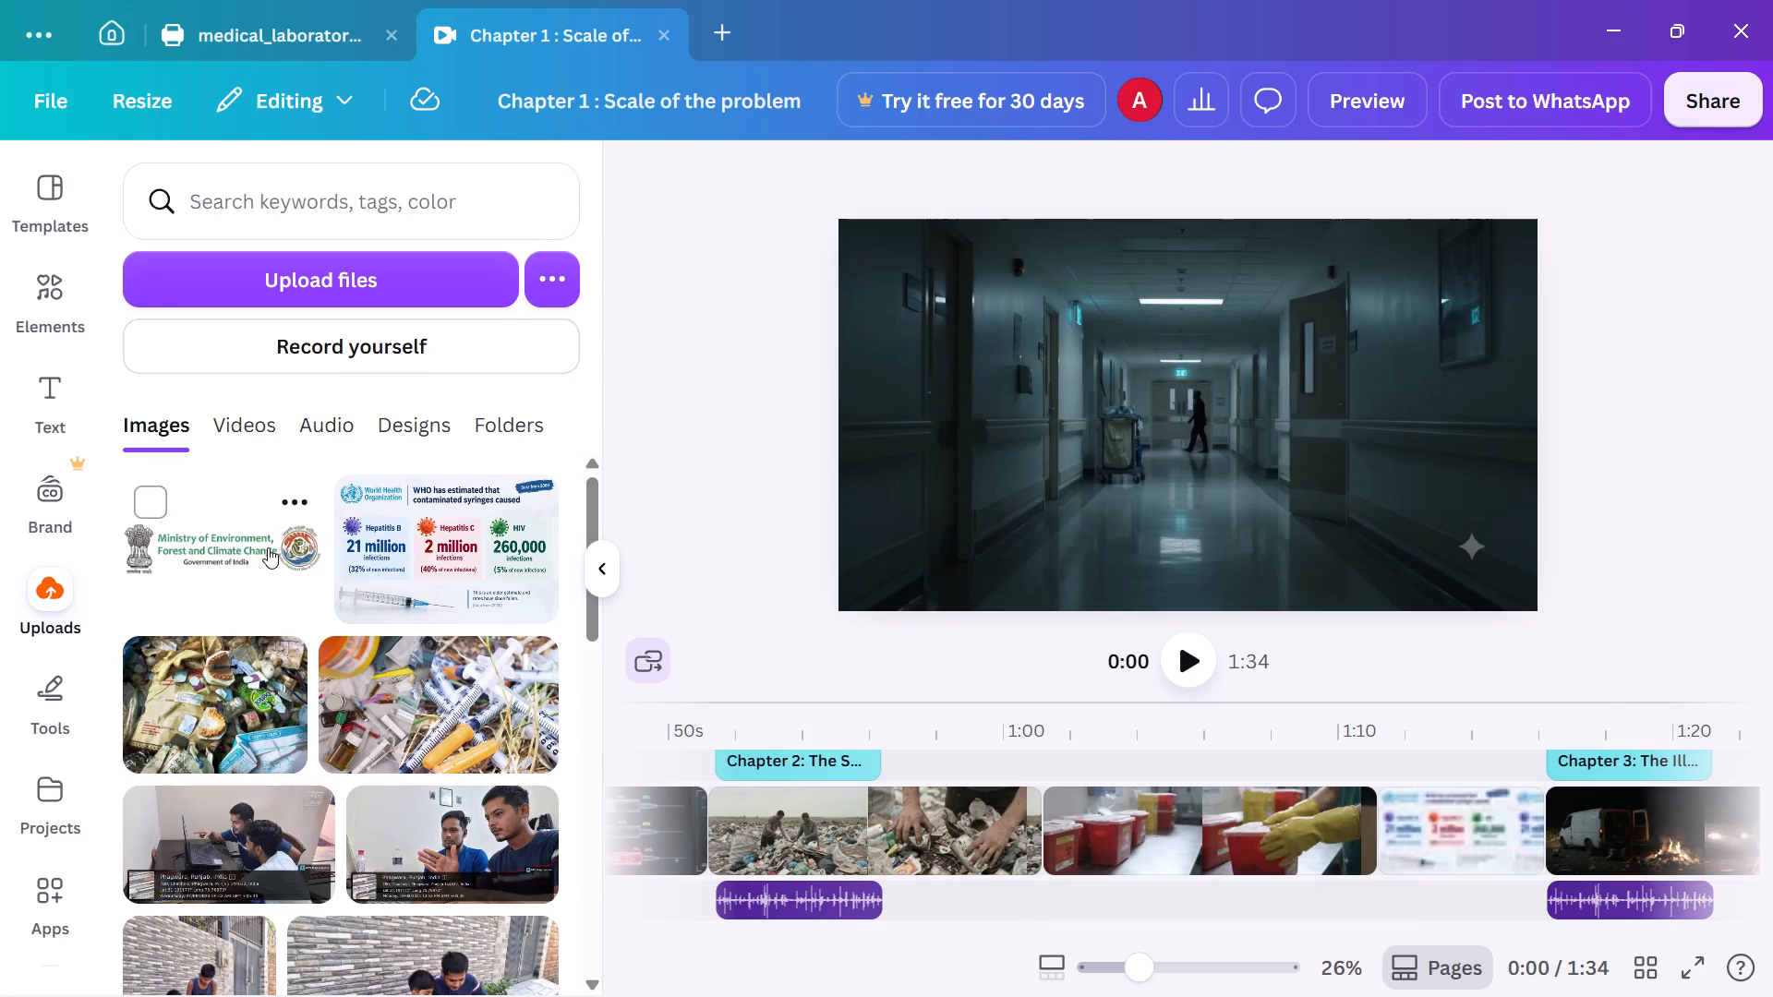
scroll(1176, 852, left, 7)
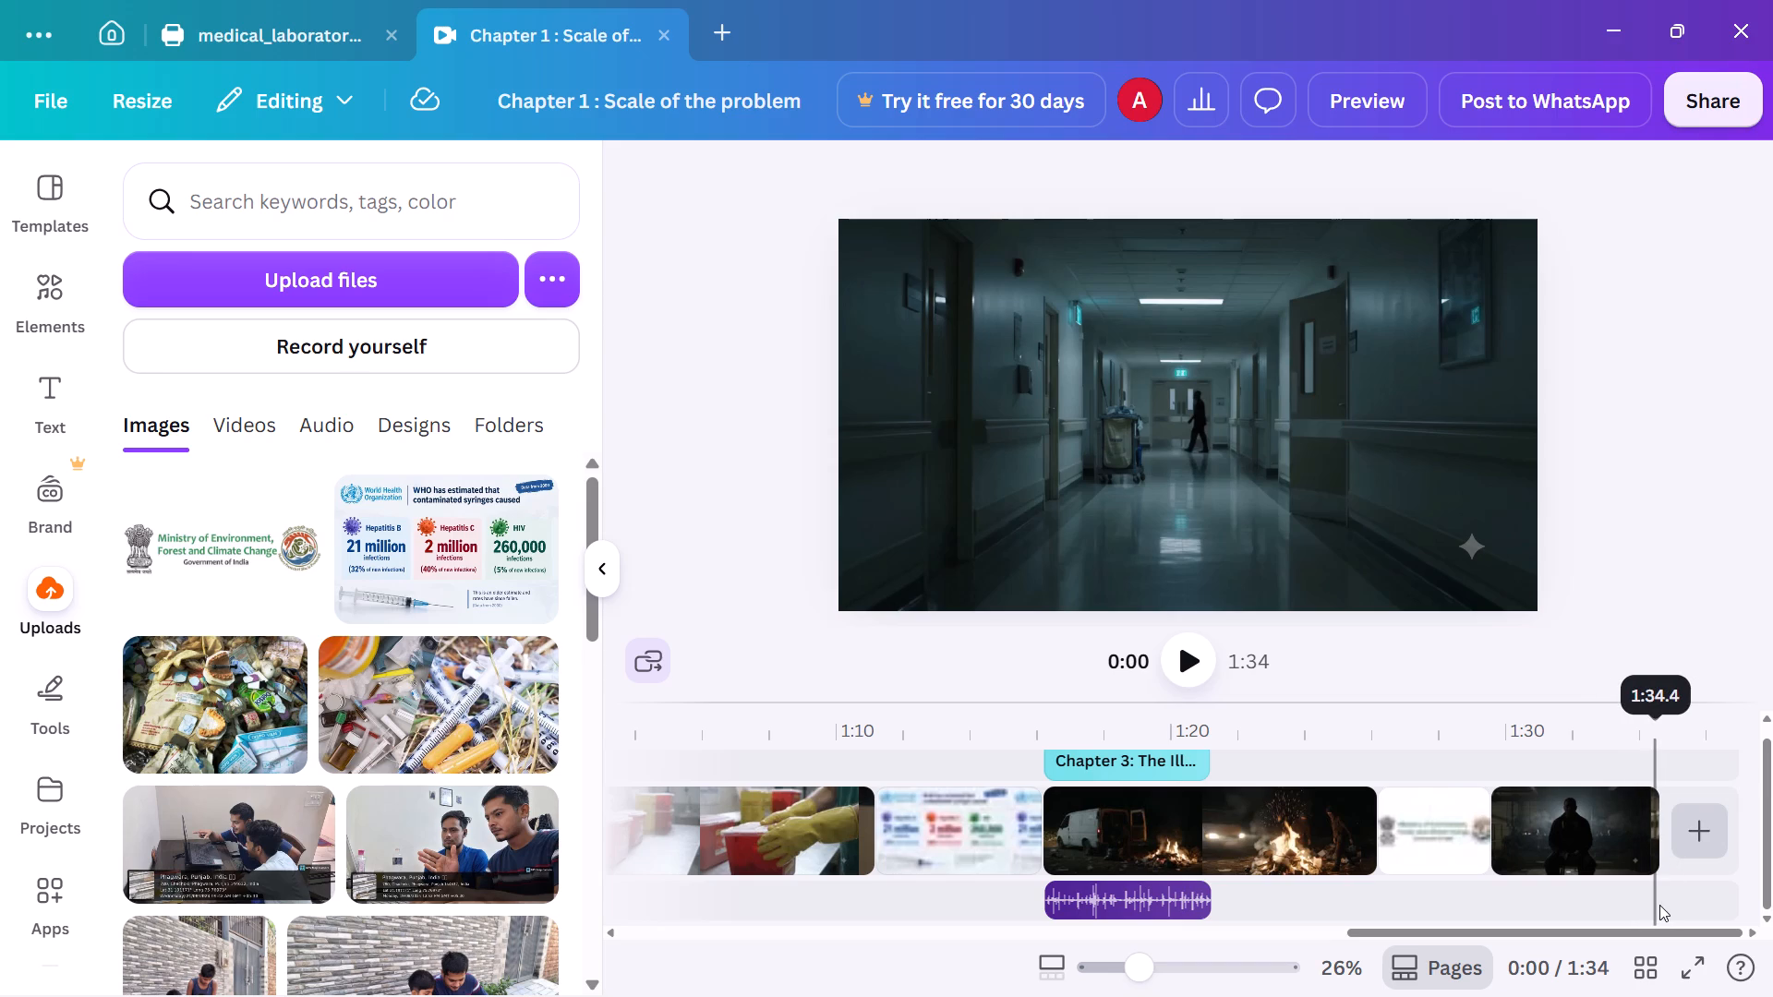
click(1659, 905)
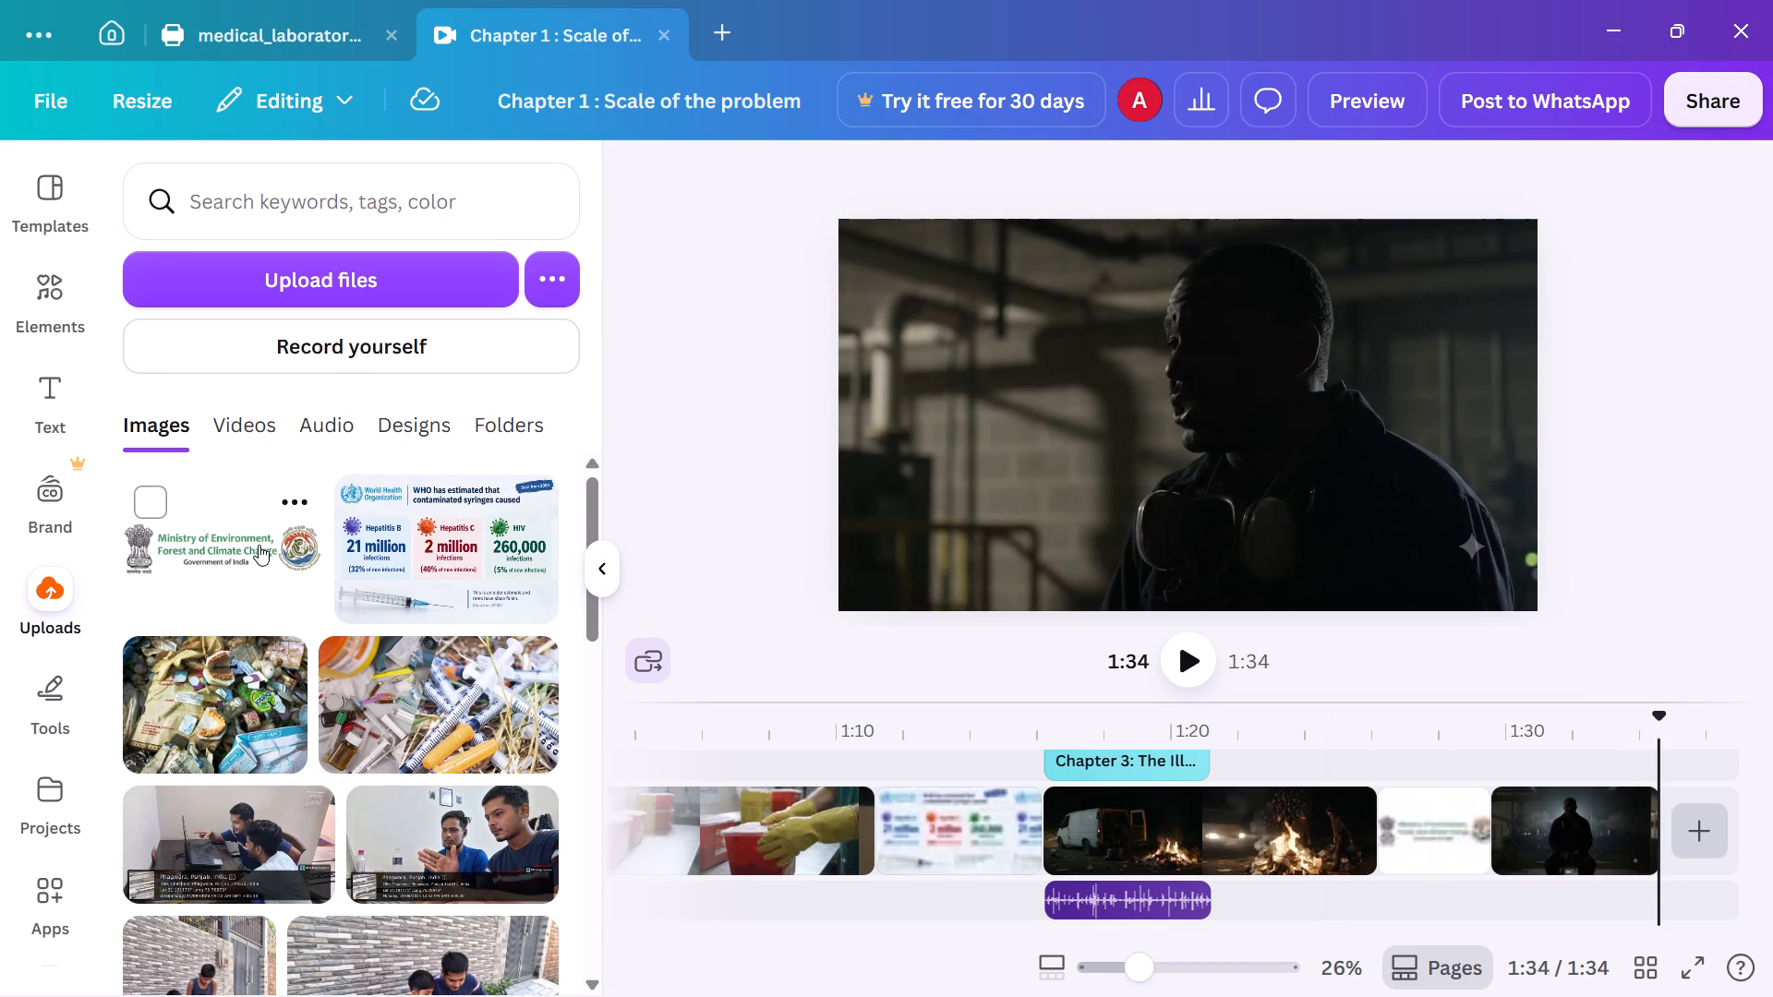
click(1484, 897)
click(1177, 655)
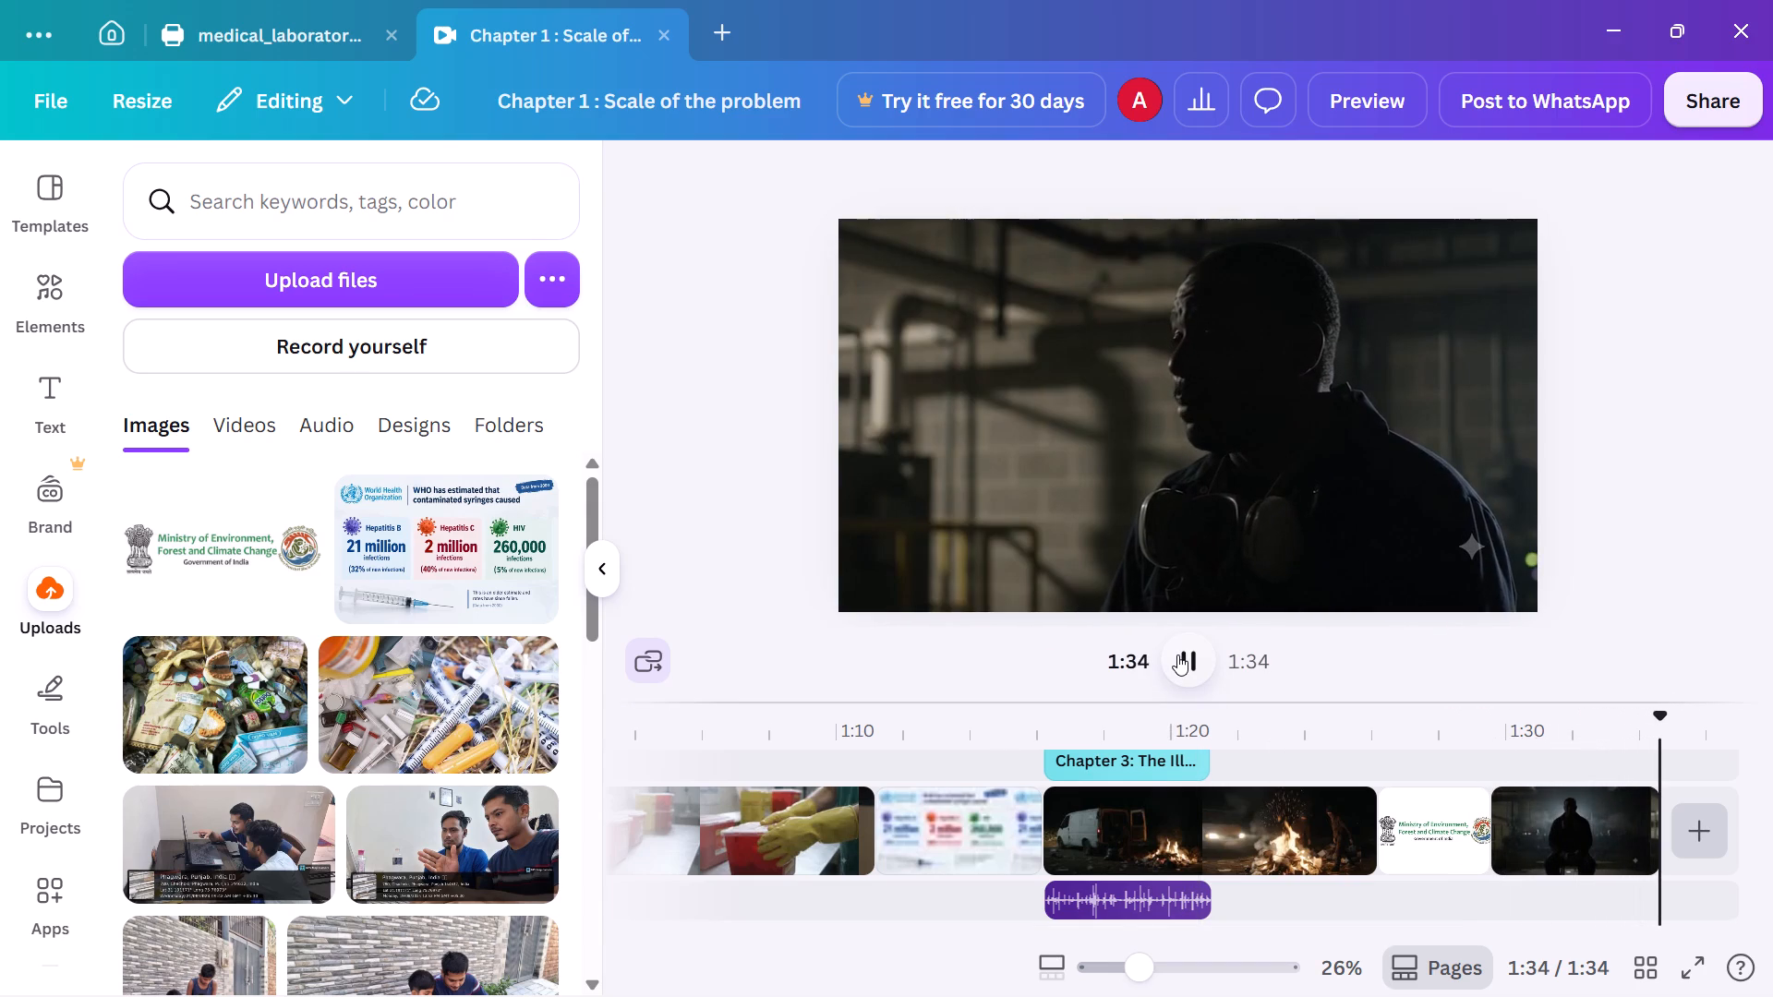
Trim the end of the last timeline clip, the silhouetted man, to 4.2 s.
click(1588, 826)
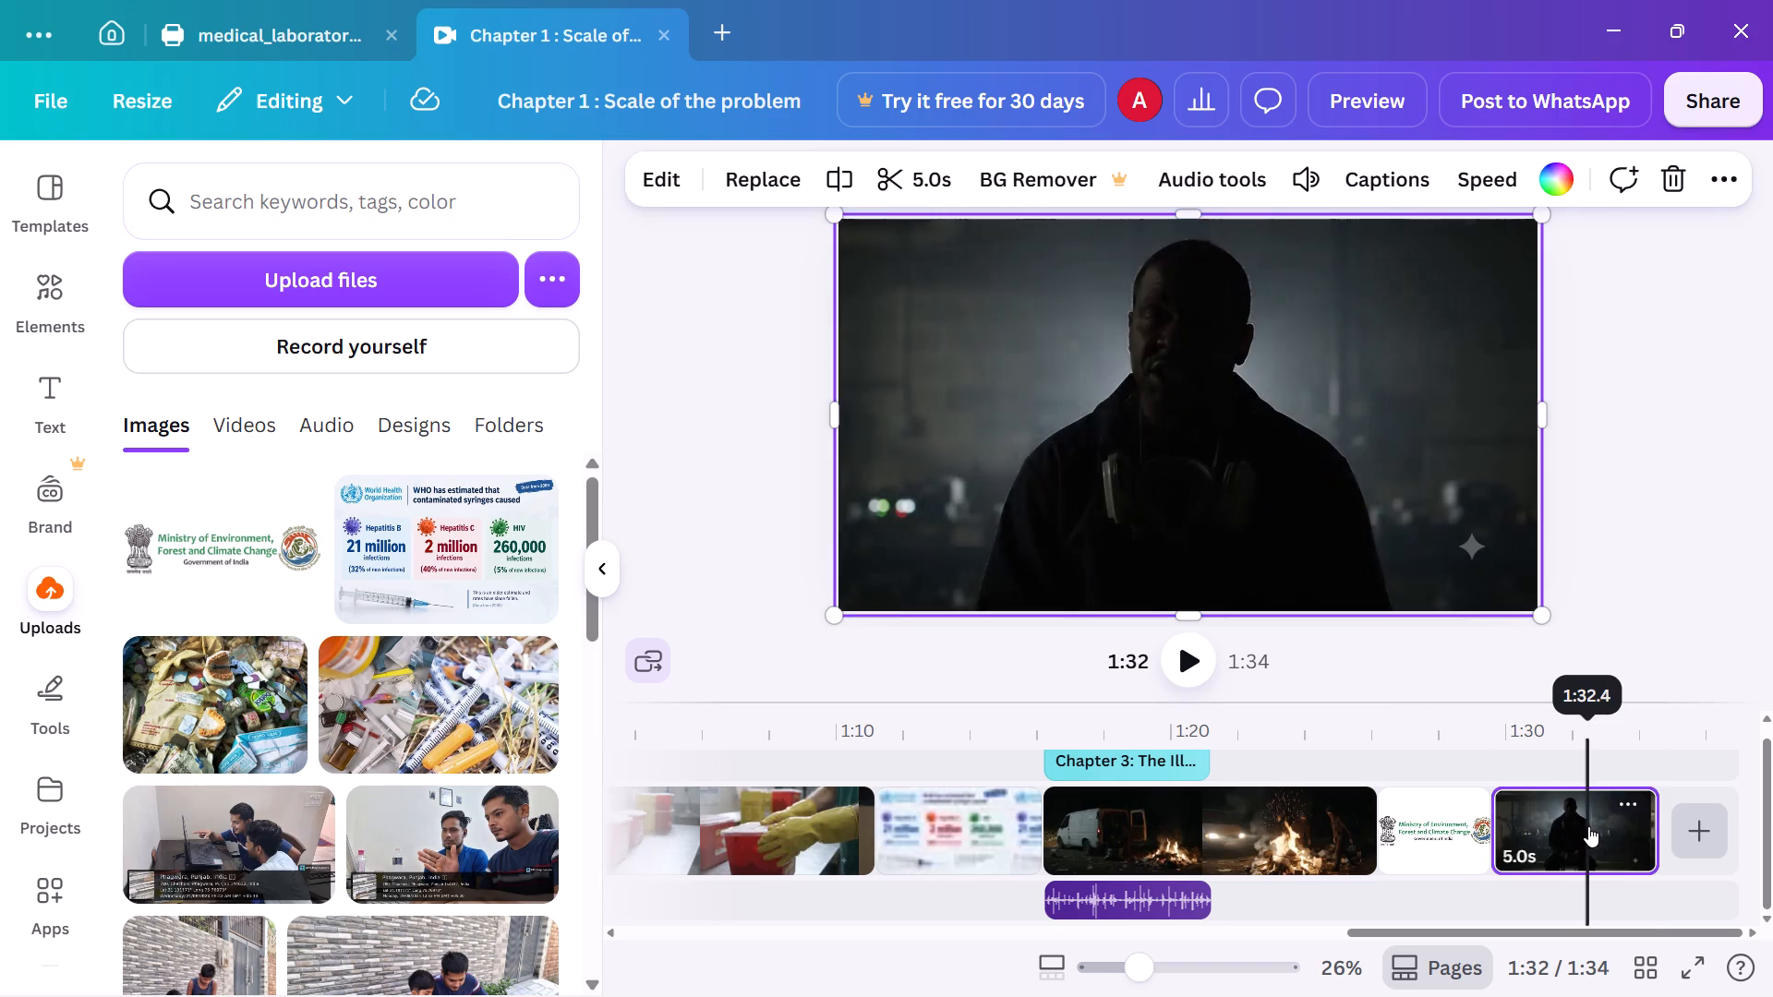
drag(1652, 830, 1651, 830)
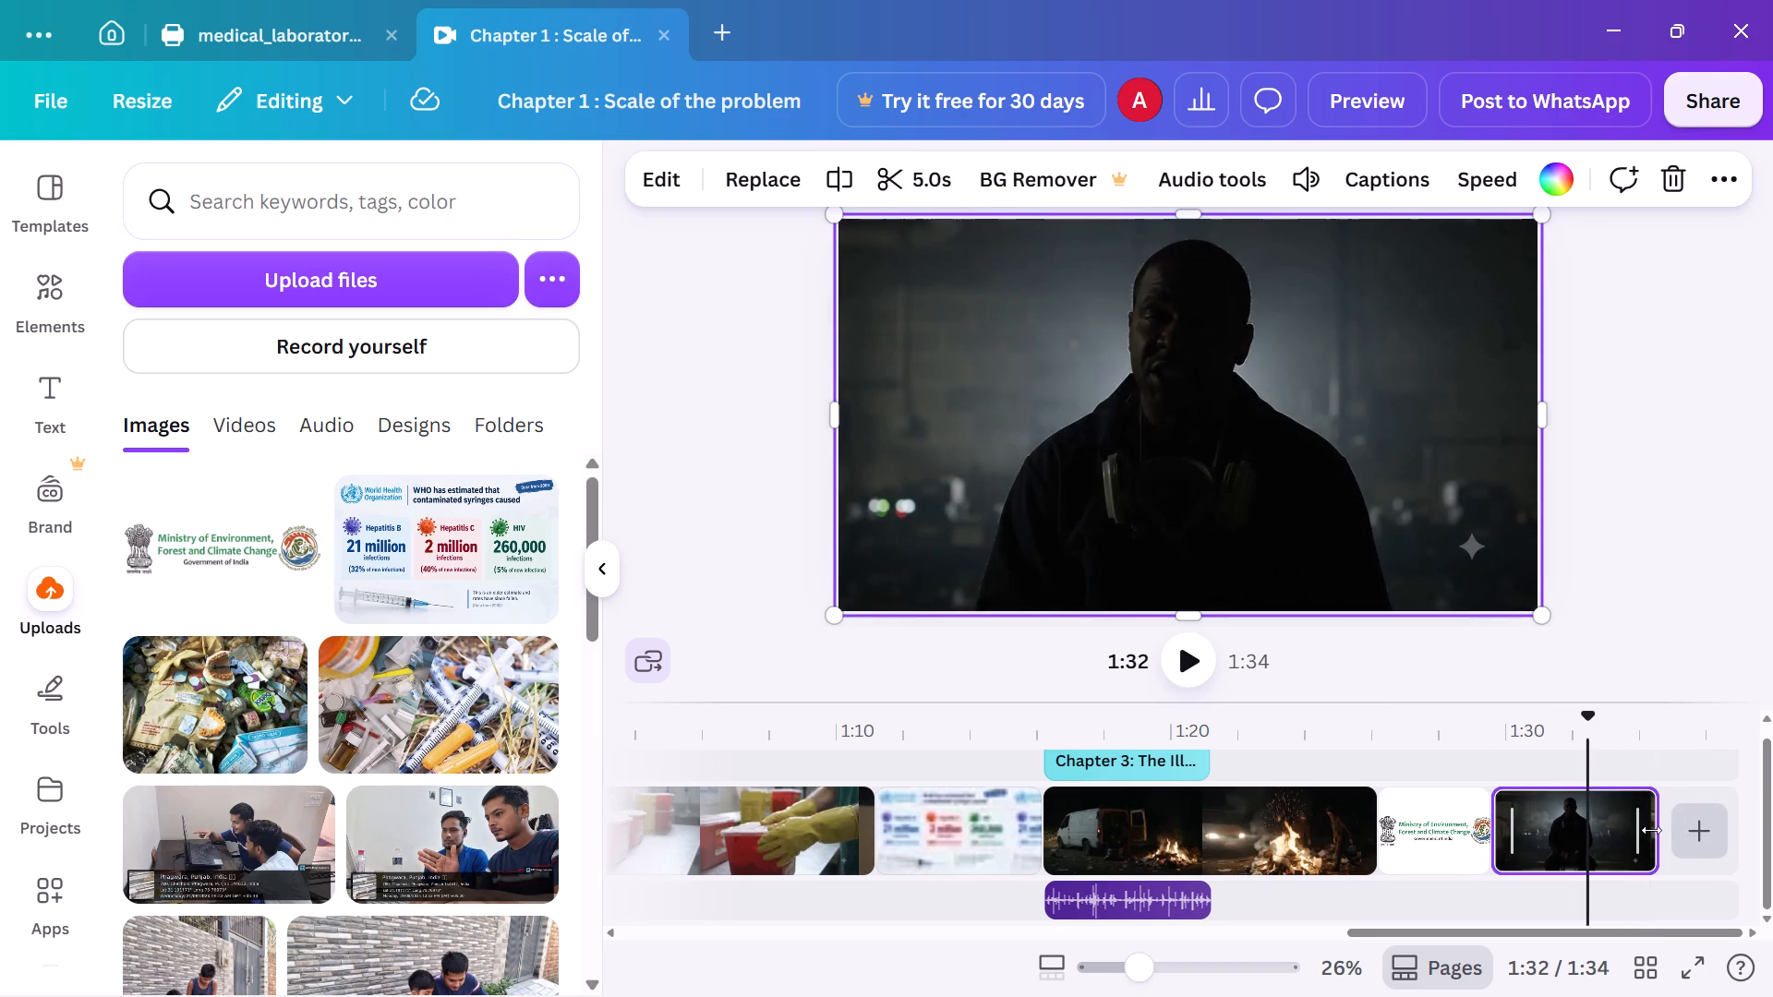
drag(1651, 830, 1623, 838)
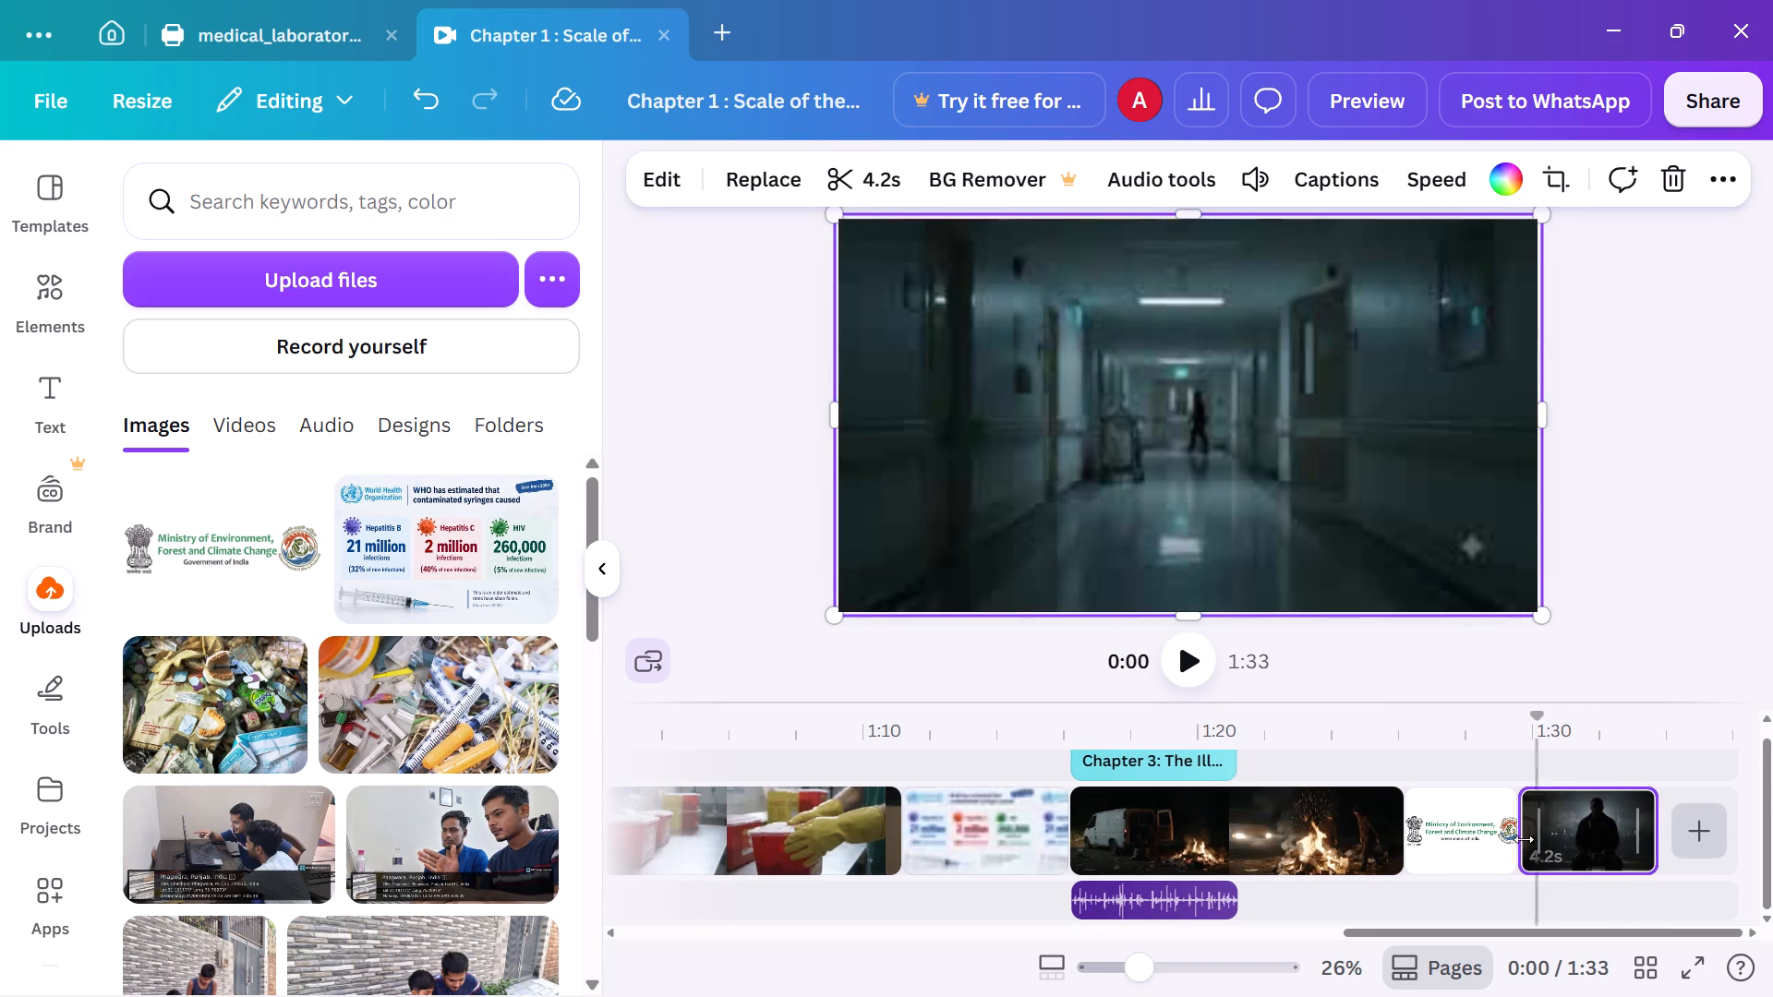
Play back the timeline from 1:29.5 to review the trimmed final clip.
click(1519, 761)
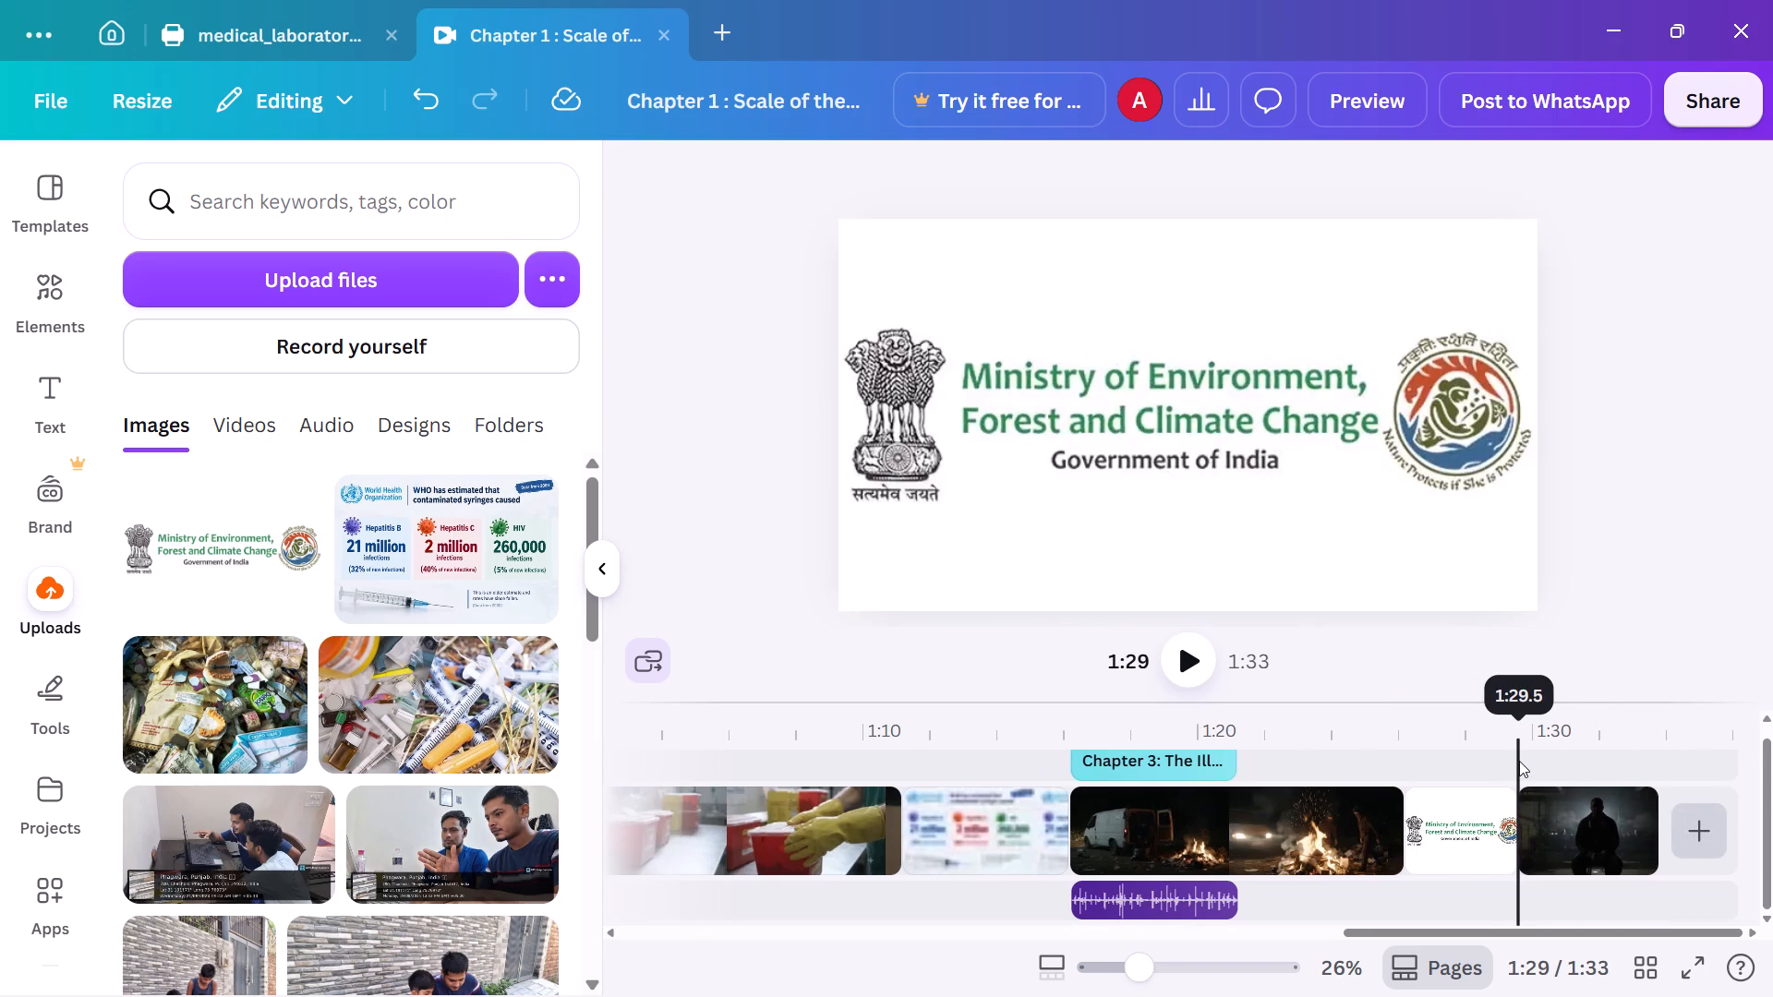
key(space)
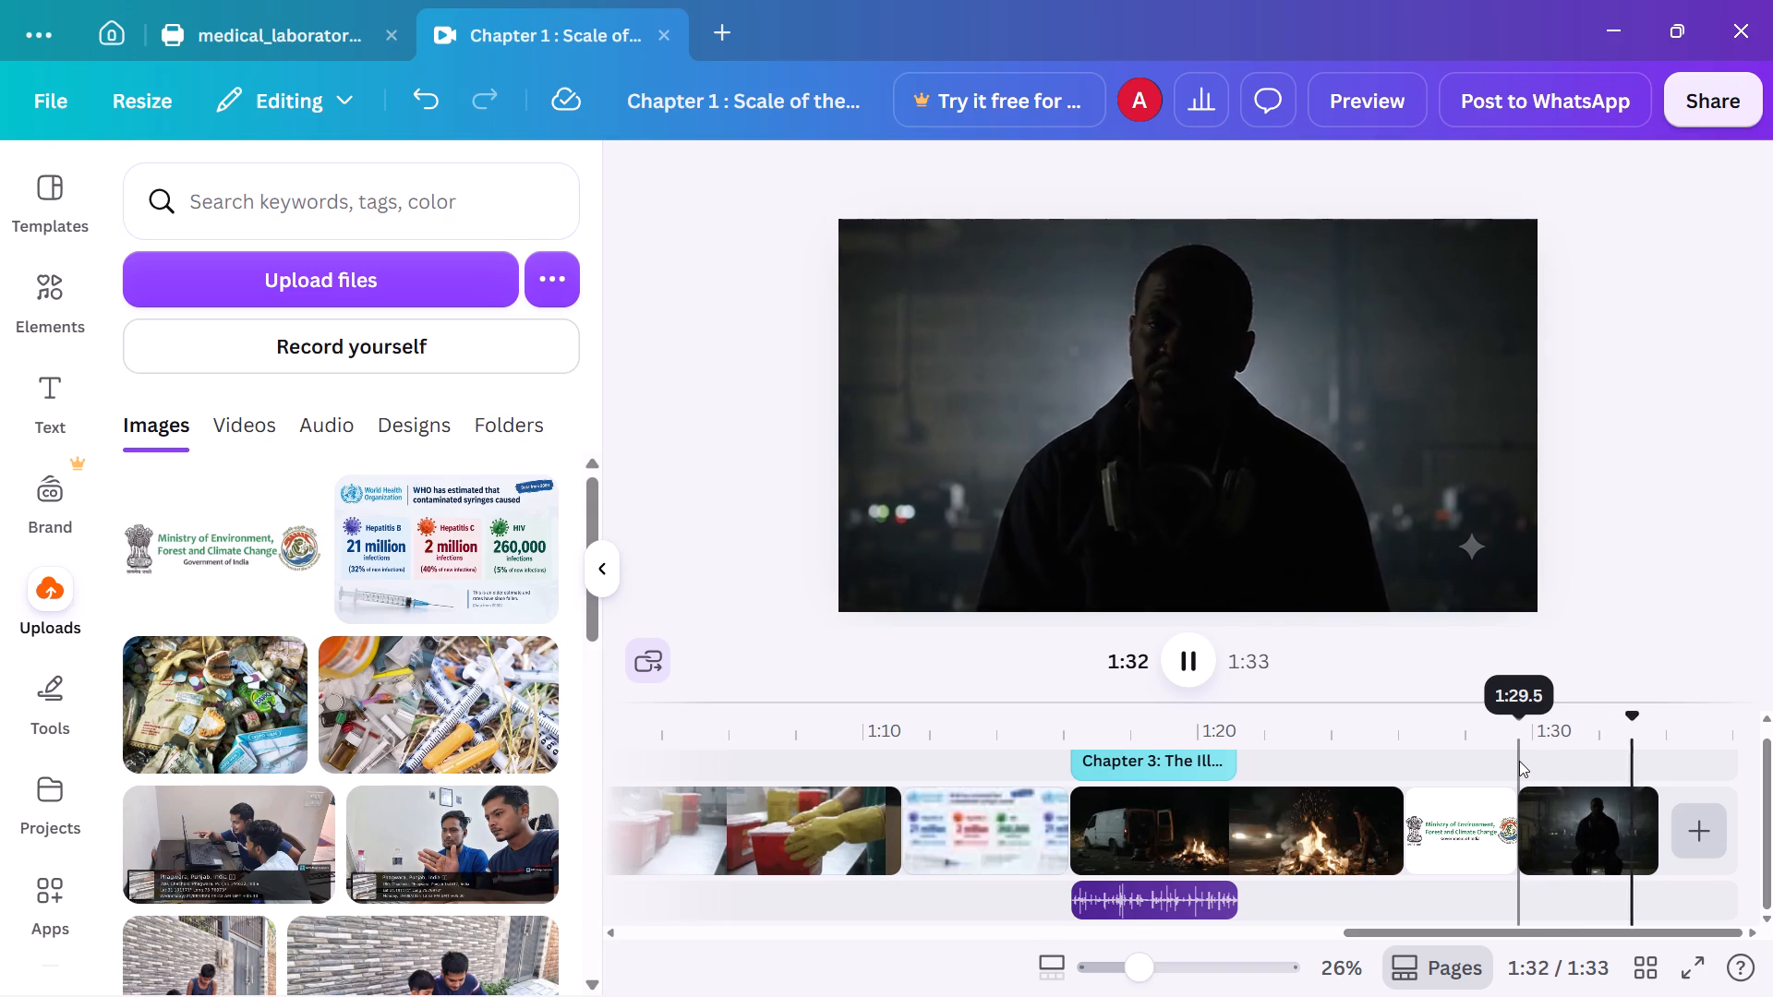
key(space)
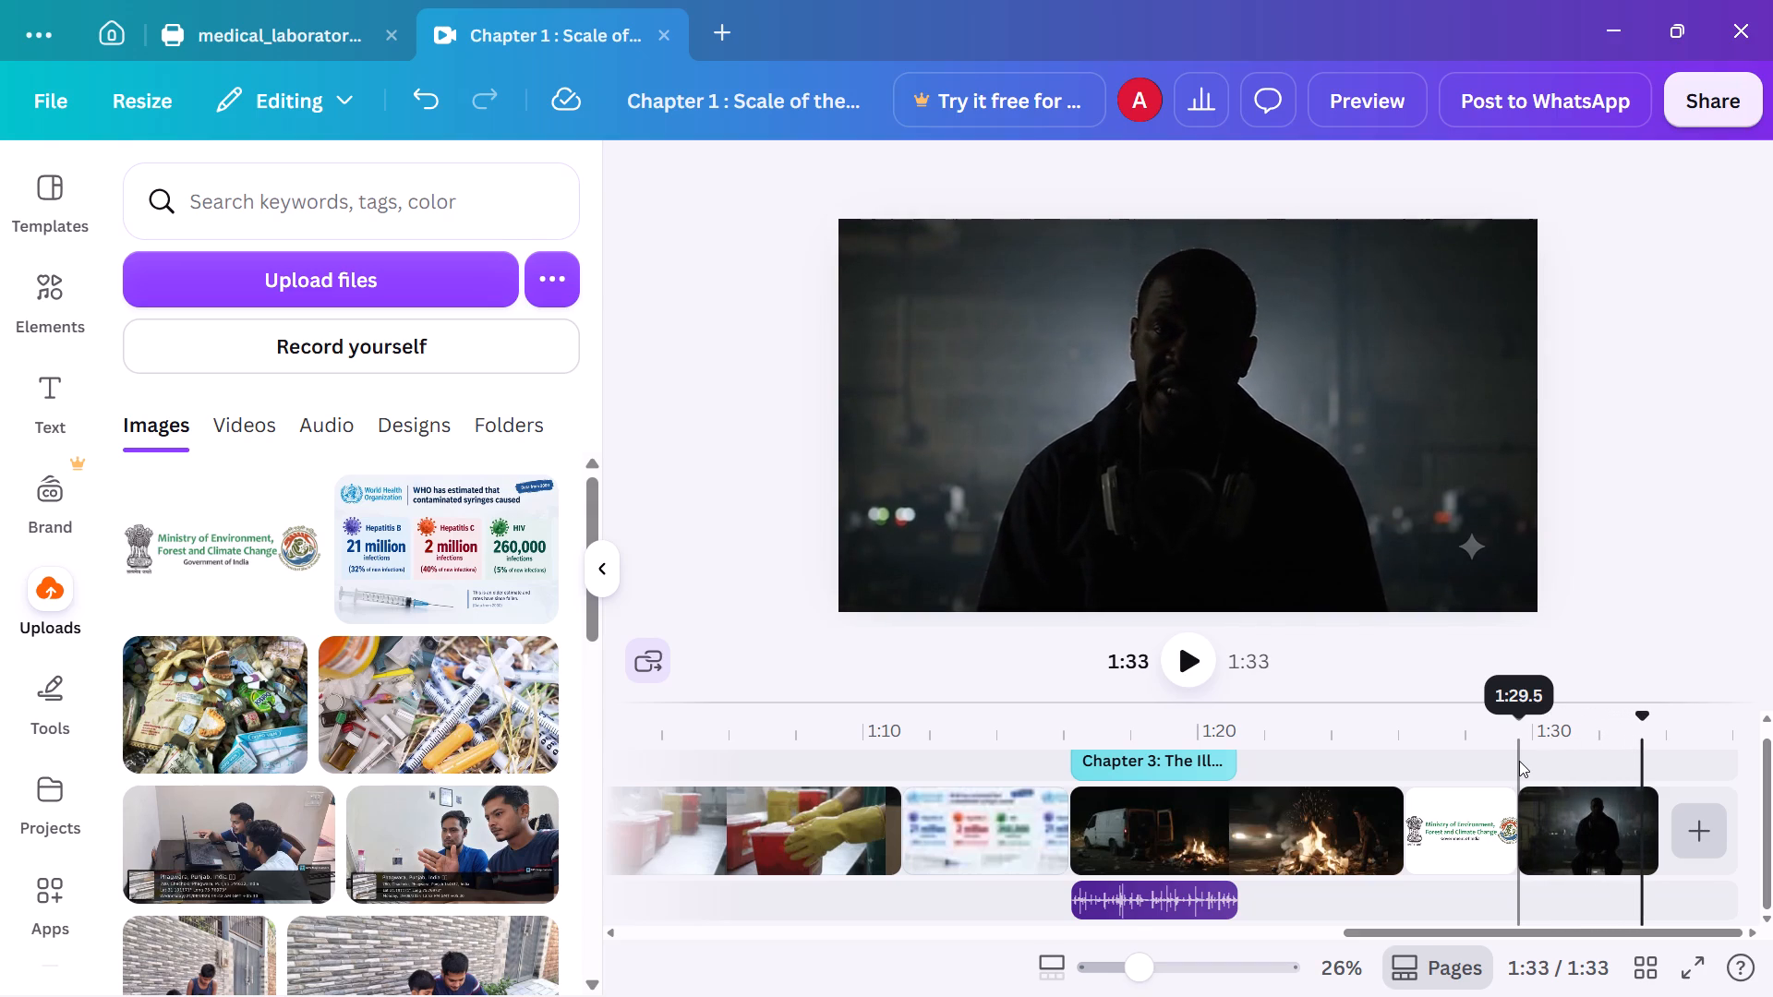
Append the uploaded 10.0 s video of the silhouetted man after the last clip on the timeline.
click(1660, 832)
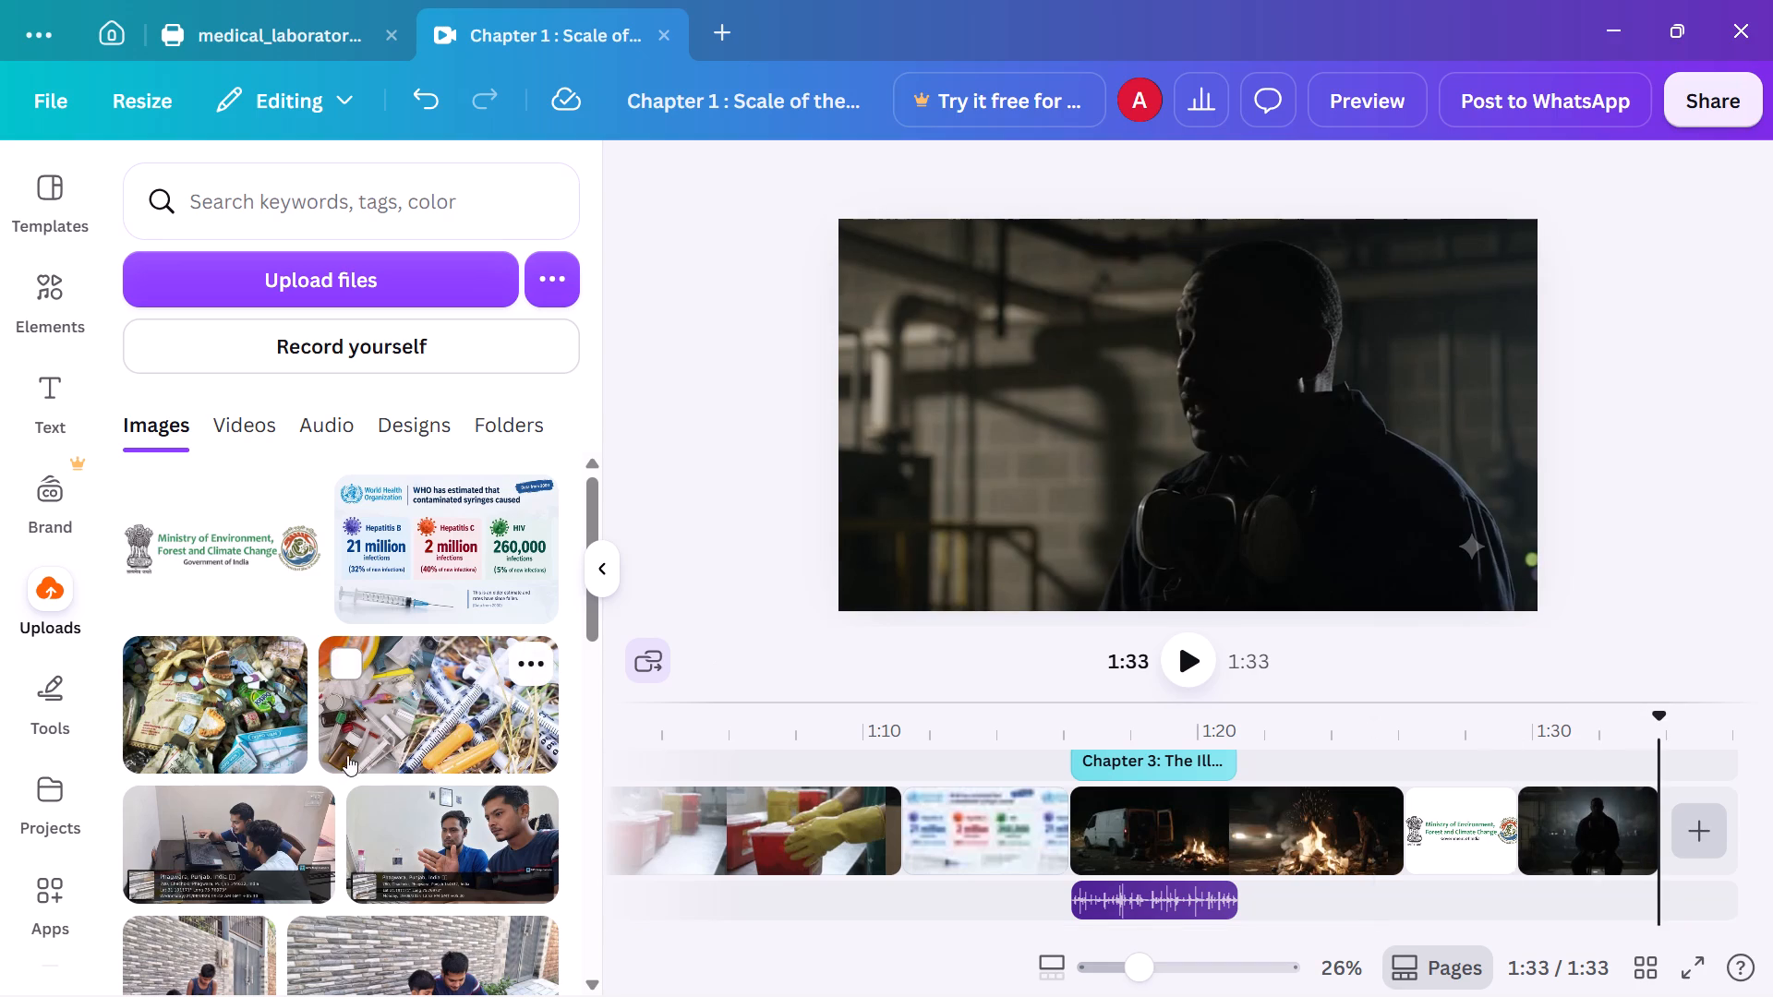
scroll(339, 612, up, 4)
scroll(339, 612, down, 4)
scroll(339, 612, up, 3)
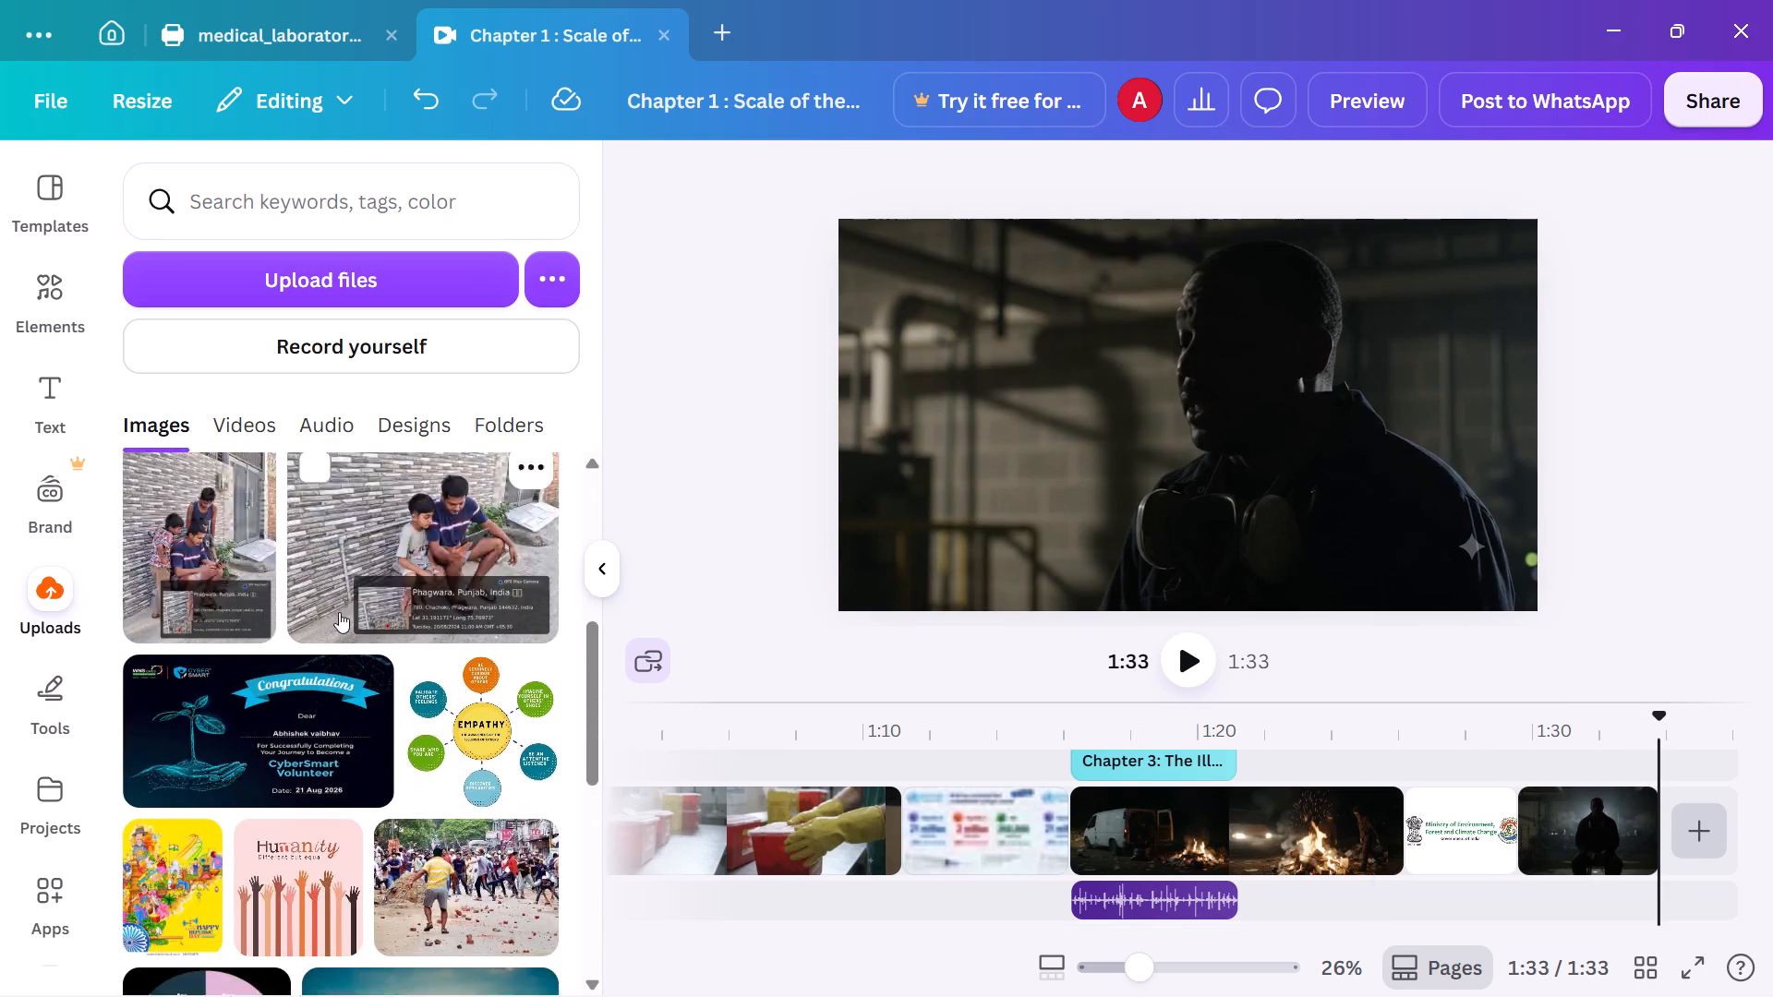
scroll(339, 612, up, 1)
click(247, 422)
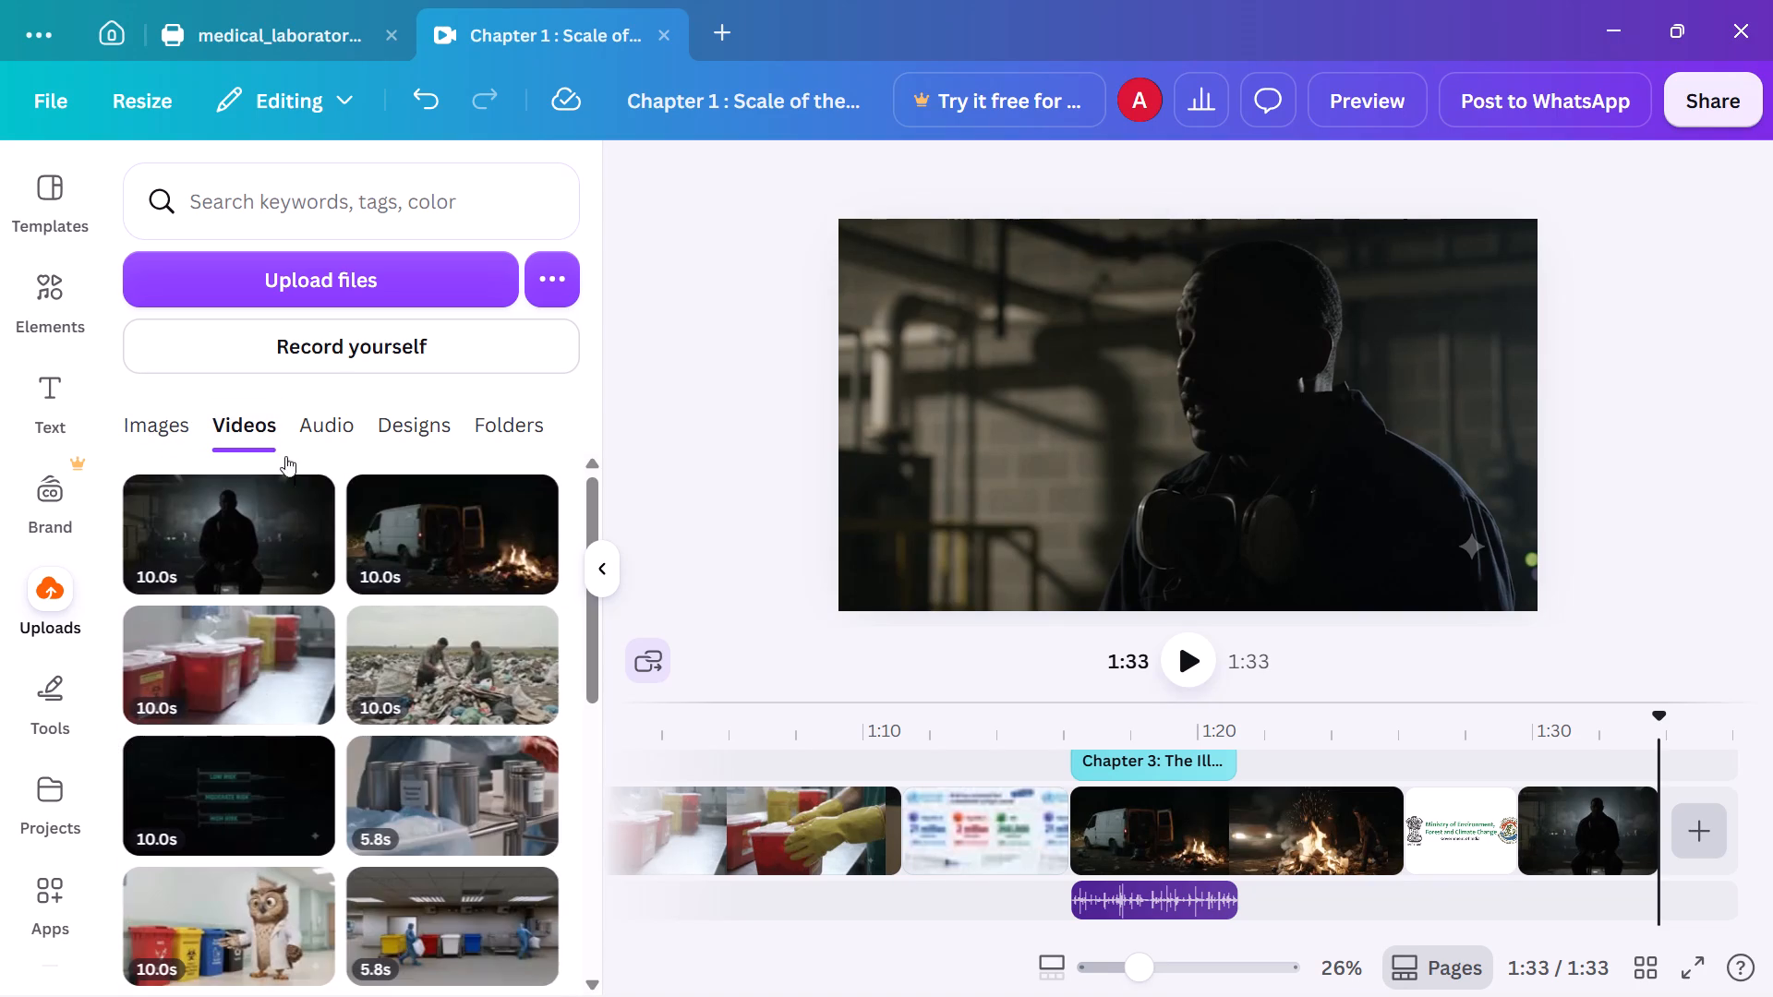
click(272, 511)
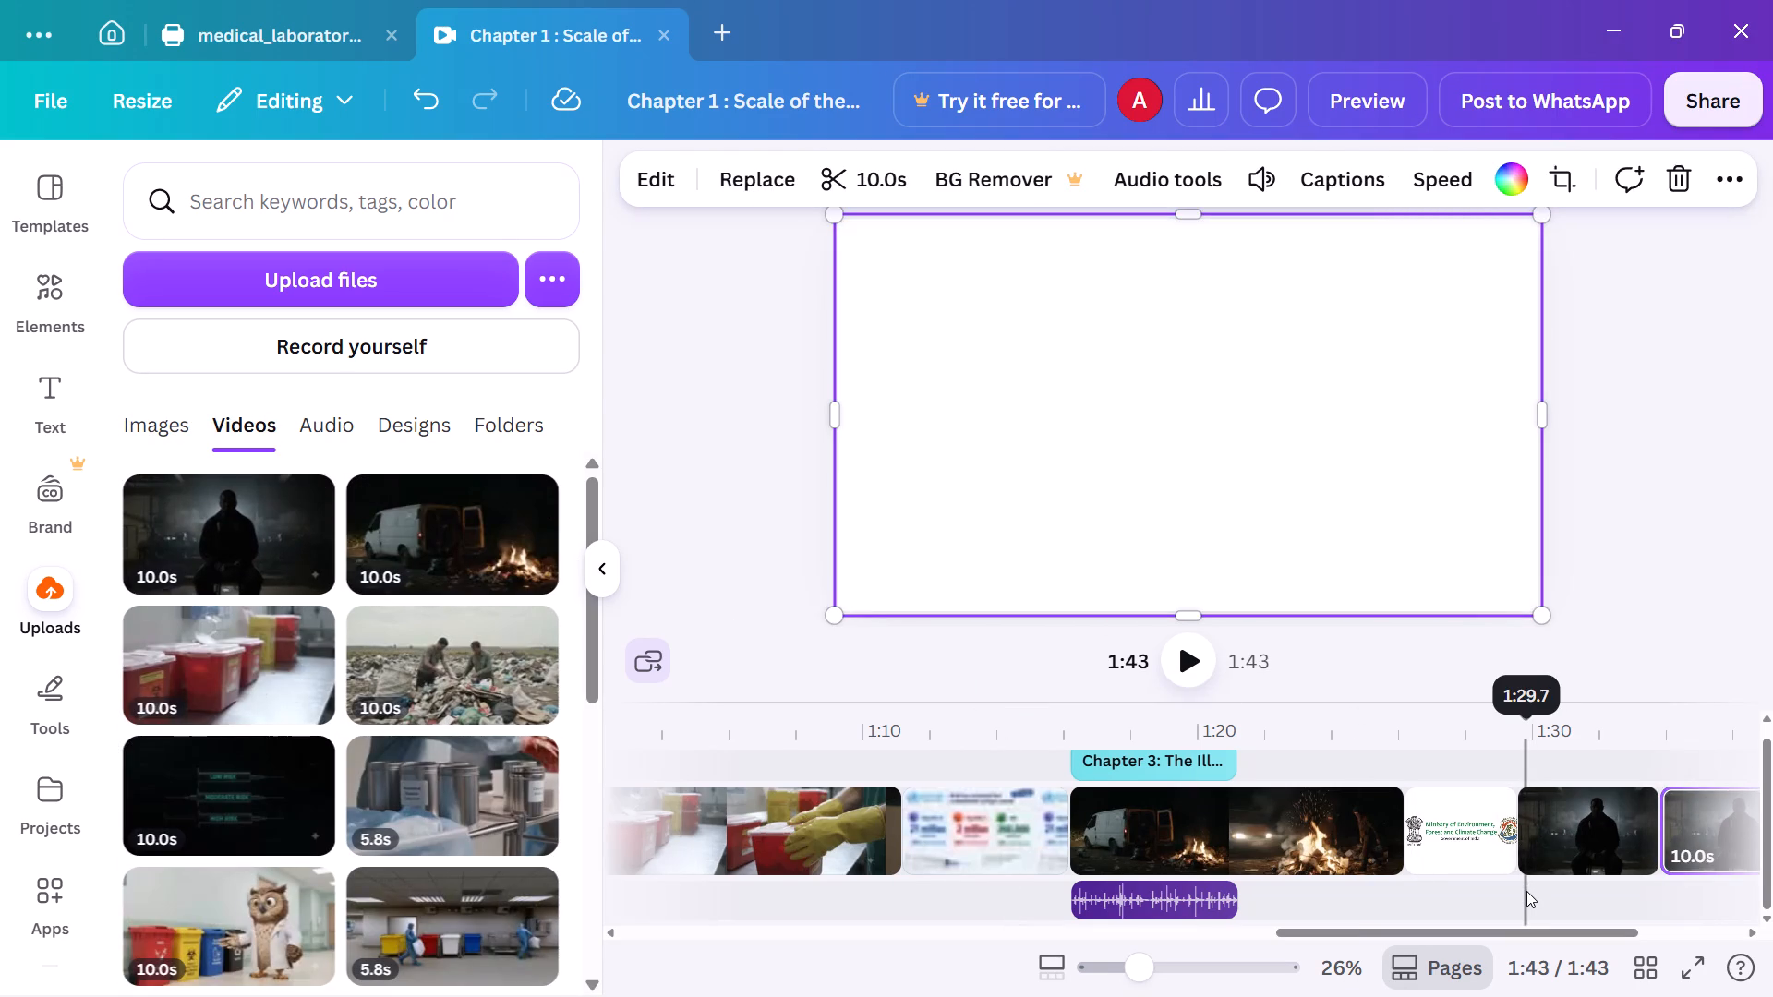
Play back the closing section to review the transition from the trimmed clip into the newly added one.
click(1526, 891)
key(space)
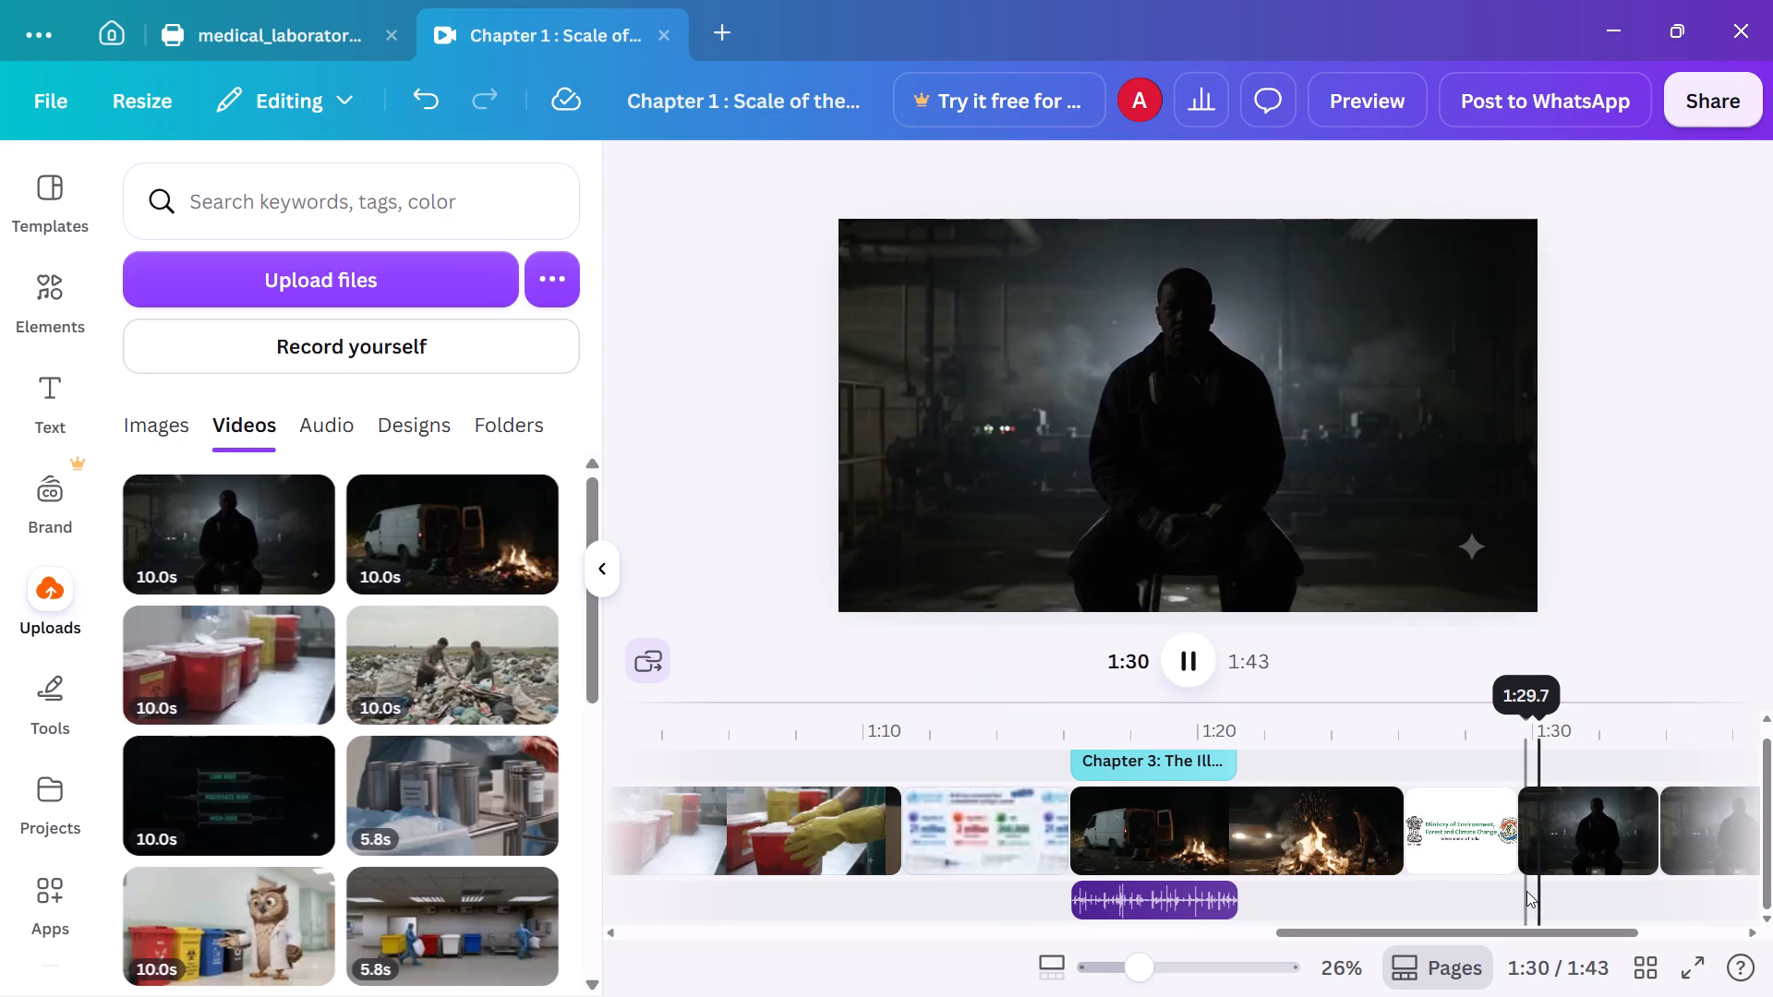
click(1423, 904)
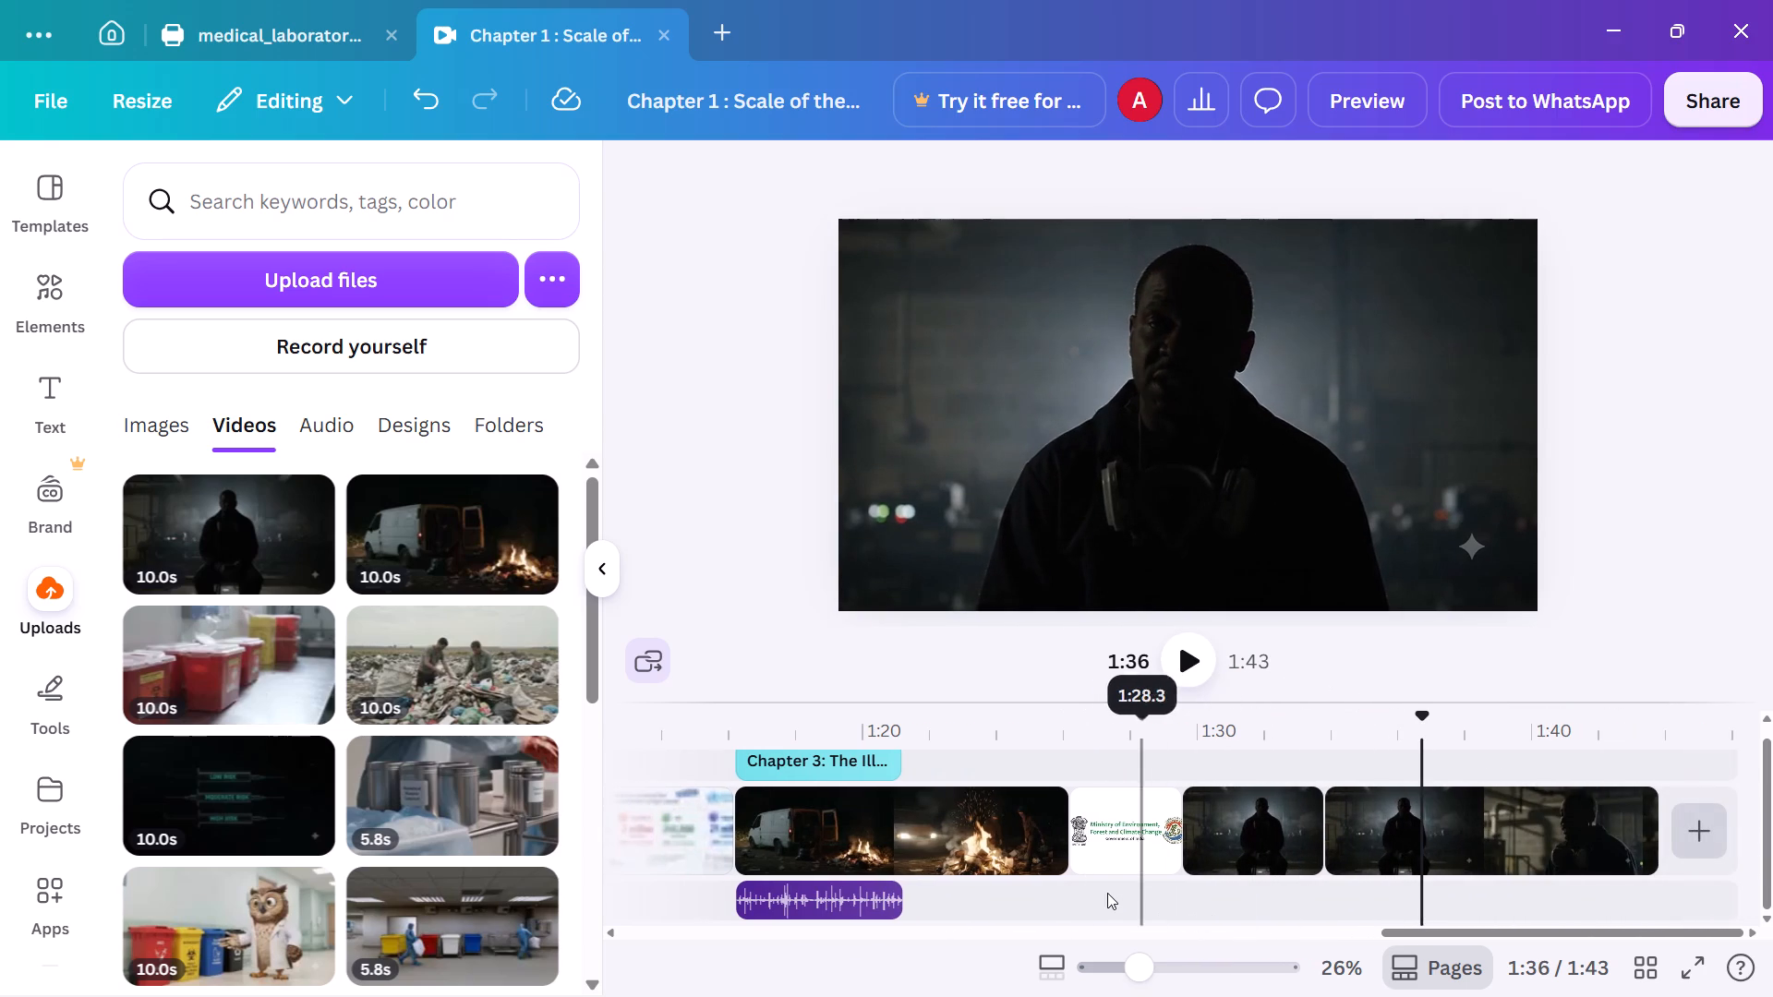
click(1104, 891)
key(space)
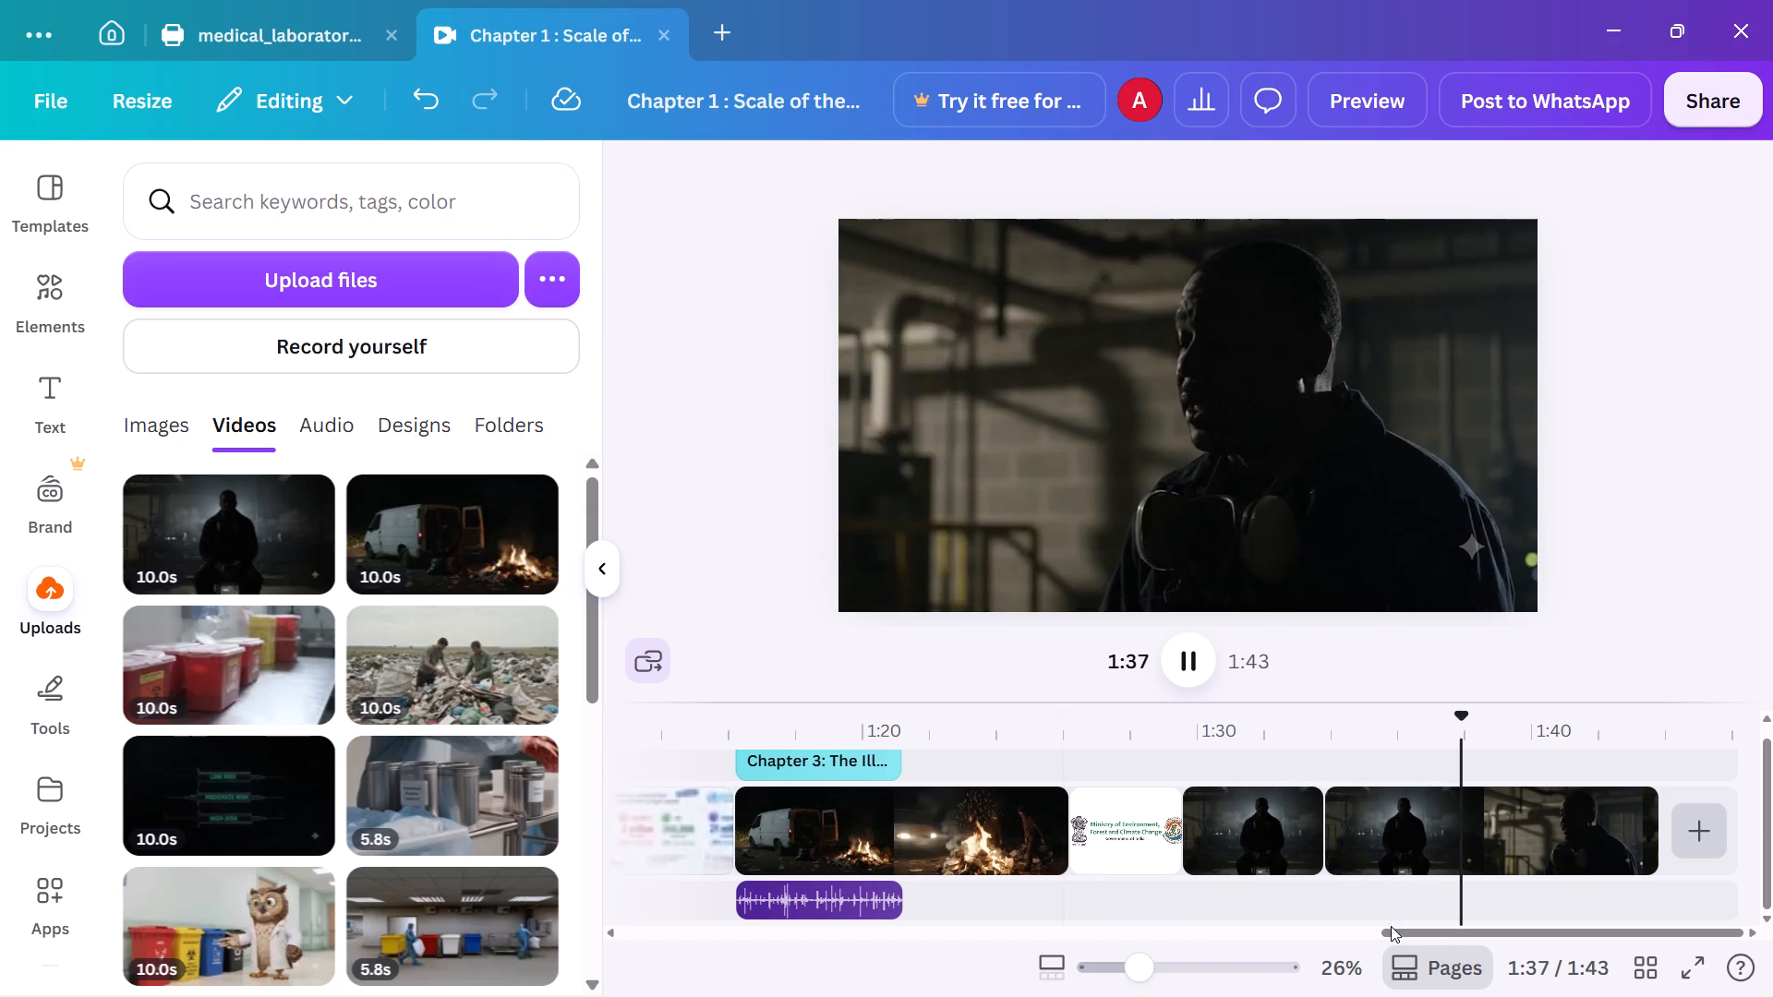
Trim the start of the newly added last clip so that about 7 s of it remains.
click(1417, 836)
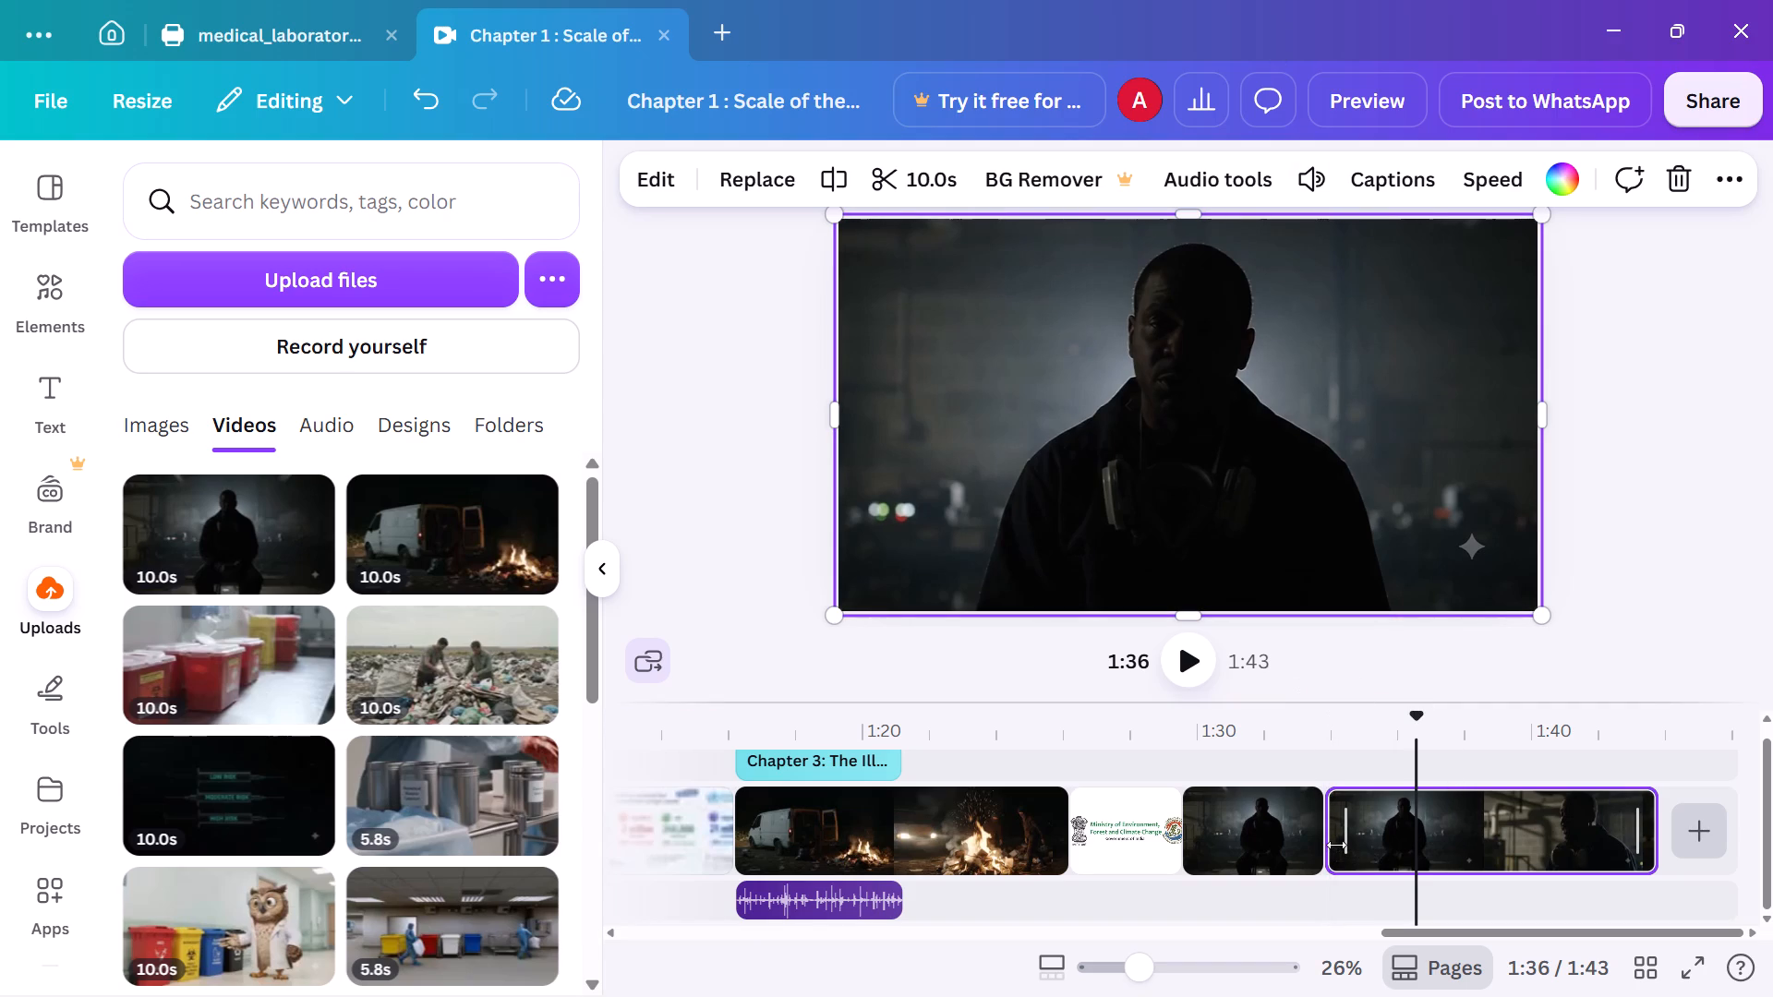
drag(1336, 845, 1439, 834)
Play back the join between the last two clips of the silhouetted man.
click(1369, 877)
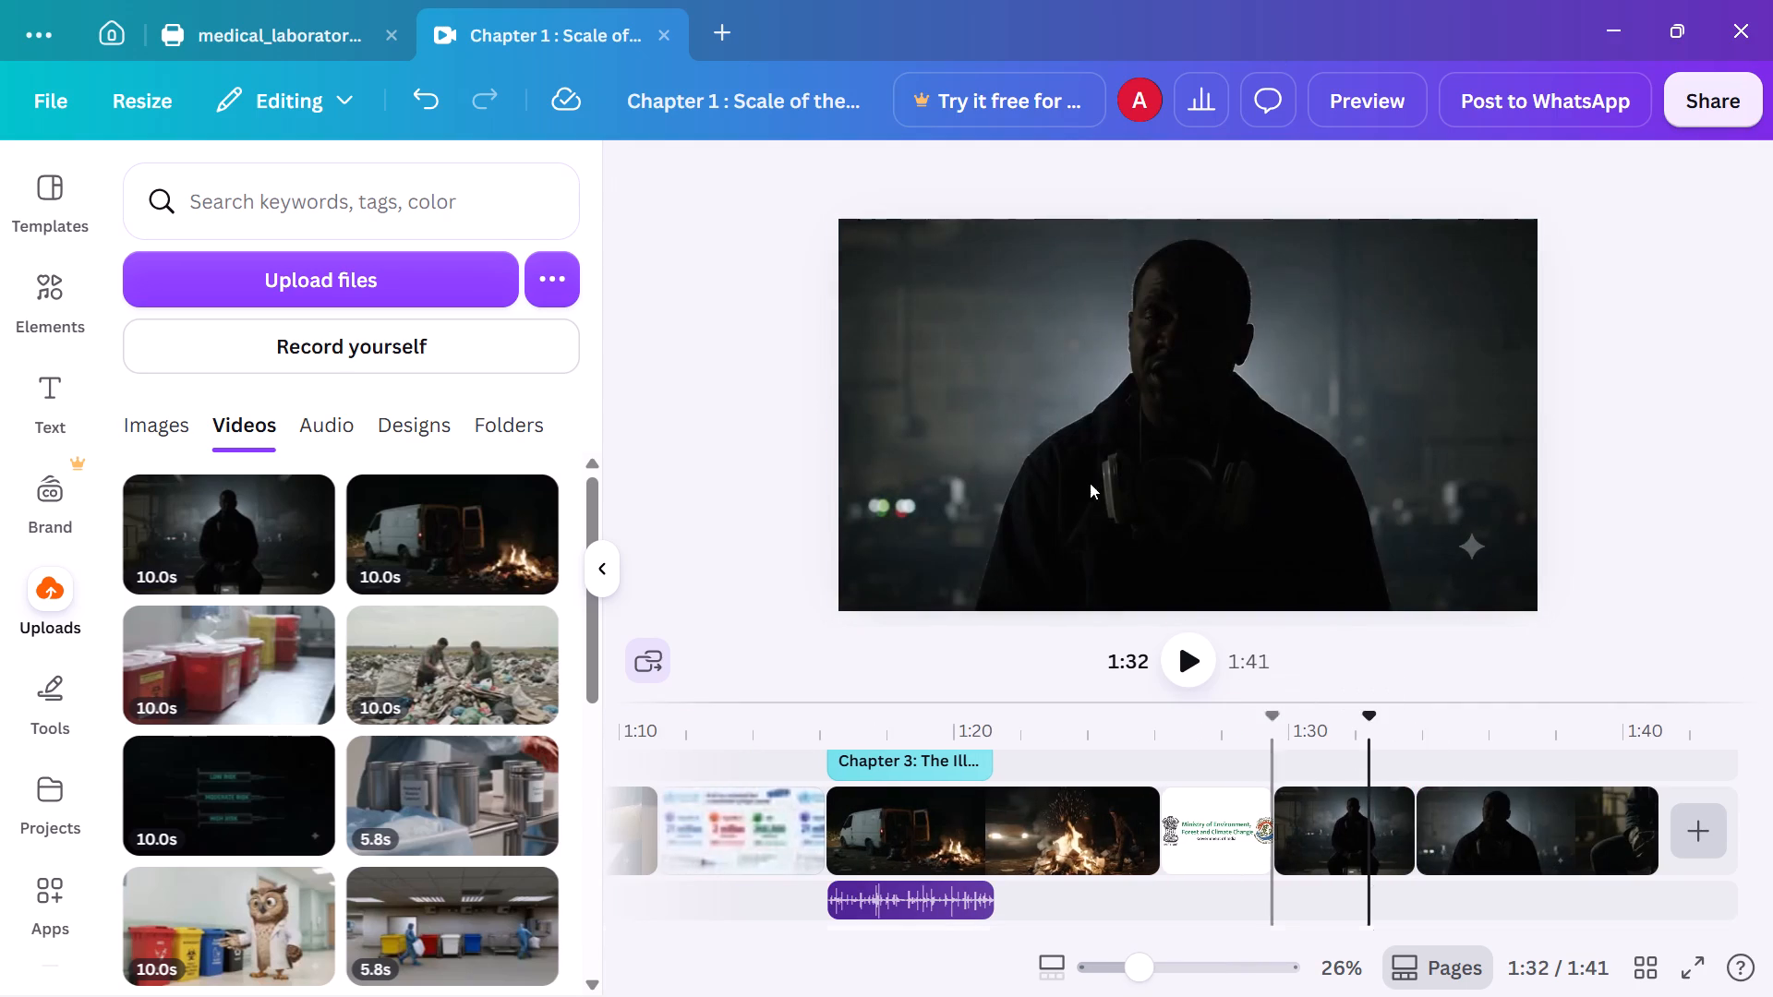
click(1180, 667)
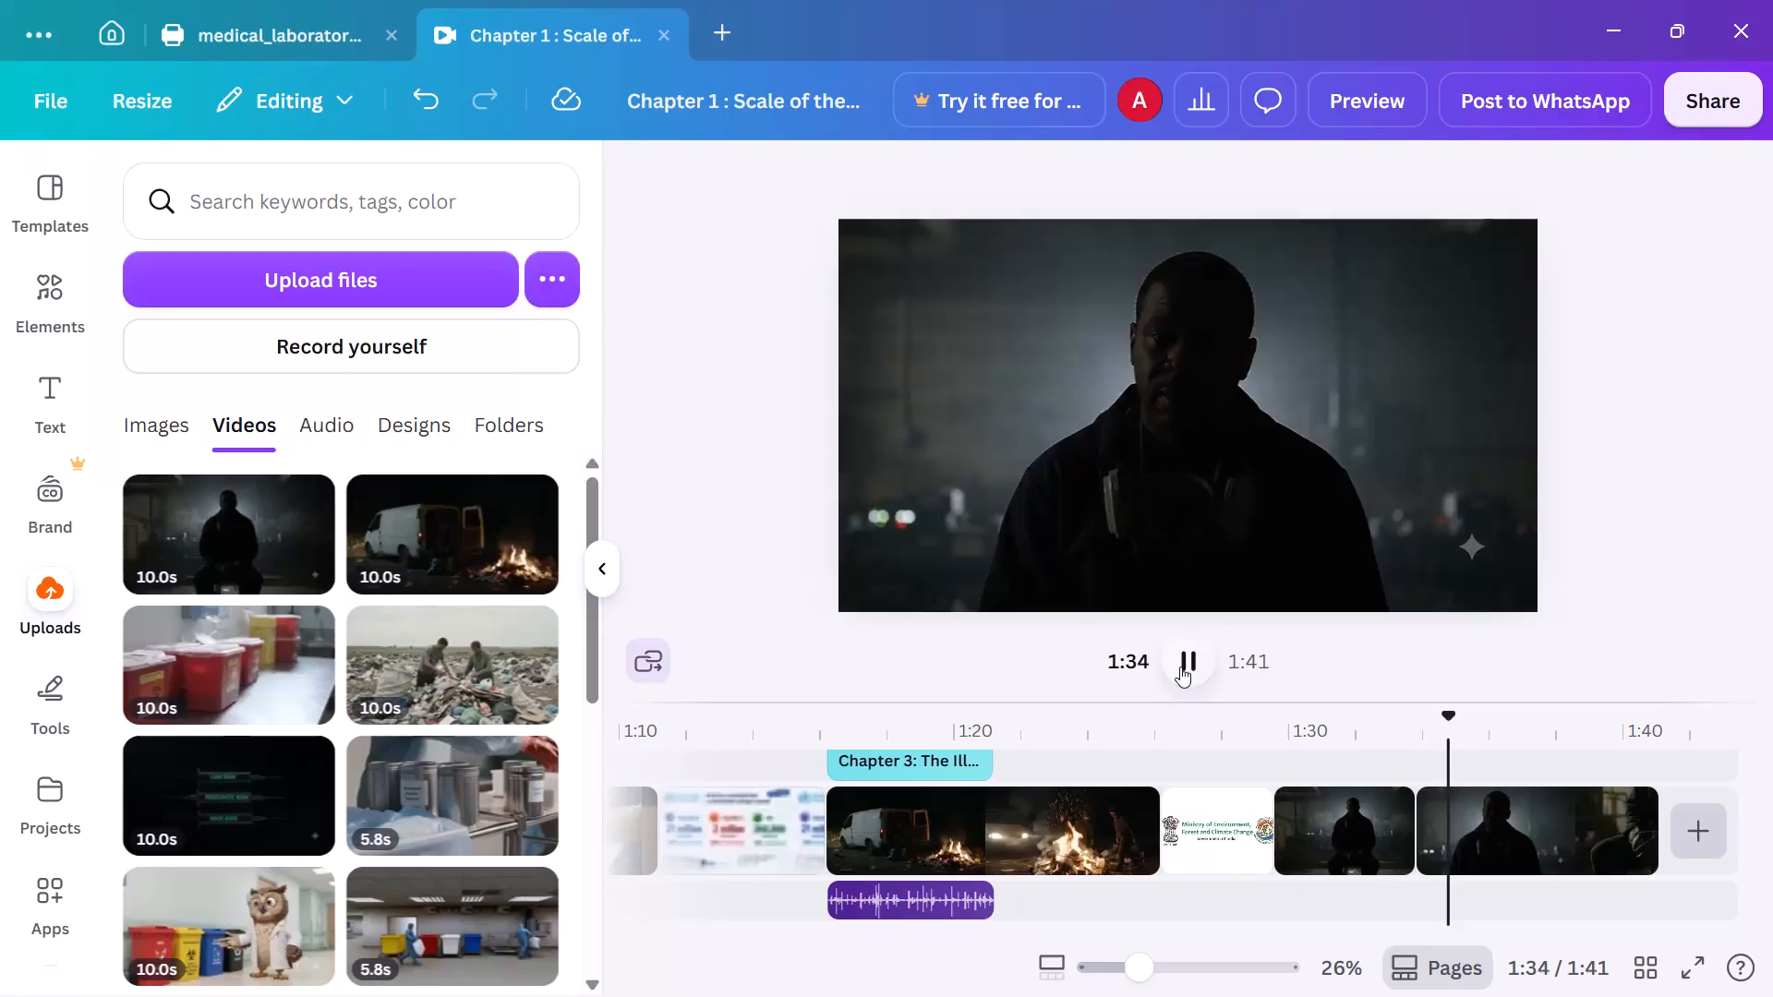
Trim the start of the last clip on the timeline so that 6.6 s of it remains.
click(1418, 829)
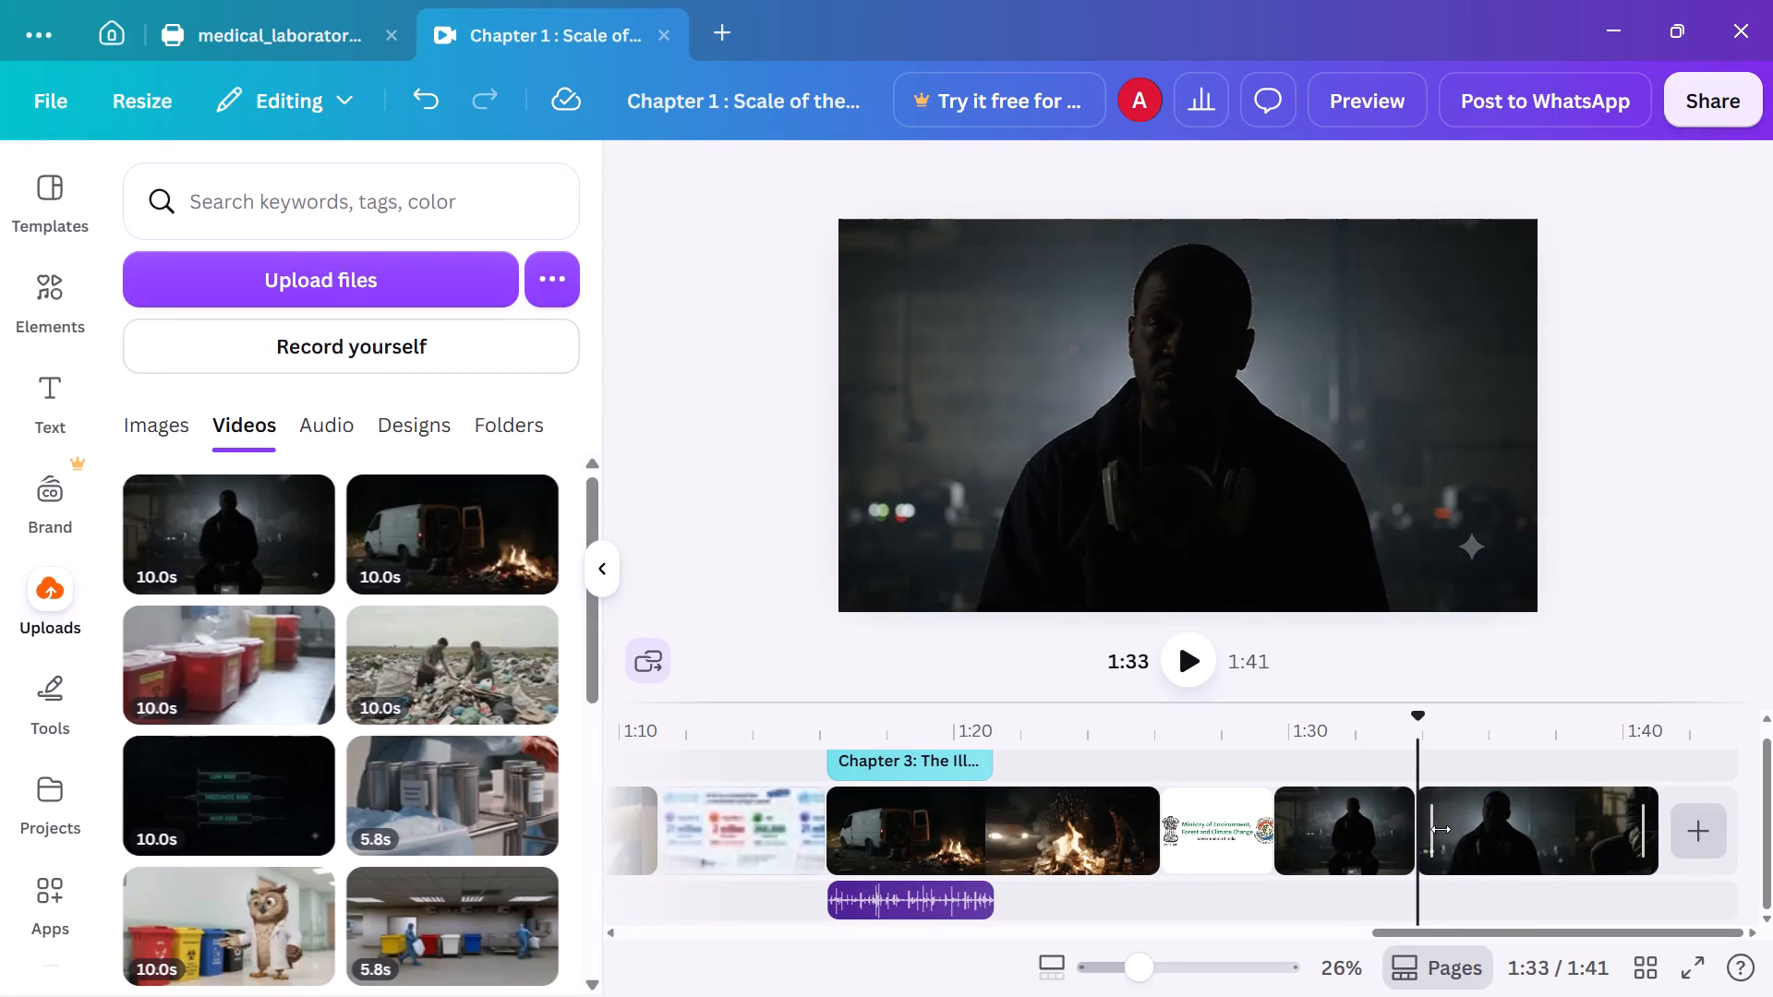
drag(1417, 841, 1438, 841)
Play back the closing section from the ministry logo clip to review the transition into the shortened last clip.
click(1377, 764)
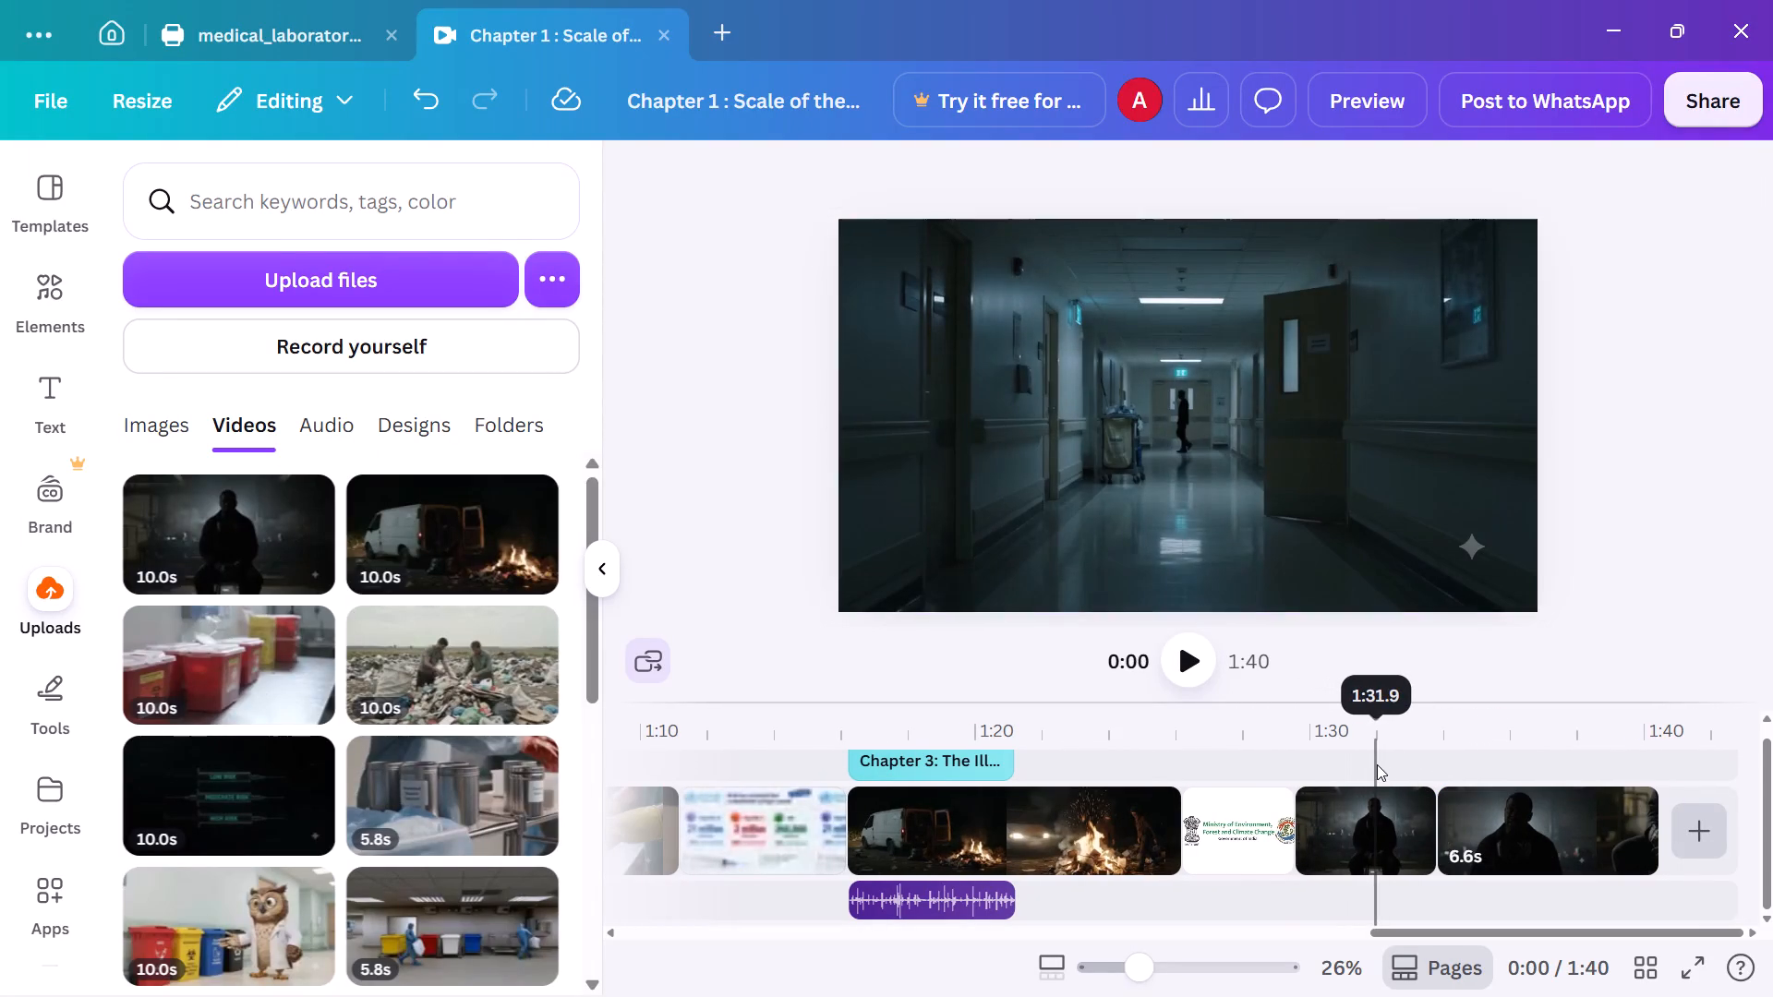
click(1190, 655)
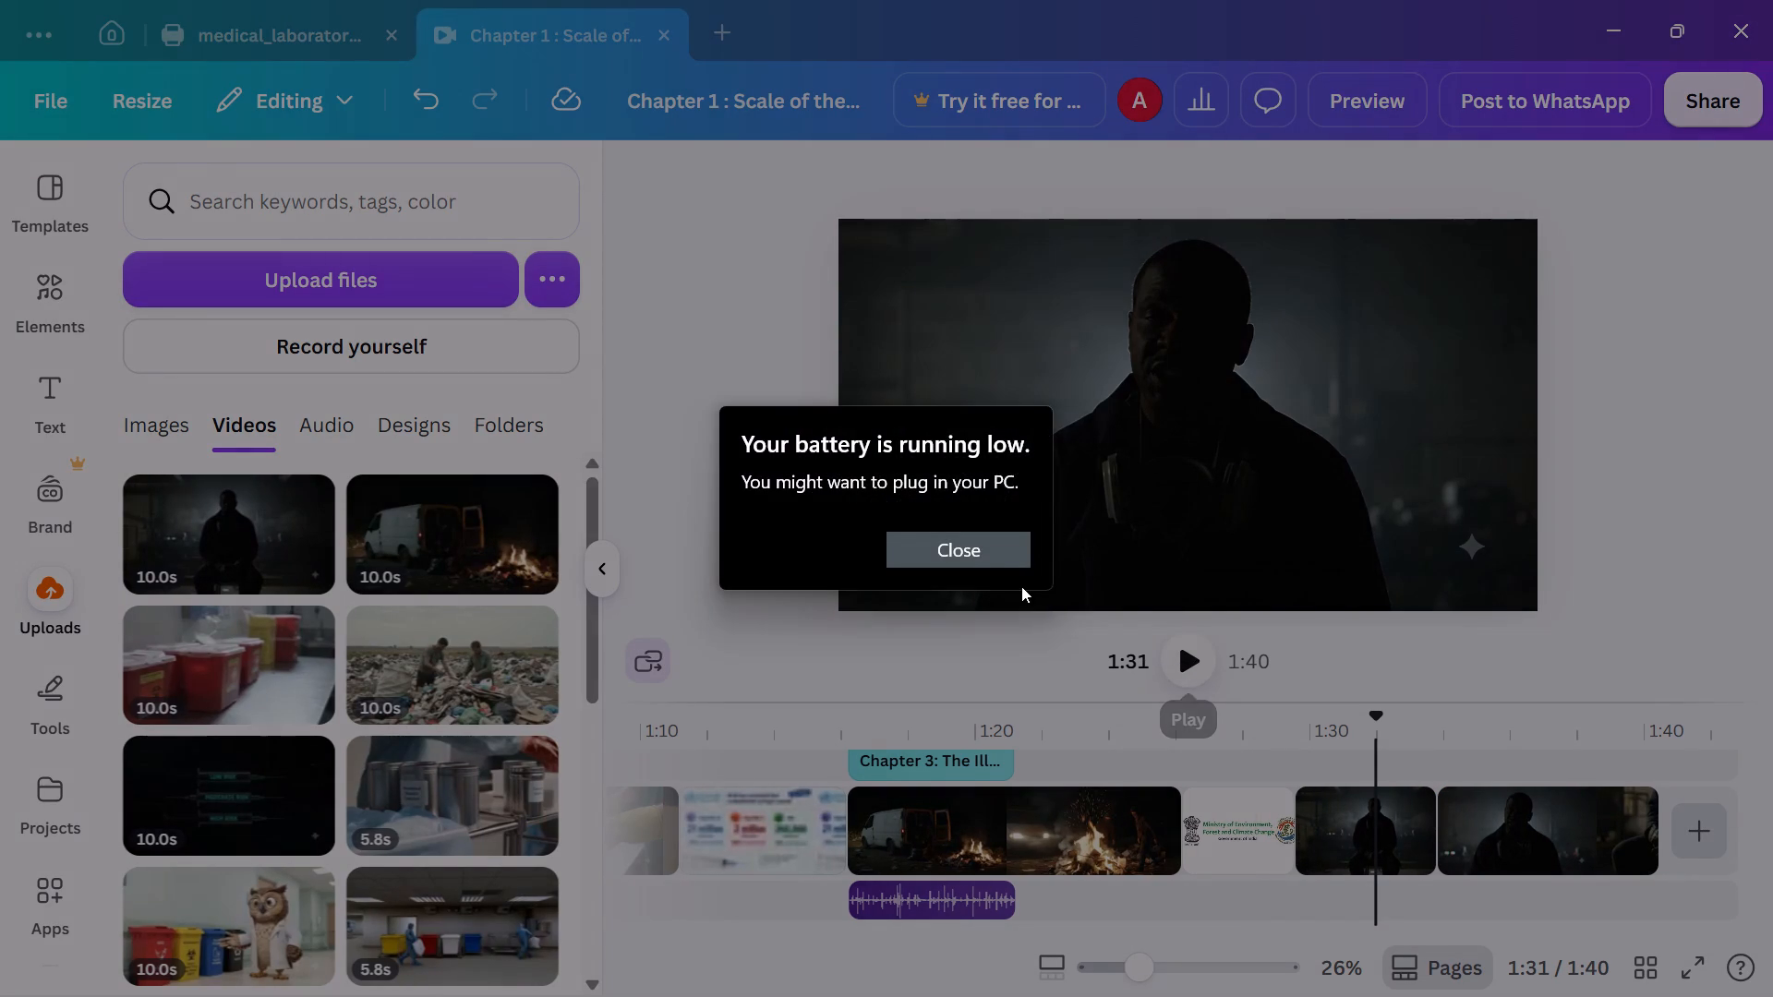
click(980, 556)
click(1184, 666)
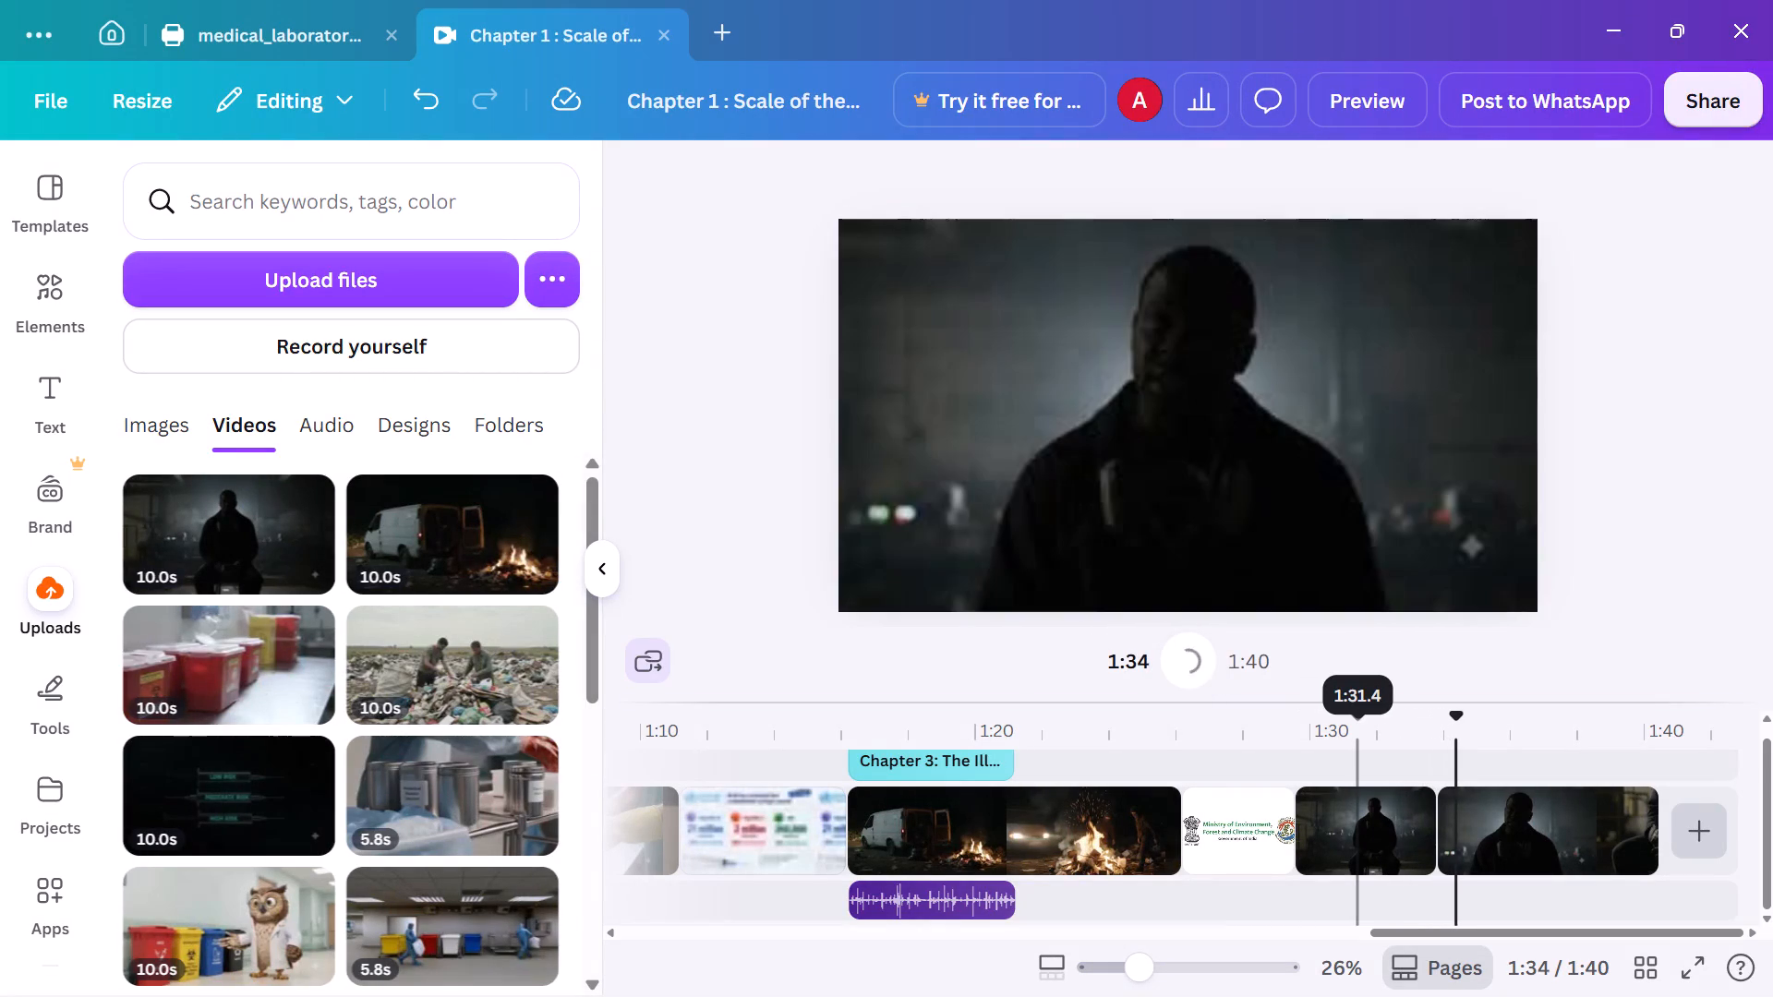
click(1260, 766)
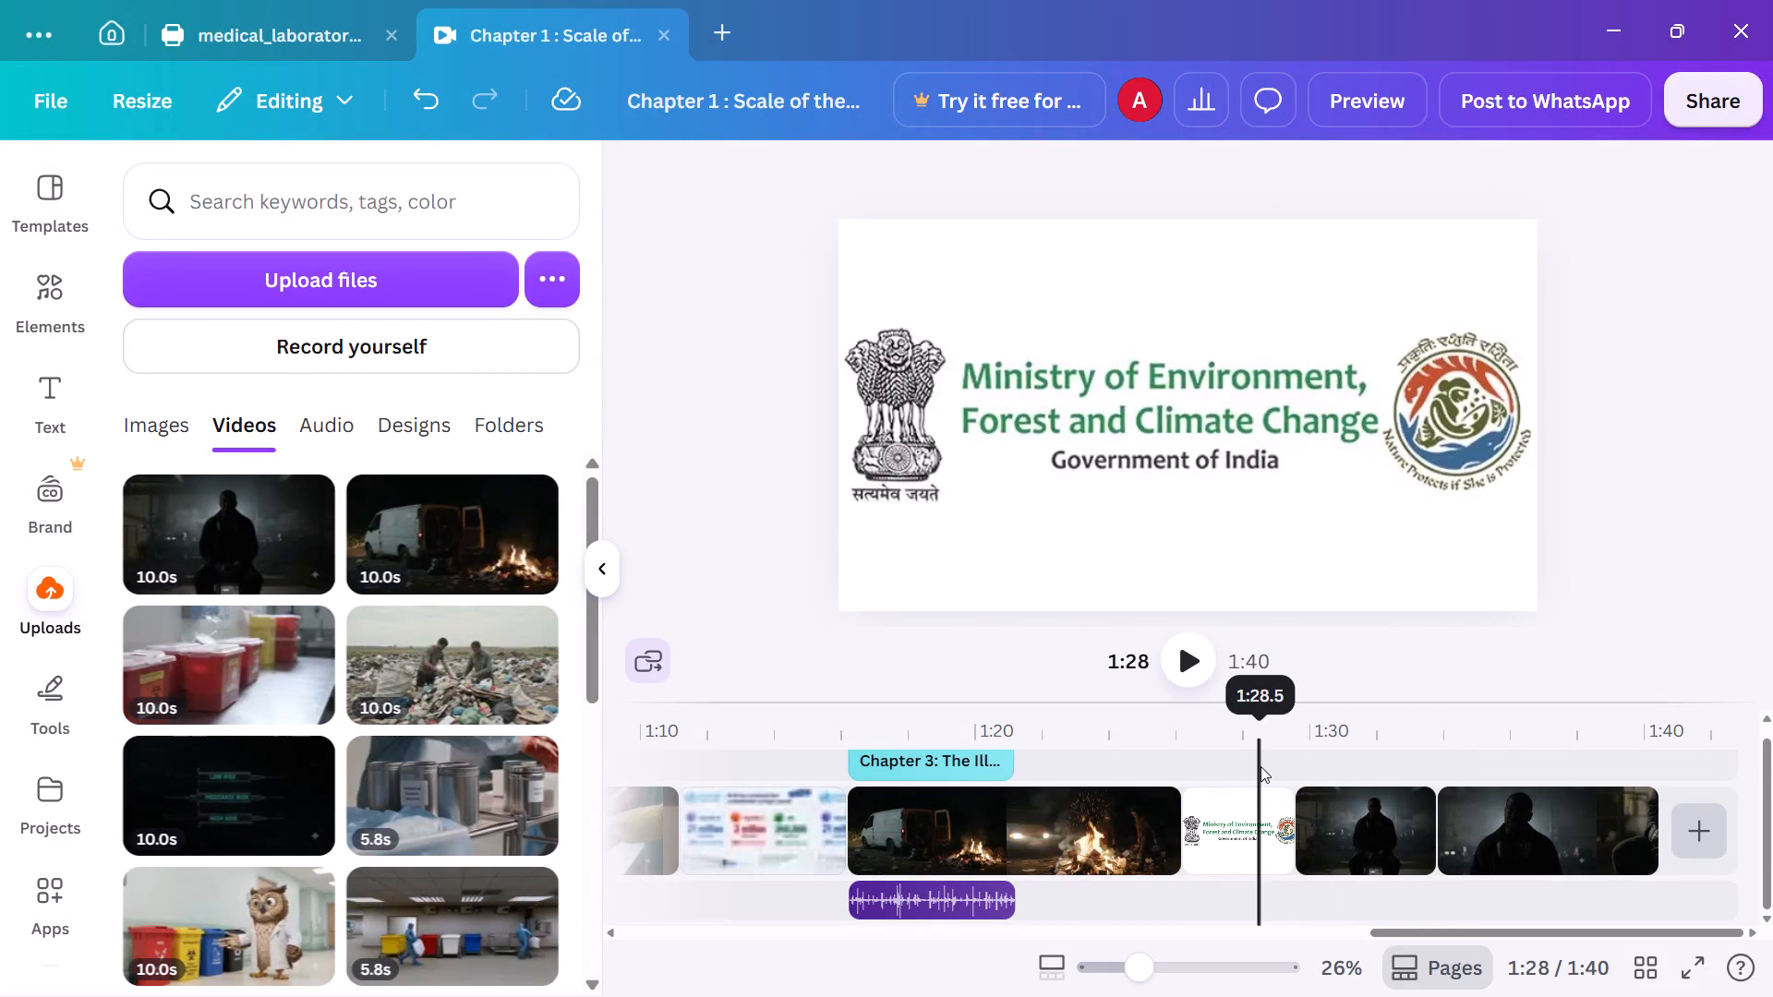
click(1185, 654)
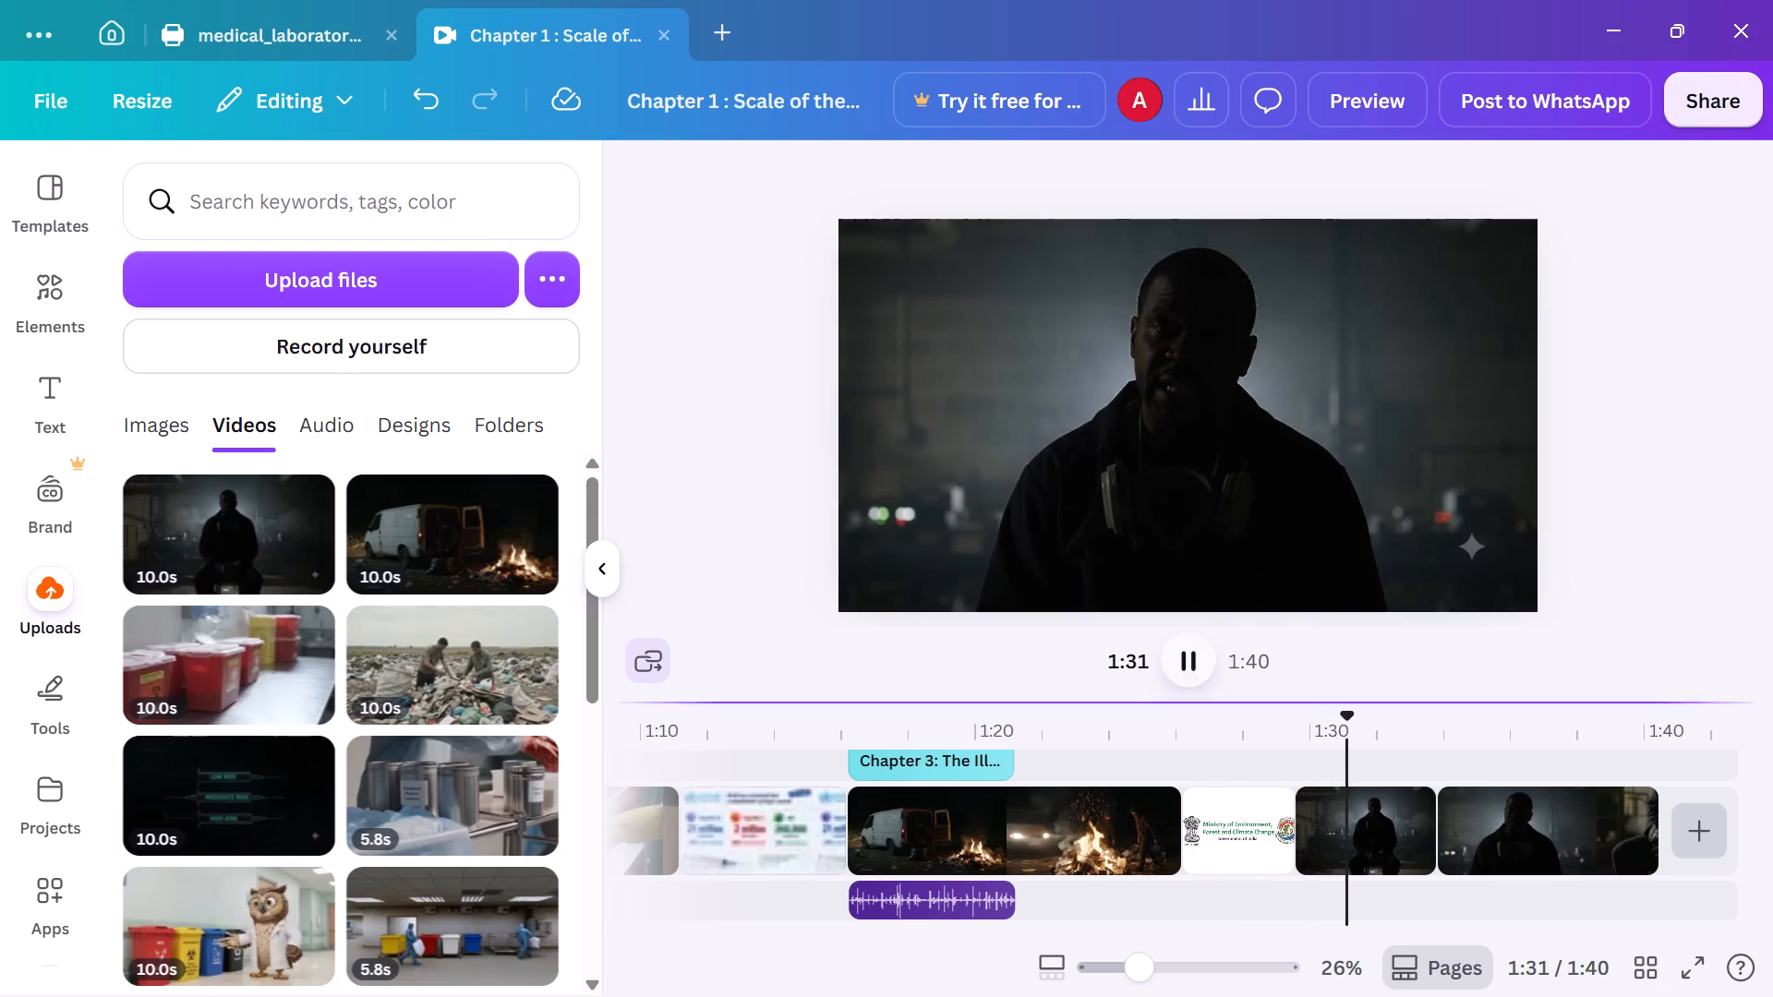
click(1267, 737)
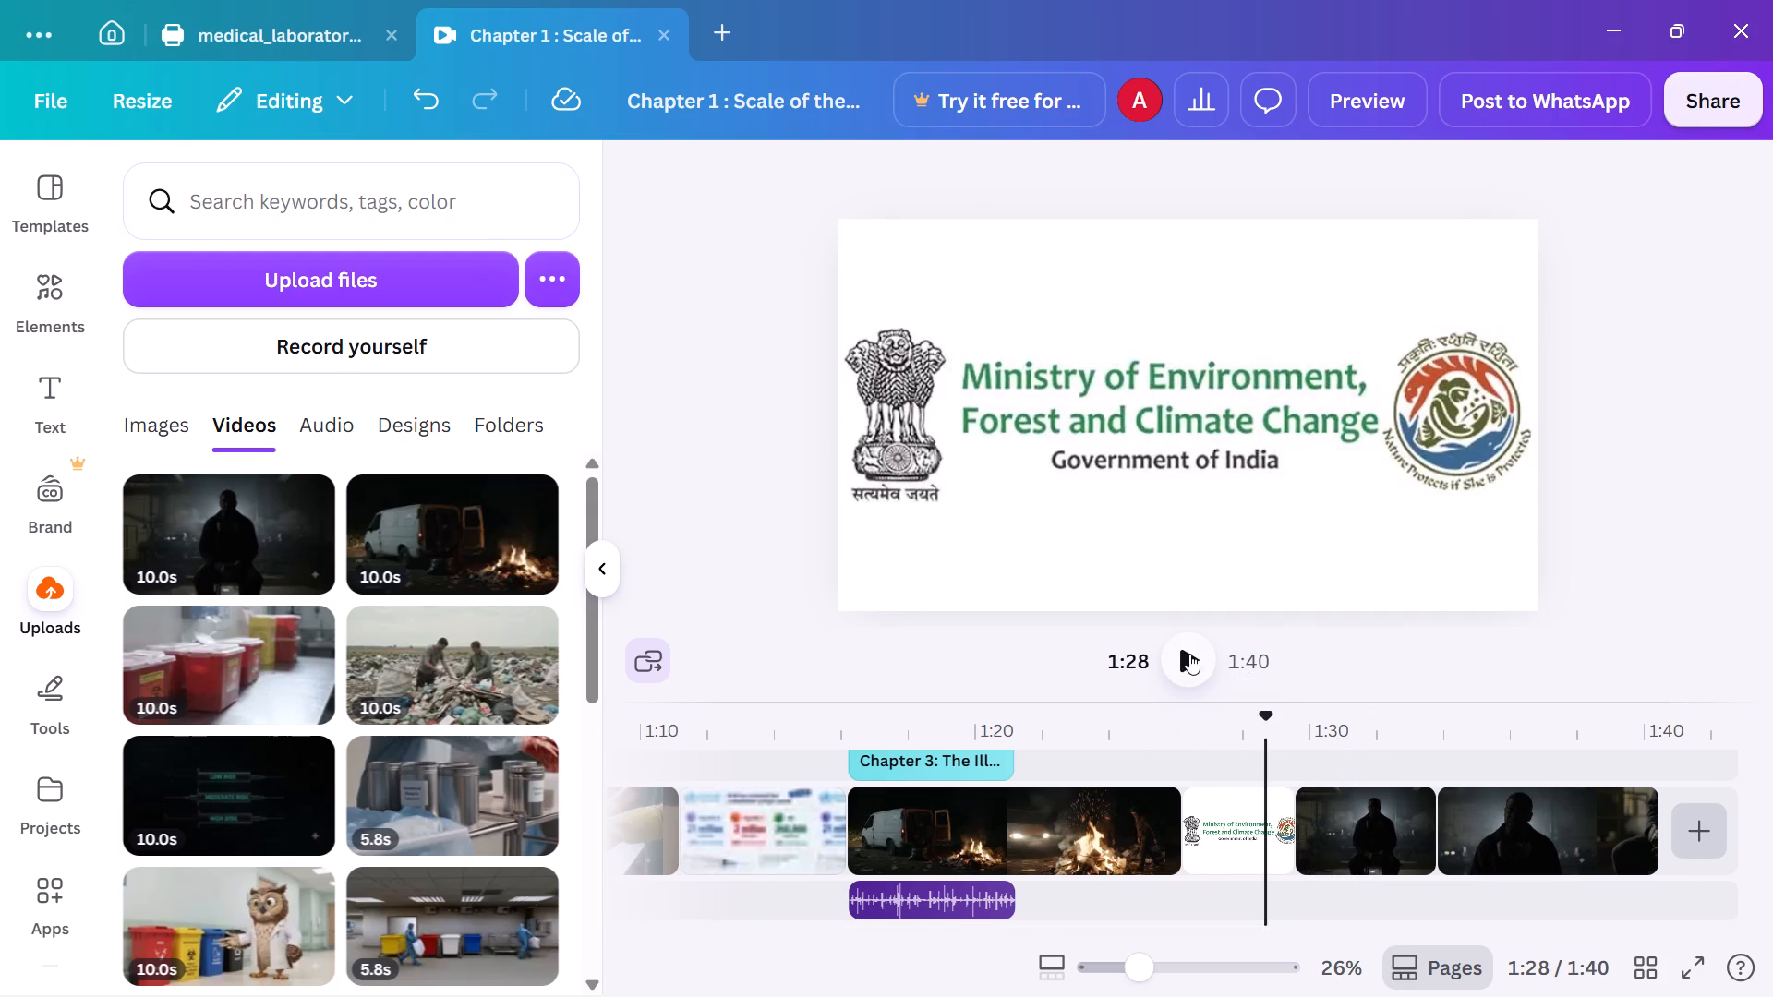
click(1193, 656)
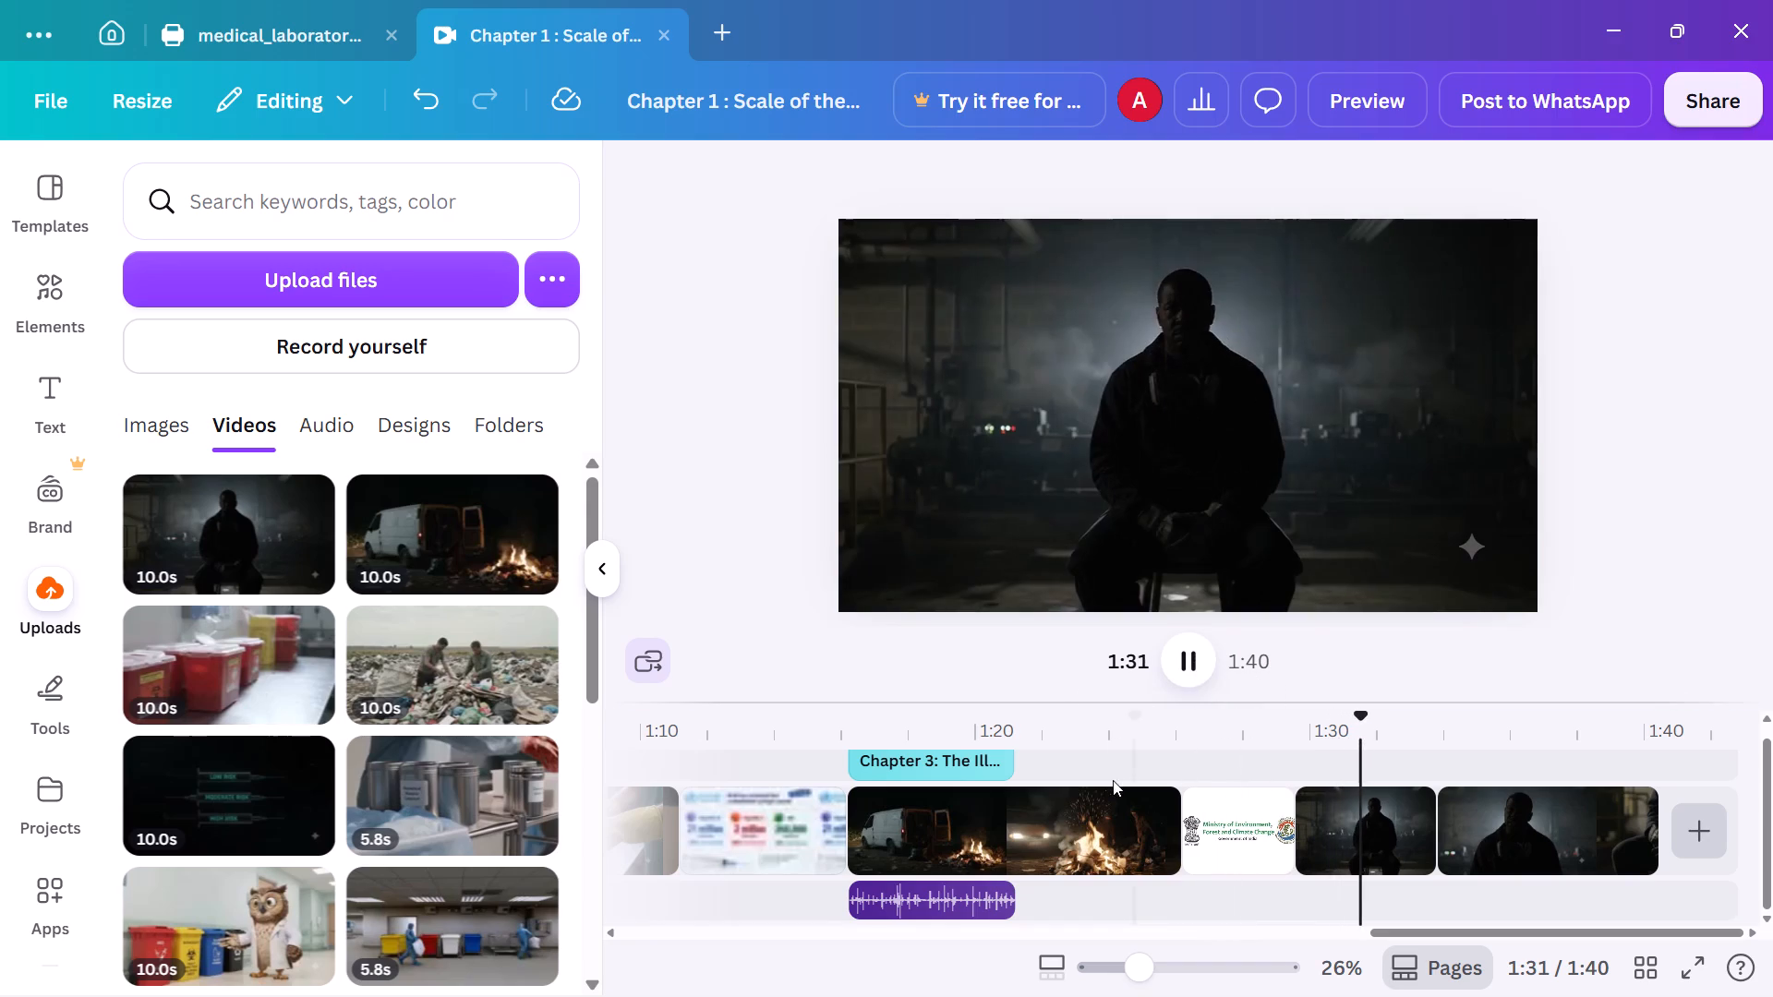
Play back the Chapter 3: The Illegal Route section from its start, checking the title and the keyboard sound effect.
click(1114, 750)
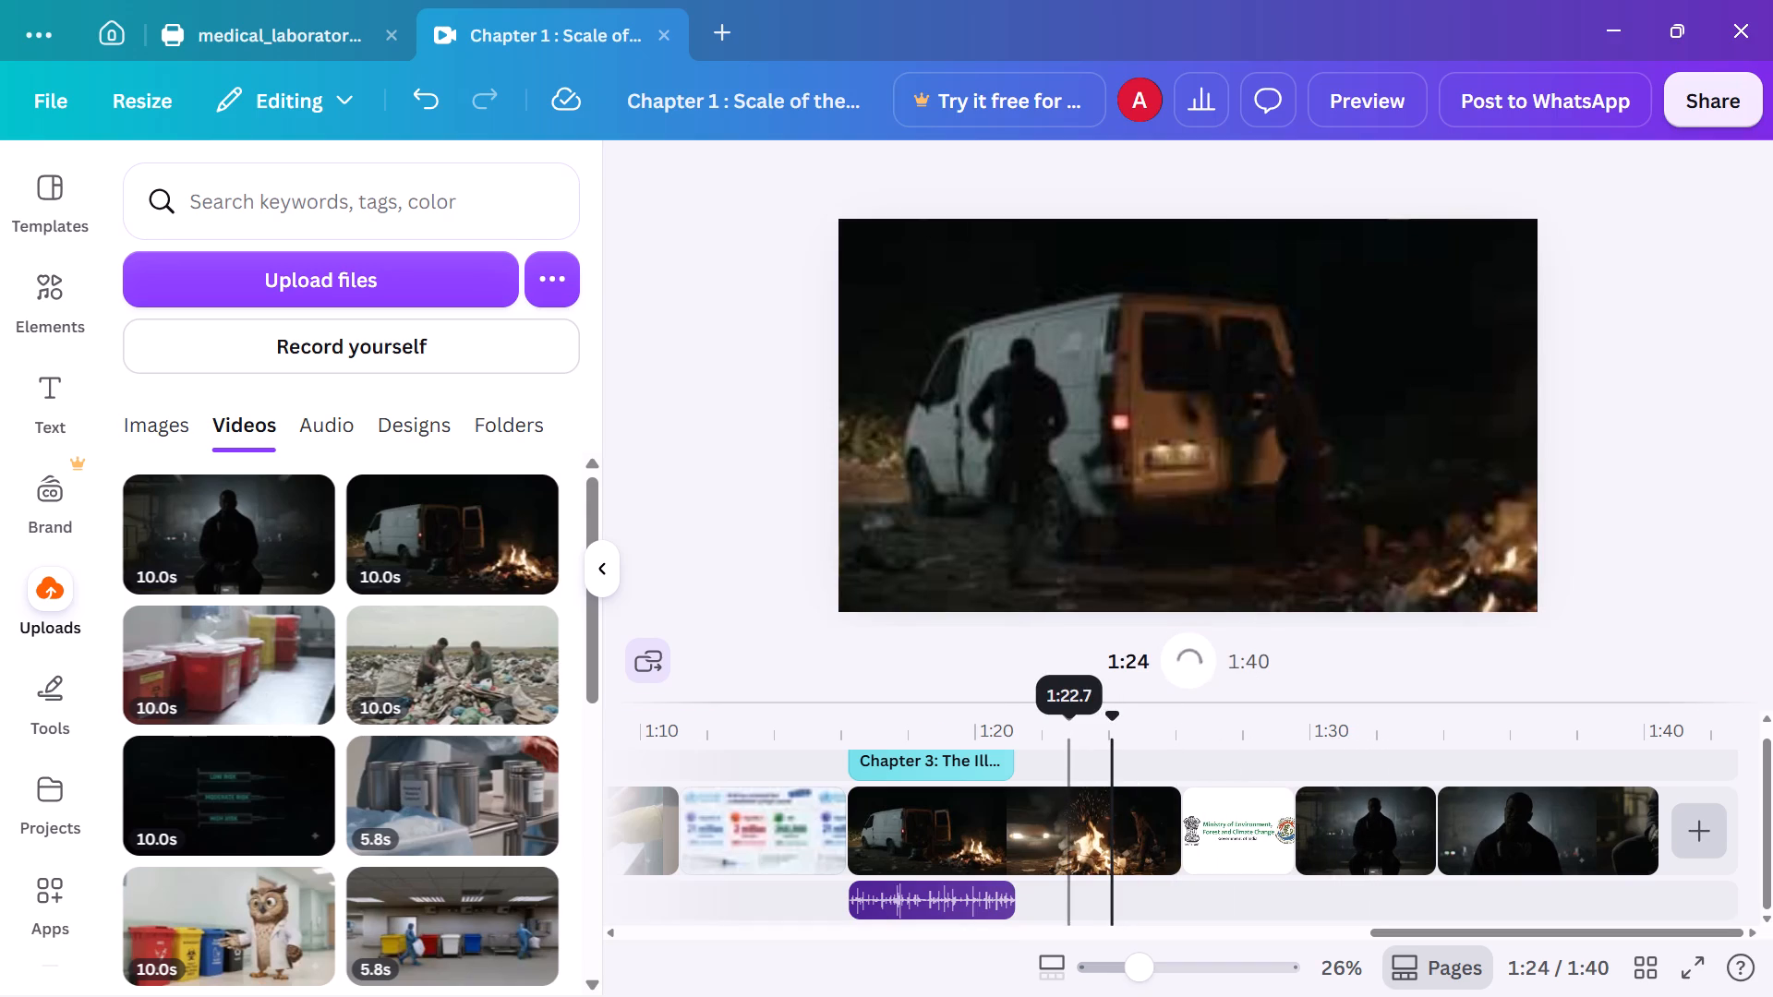
click(826, 736)
key(space)
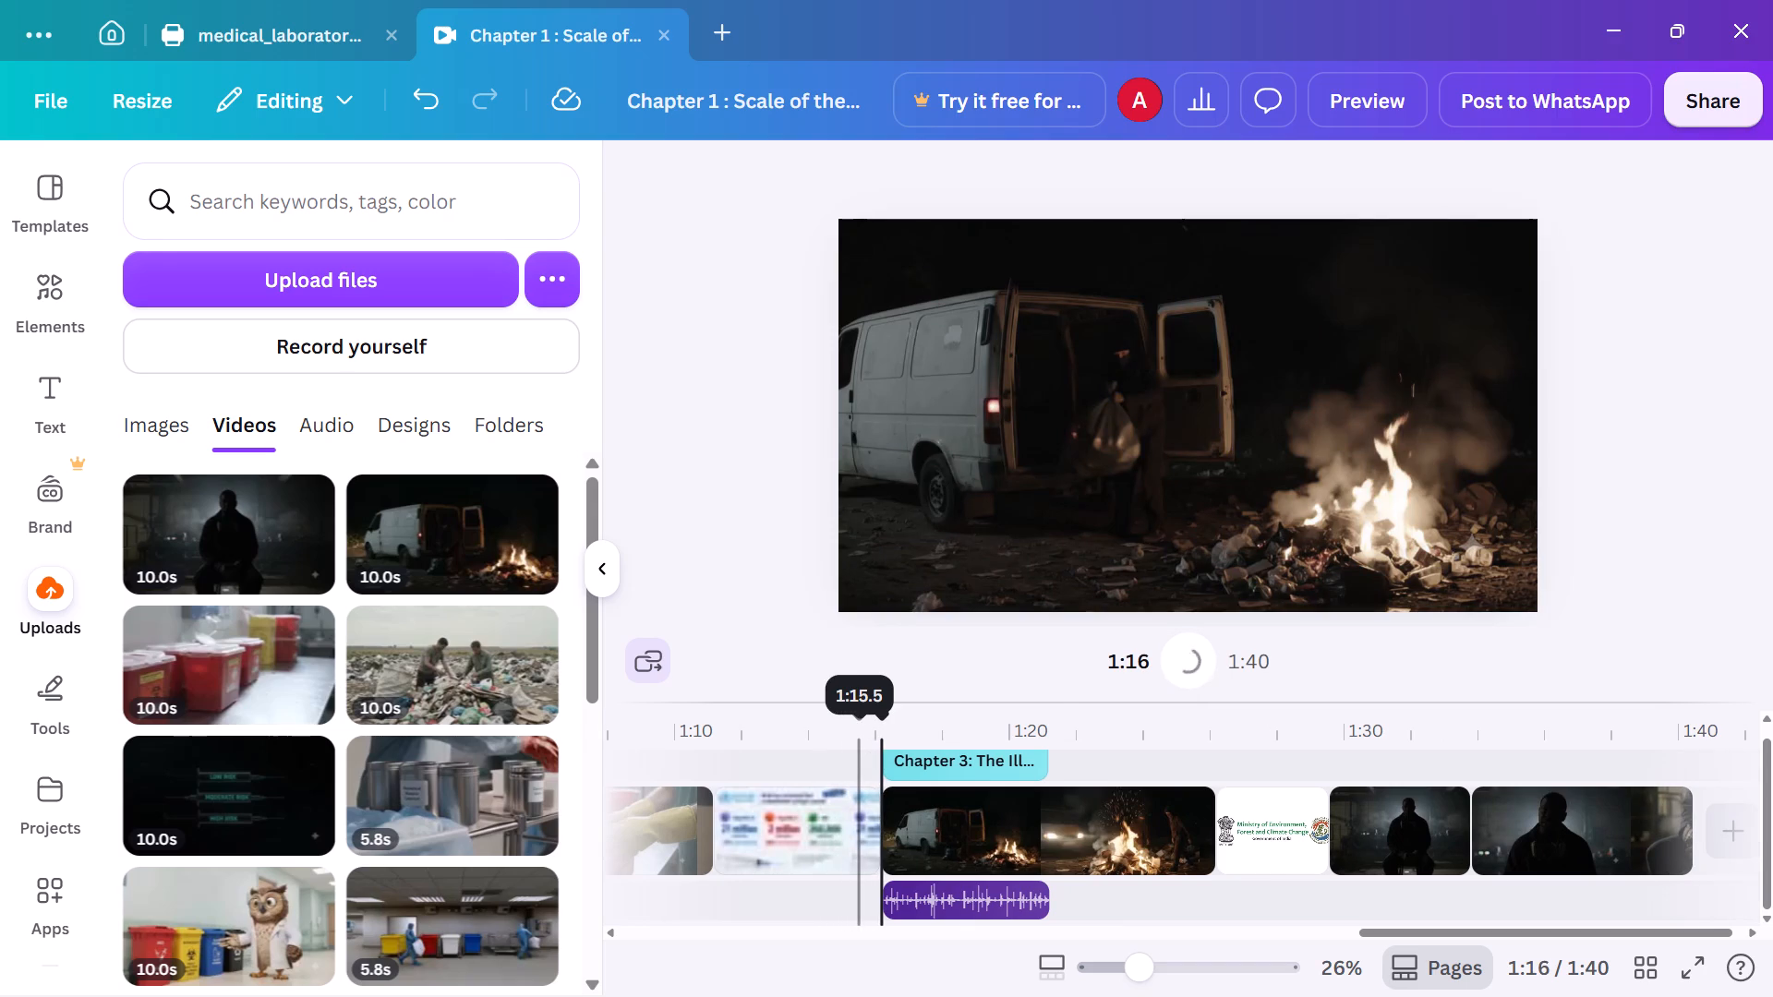
click(1033, 847)
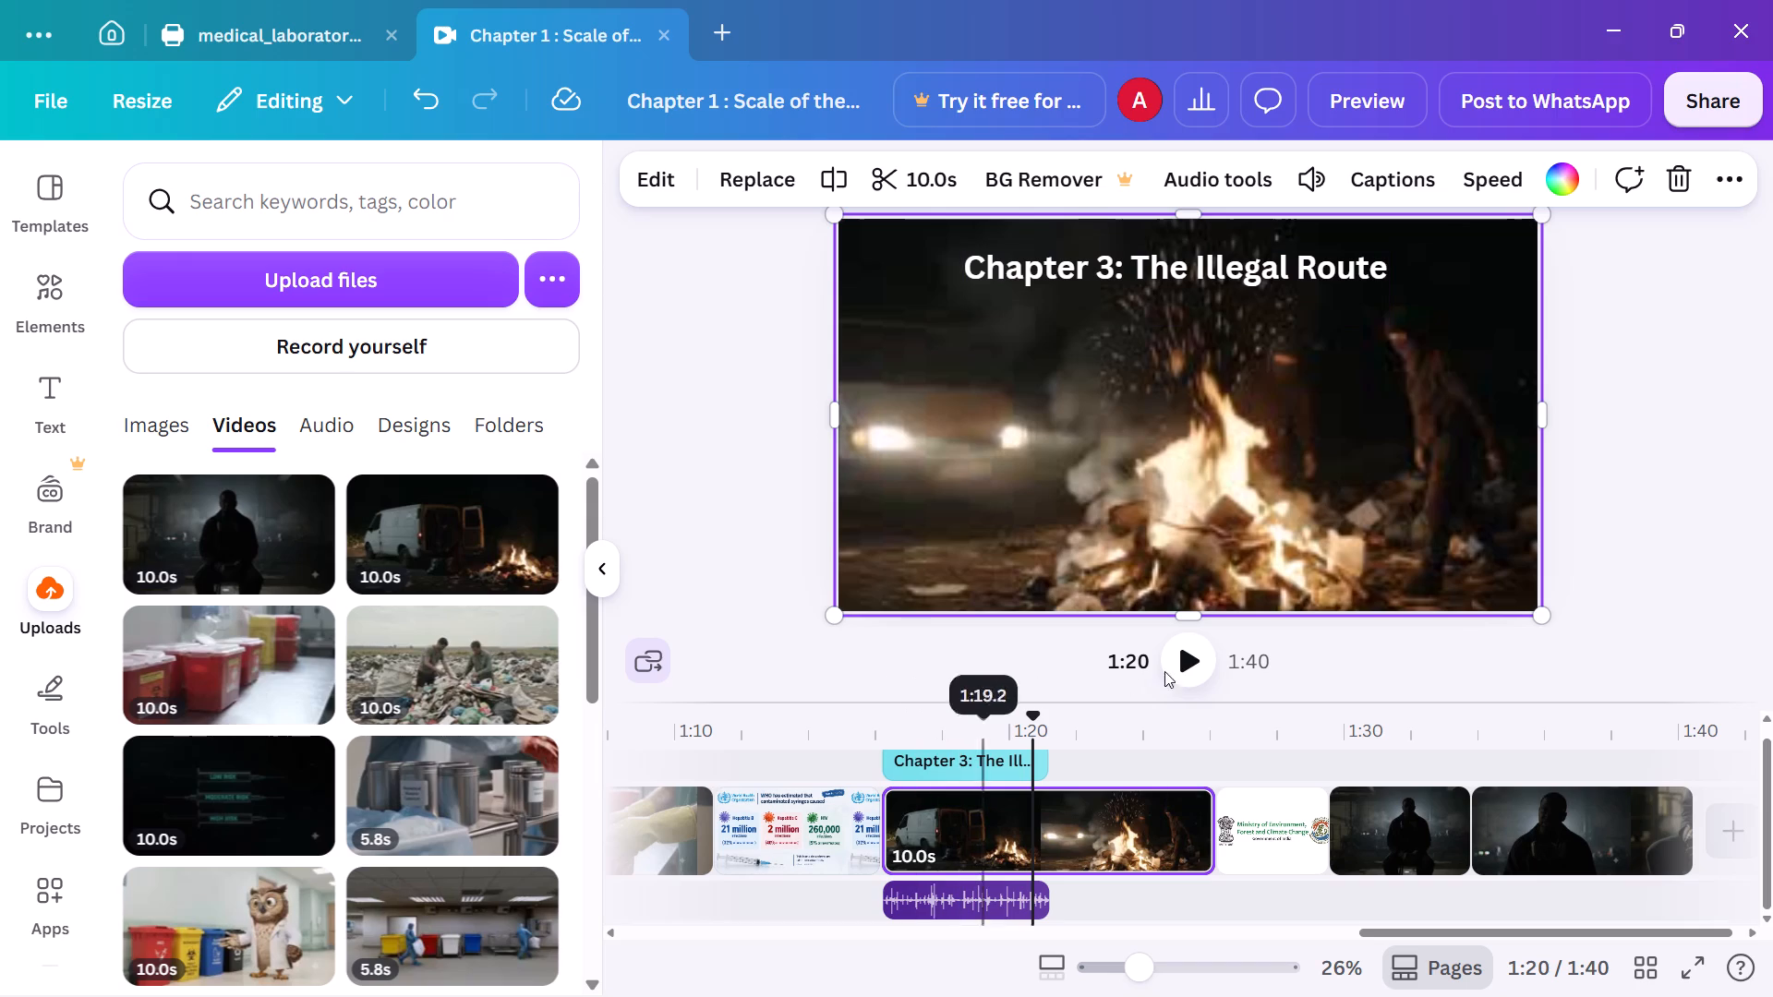
click(1174, 669)
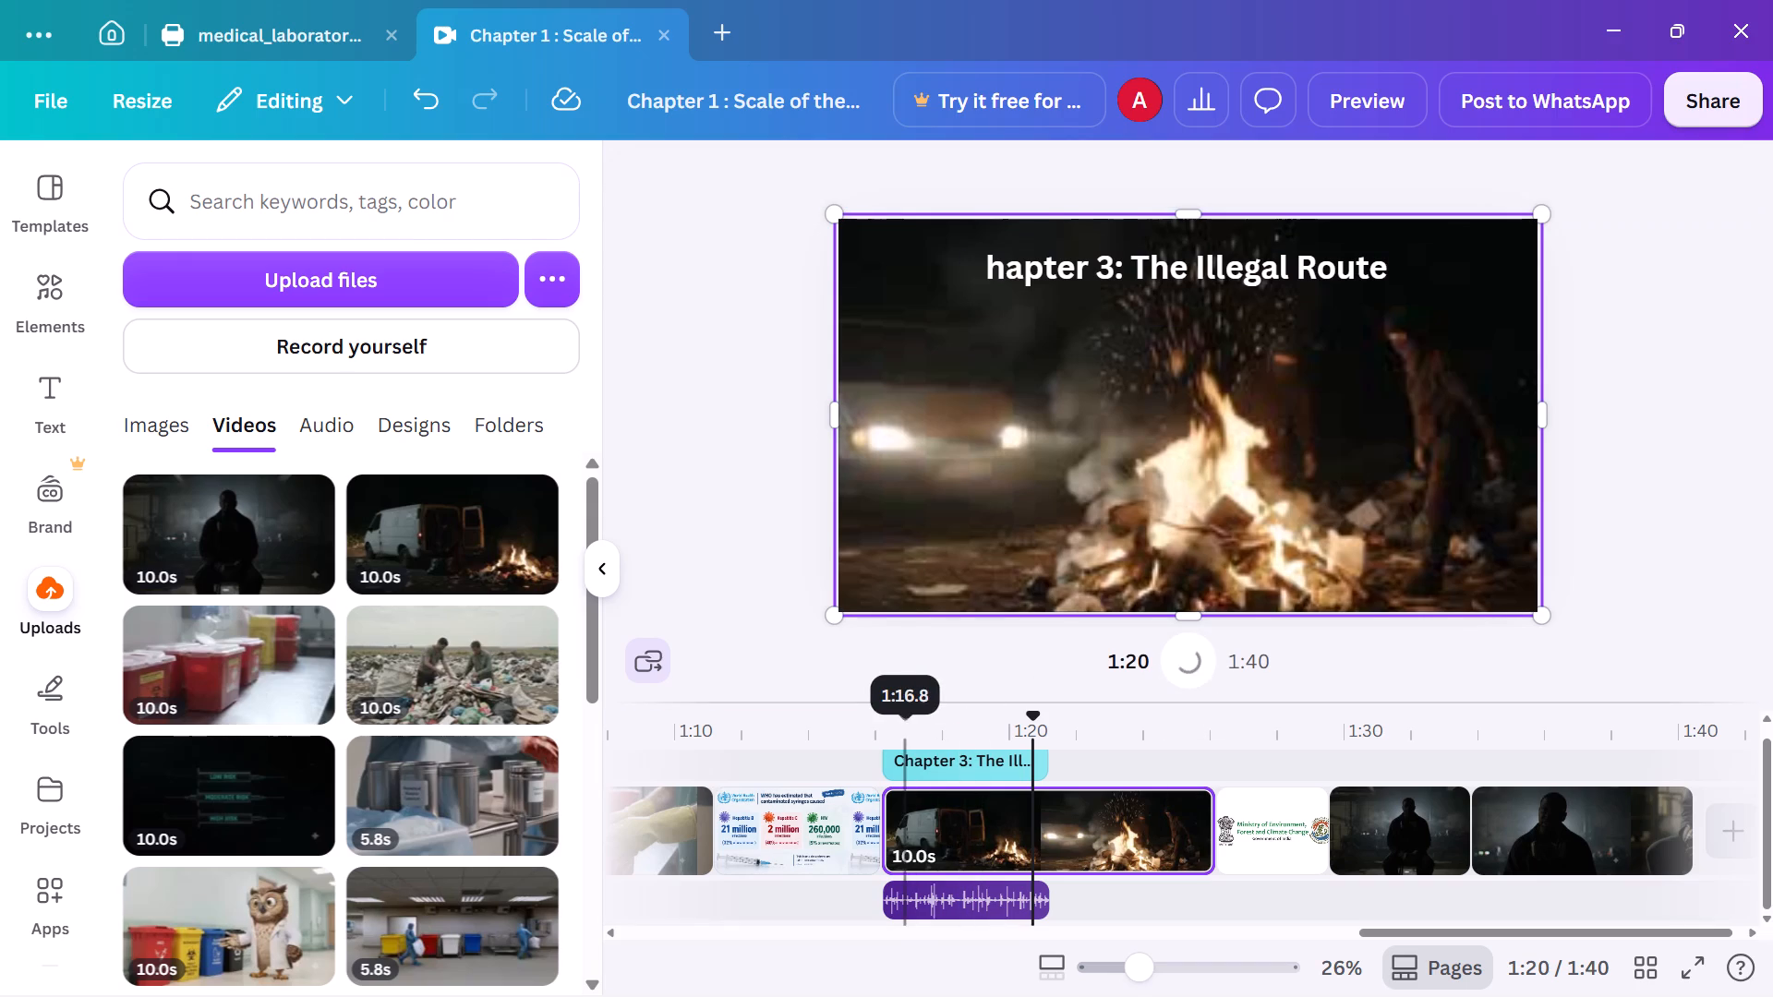
click(862, 739)
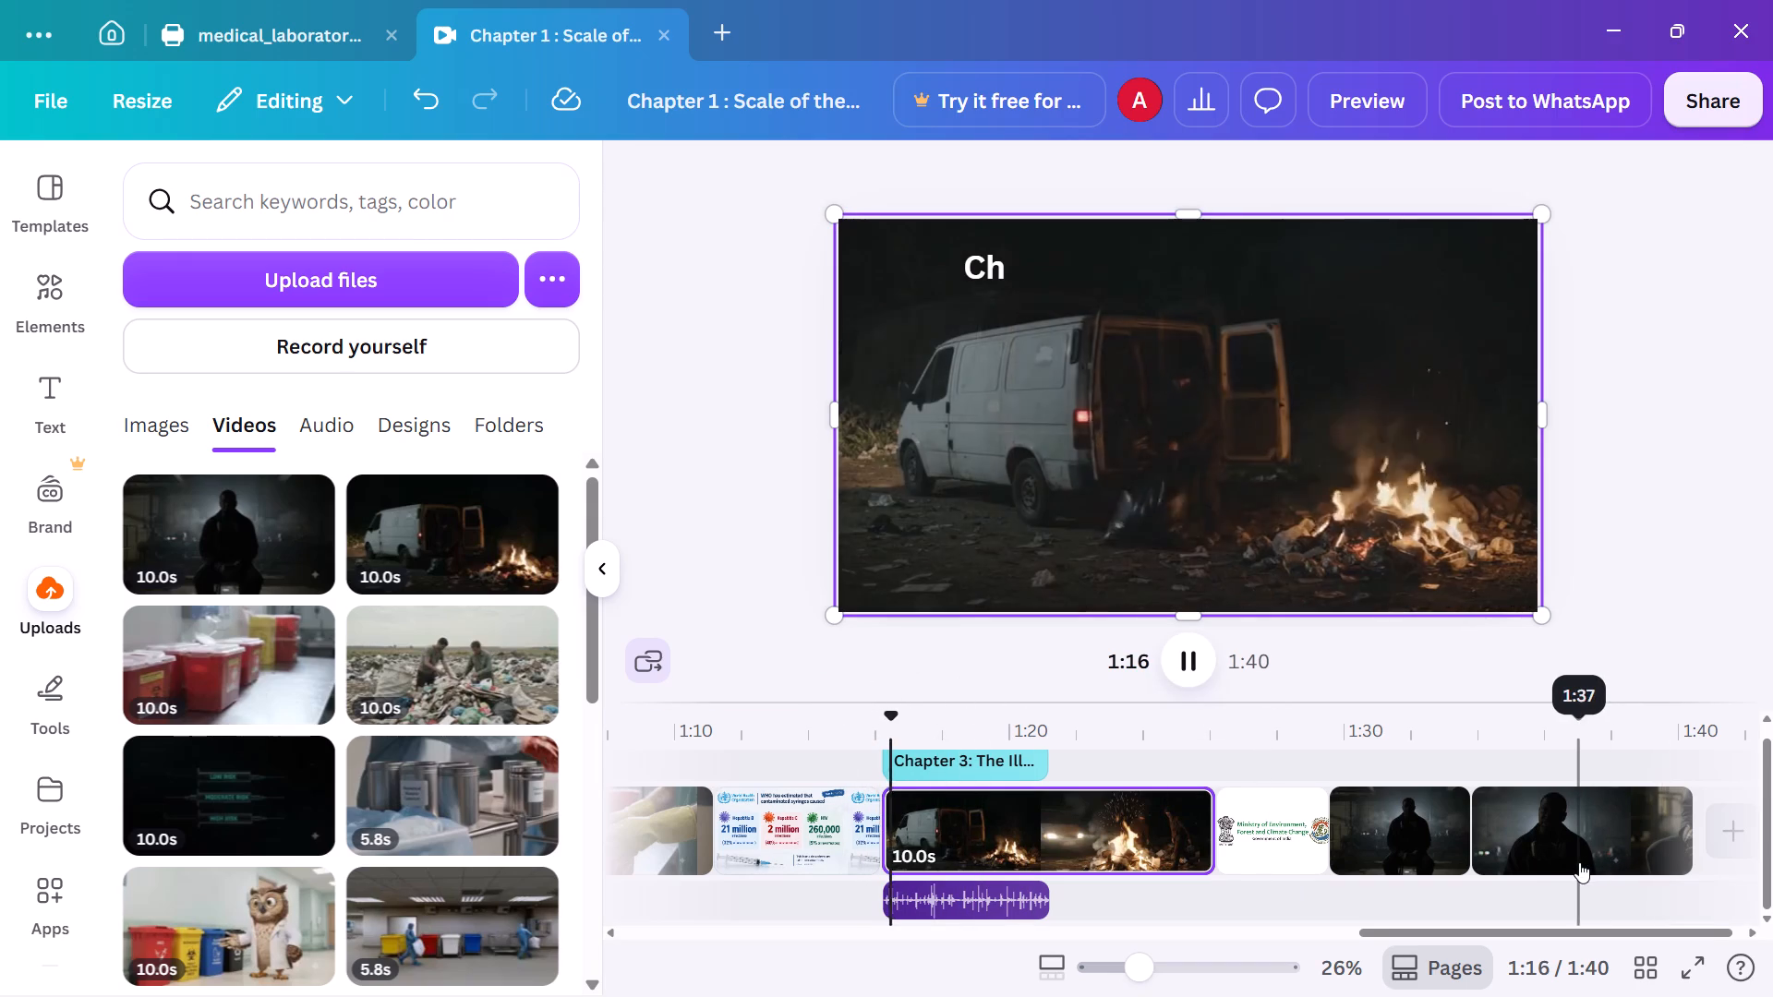
scroll(1579, 862, left, 1)
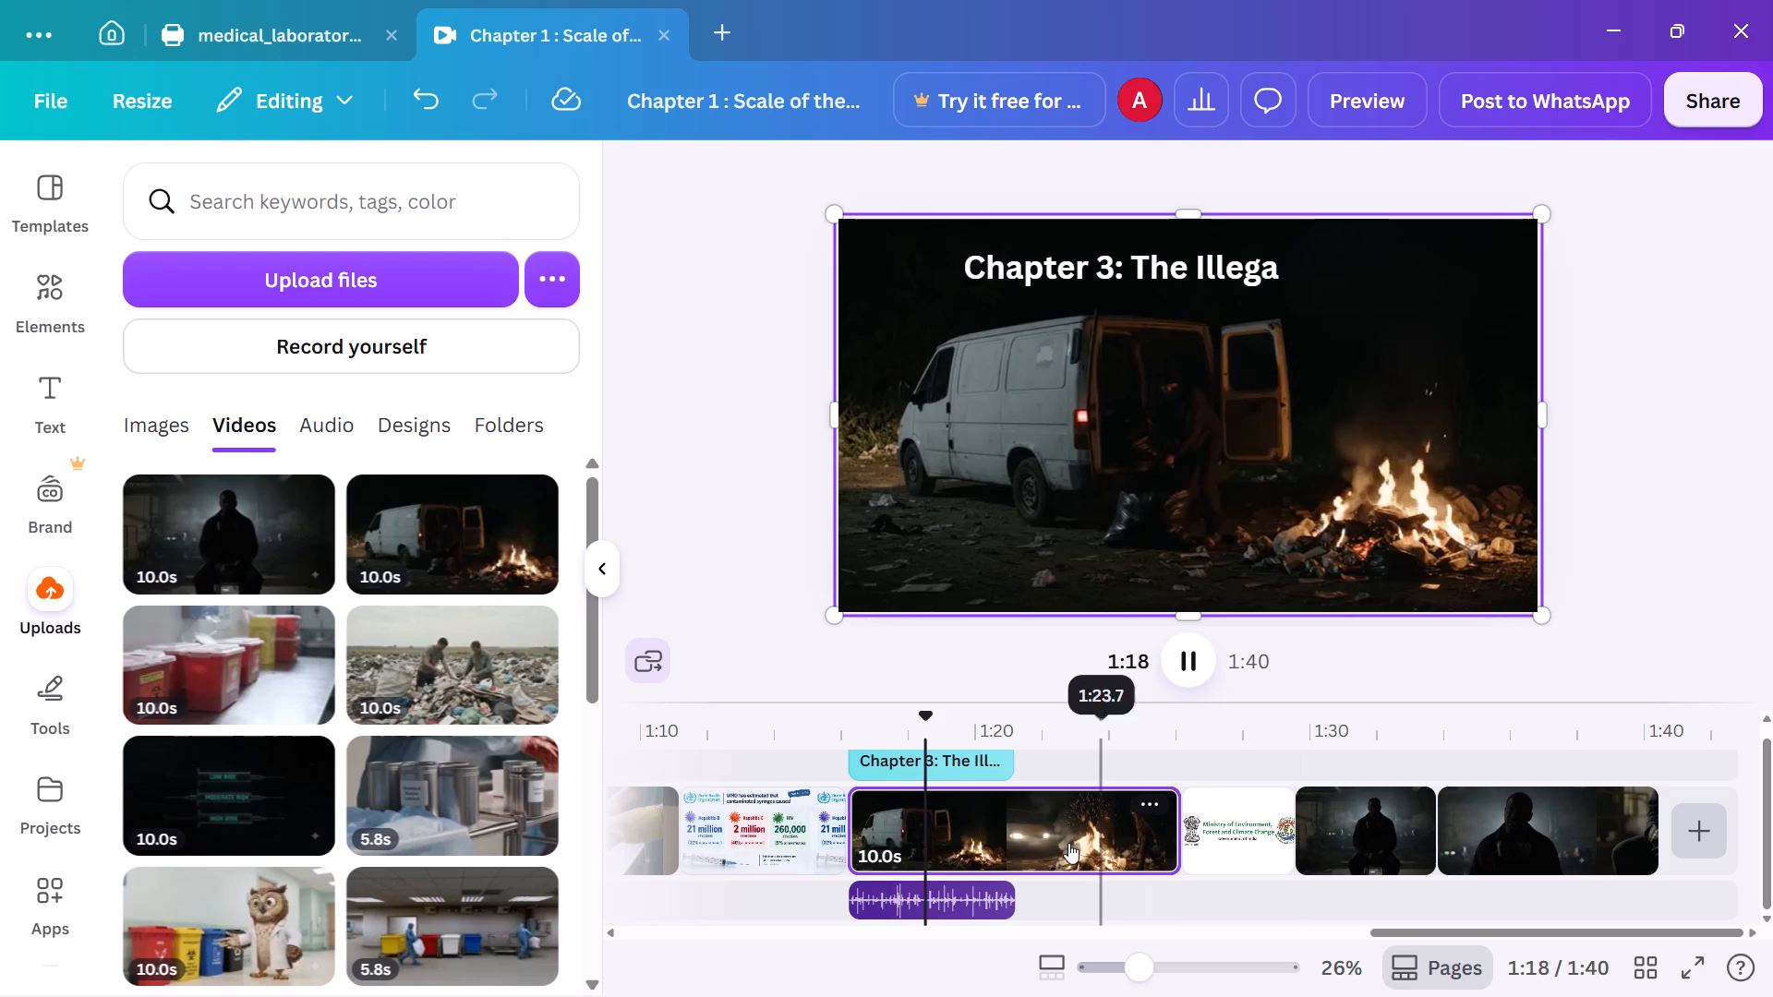
click(963, 767)
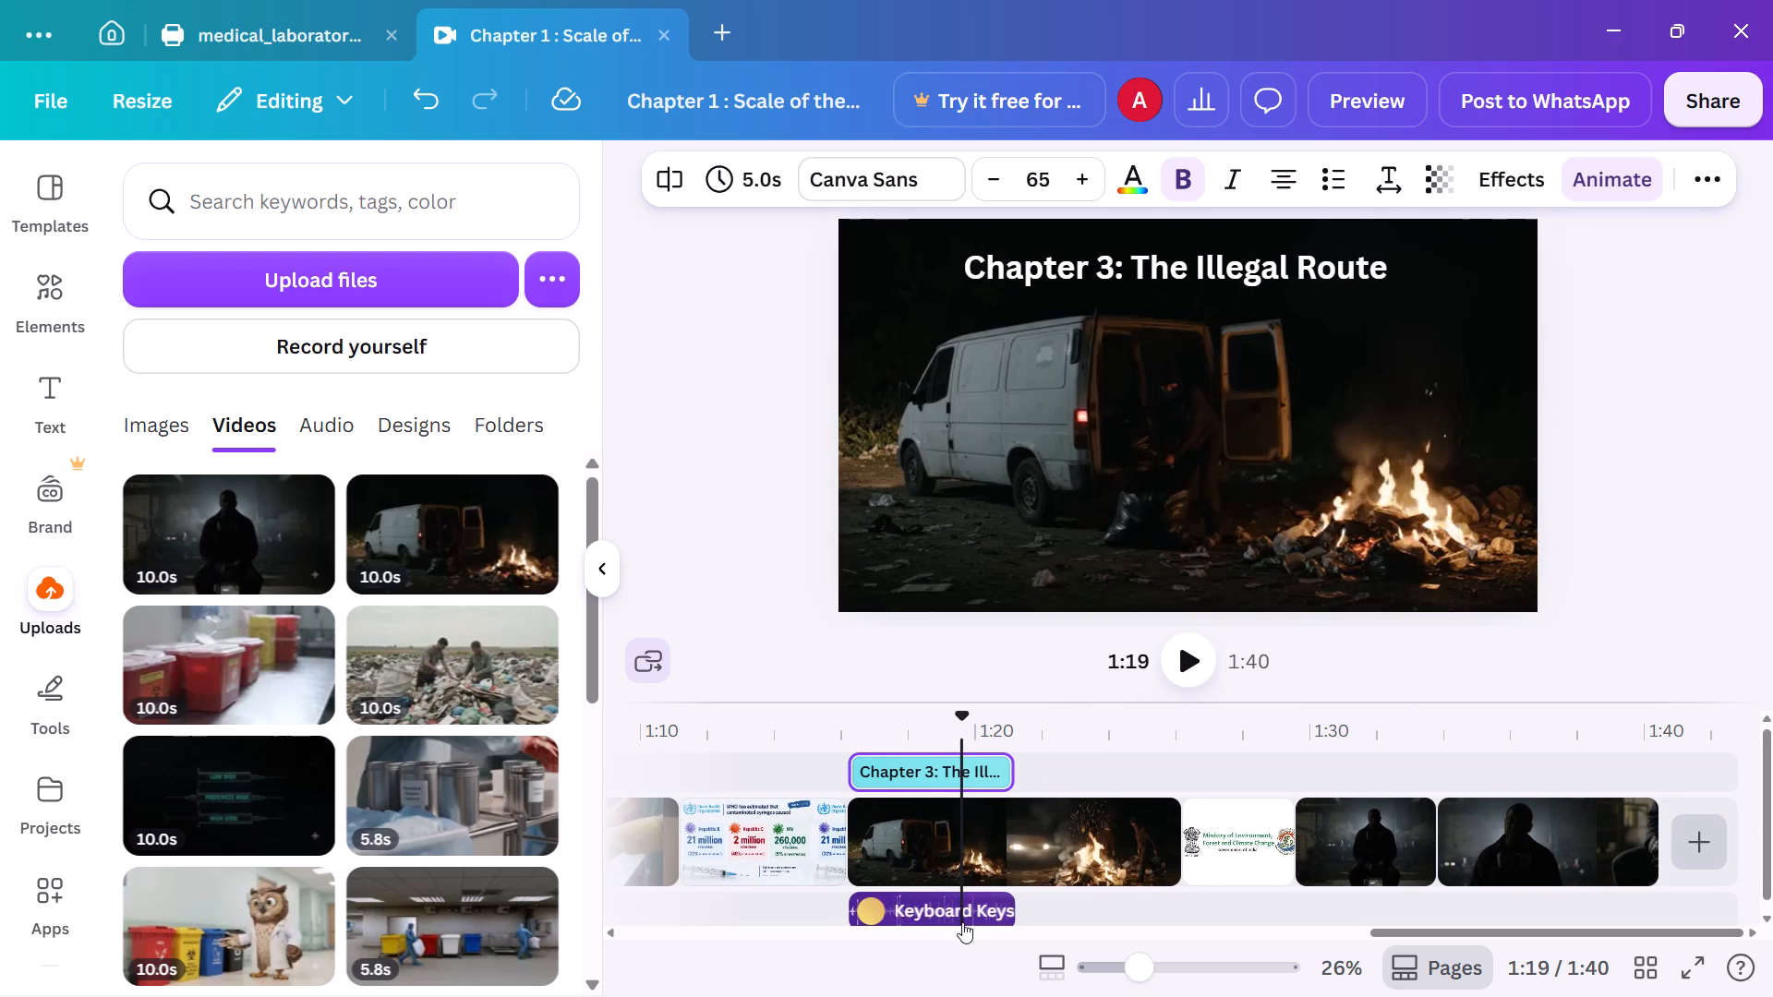
click(970, 907)
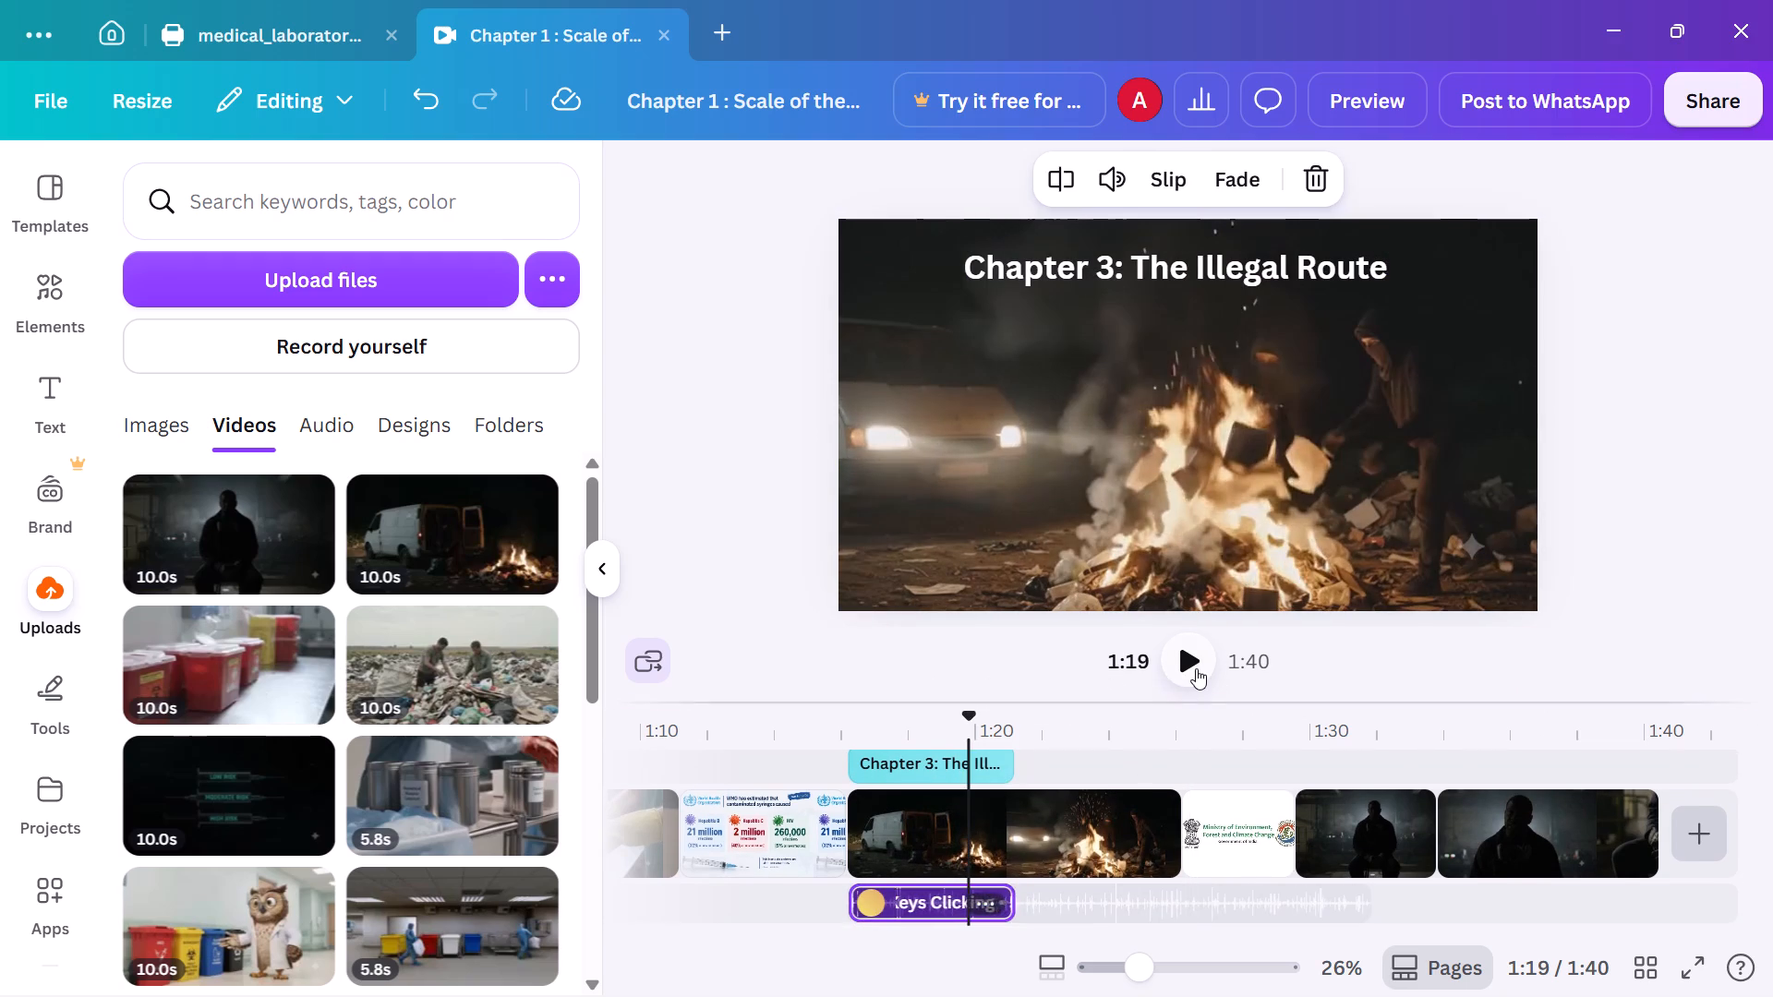
click(1194, 668)
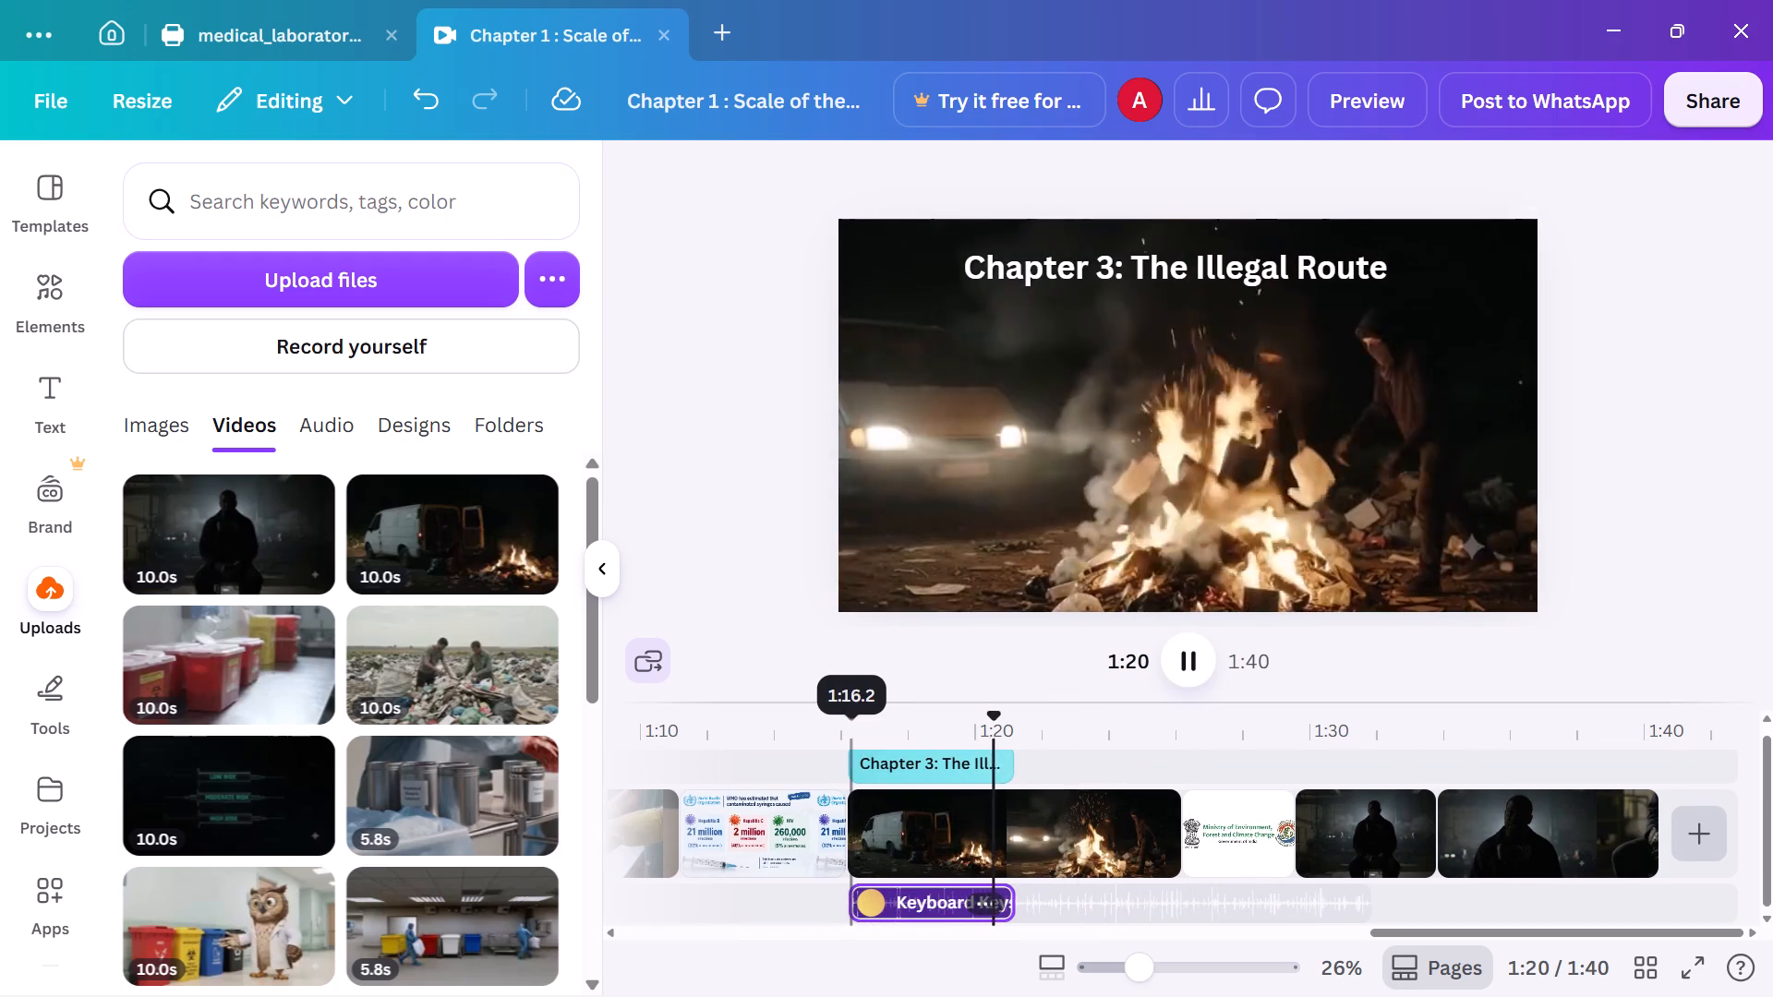
click(852, 742)
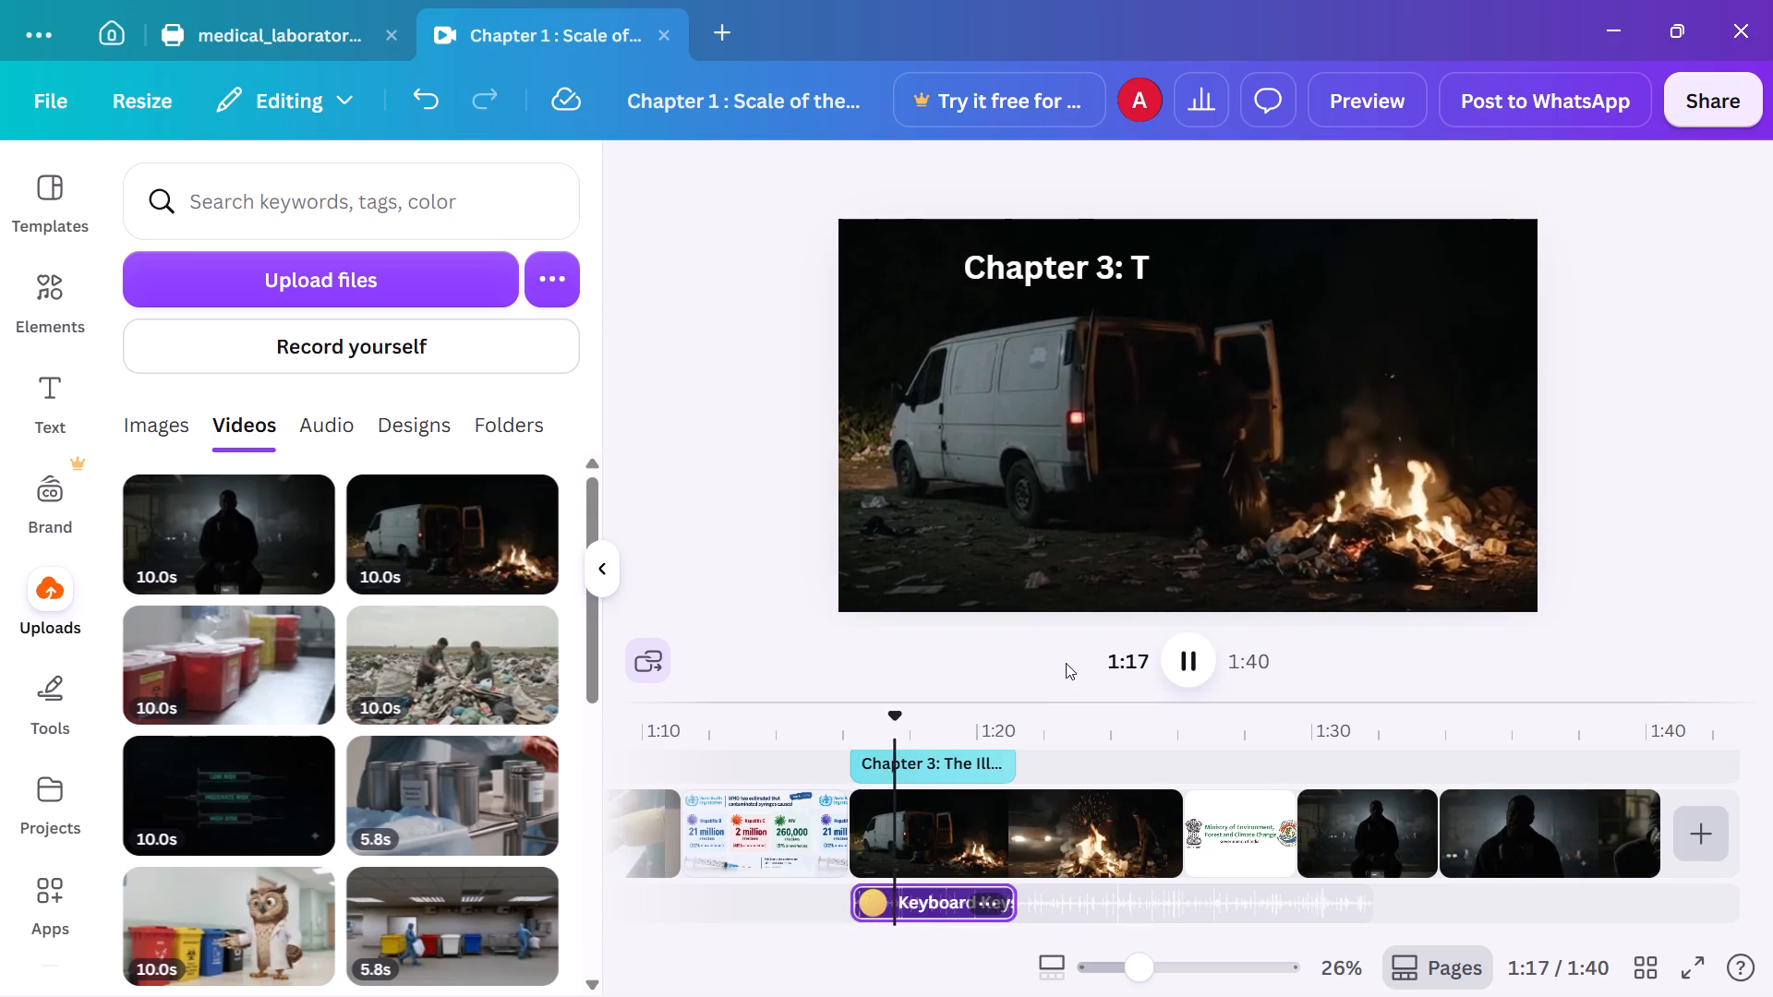
Set the volume of the keyboard sound effect under the Chapter 3 title to 104.
click(943, 888)
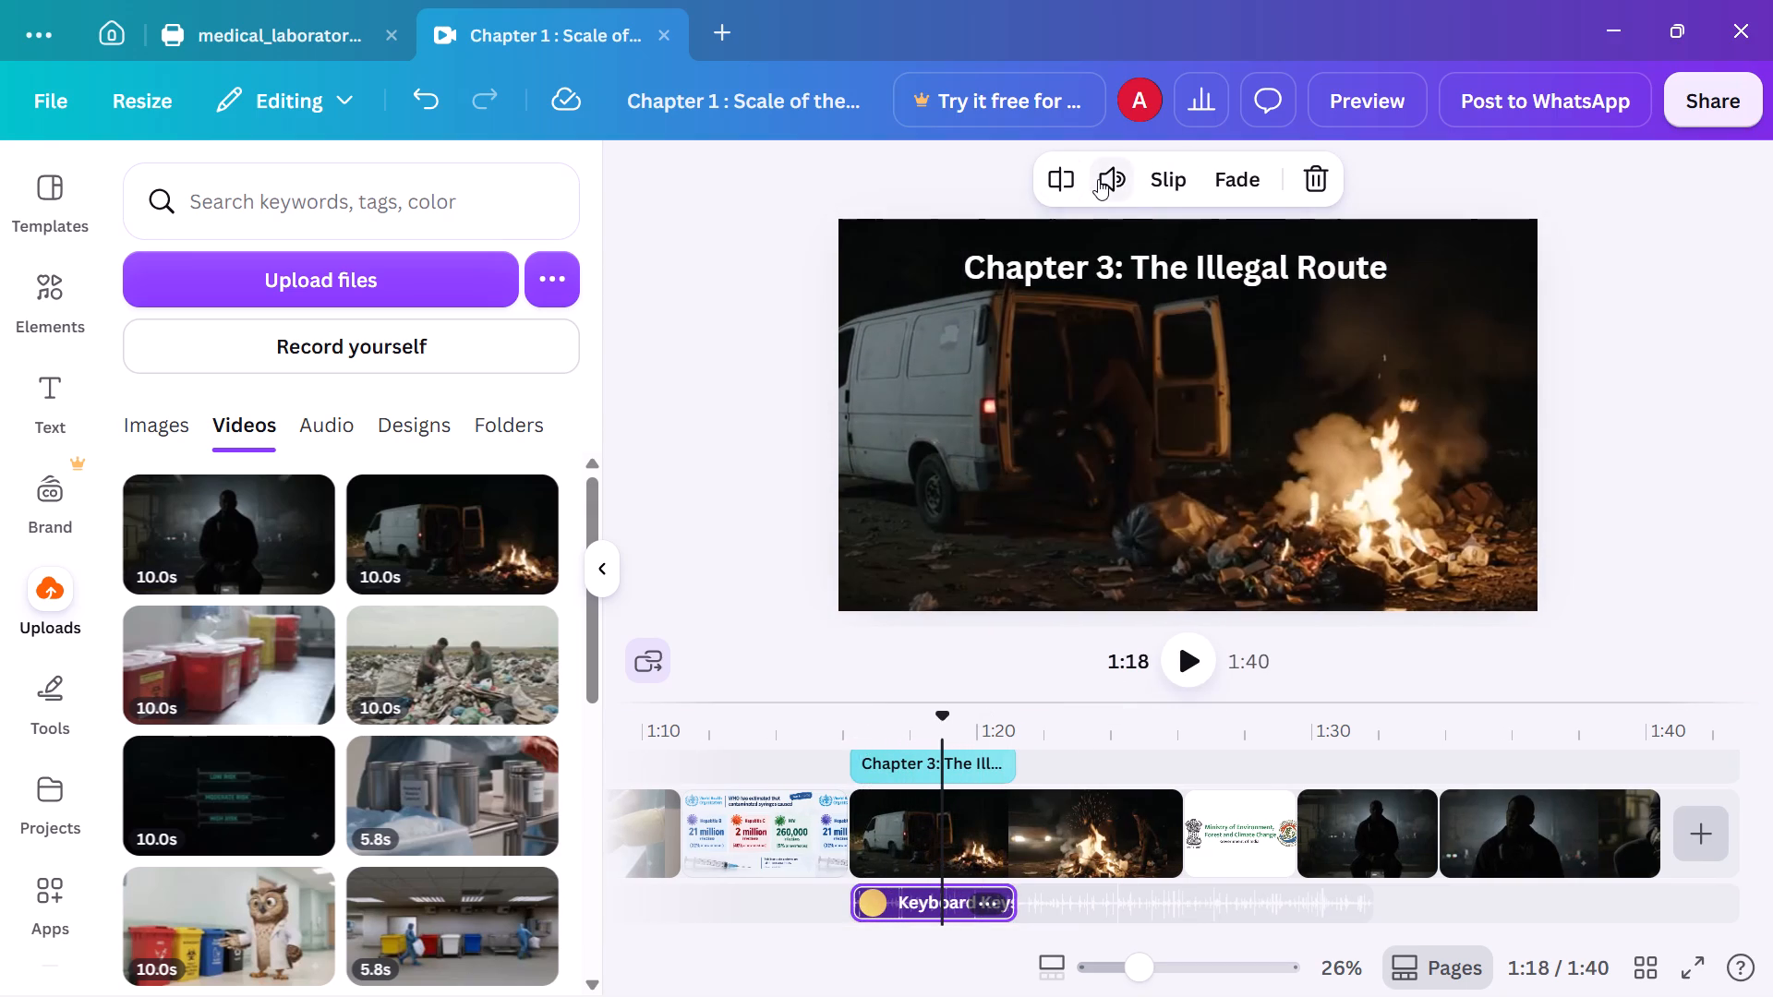
click(1098, 179)
click(1153, 262)
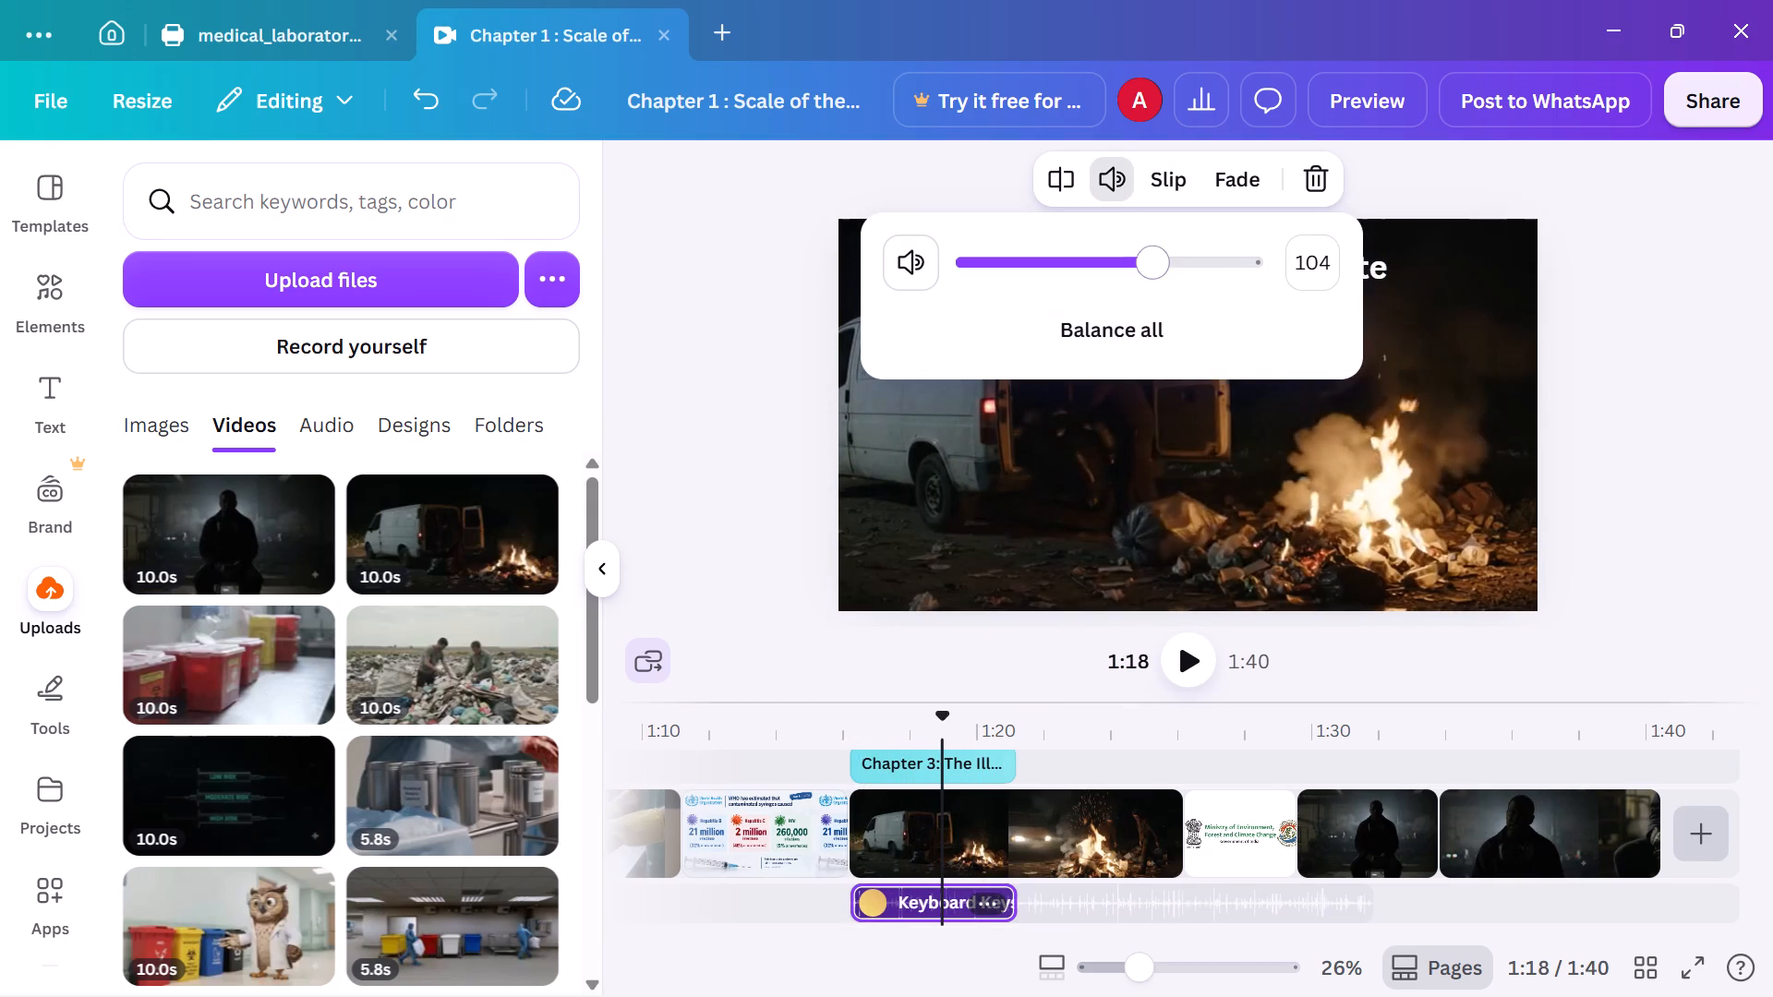
click(1611, 330)
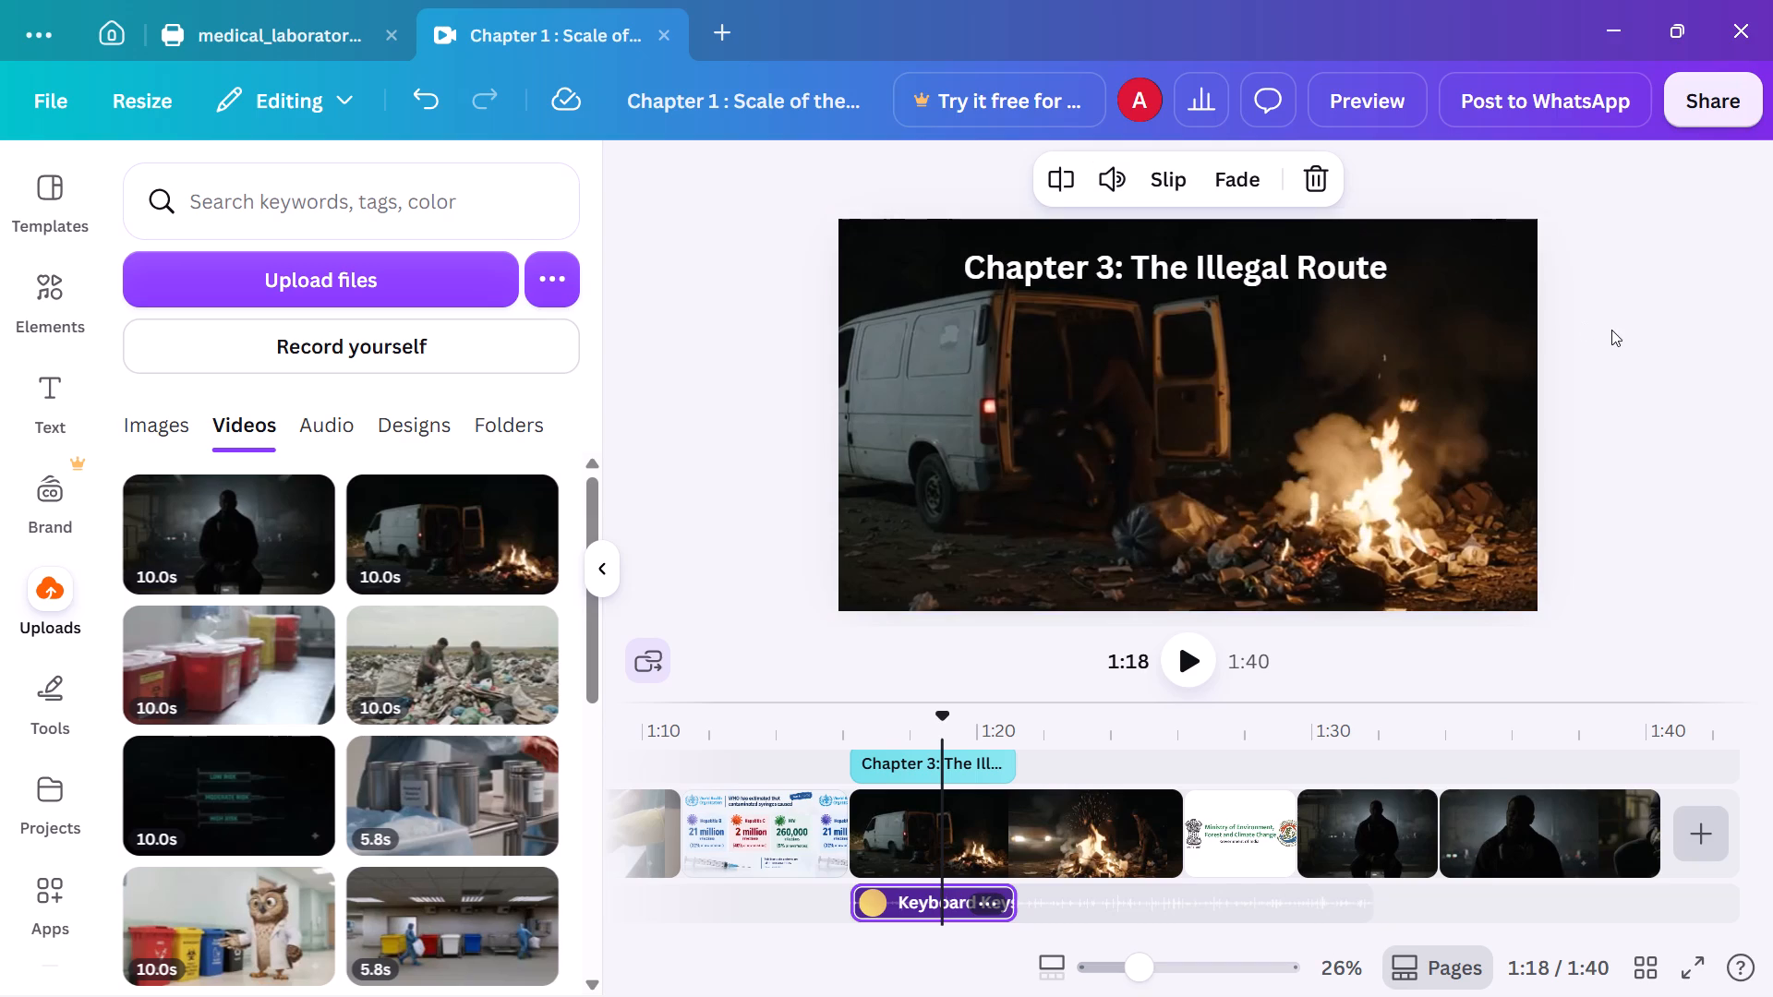
Play back the timeline from the WHO infographic at about 1:11 through to the end.
click(779, 727)
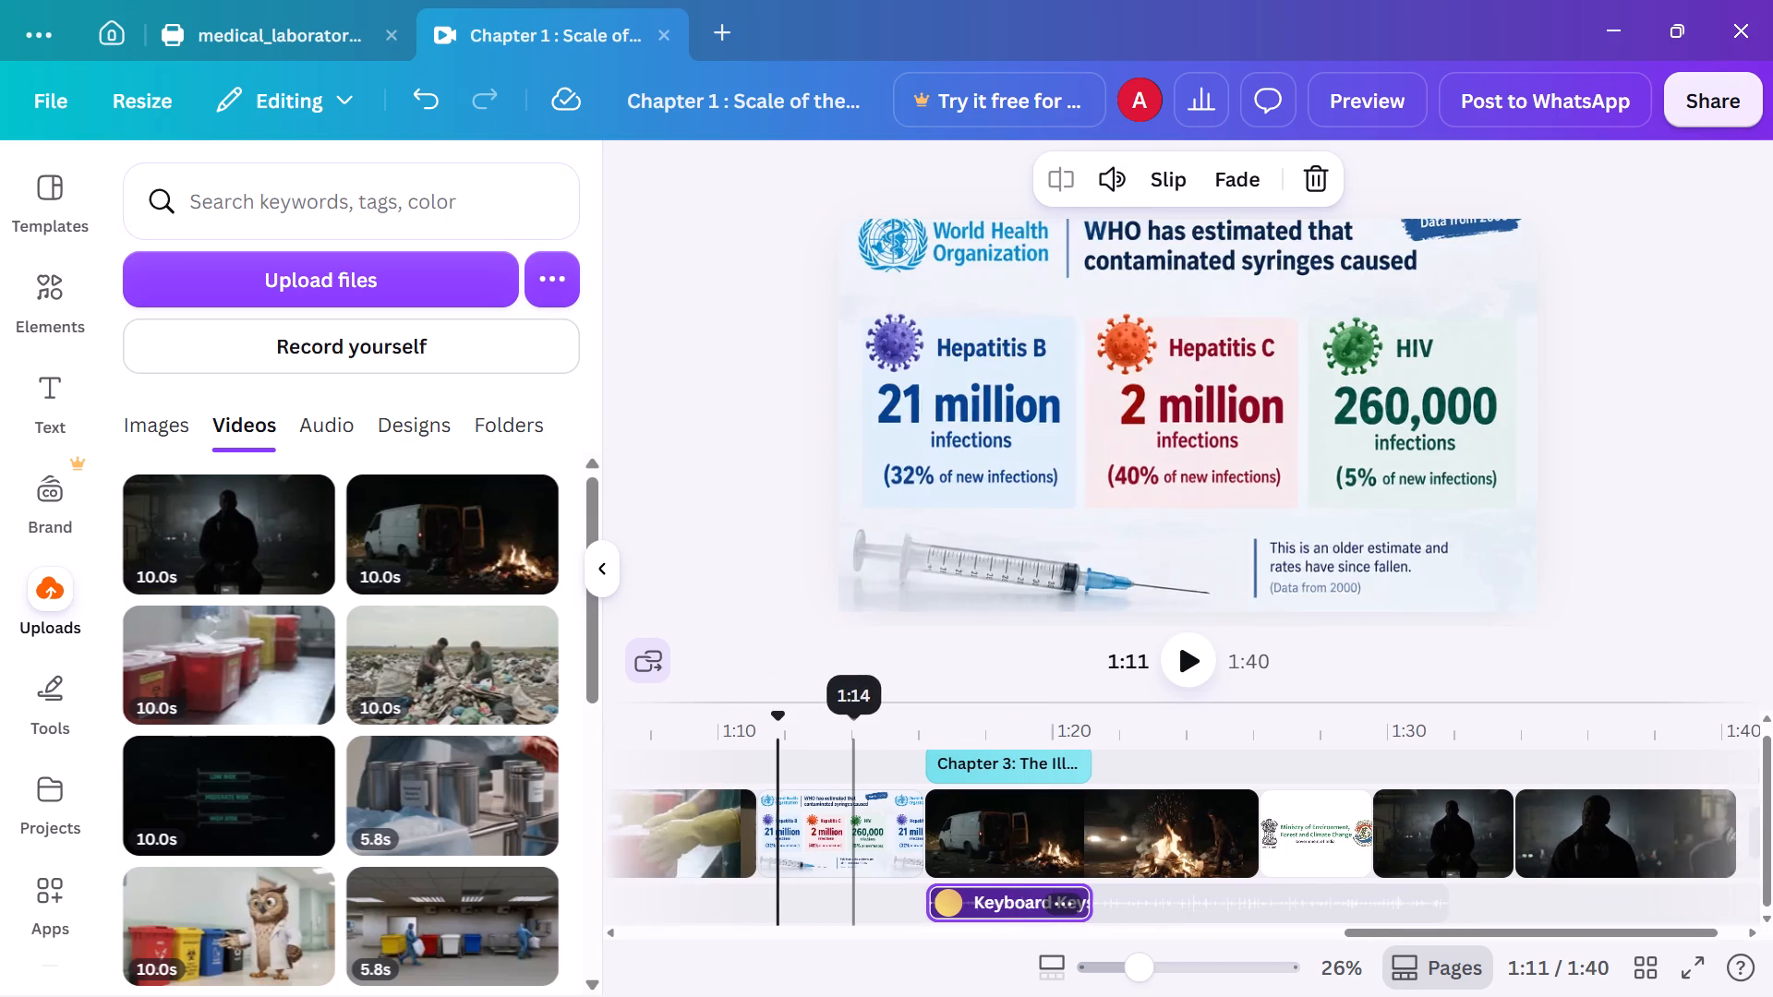
click(1189, 673)
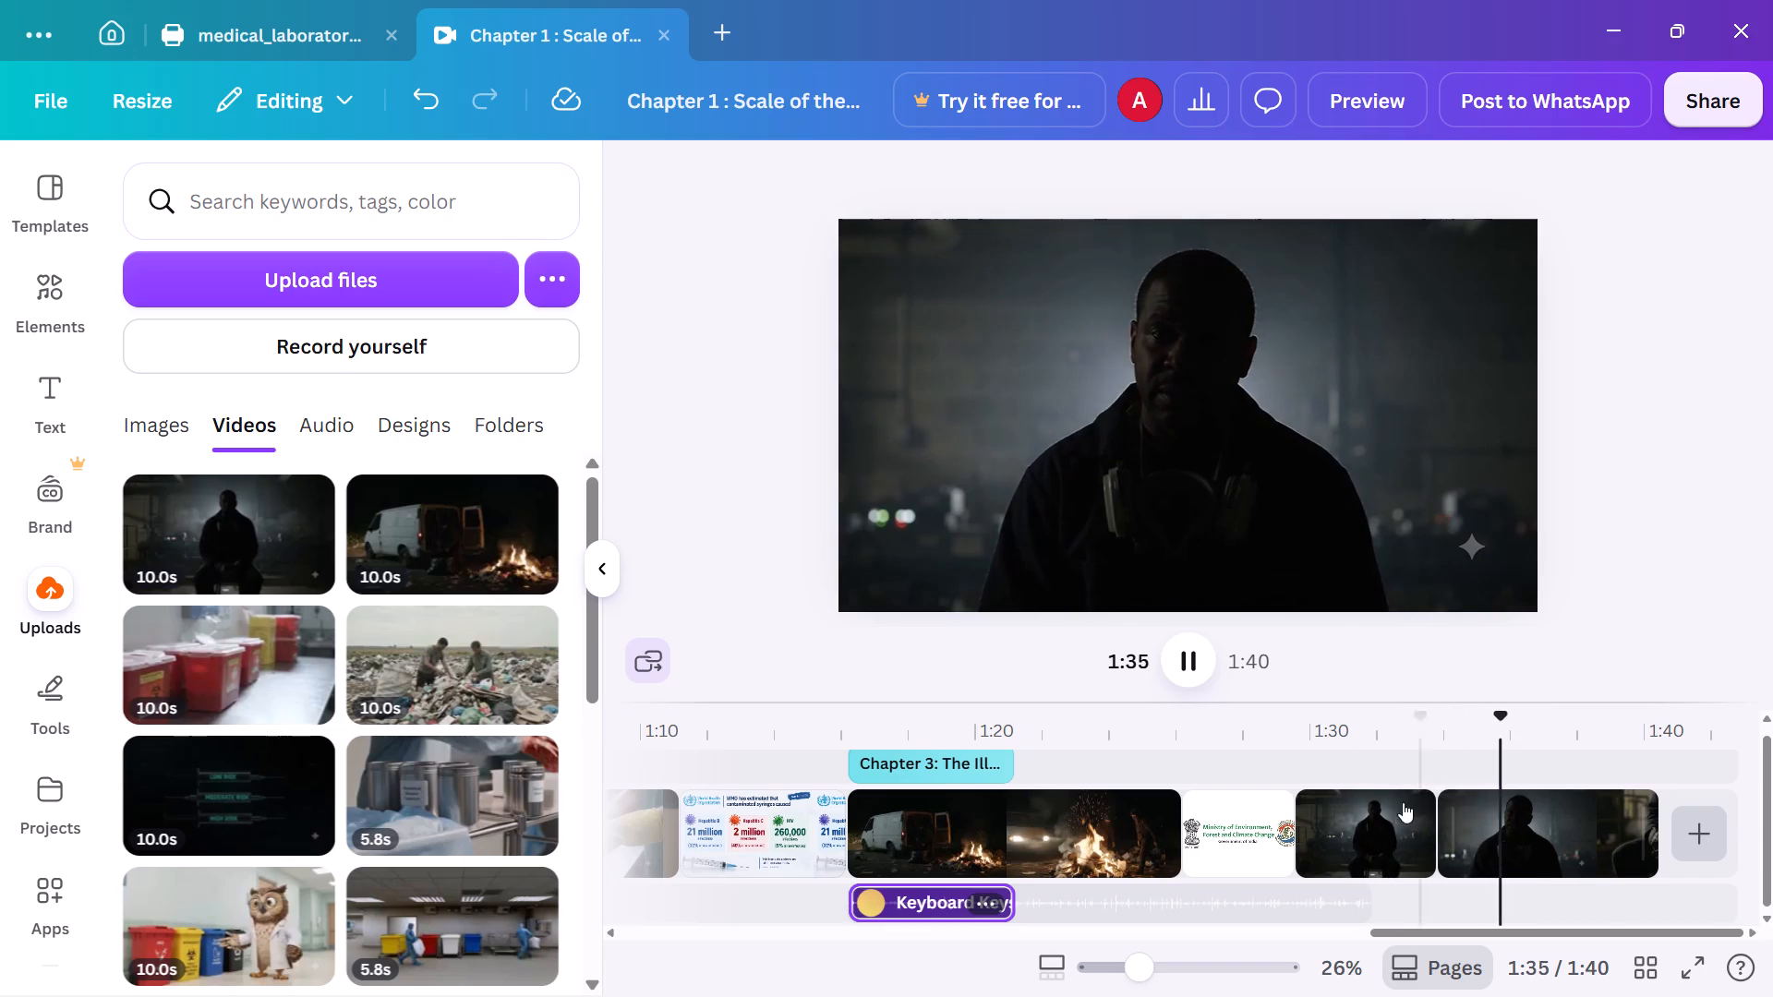
scroll(1327, 849, right, 3)
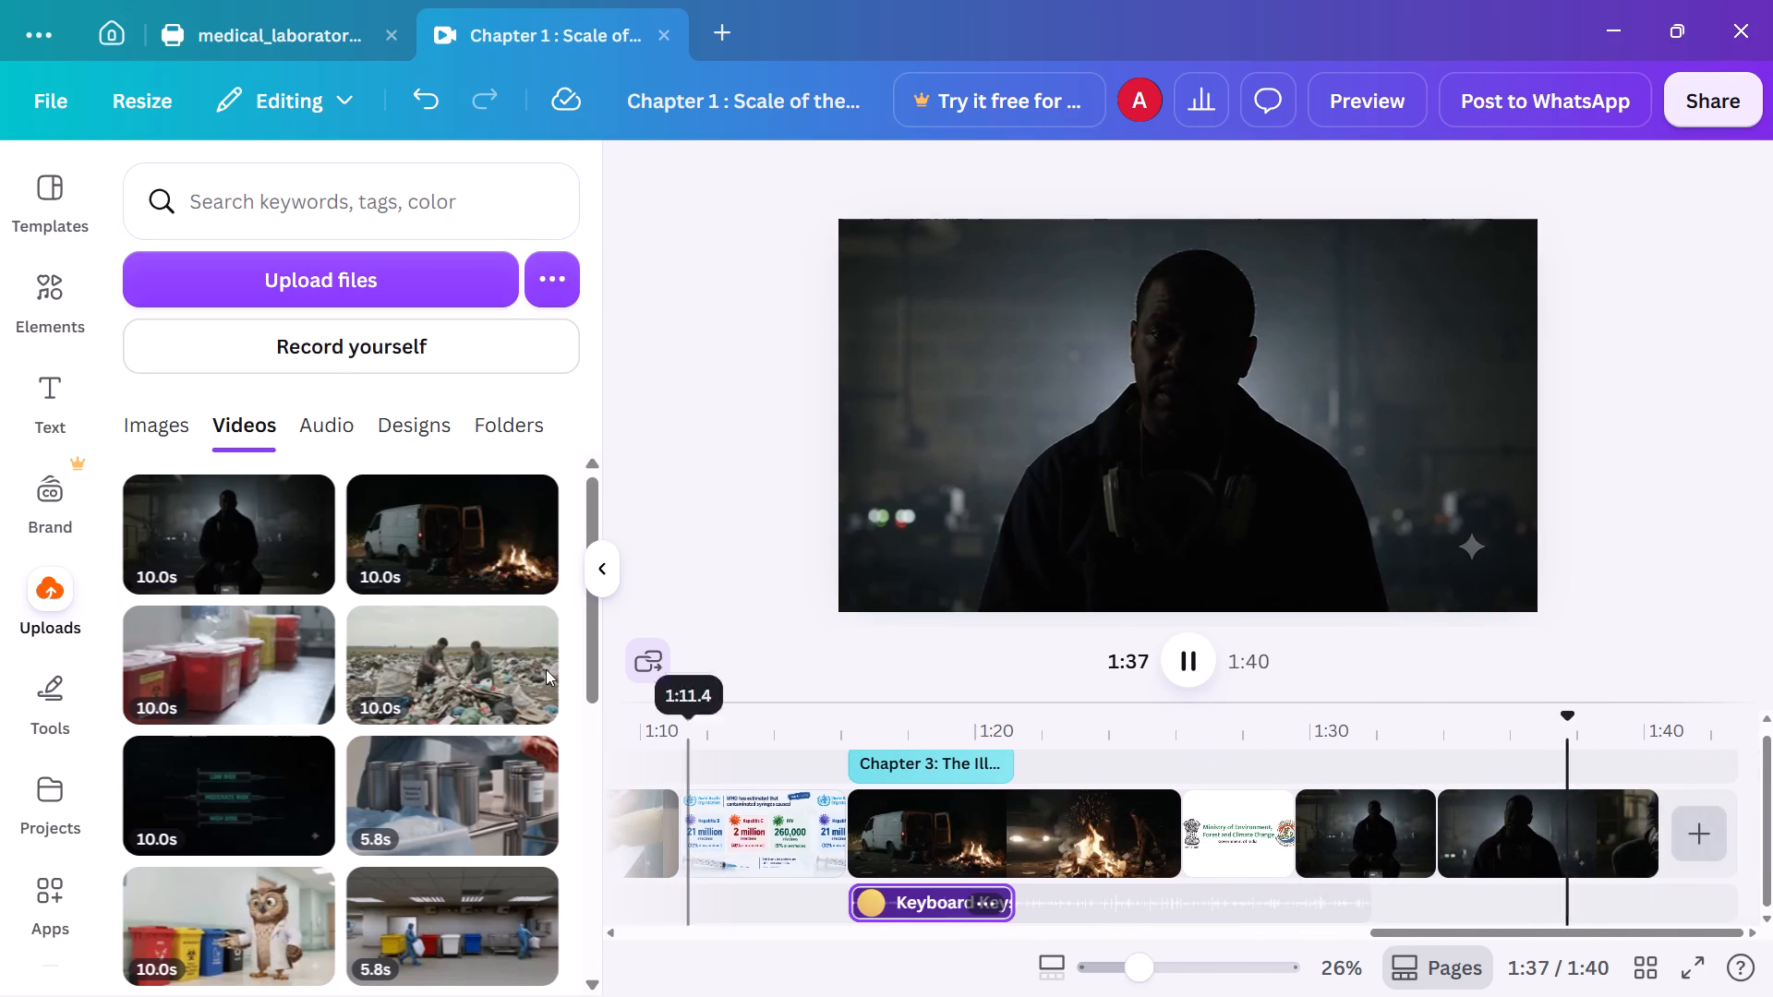
click(648, 342)
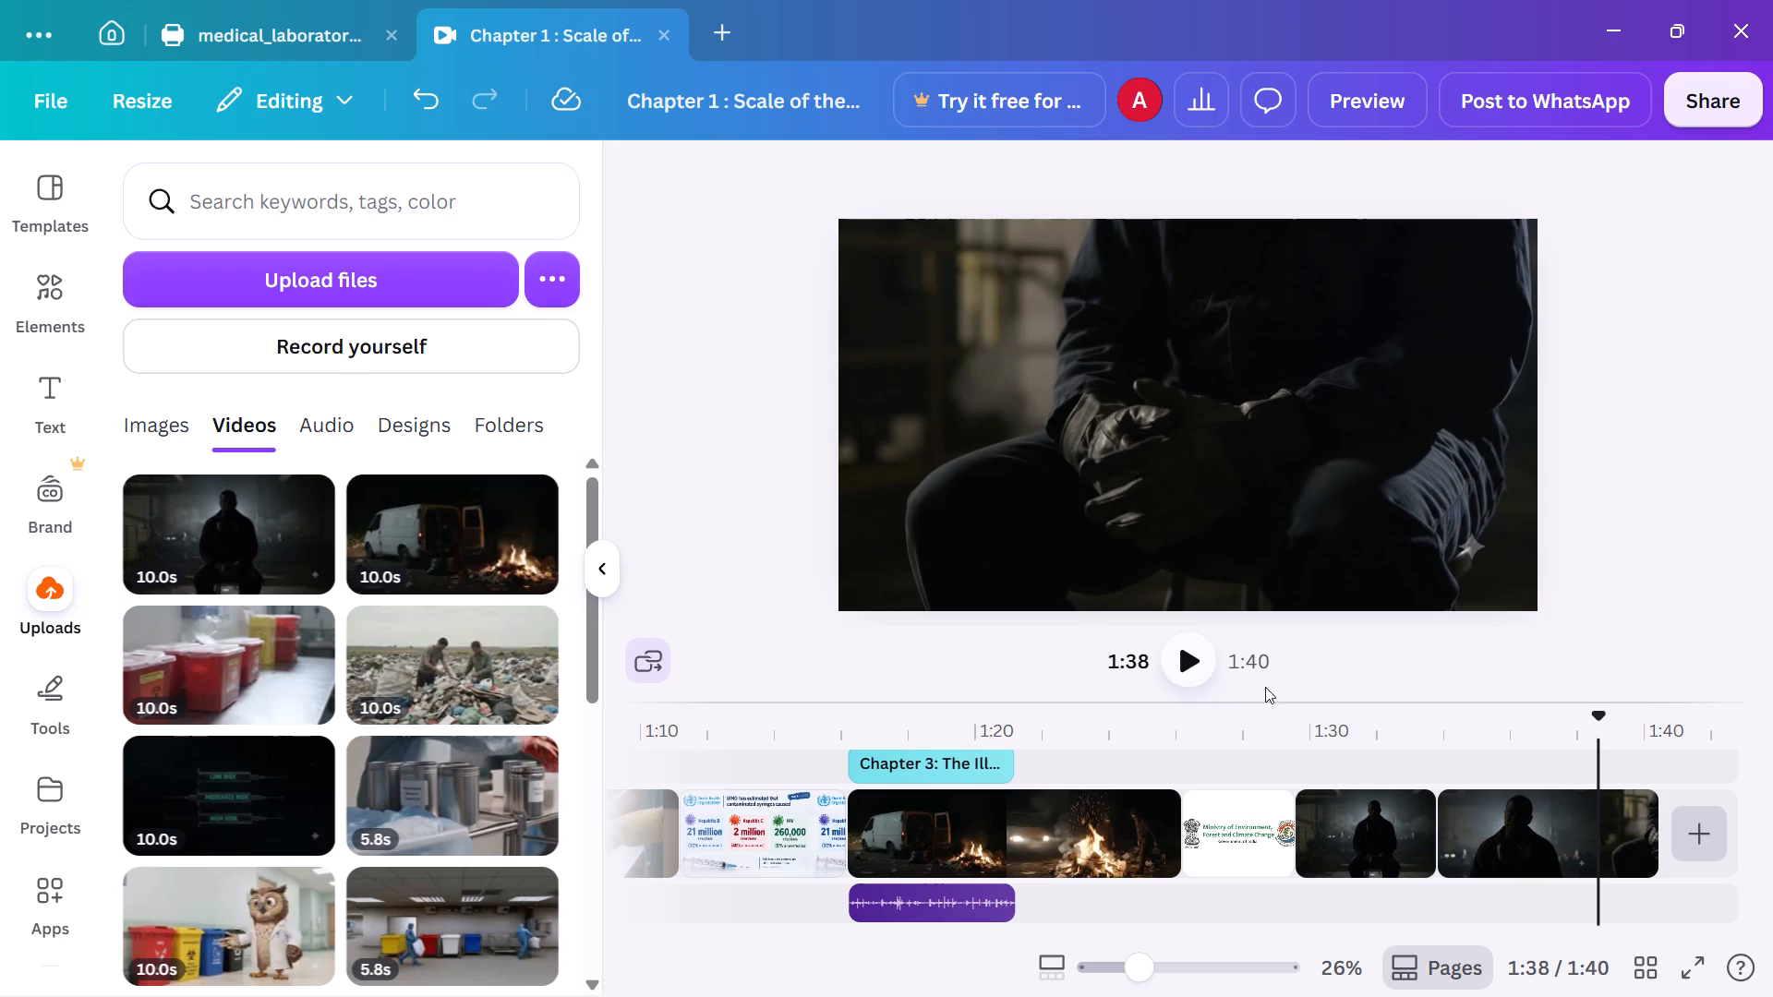
click(1171, 663)
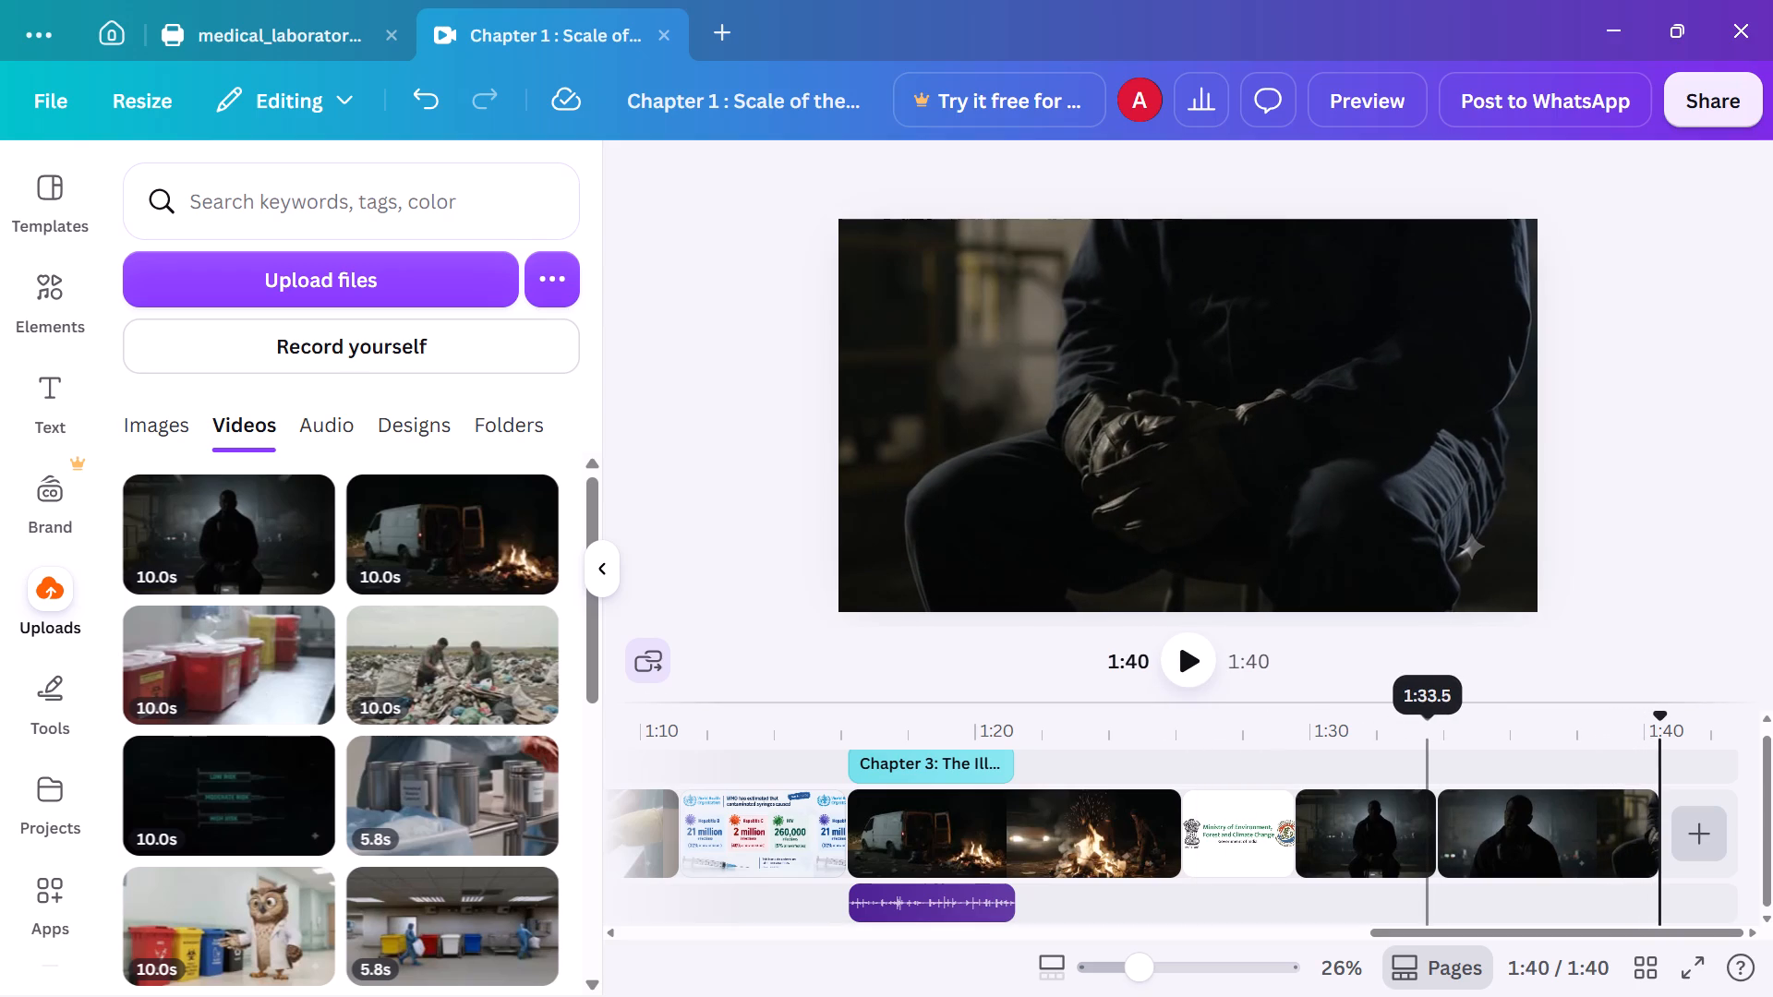
Set the volume of the last 6.6 s clip to 1.
click(1520, 831)
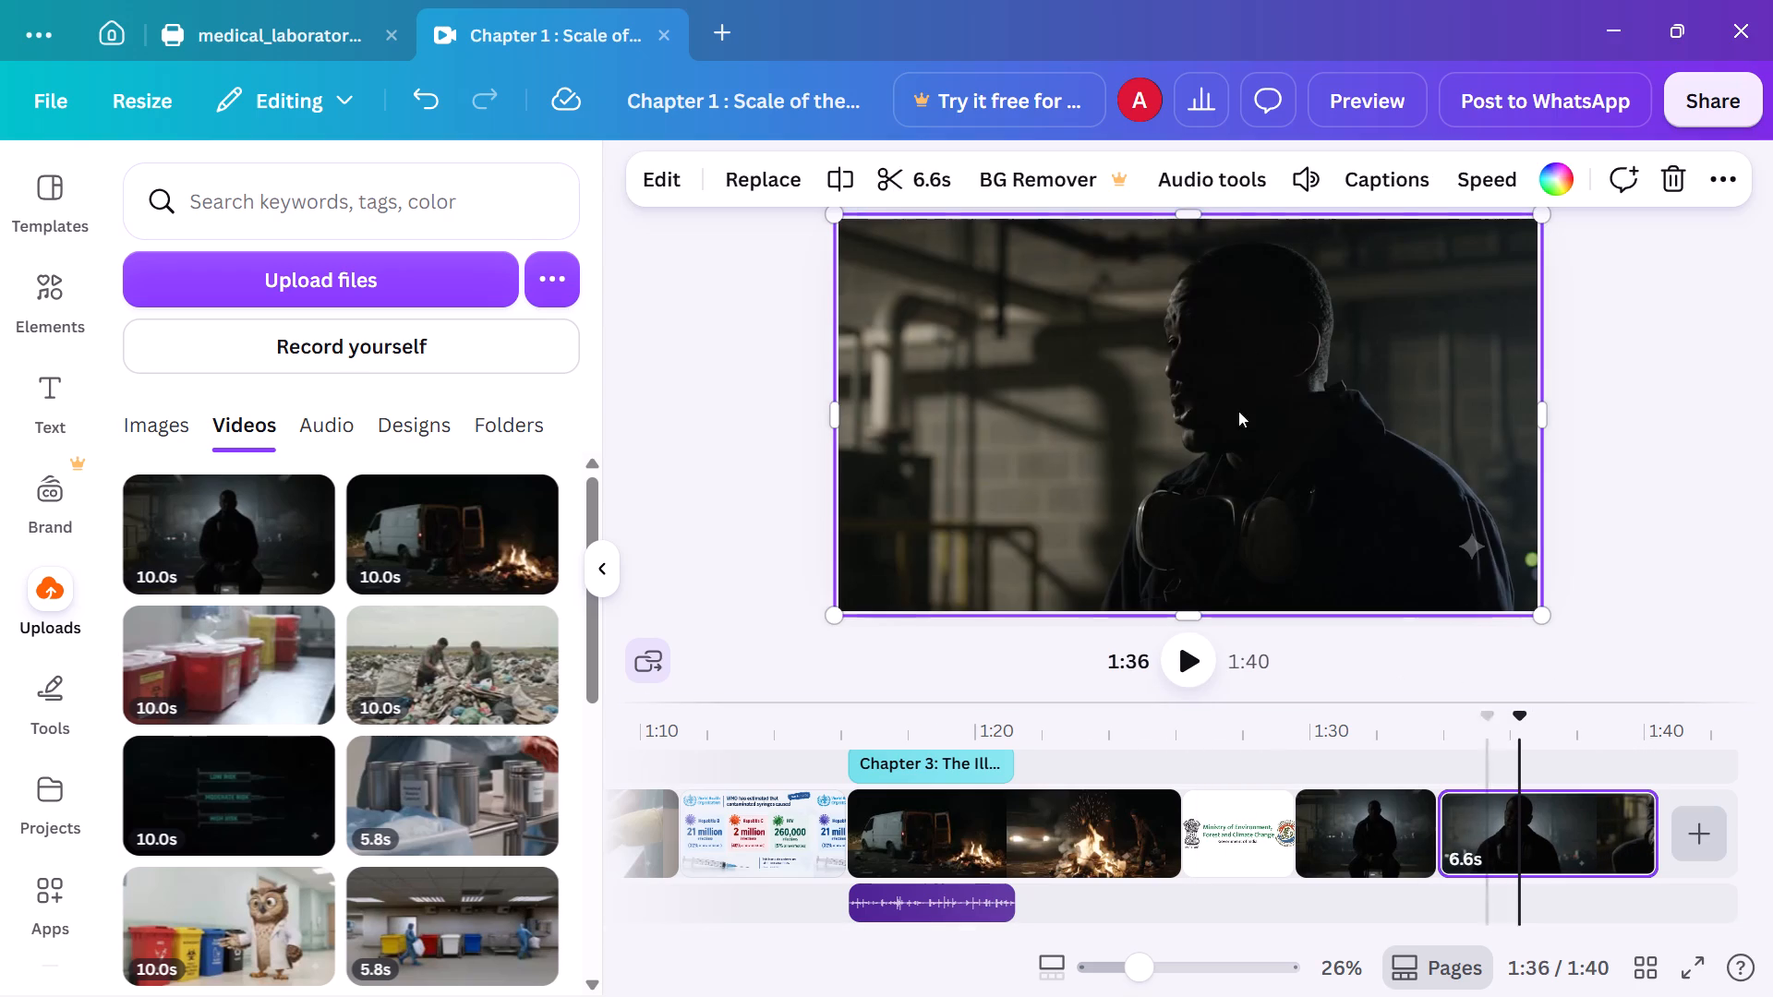
click(1292, 183)
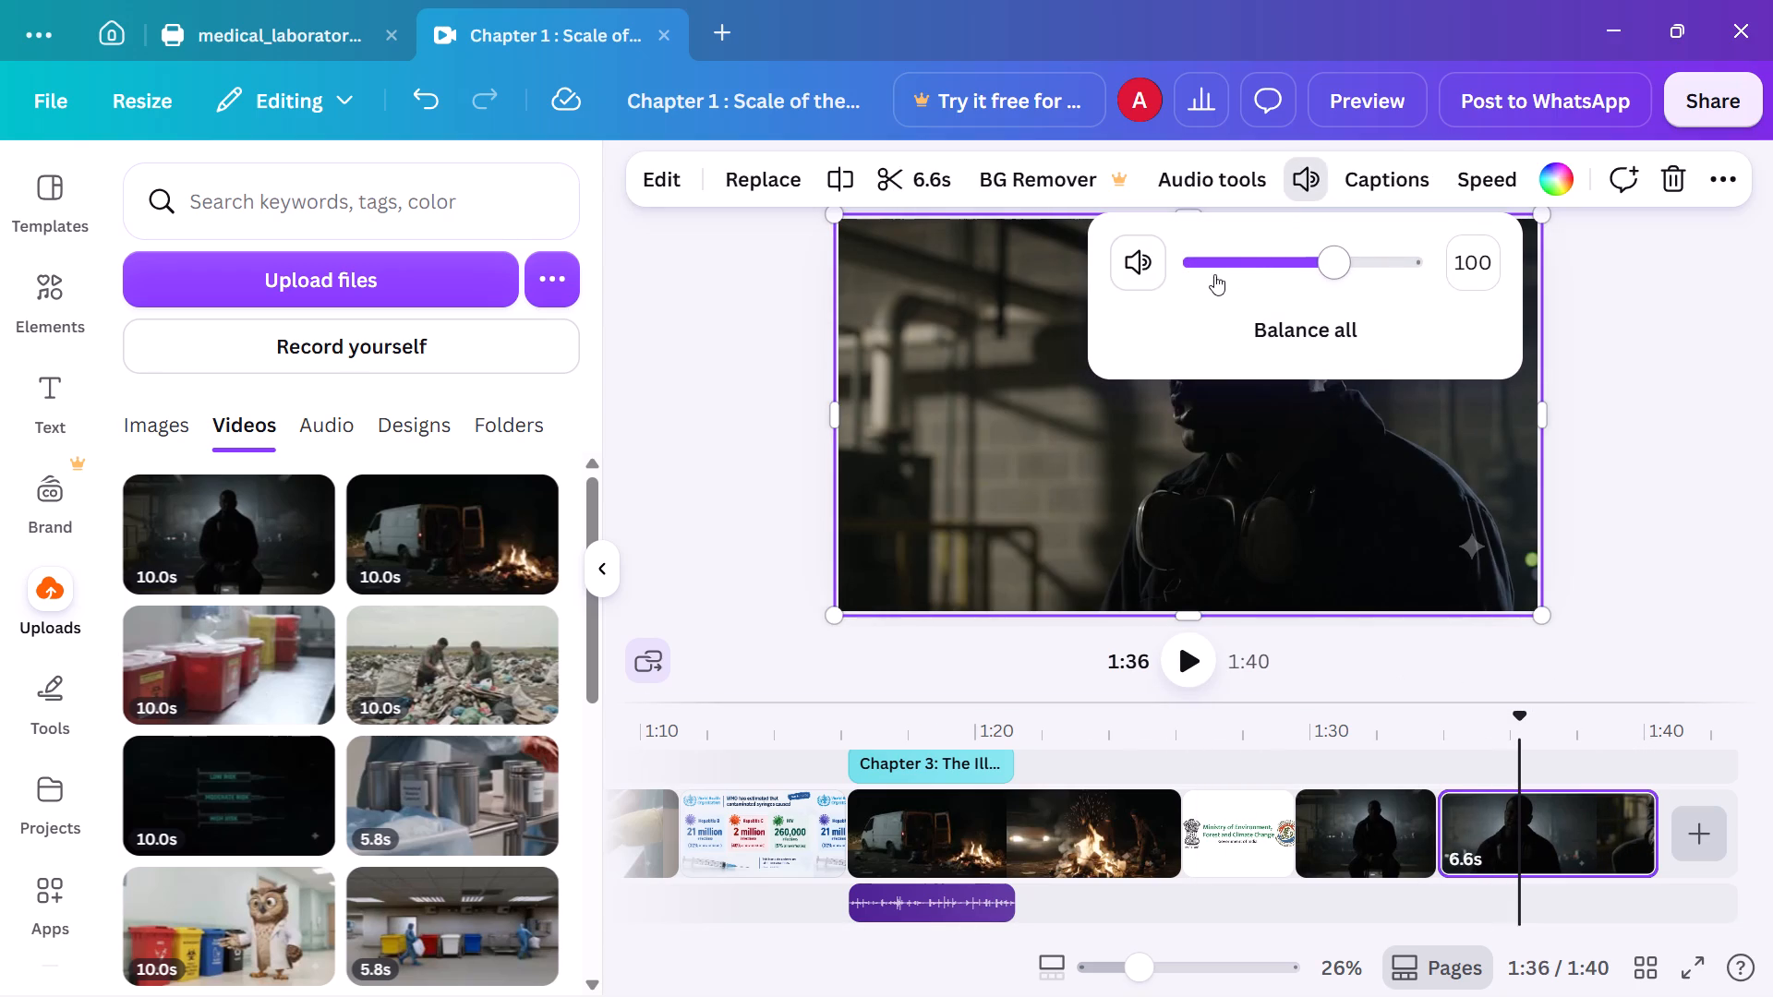
click(1199, 263)
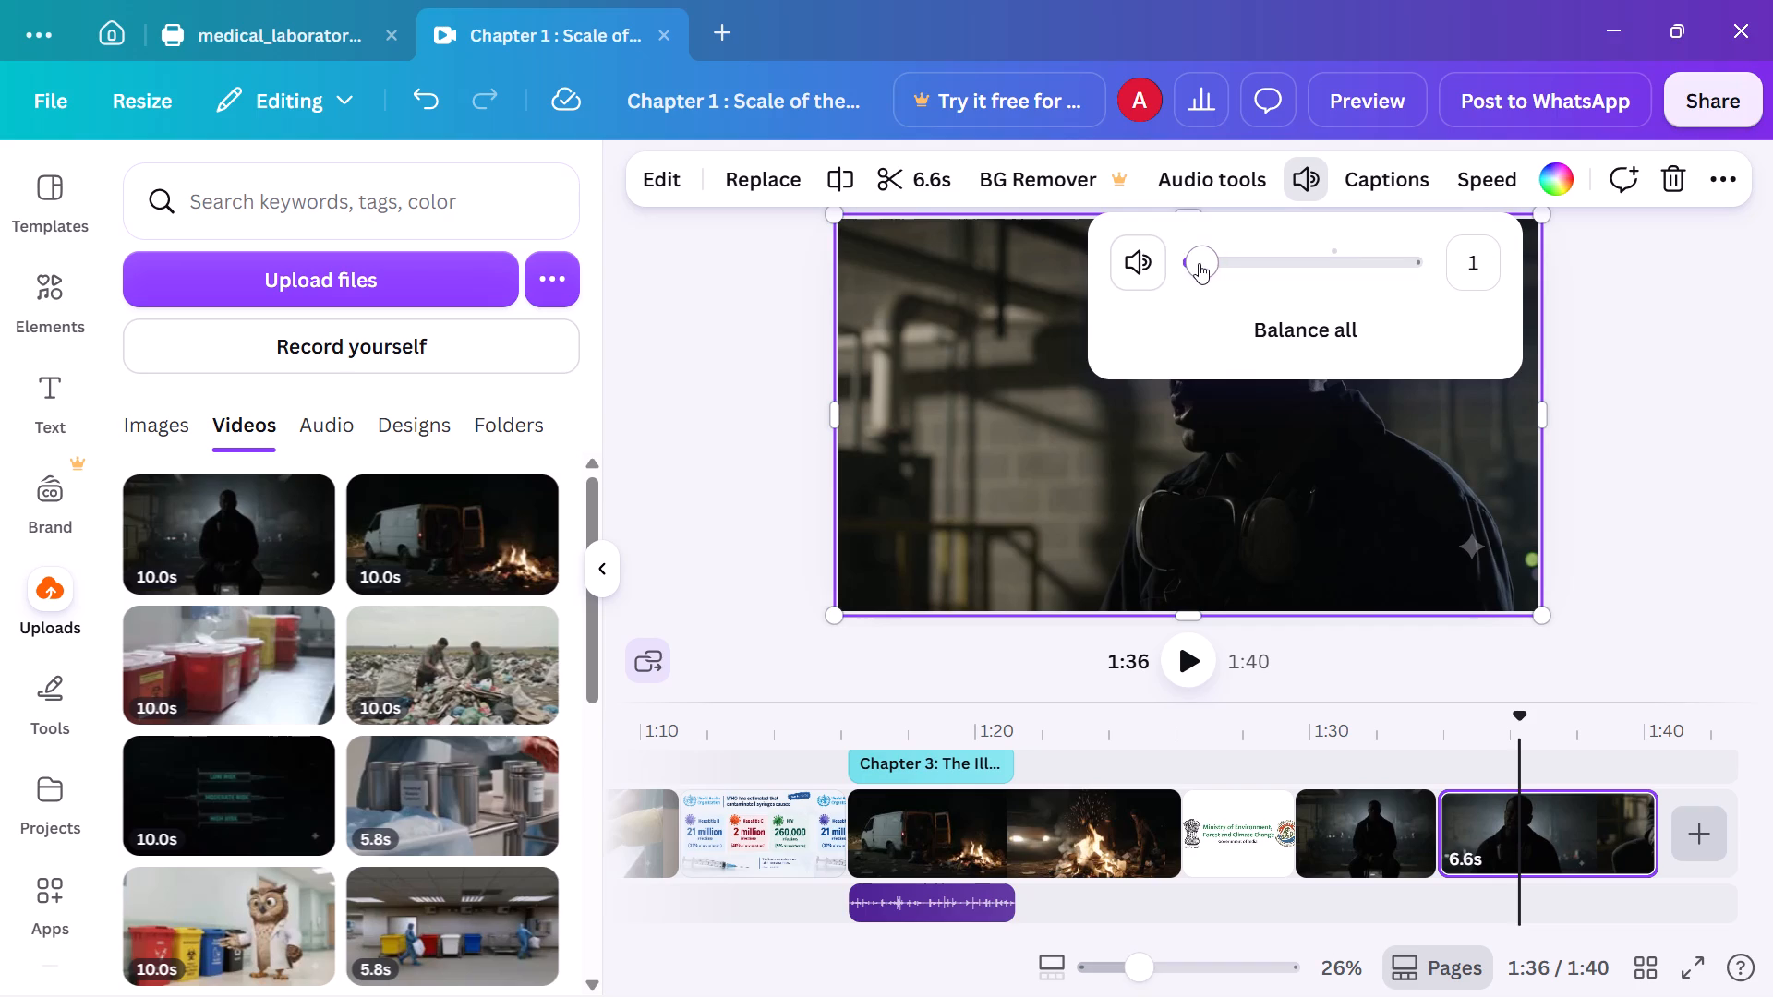
click(1199, 263)
click(1678, 357)
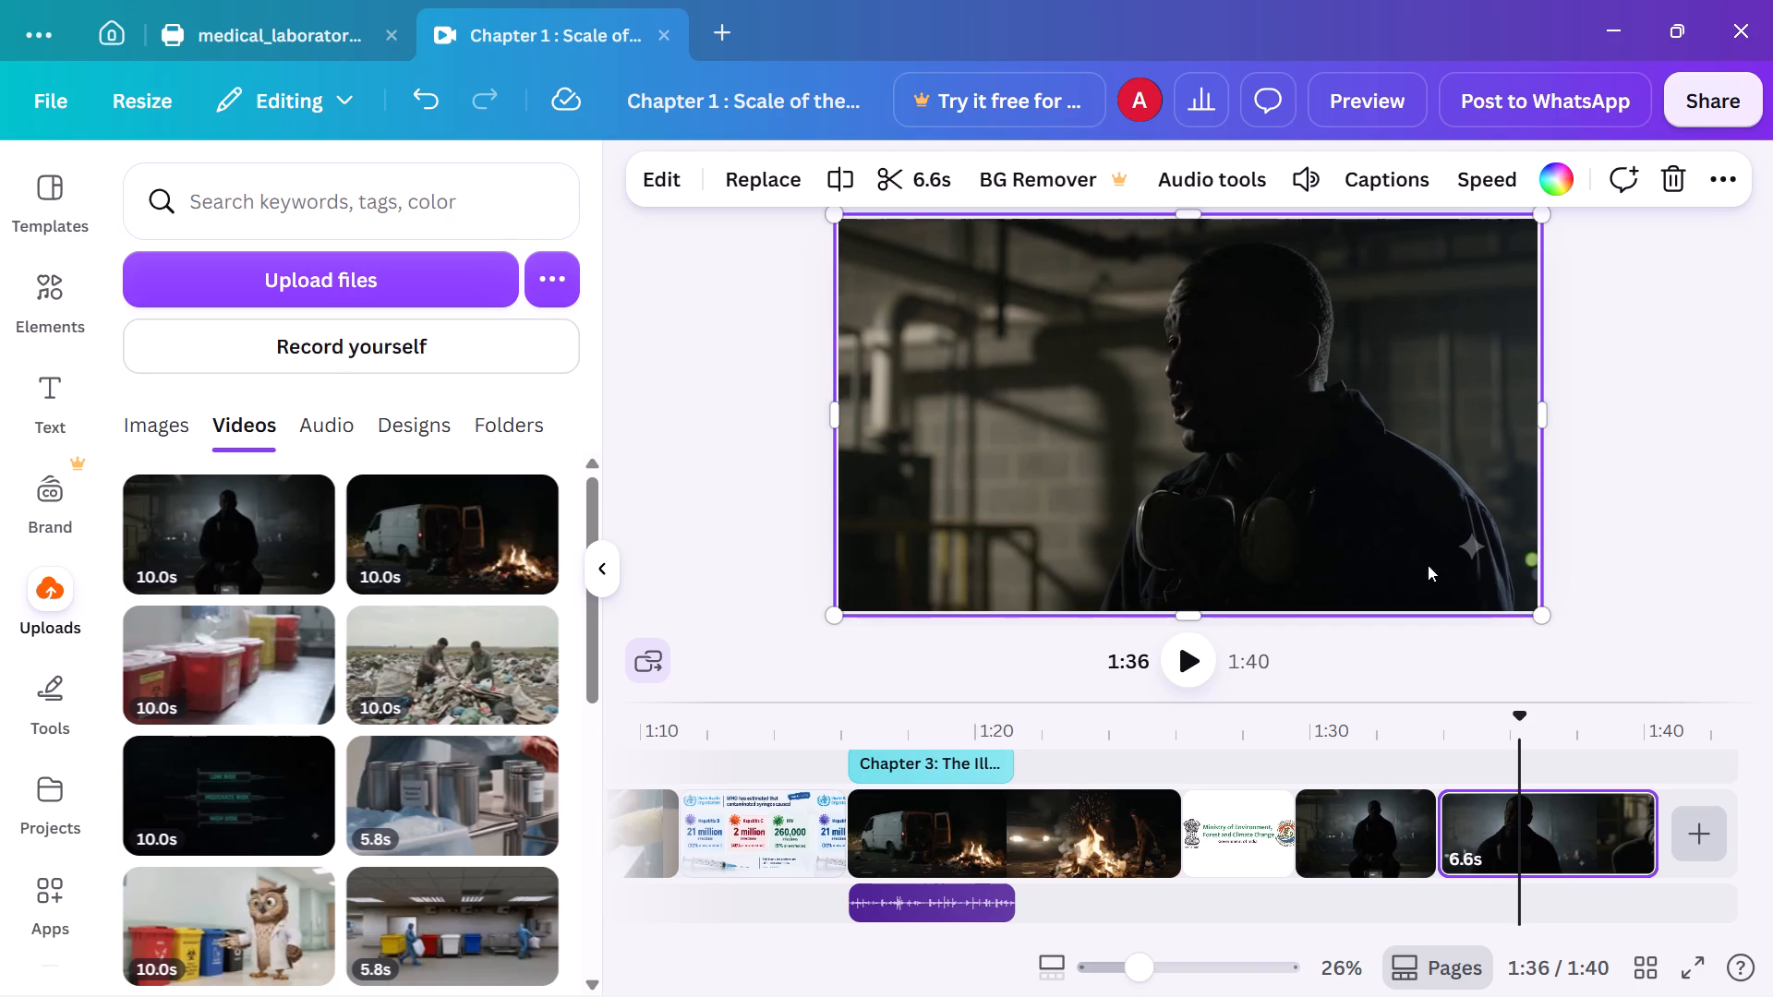
Play back the timeline from the opening hospital corridor clip, checking the sound up to the Chapter 1 title.
scroll(1001, 709, right, 9)
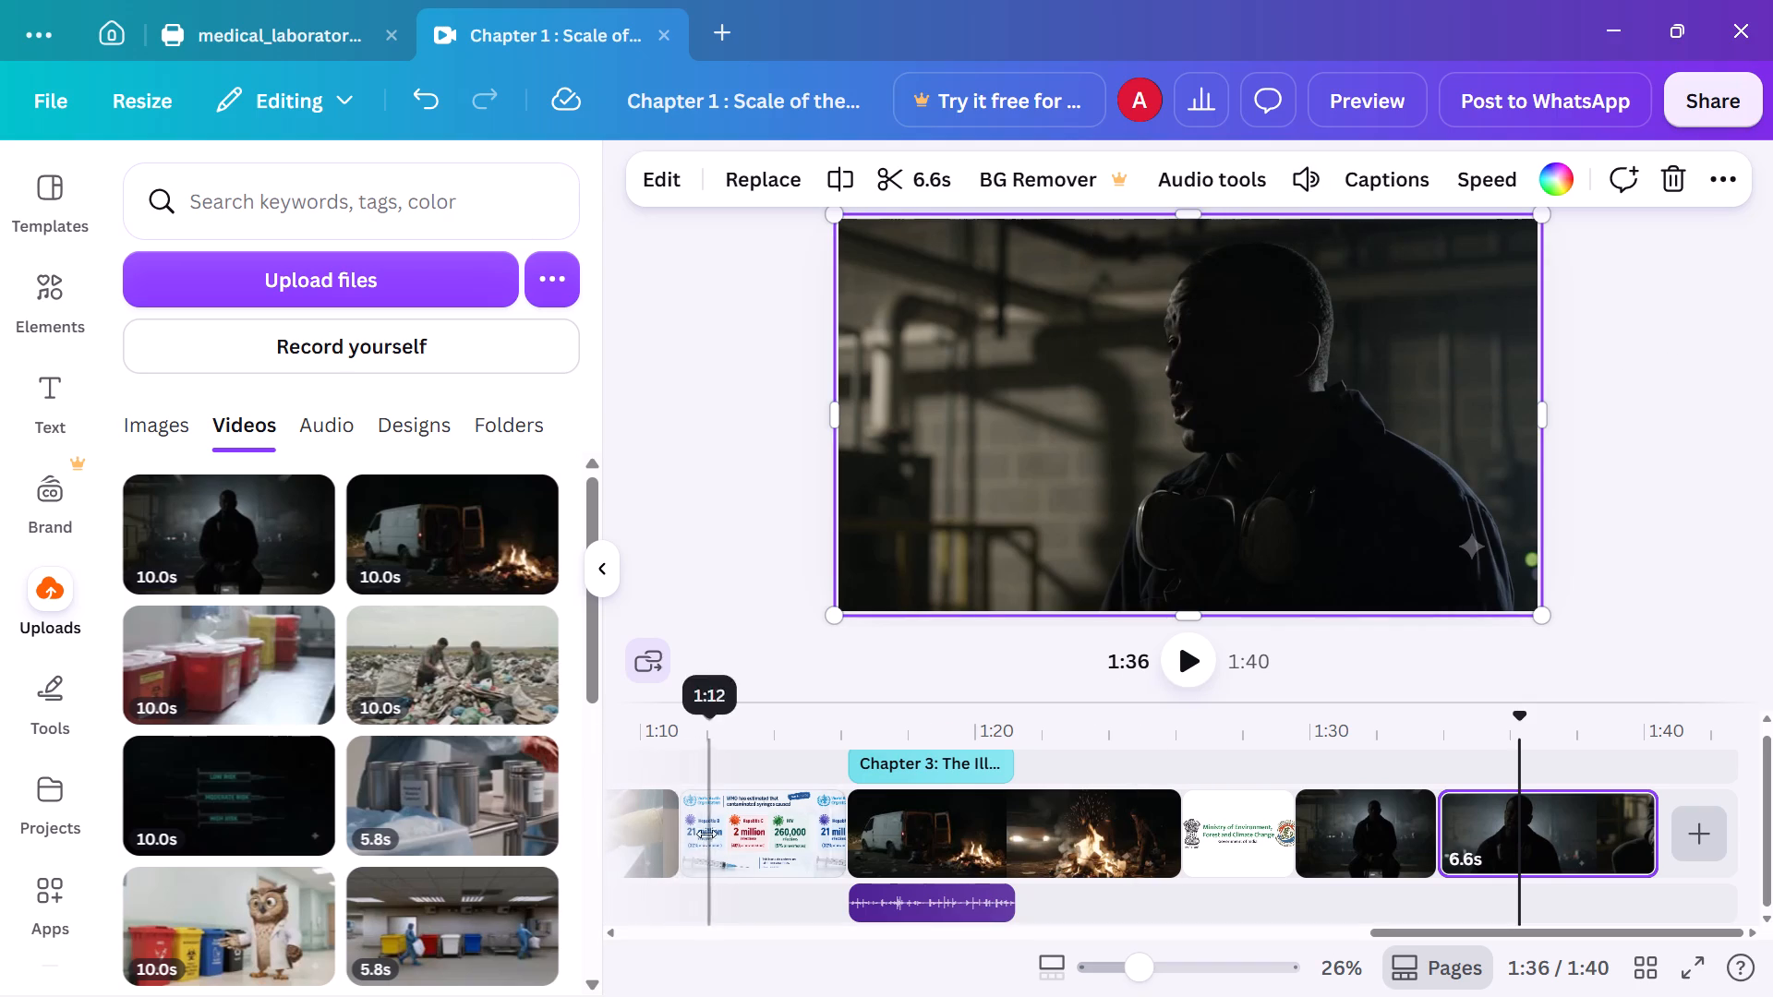
triple_click(613, 932)
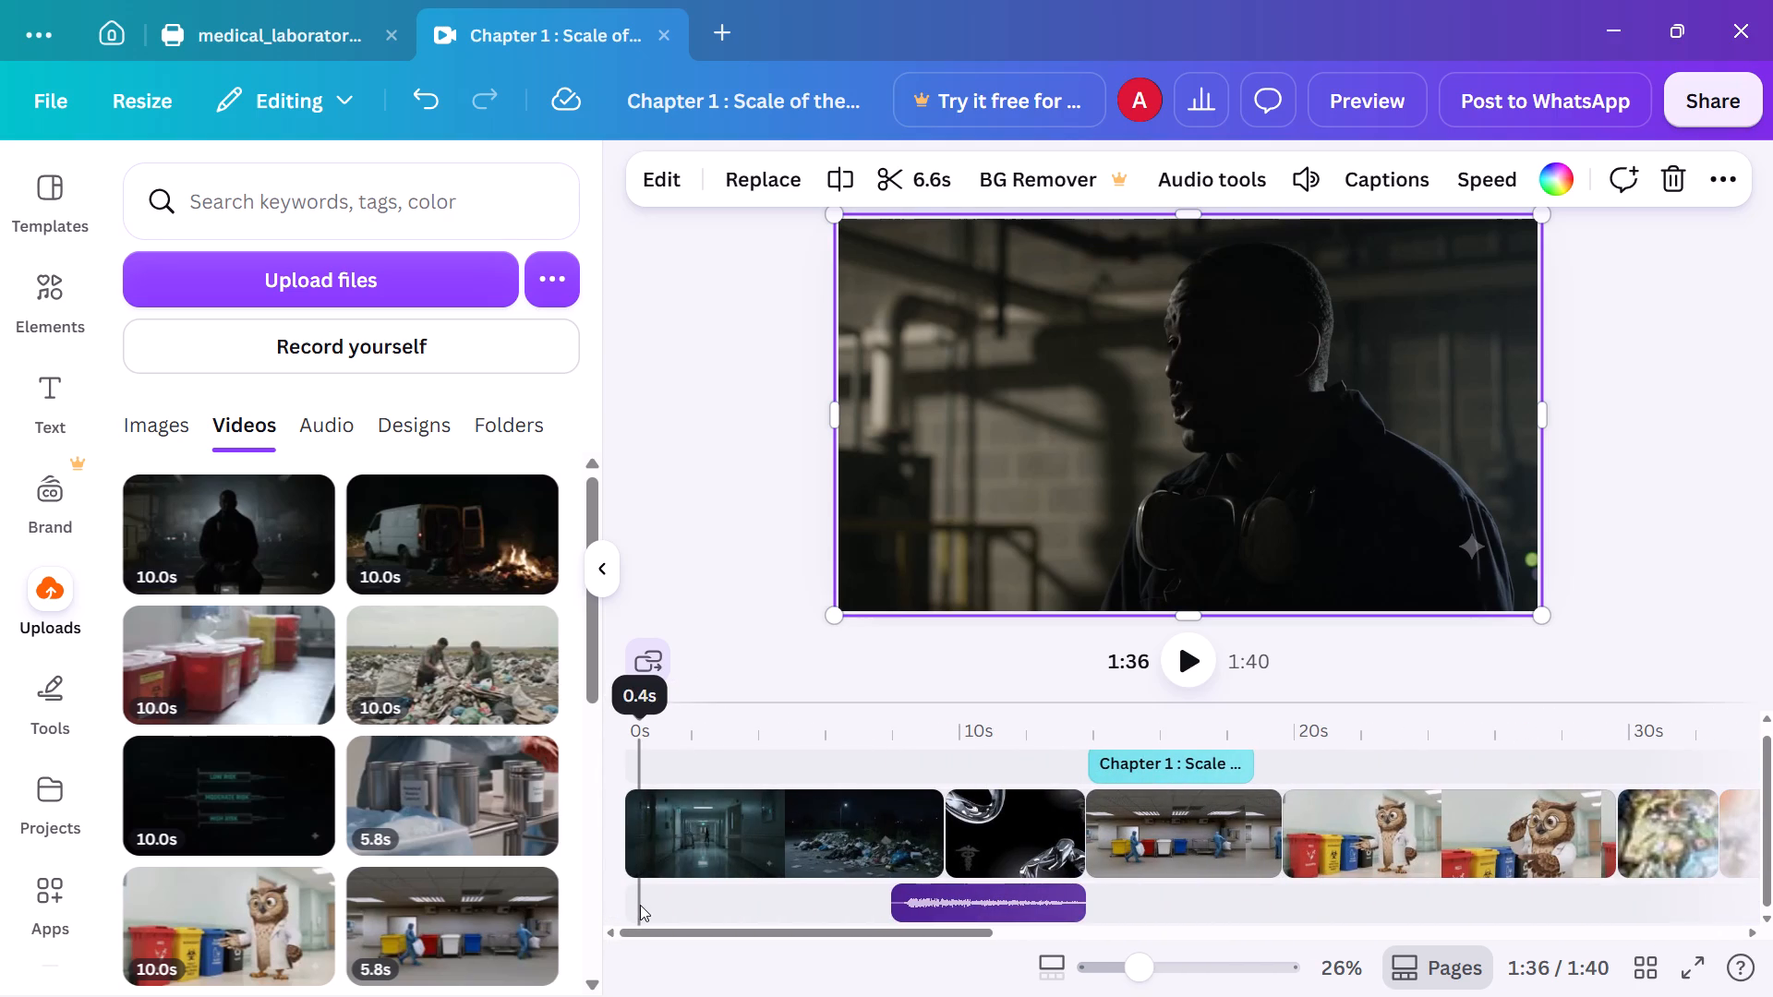
click(640, 905)
key(space)
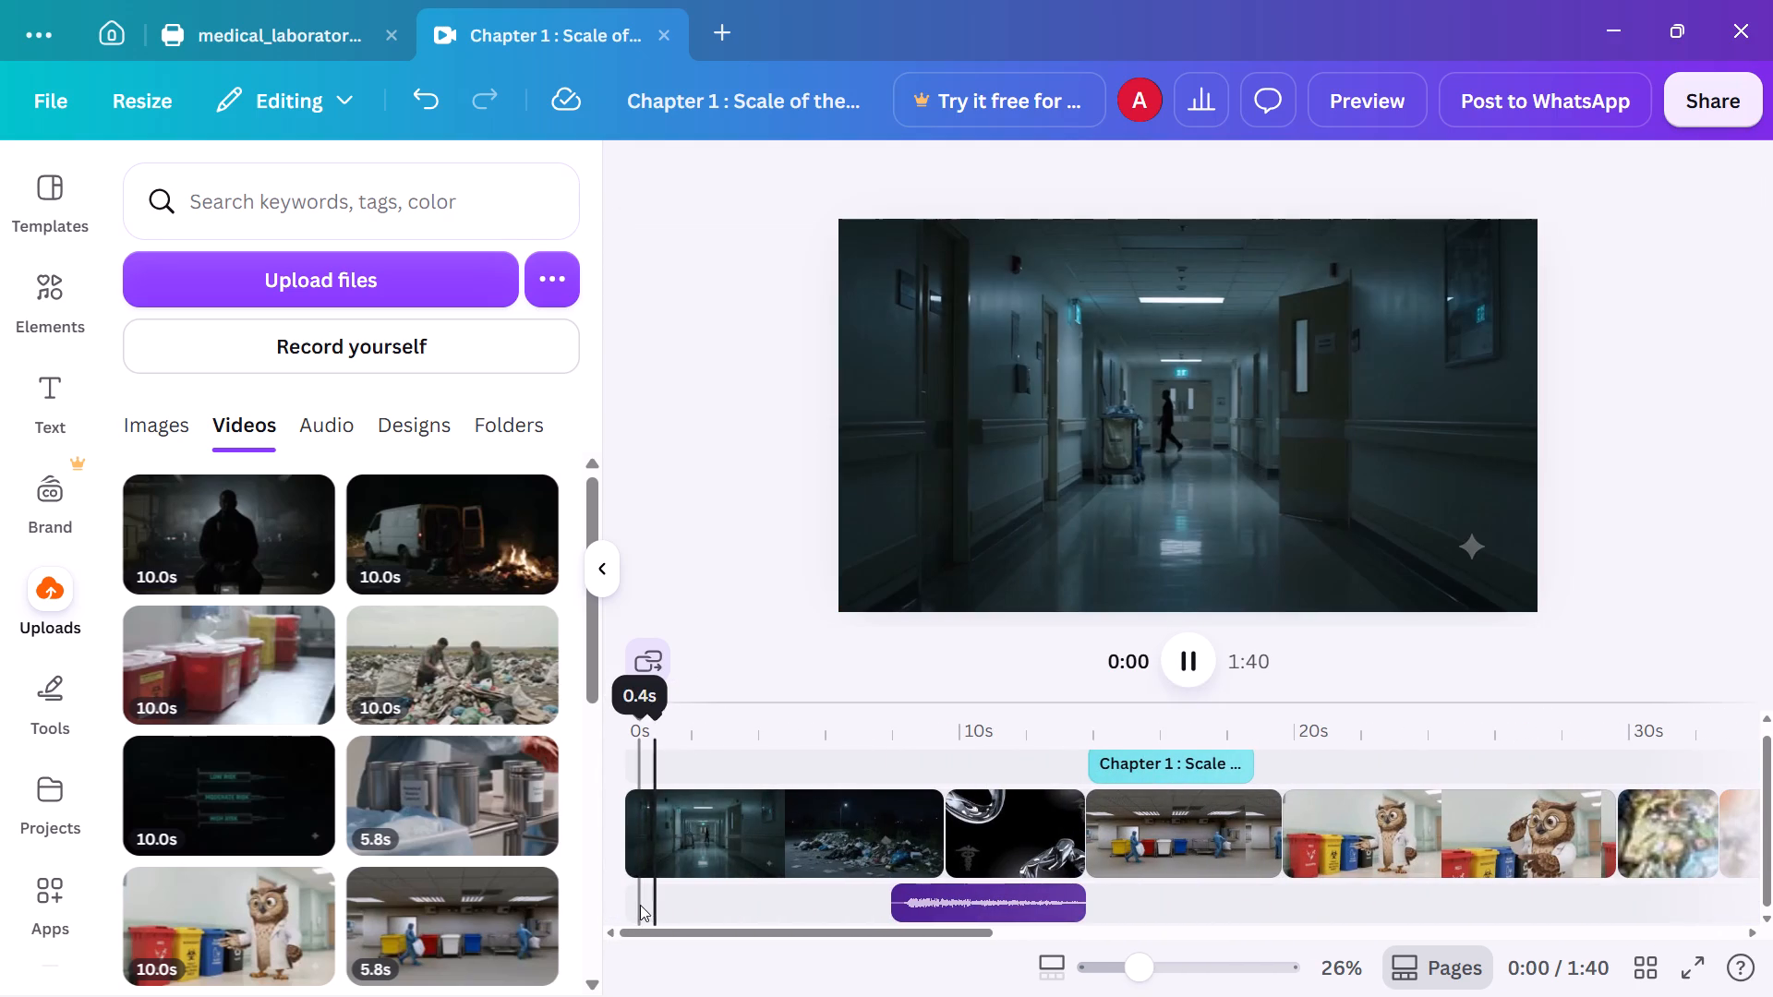
key(Up)
key(Up)
key(Up)
key(Up)
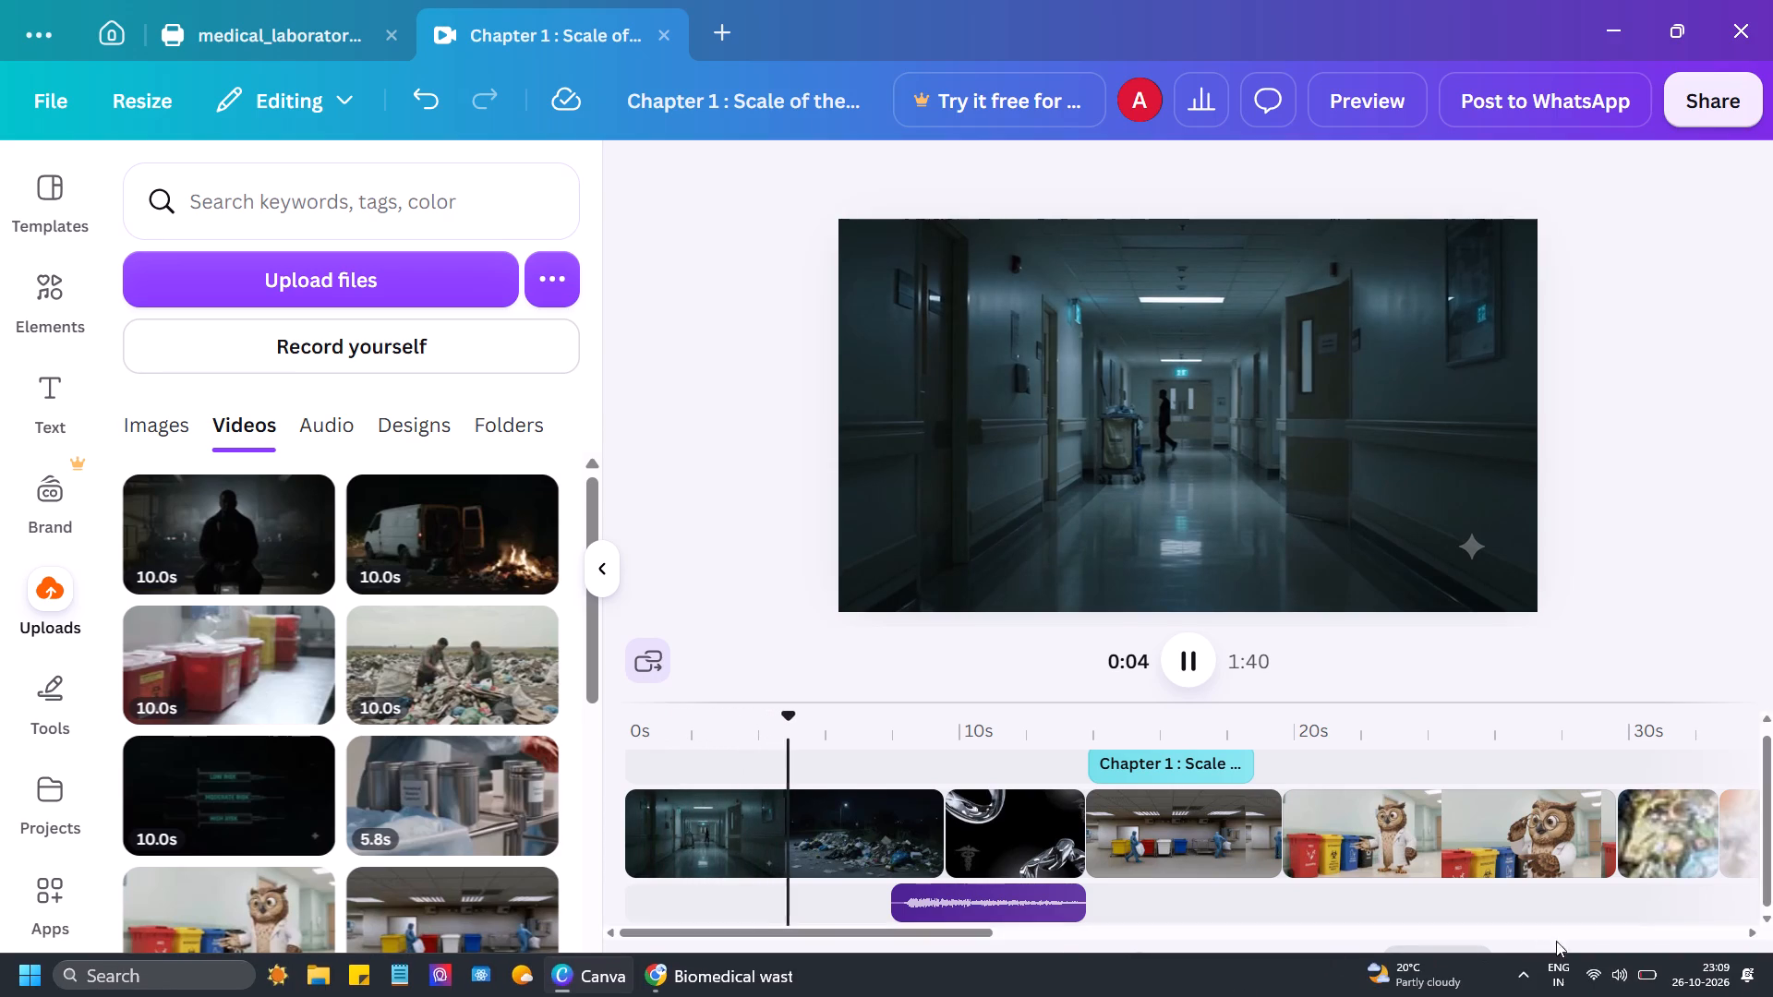
click(1627, 996)
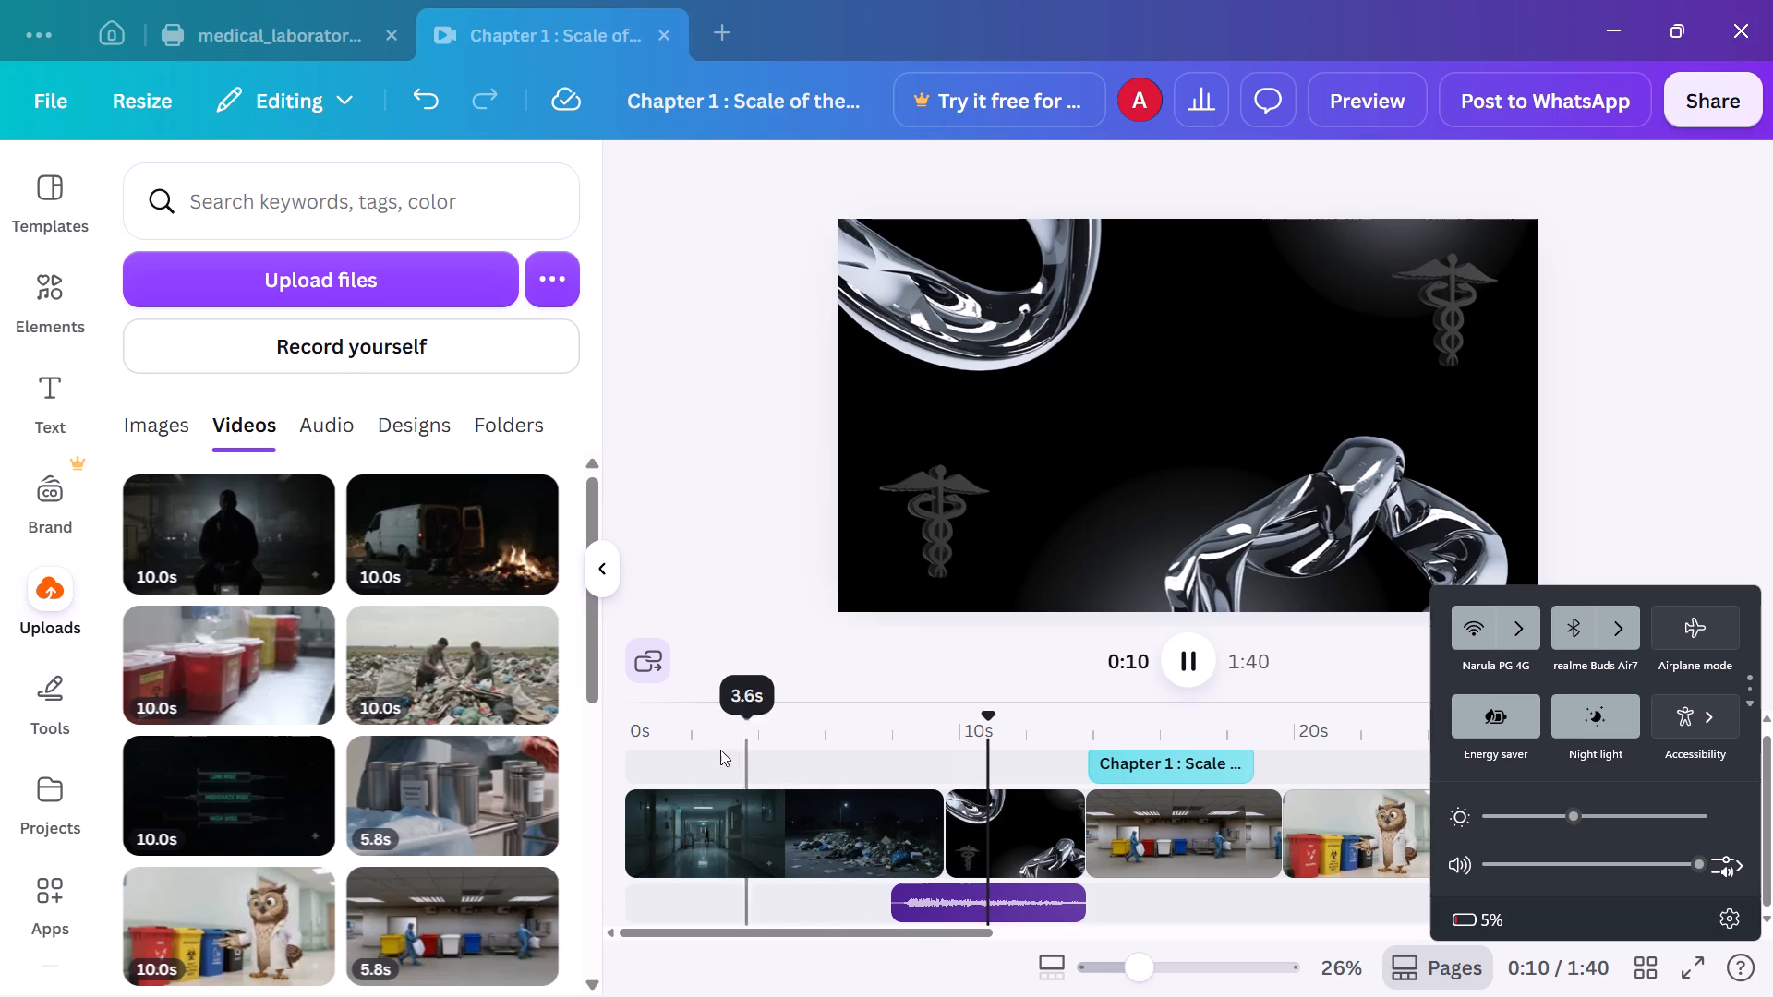
click(717, 747)
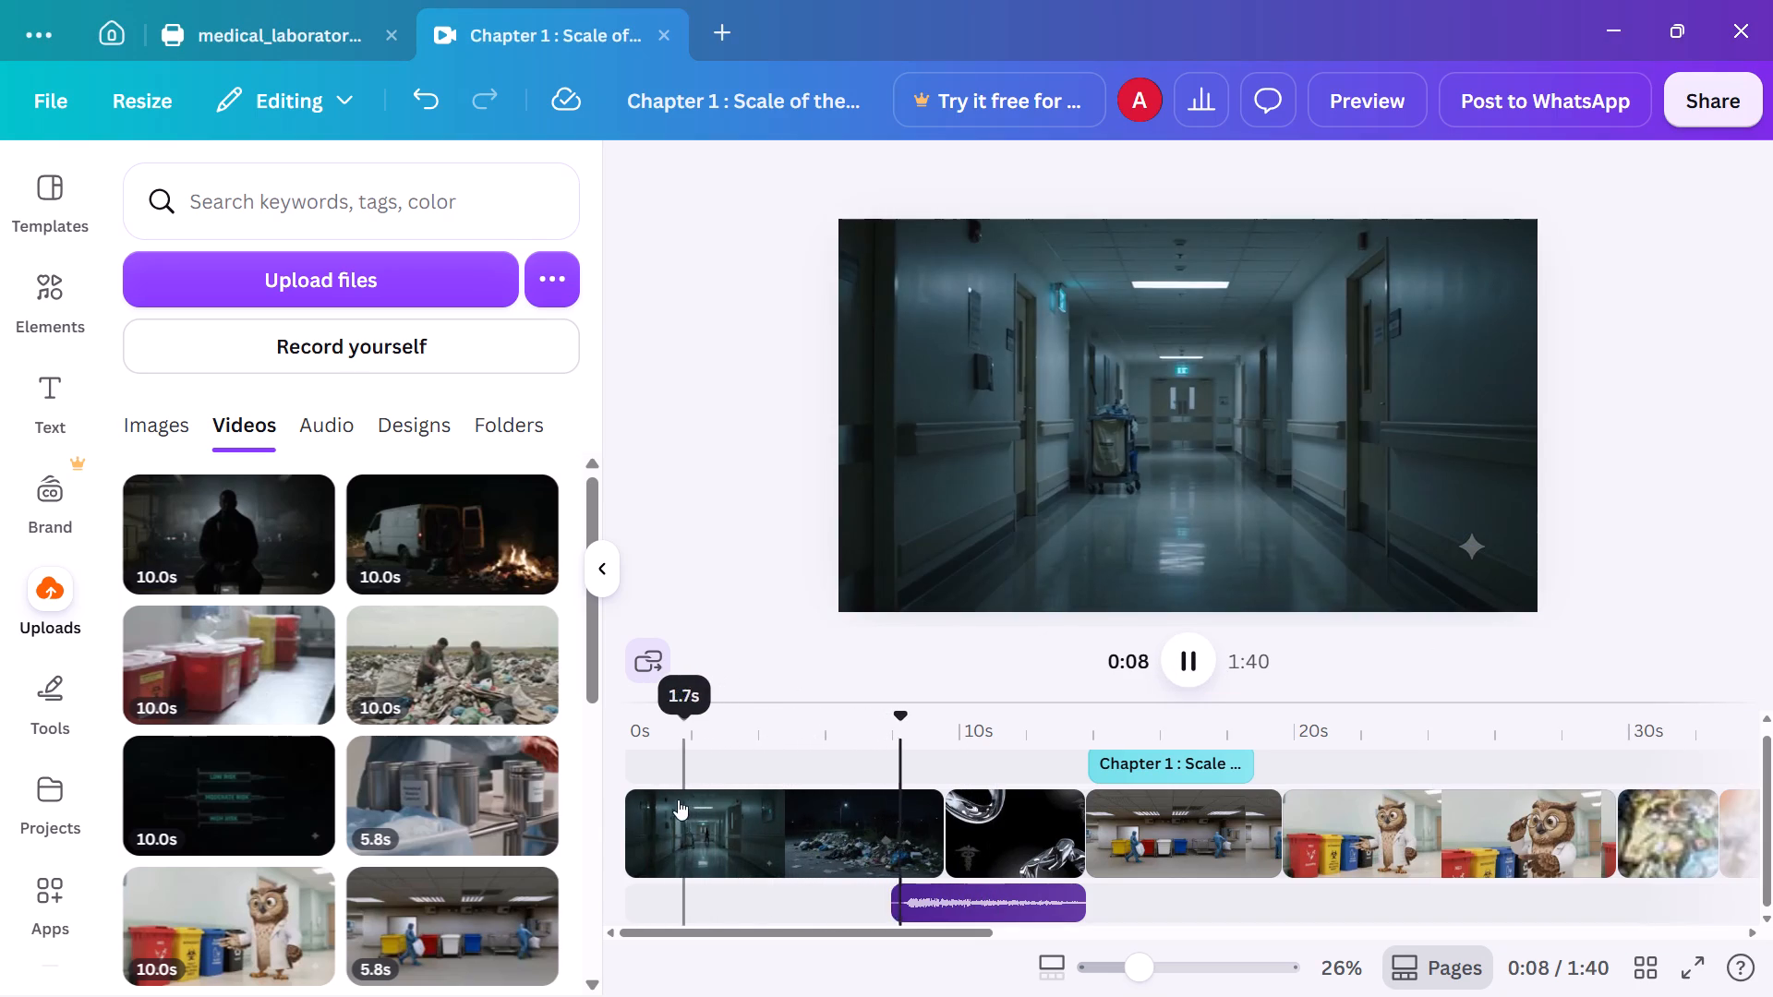
click(642, 789)
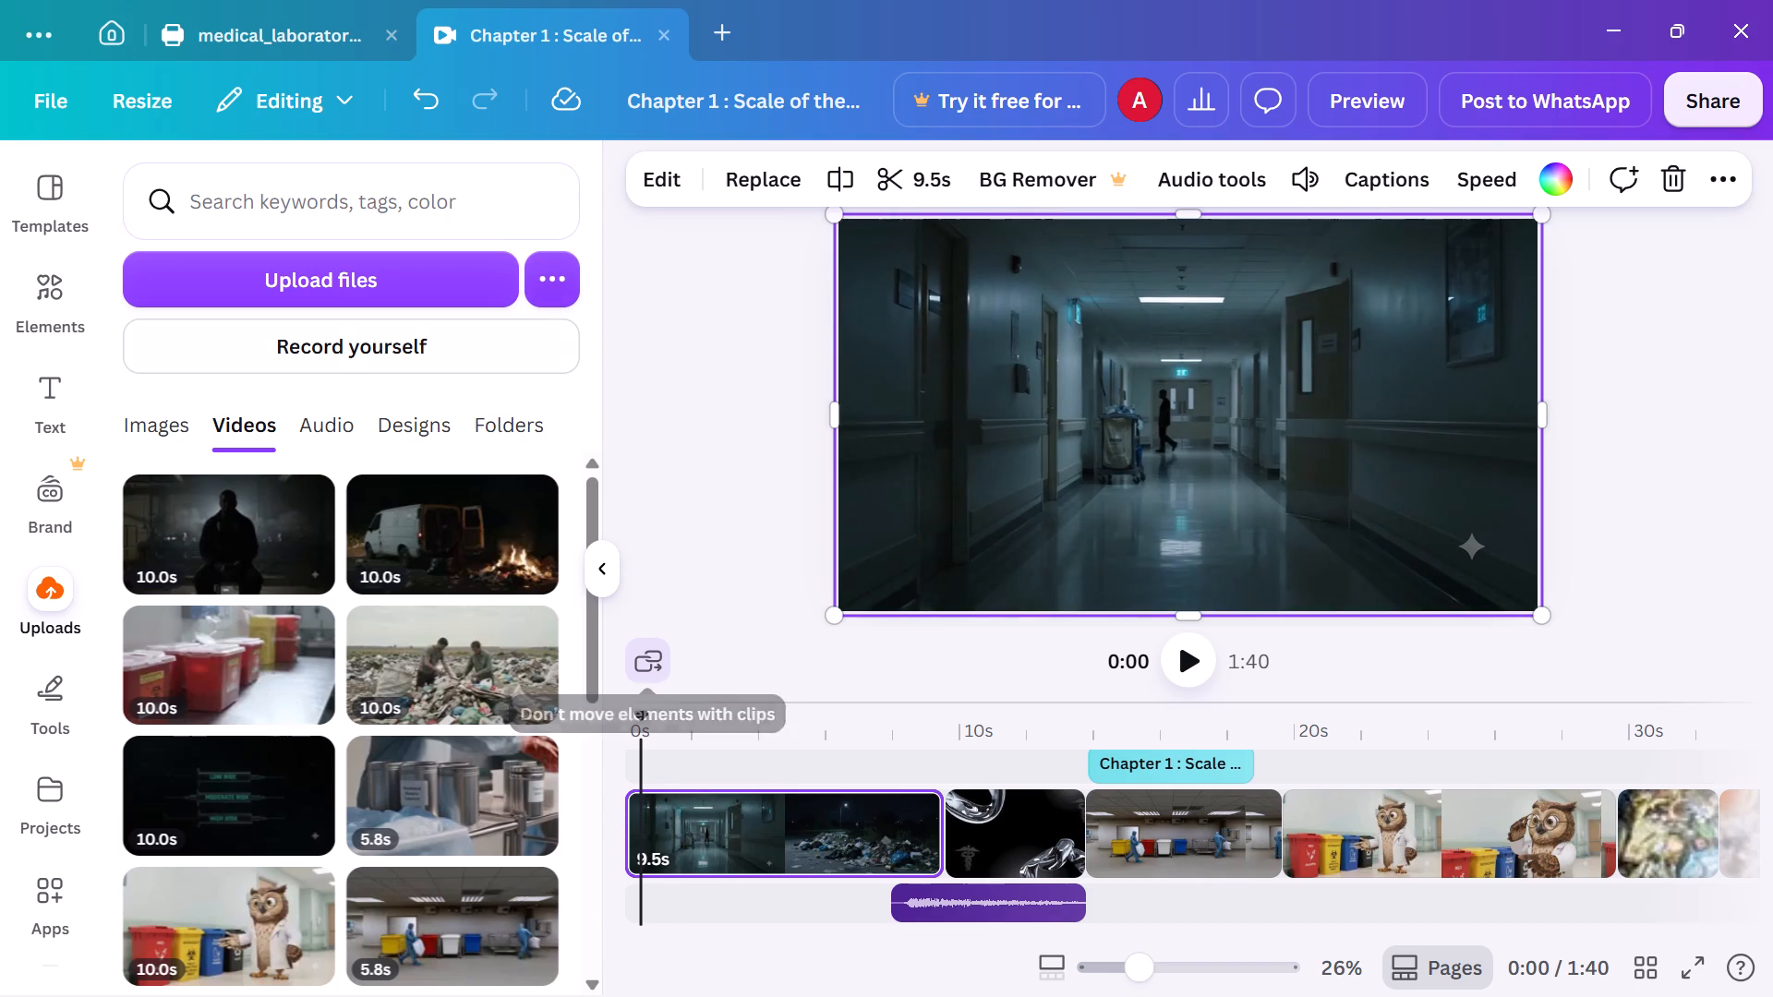
click(324, 13)
click(475, 21)
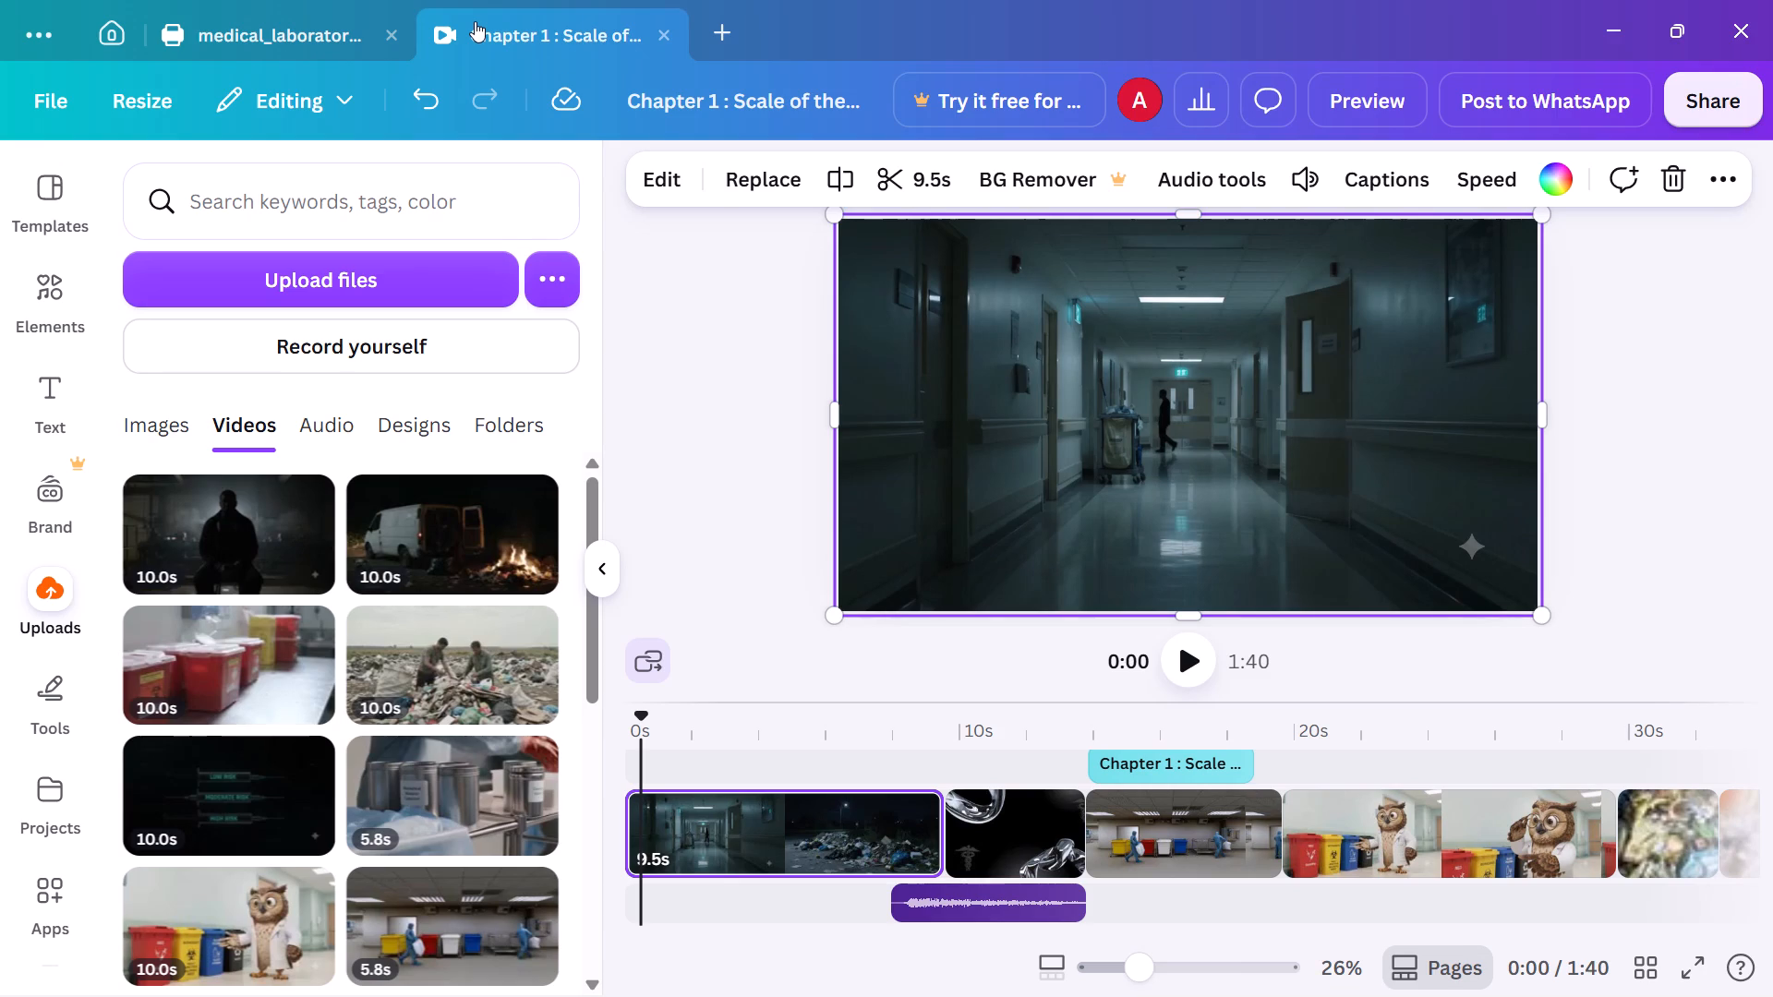
key(space)
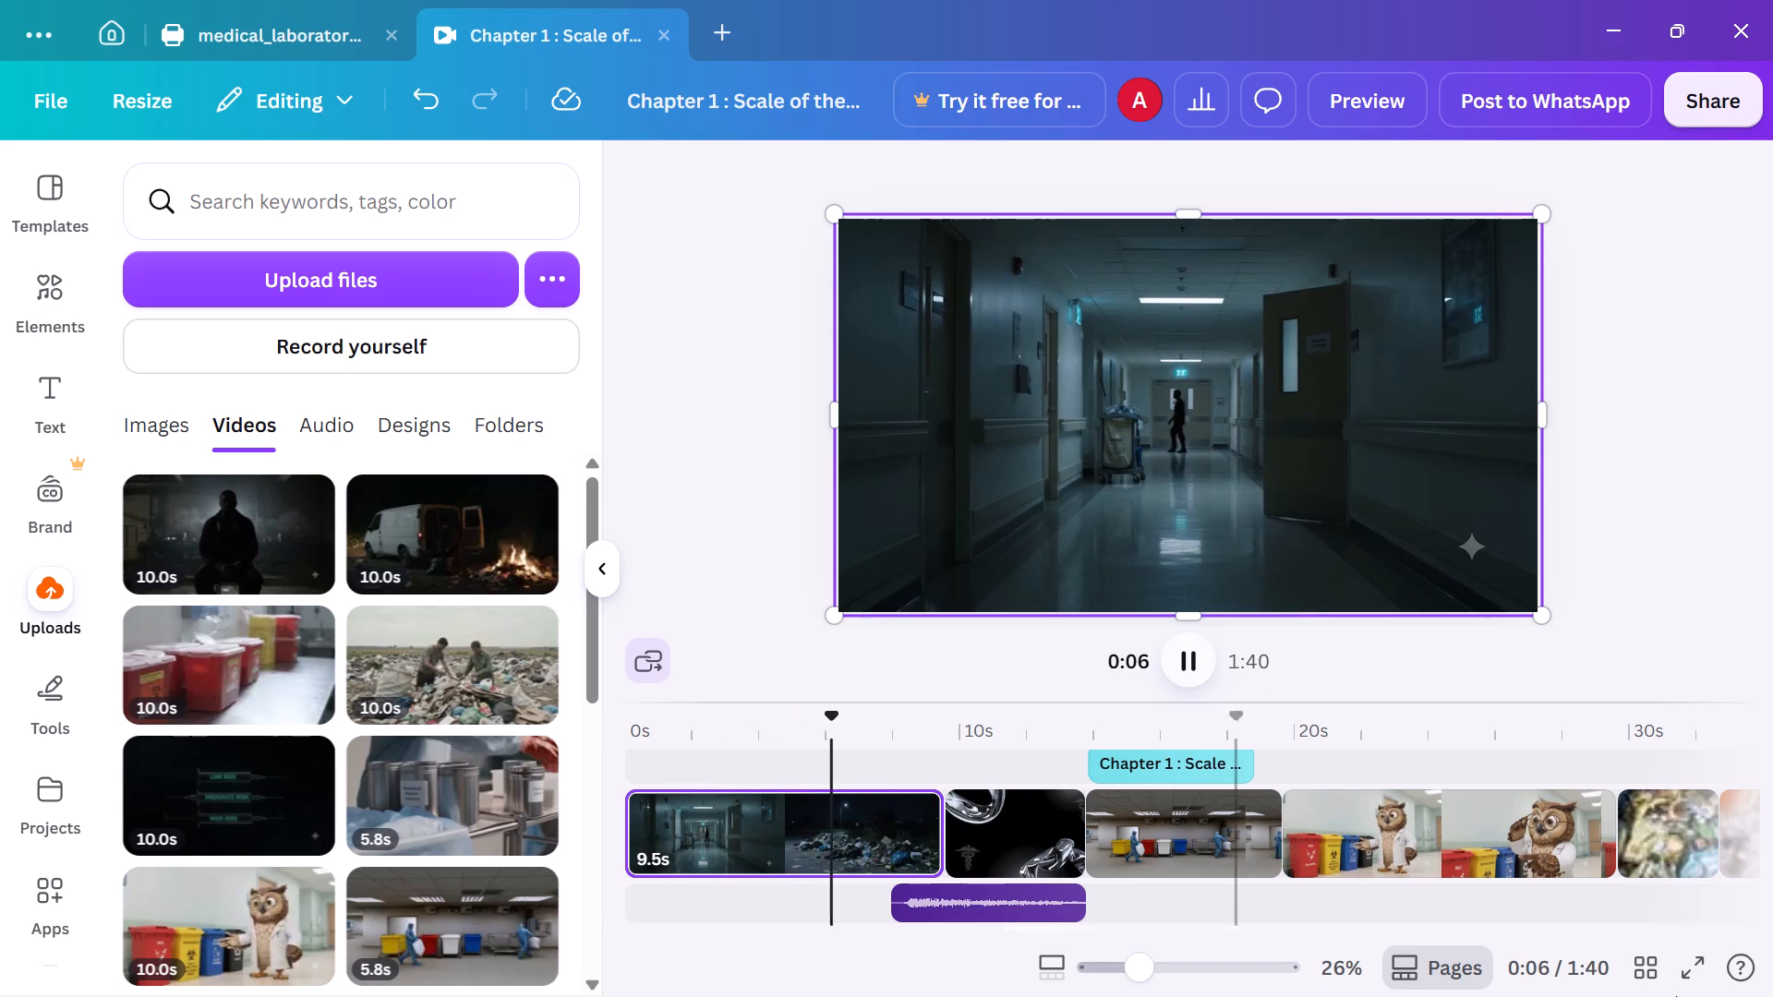
Turn off the computer's Bluetooth connection in the system quick settings.
click(1611, 984)
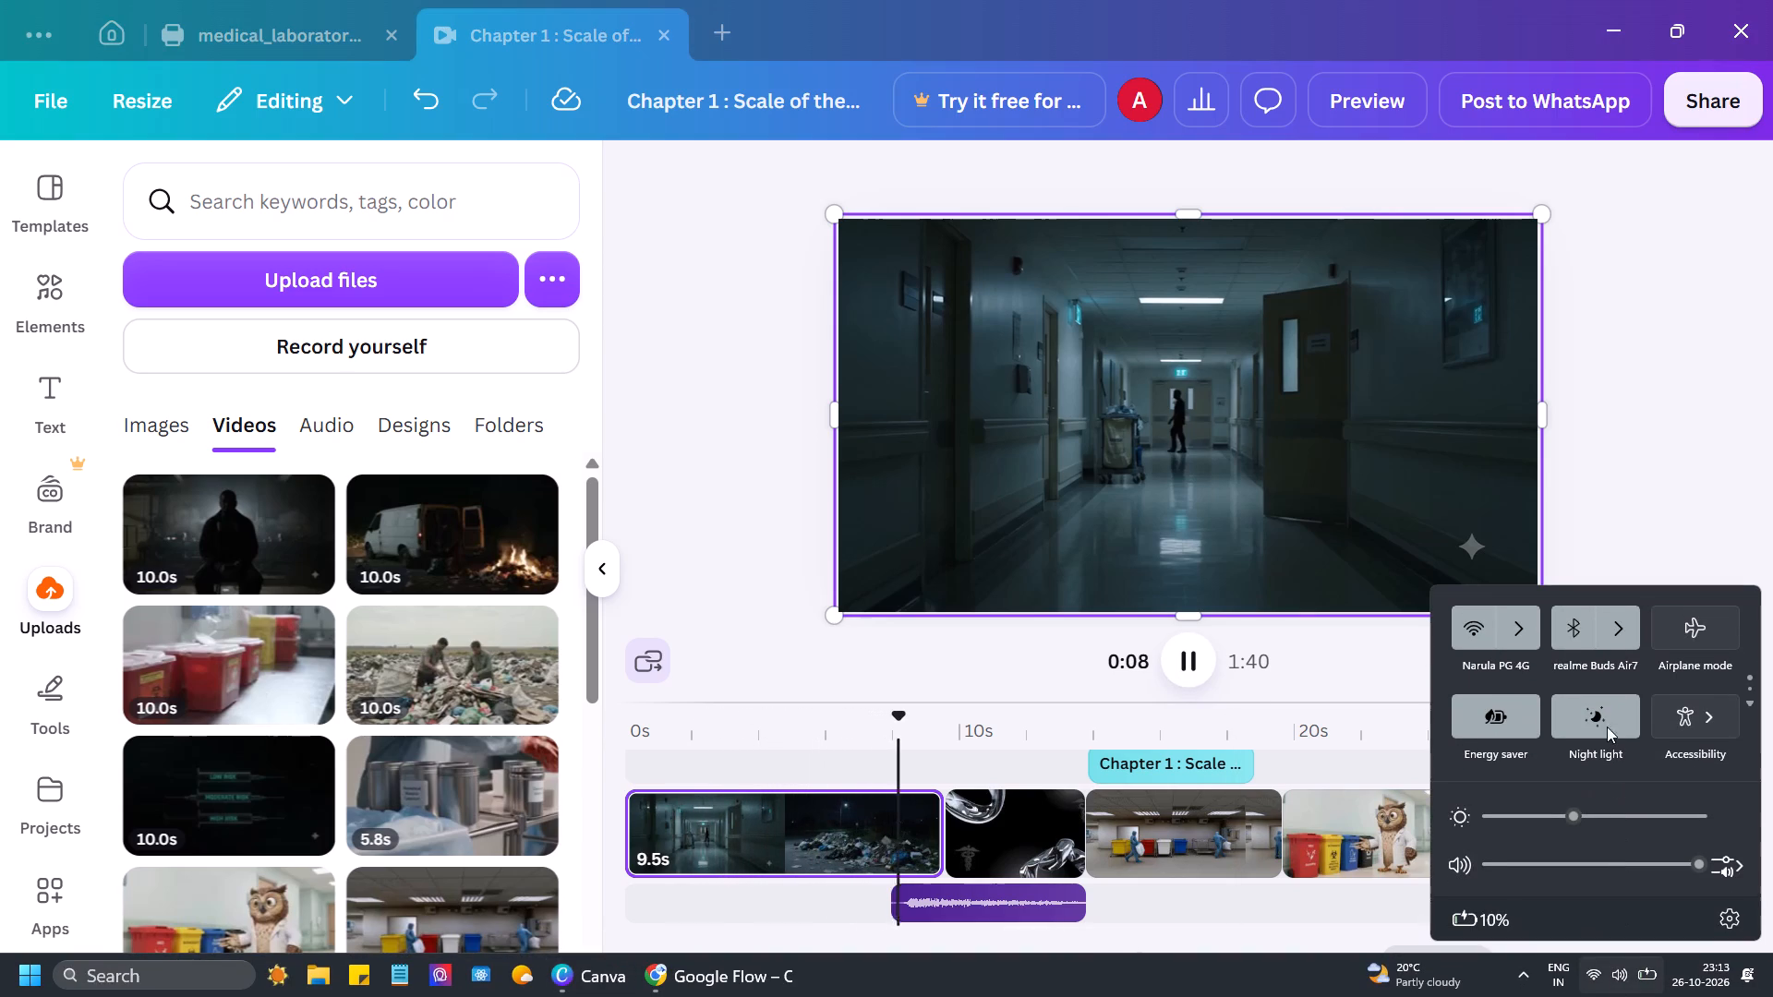
click(1569, 634)
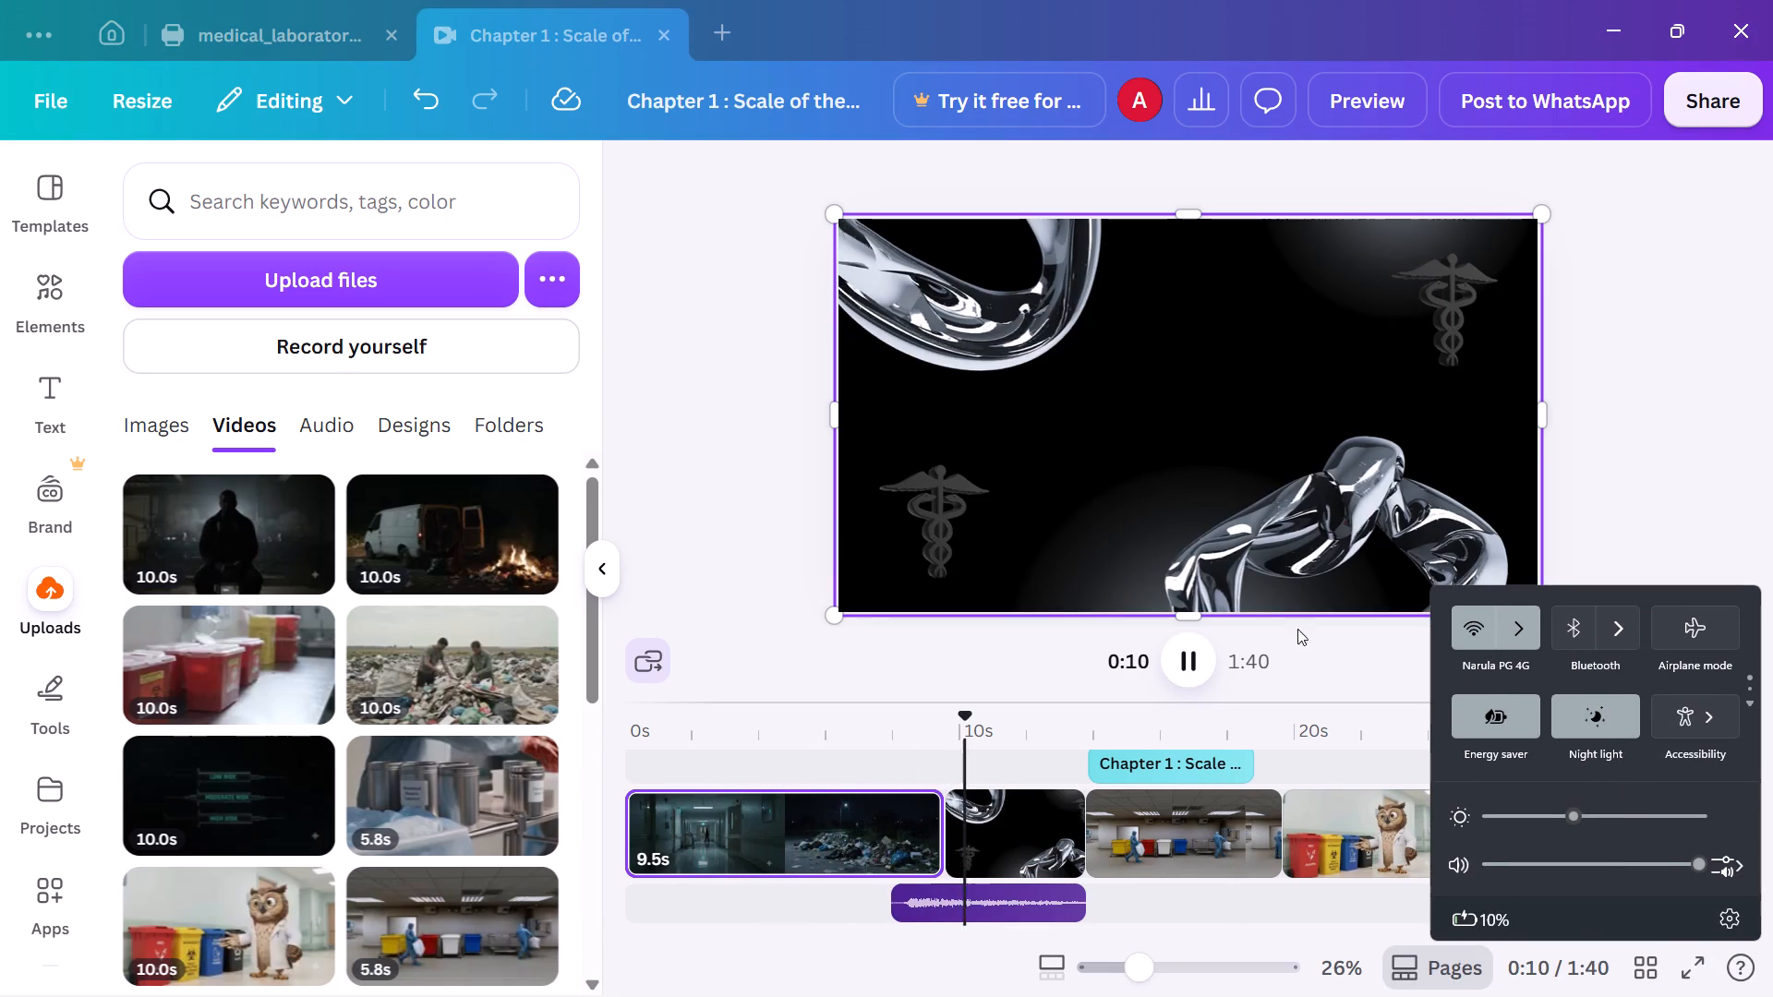
Play the video project back from the start of the timeline to review the opening hospital corridor clip.
click(630, 712)
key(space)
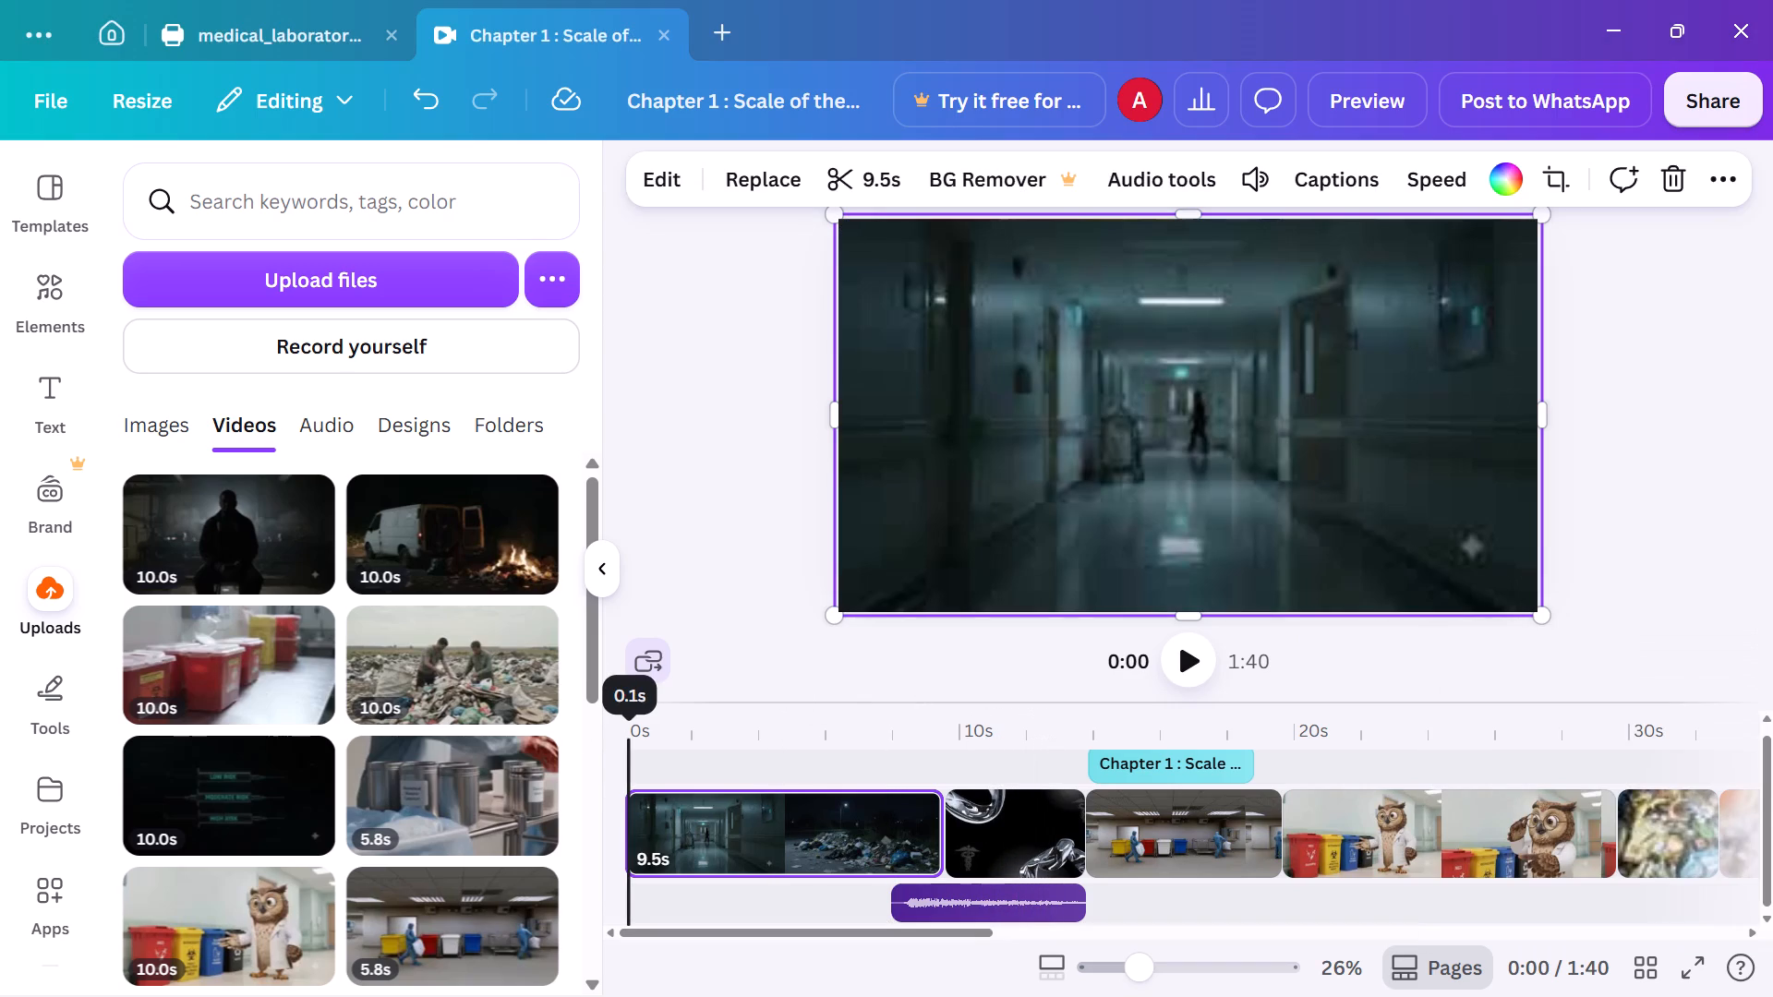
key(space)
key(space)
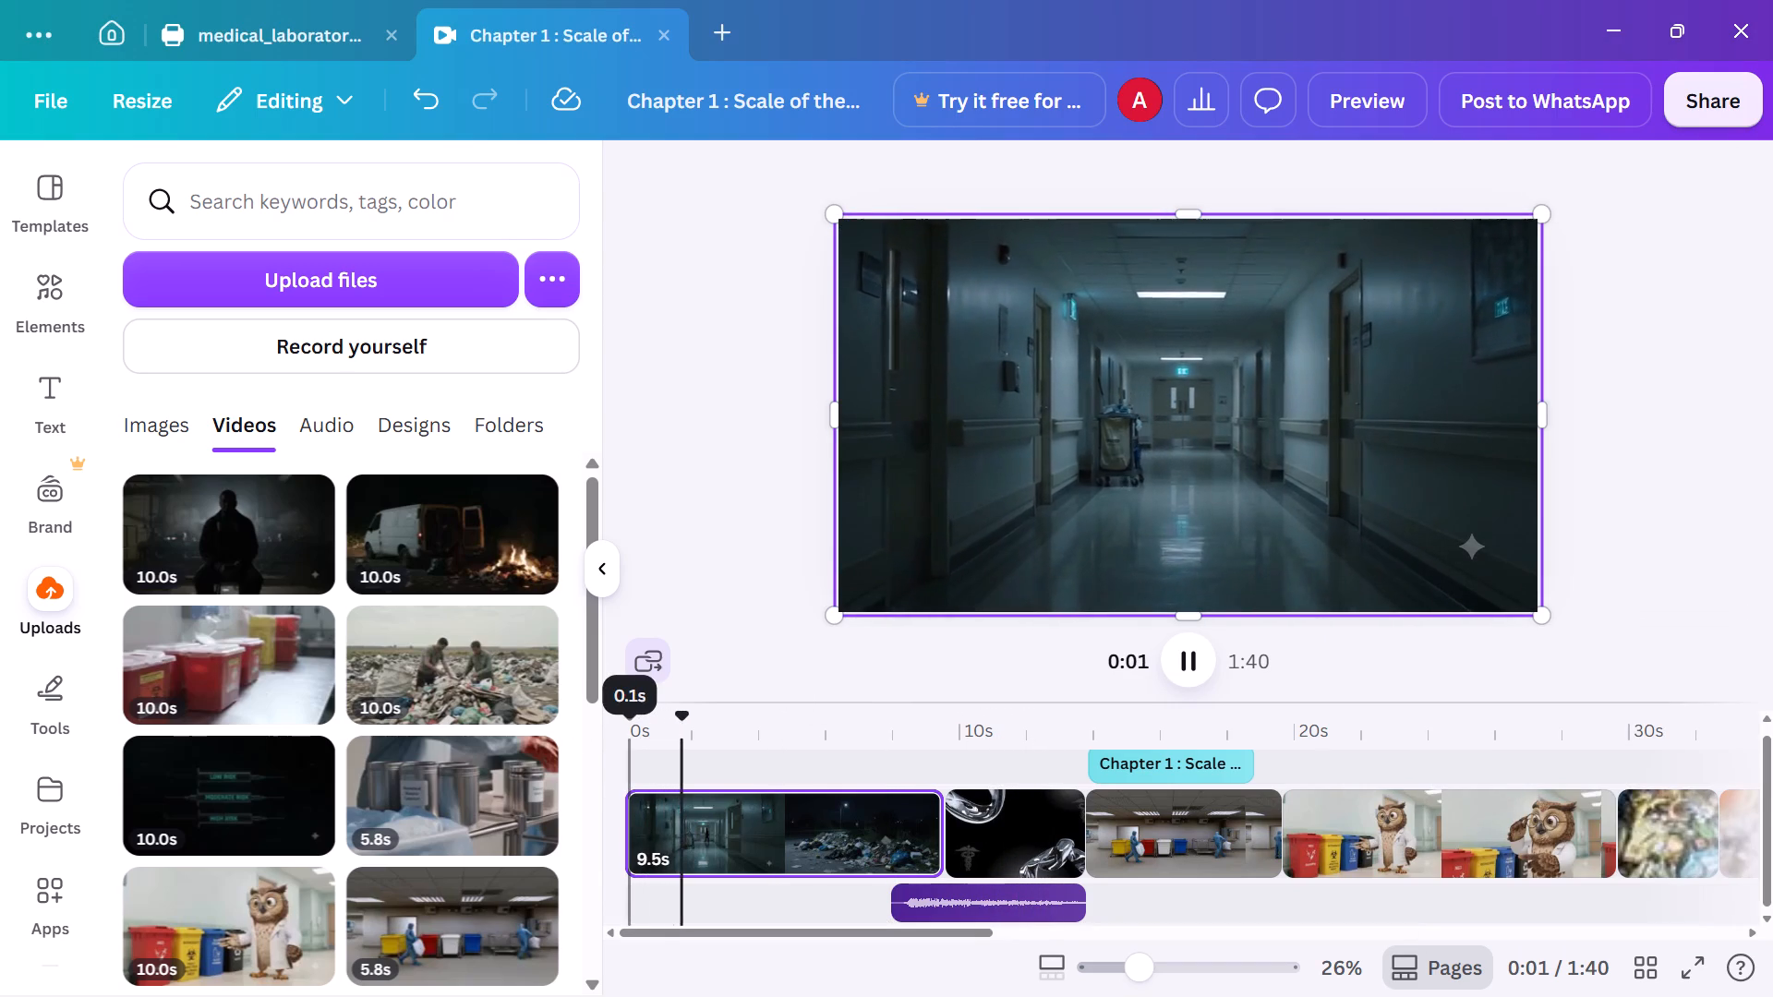
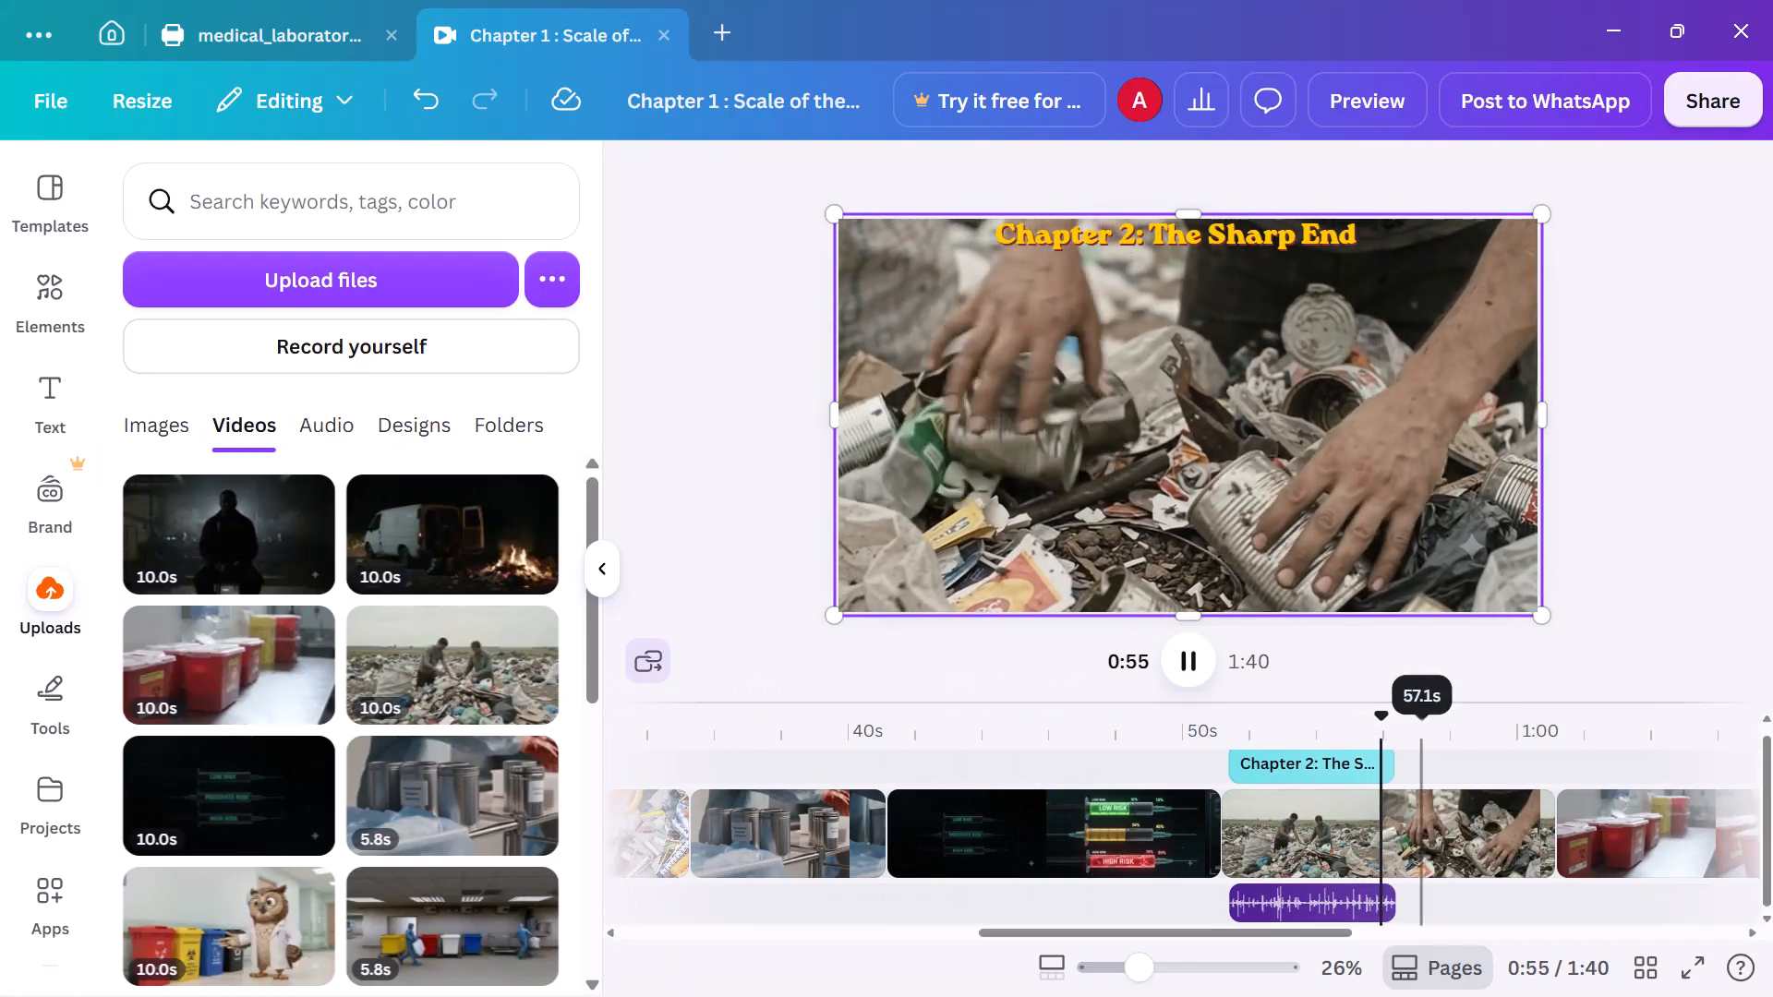
Apply the Typewriter text animation to the "Chapter 2: The Sharp End" title and play the timeline from about 50 s to preview it.
click(1340, 765)
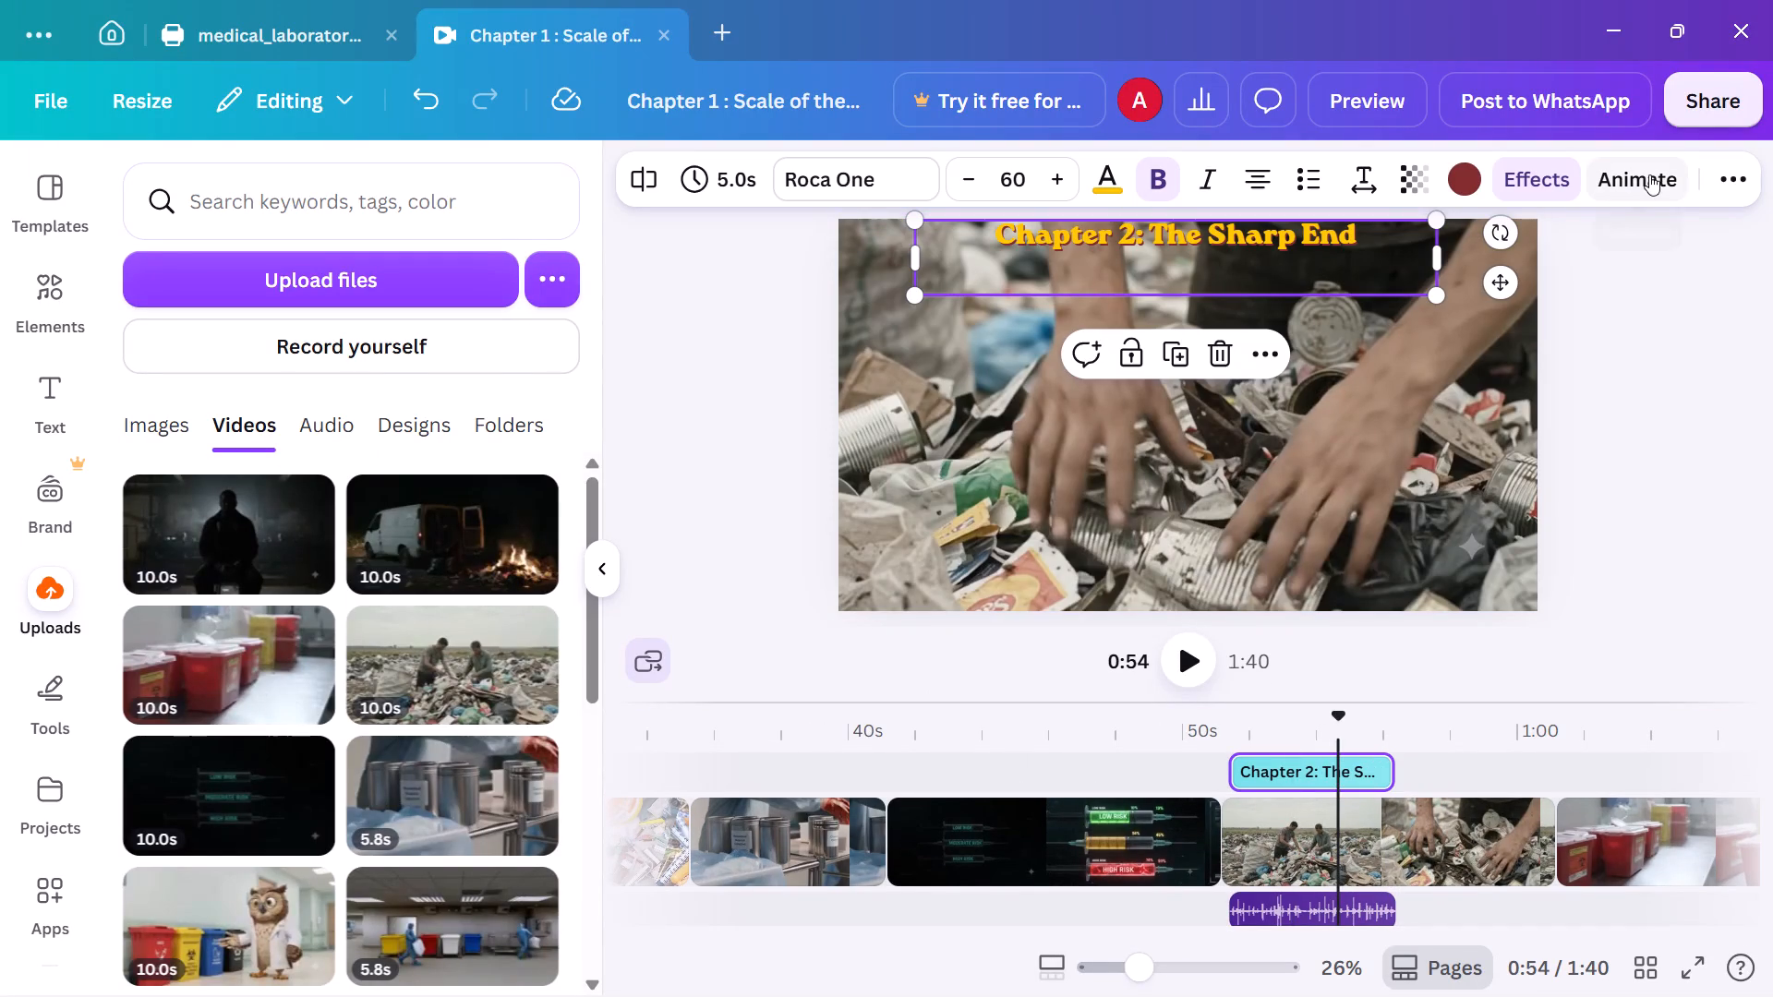
click(1649, 174)
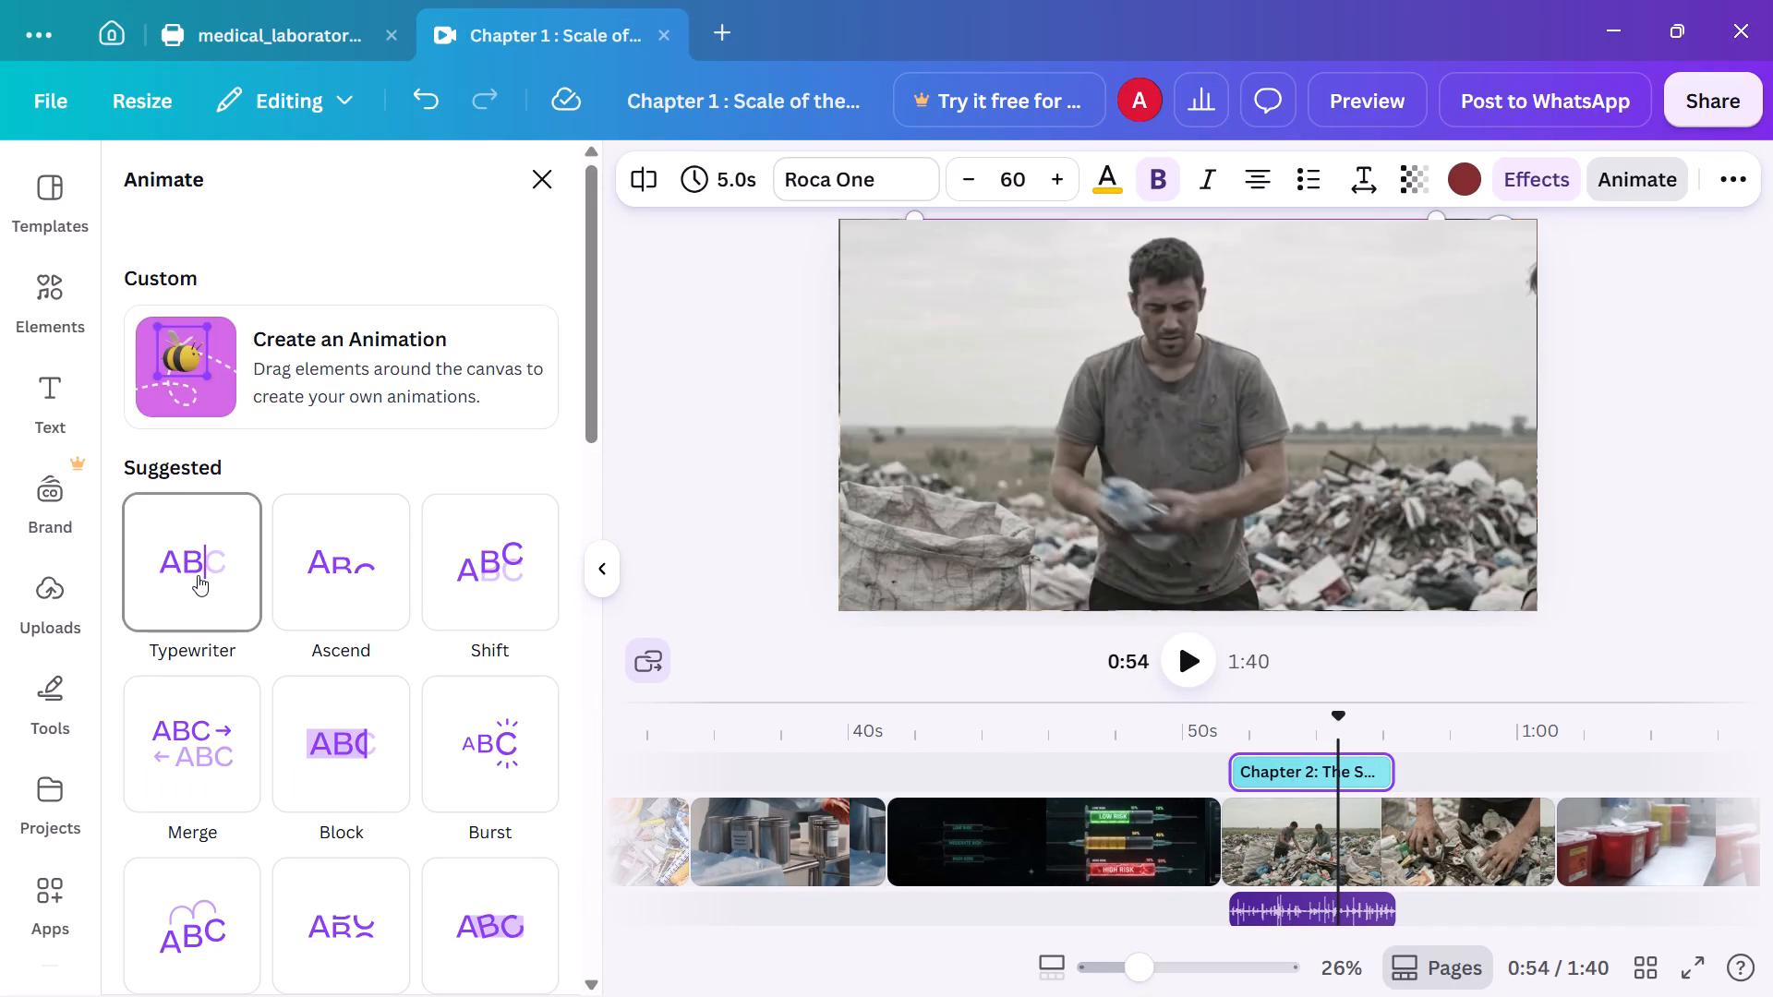
click(198, 575)
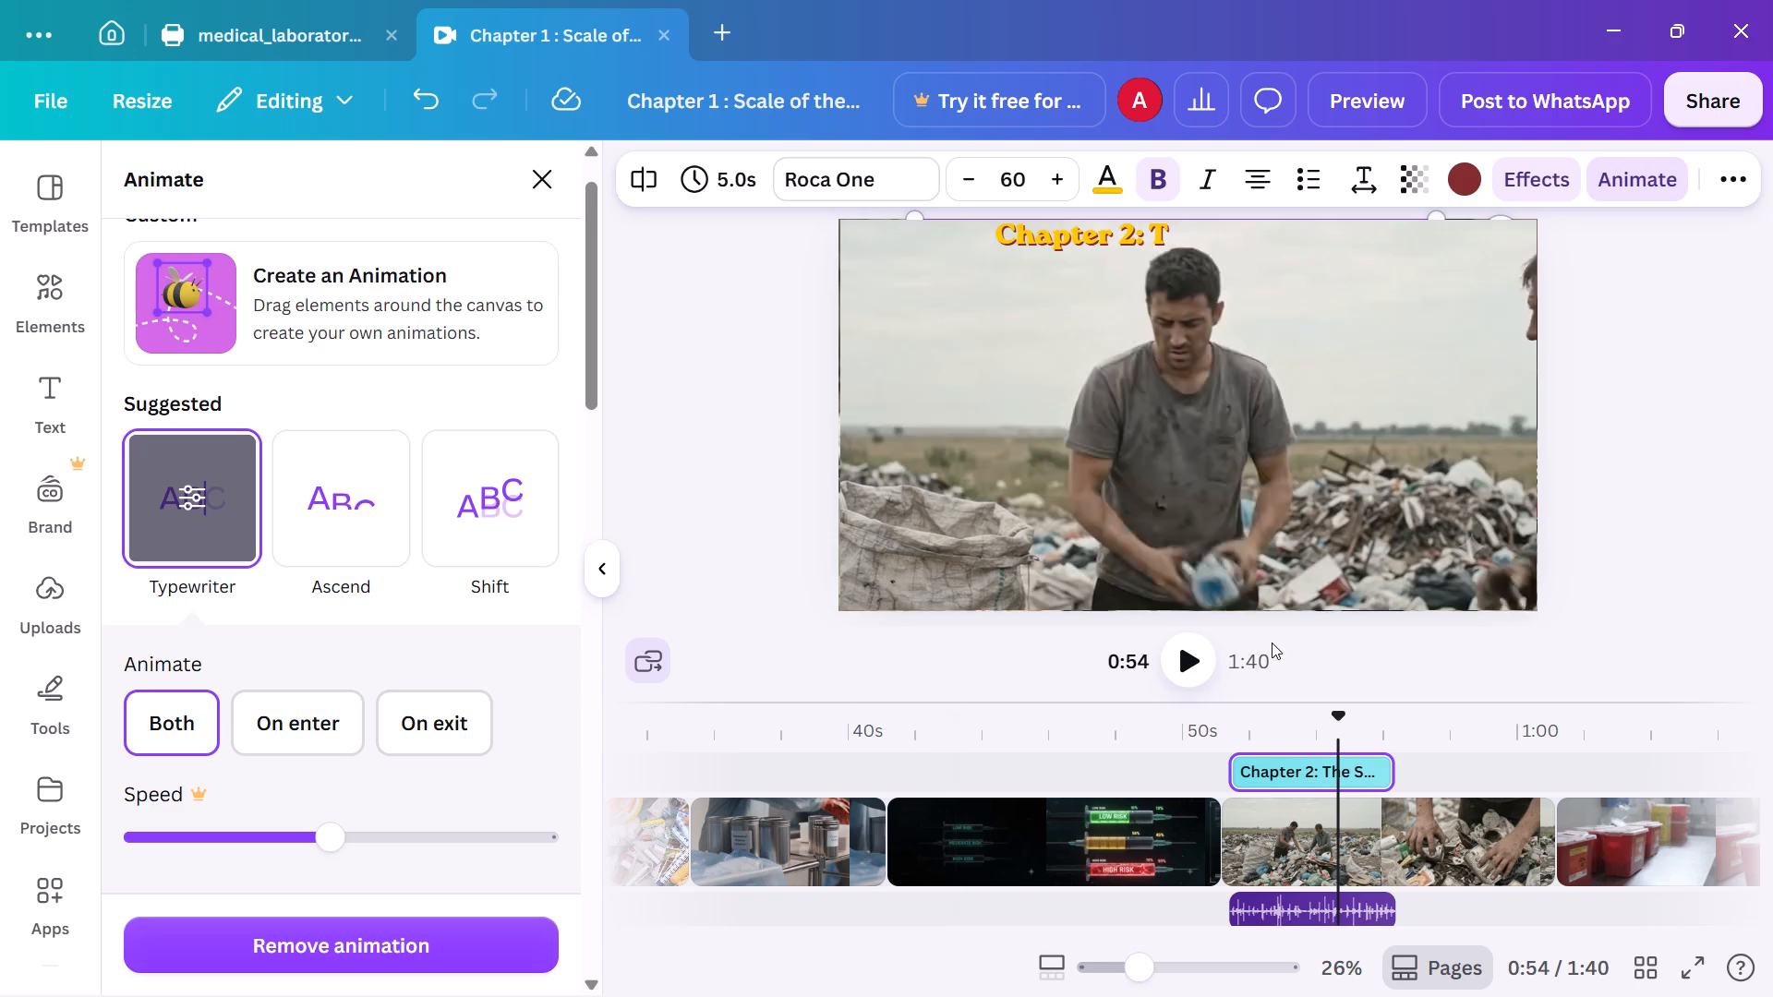
click(1185, 775)
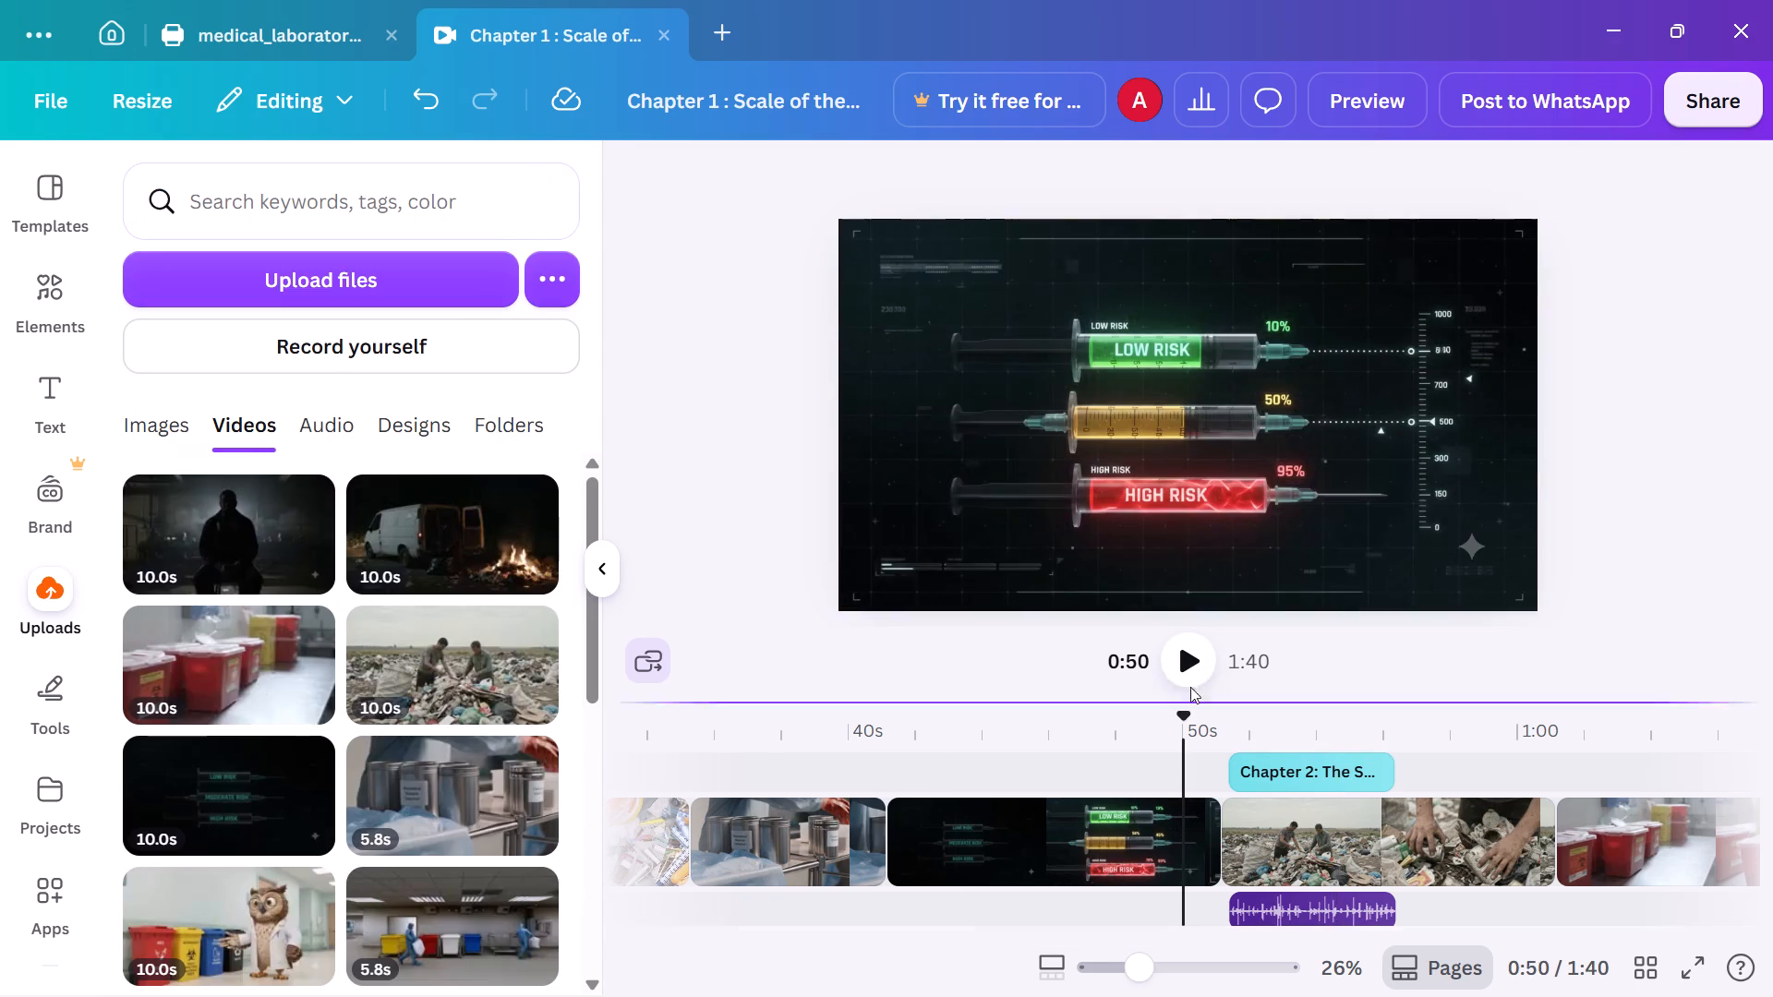
click(1187, 666)
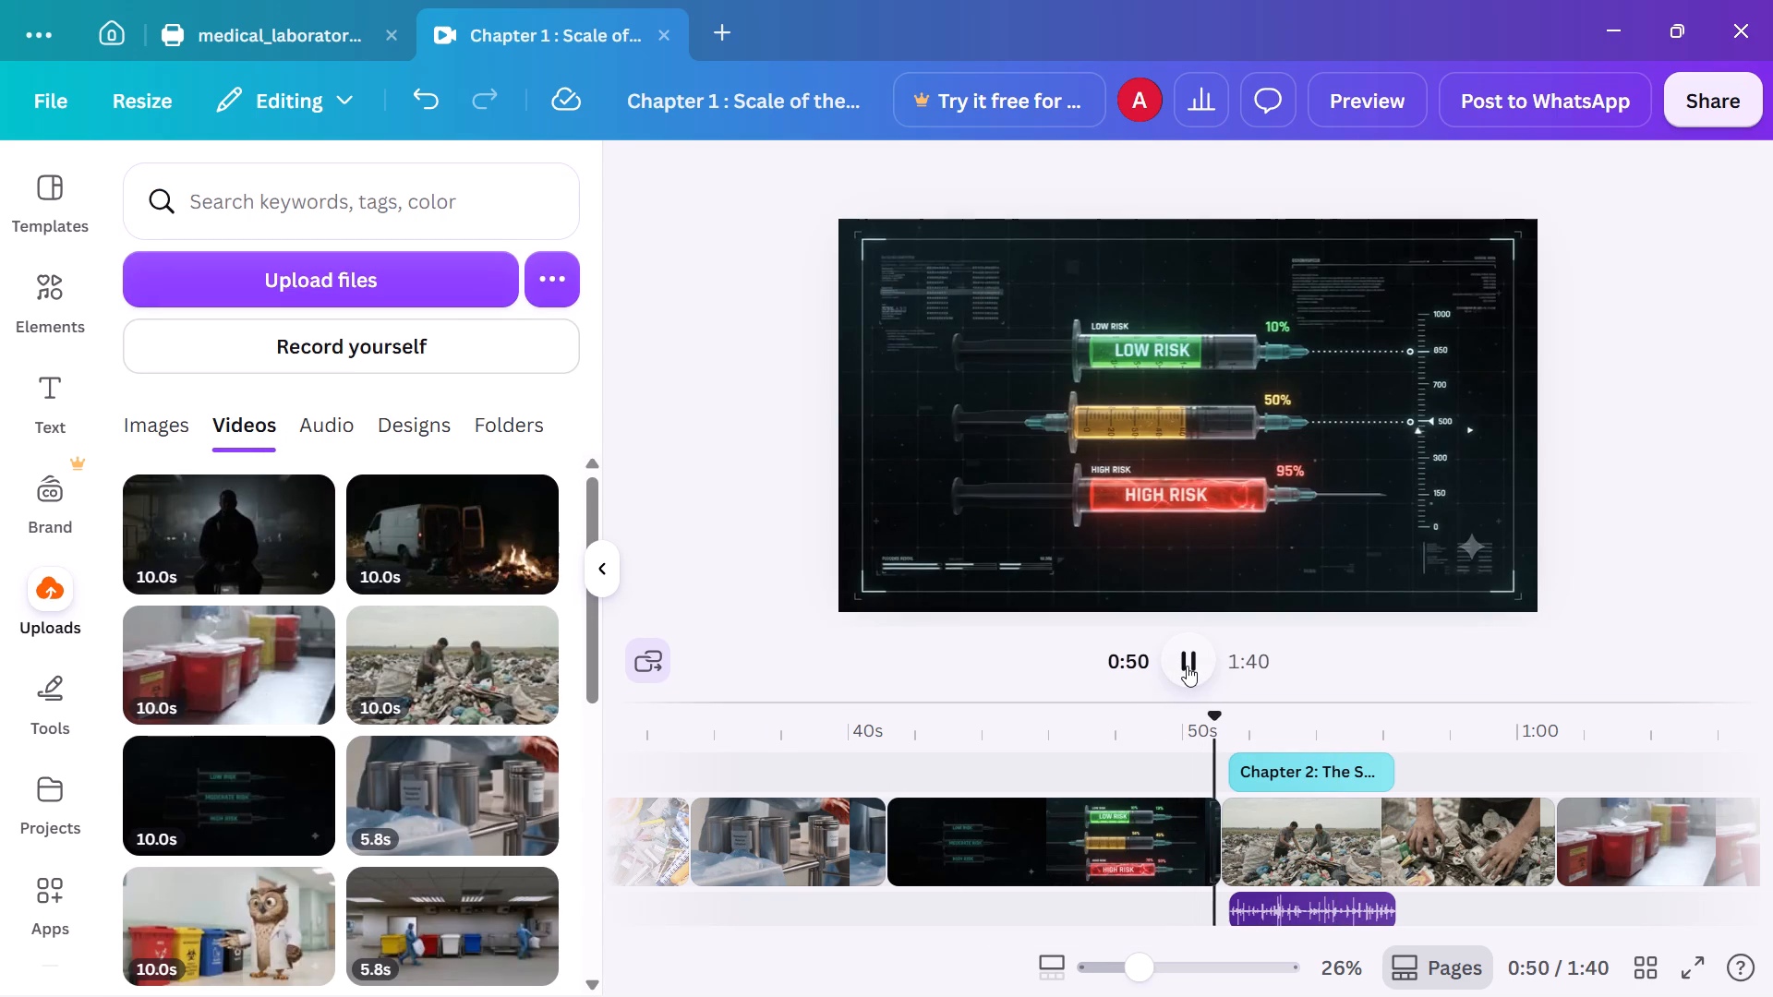
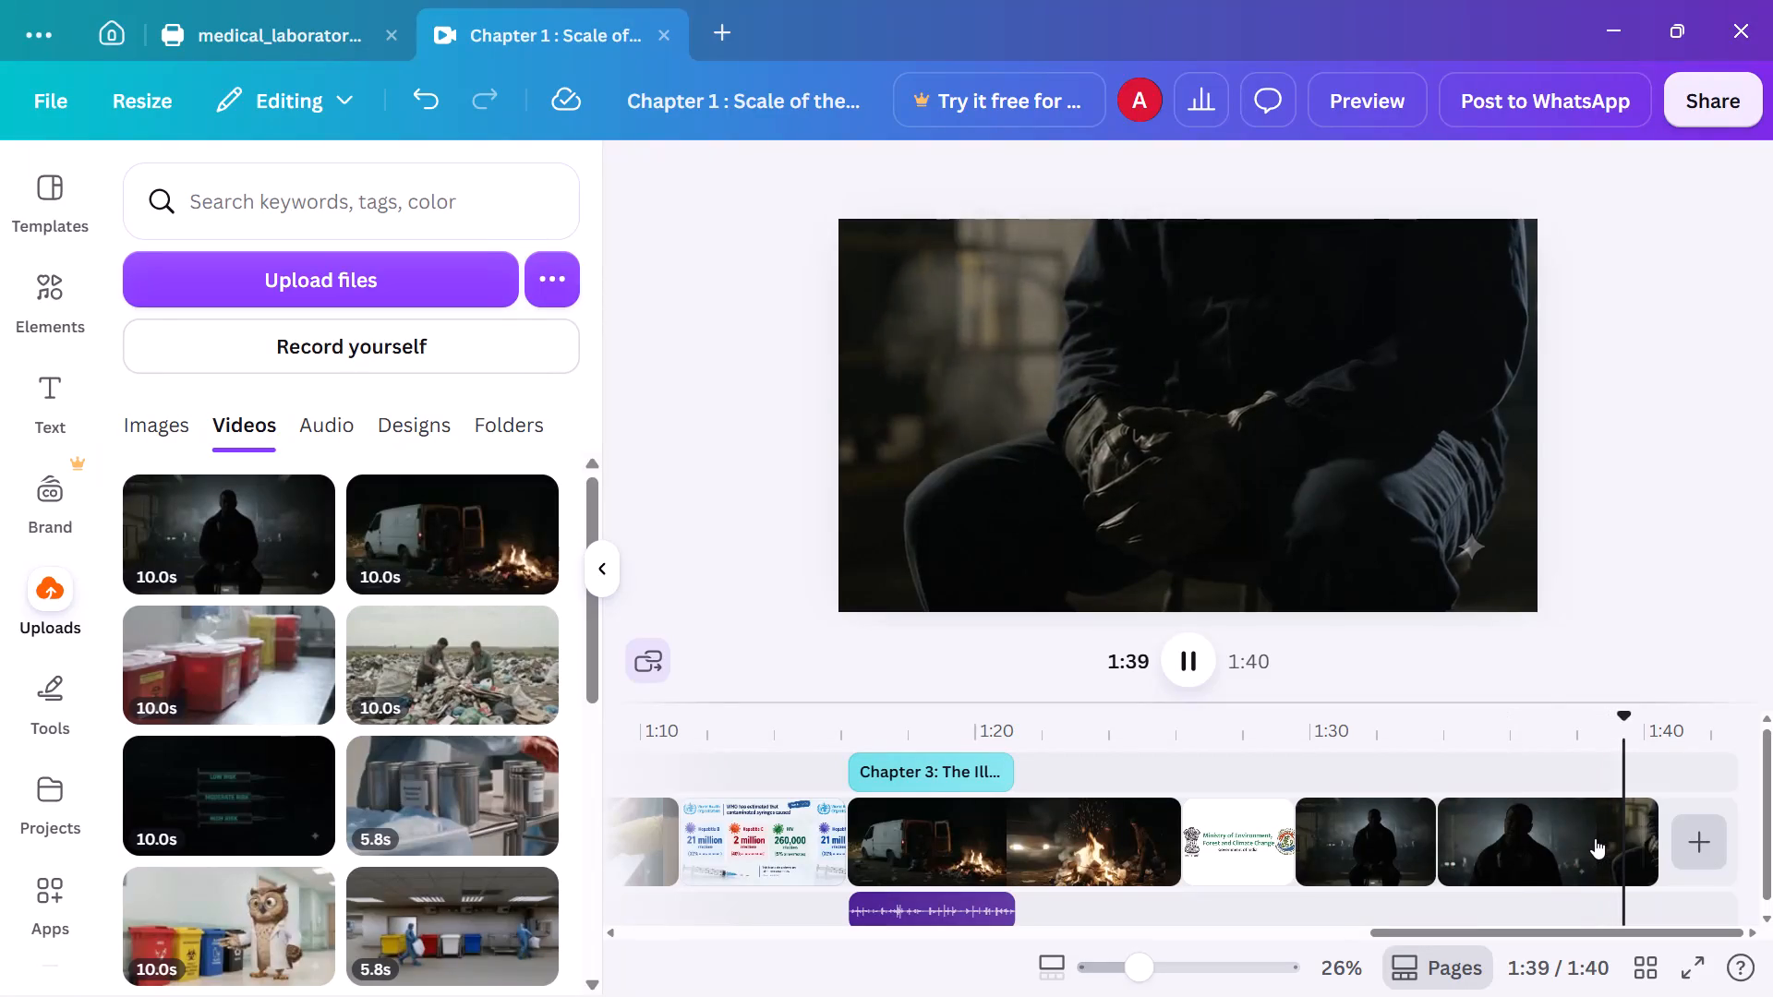
Check the last clip's volume, and lower the volume of the van-and-fire clip under the Chapter 3 title to 12.
click(1592, 838)
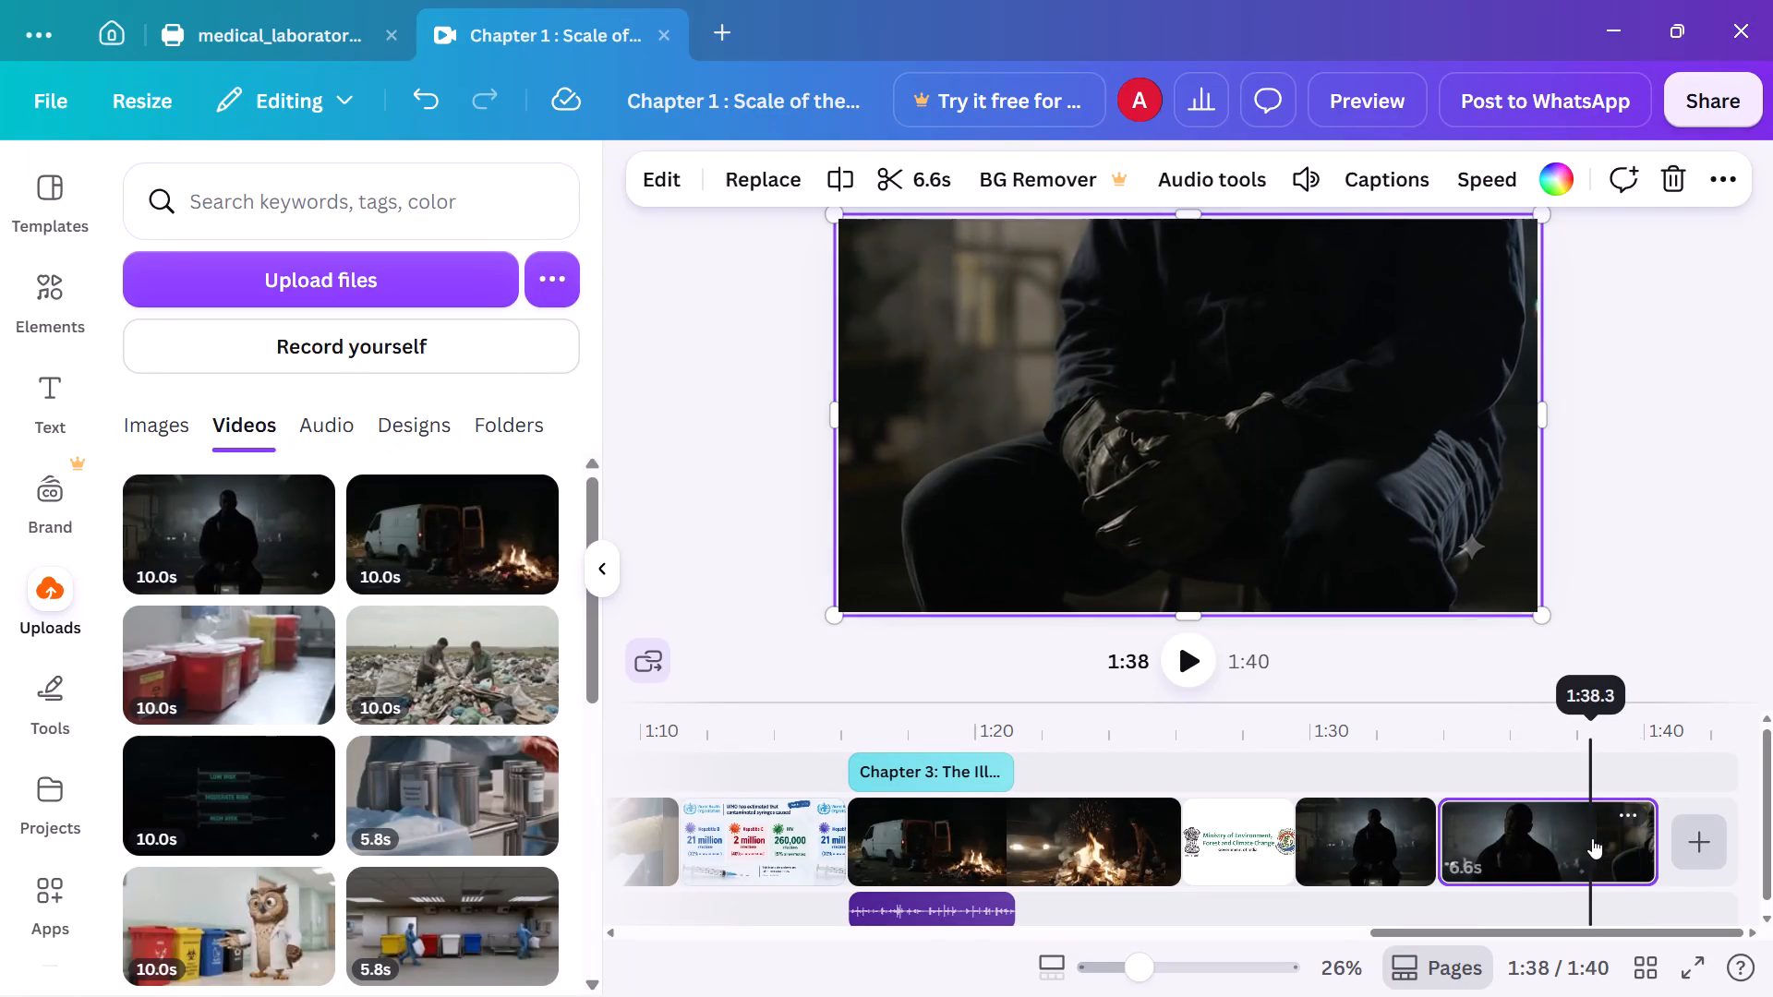
click(1318, 176)
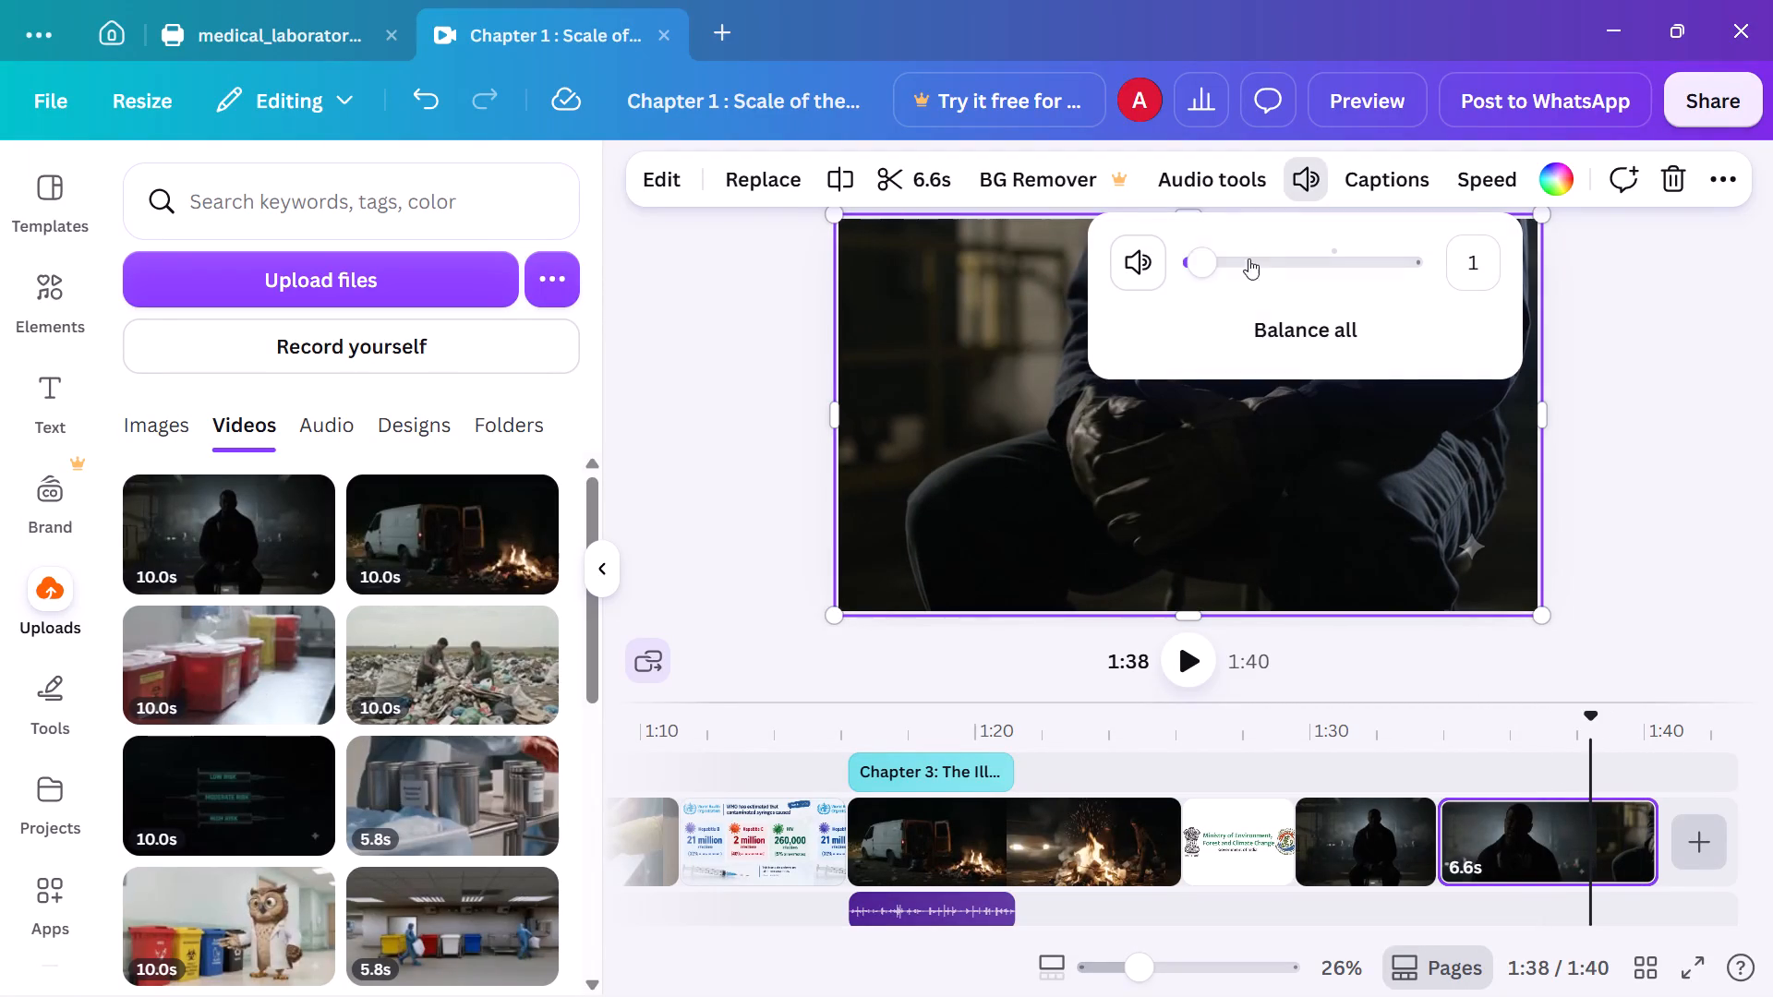
click(1054, 845)
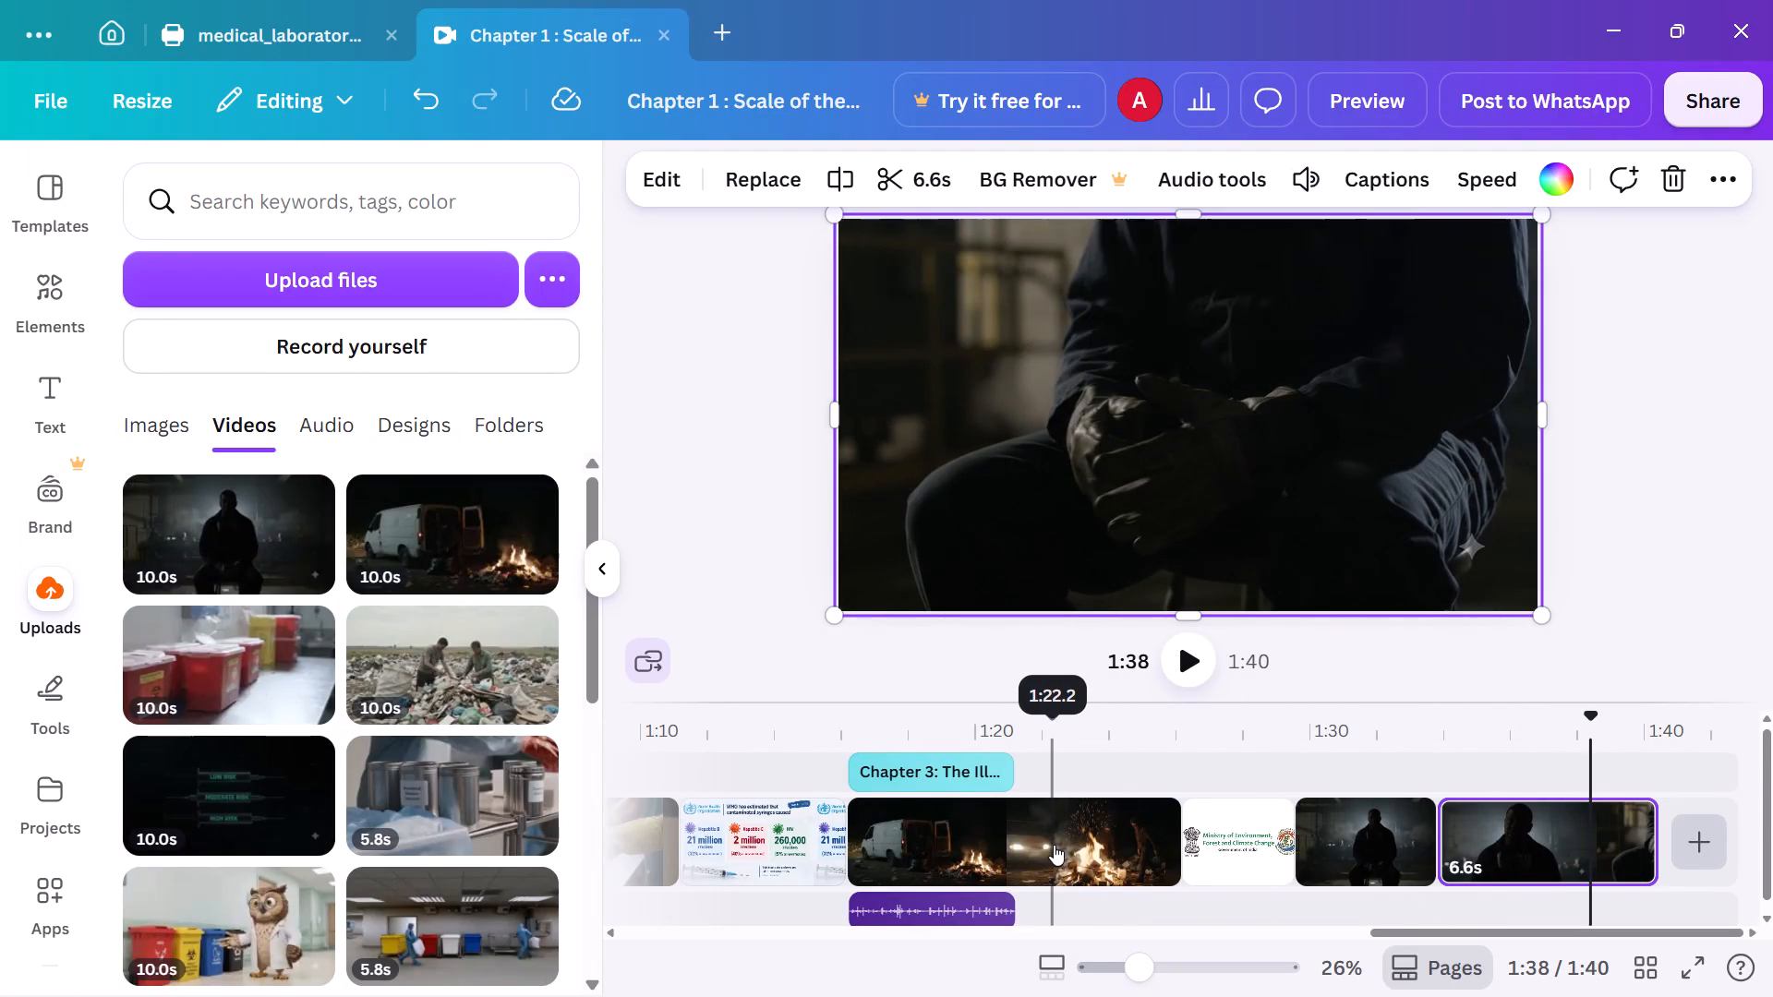
click(1315, 193)
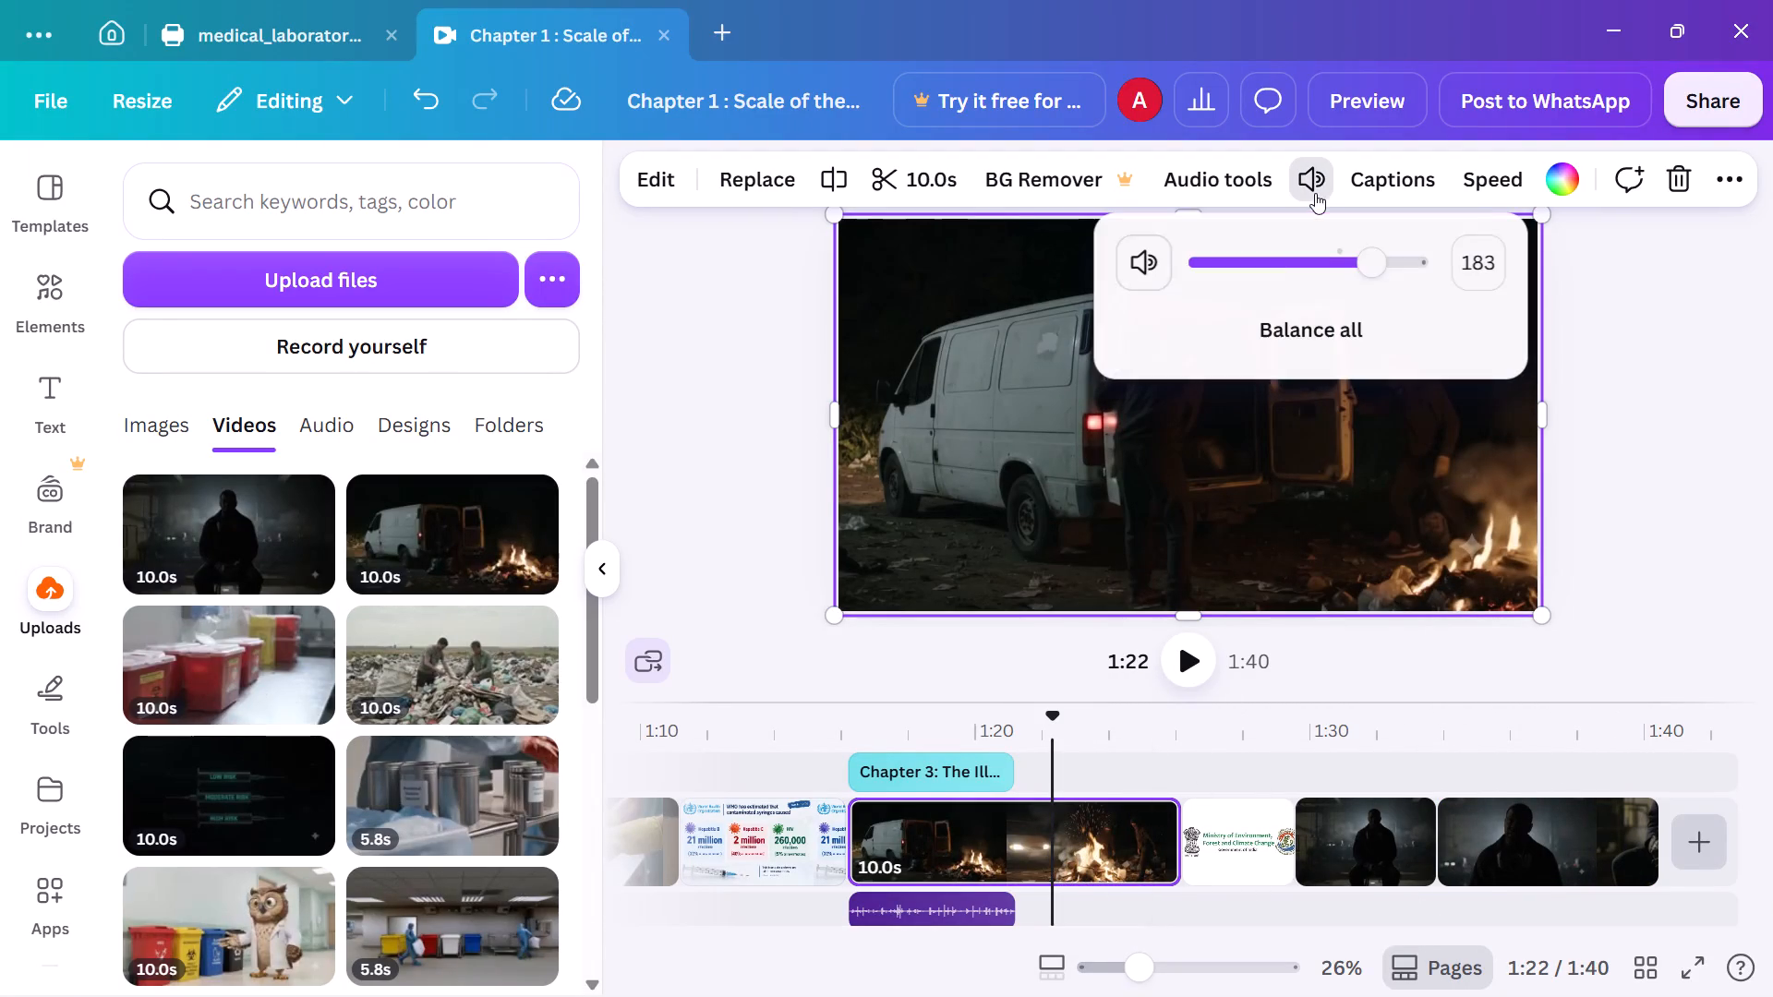
click(1245, 258)
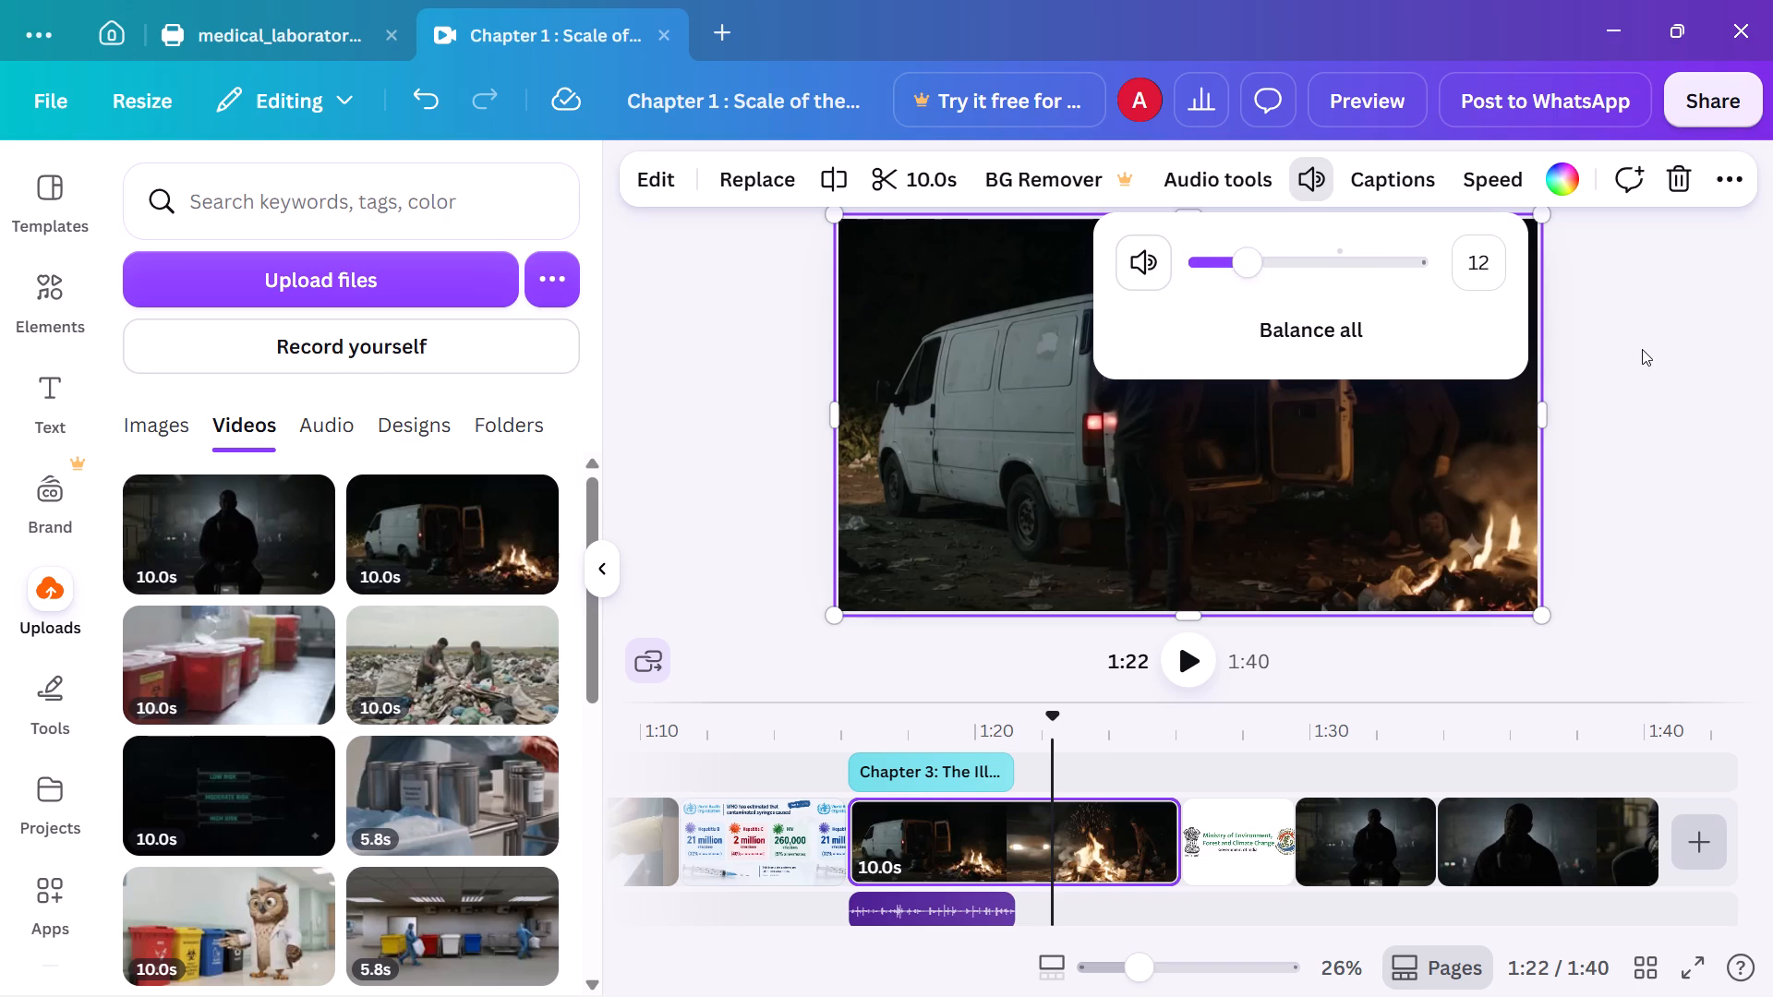
click(1642, 349)
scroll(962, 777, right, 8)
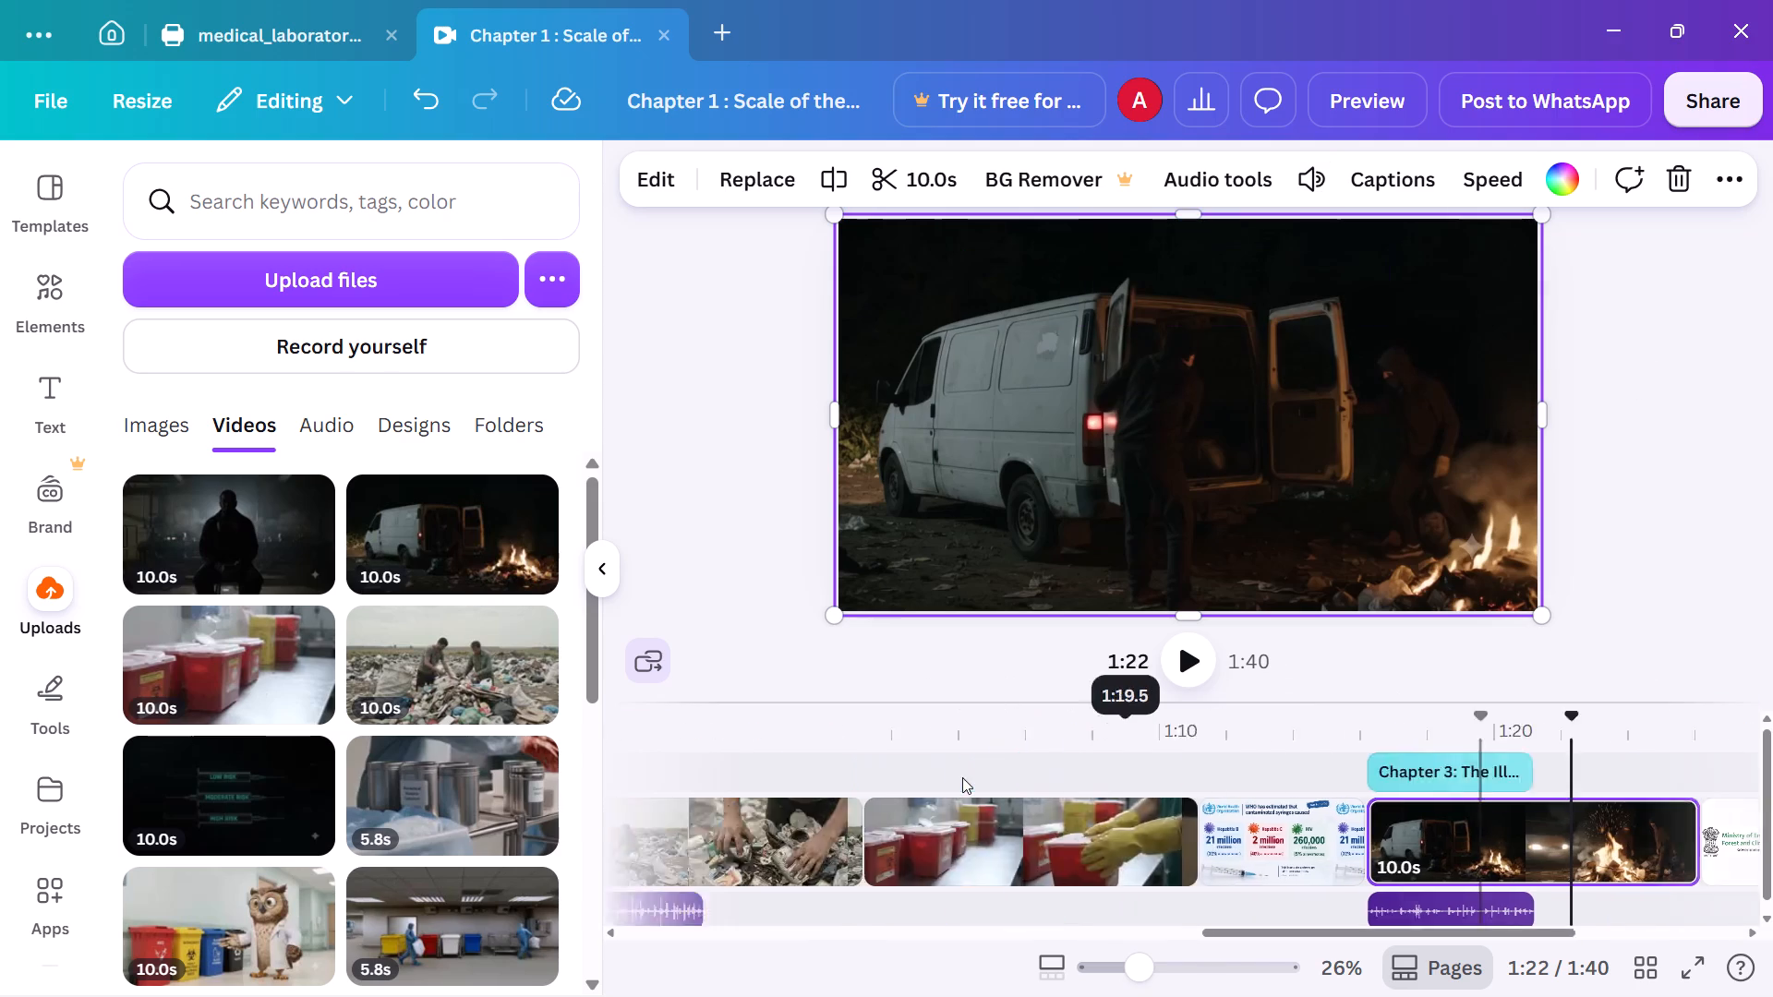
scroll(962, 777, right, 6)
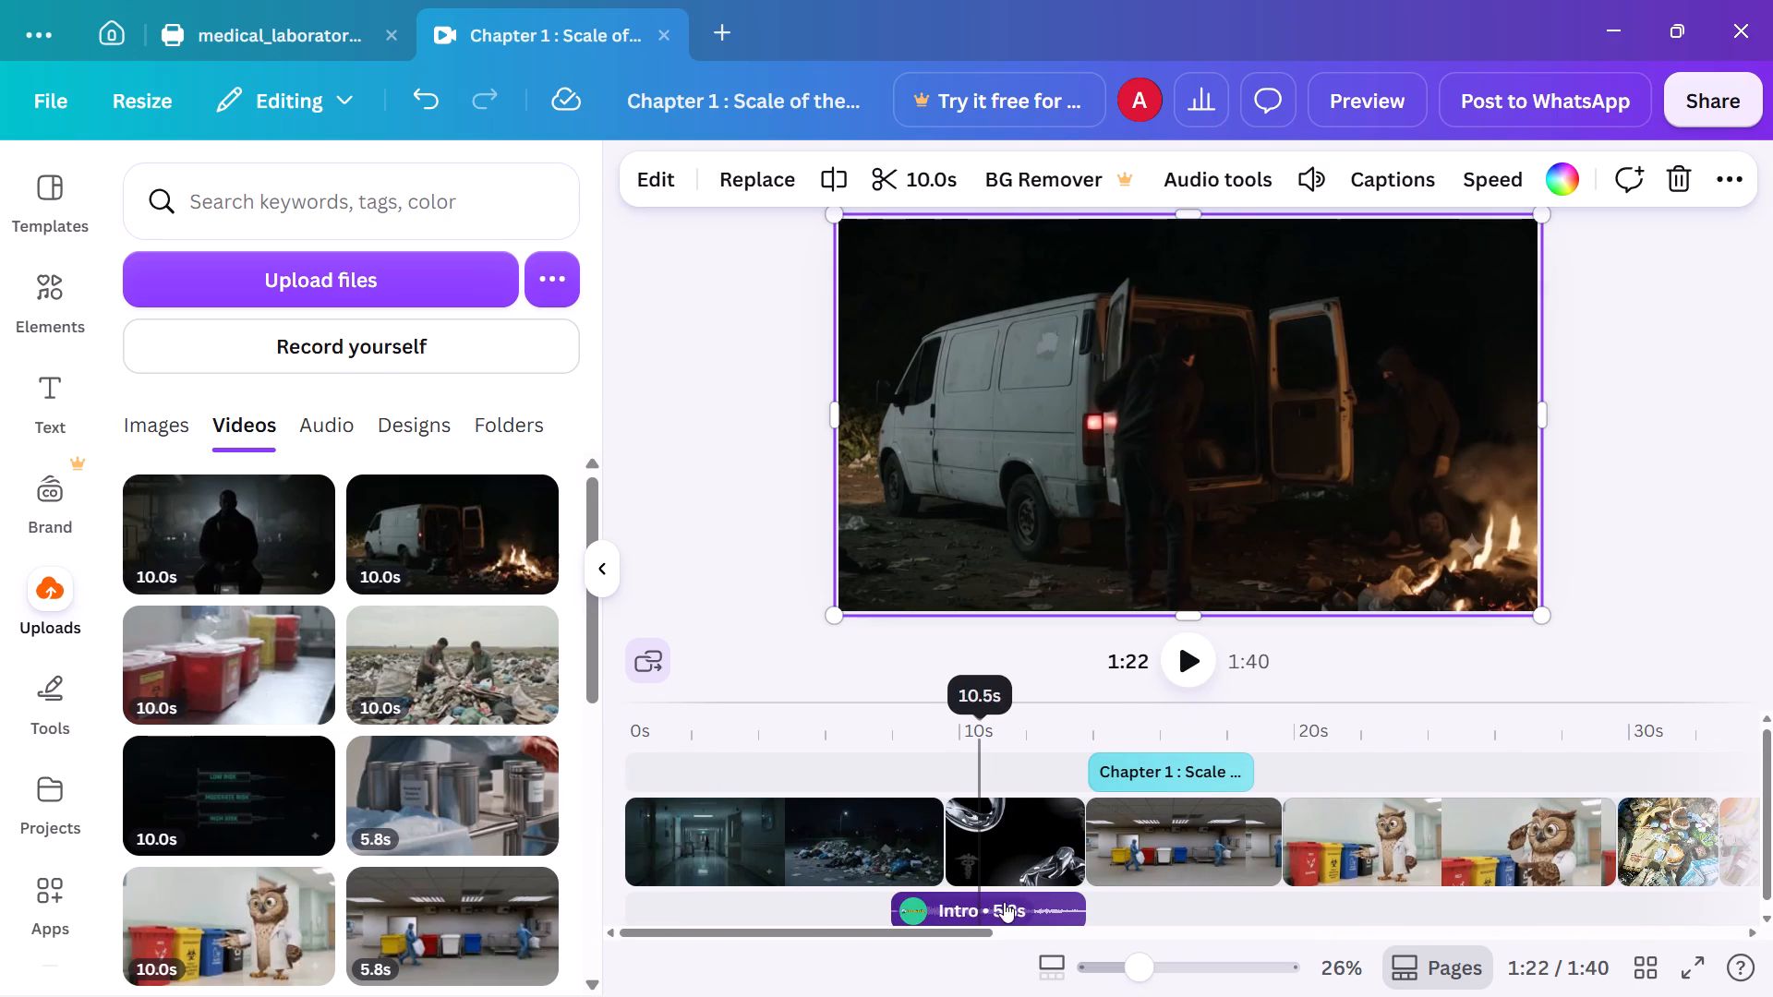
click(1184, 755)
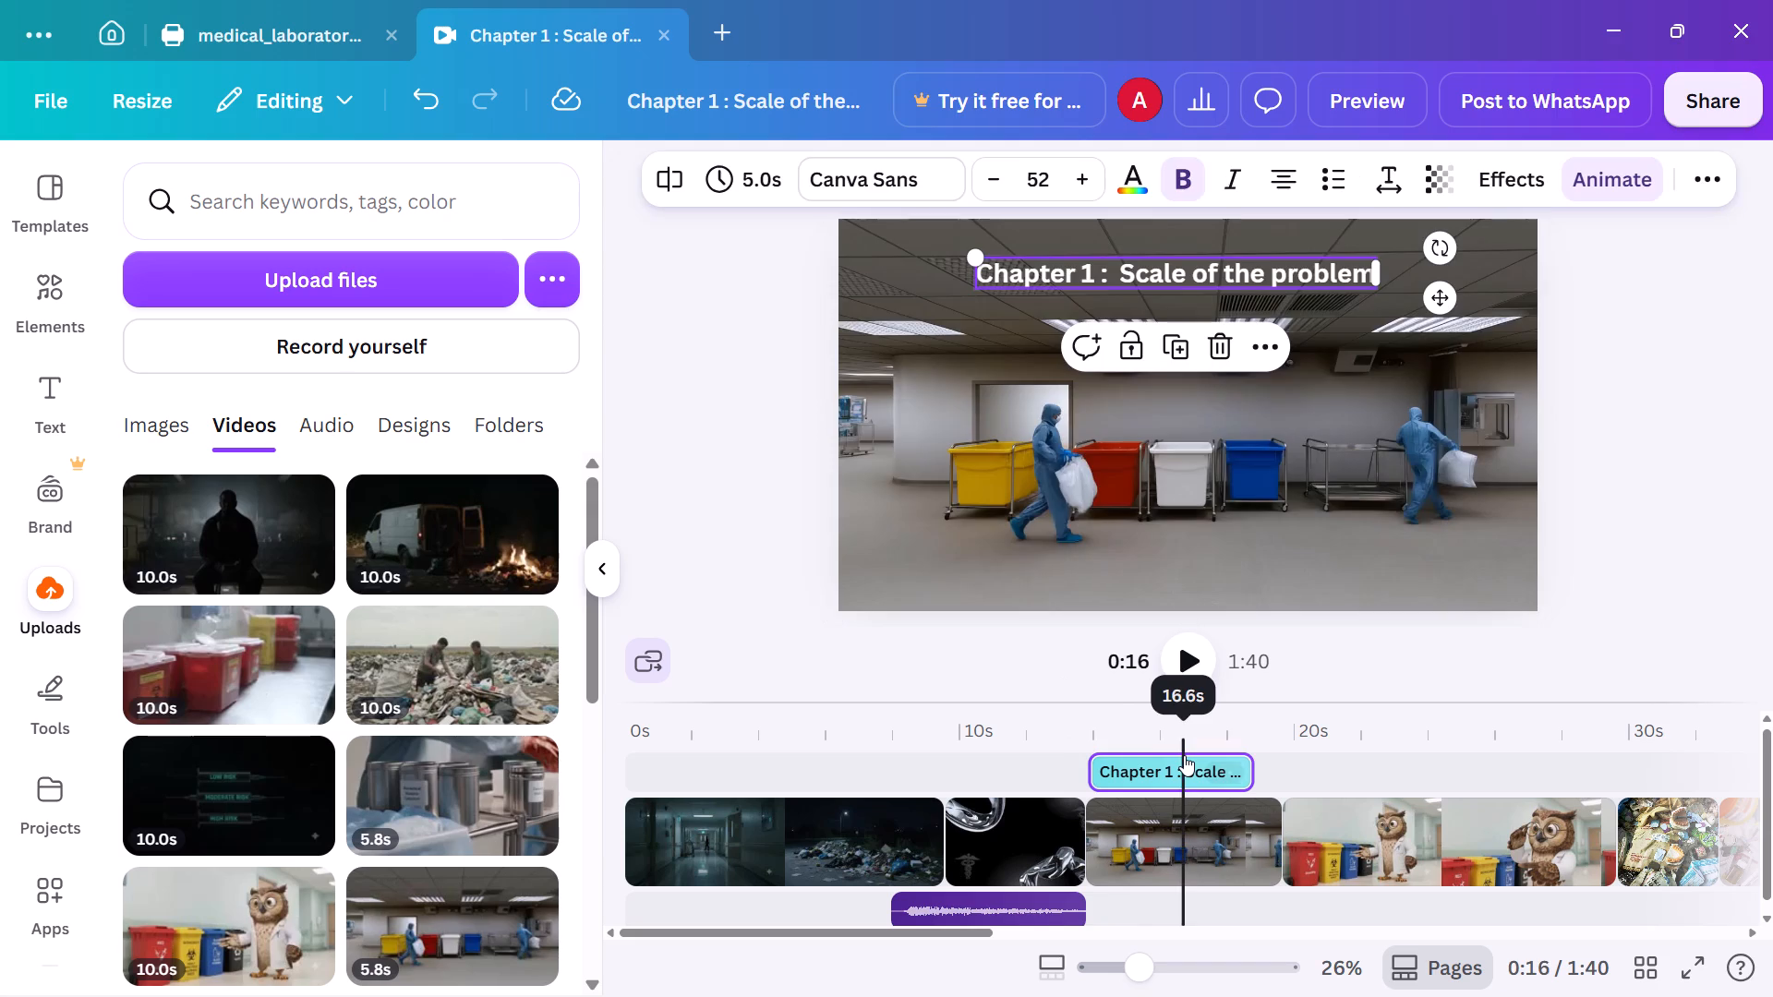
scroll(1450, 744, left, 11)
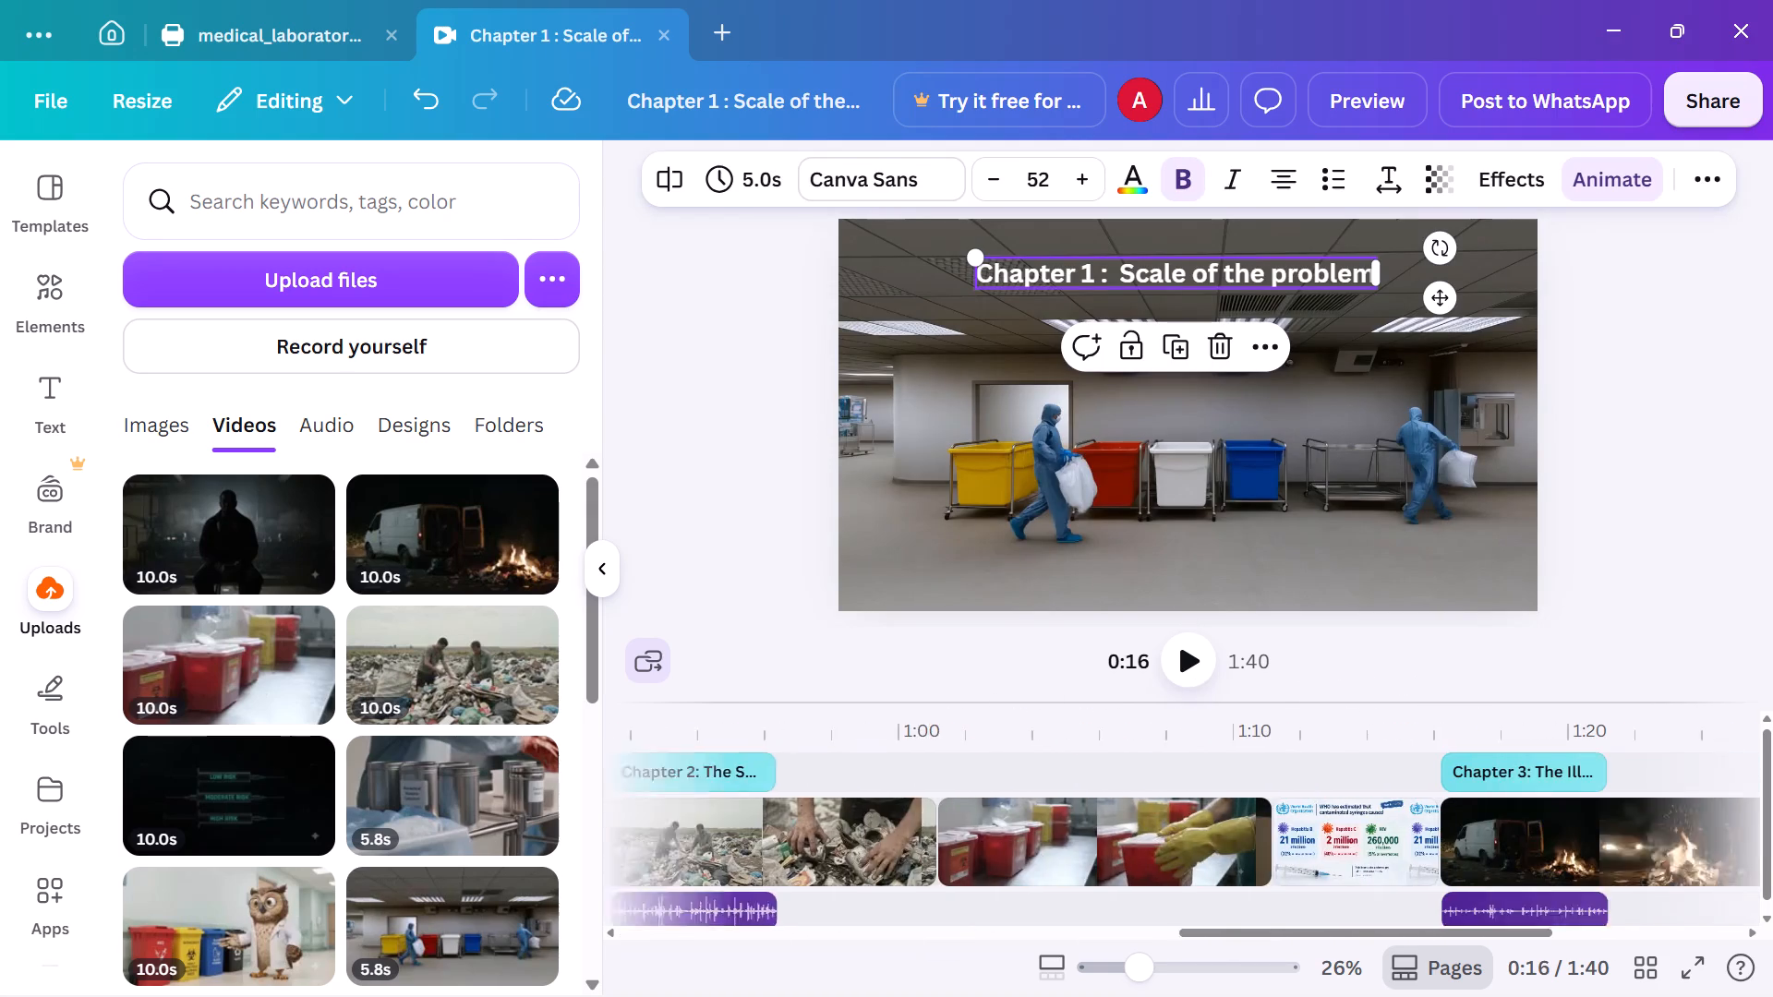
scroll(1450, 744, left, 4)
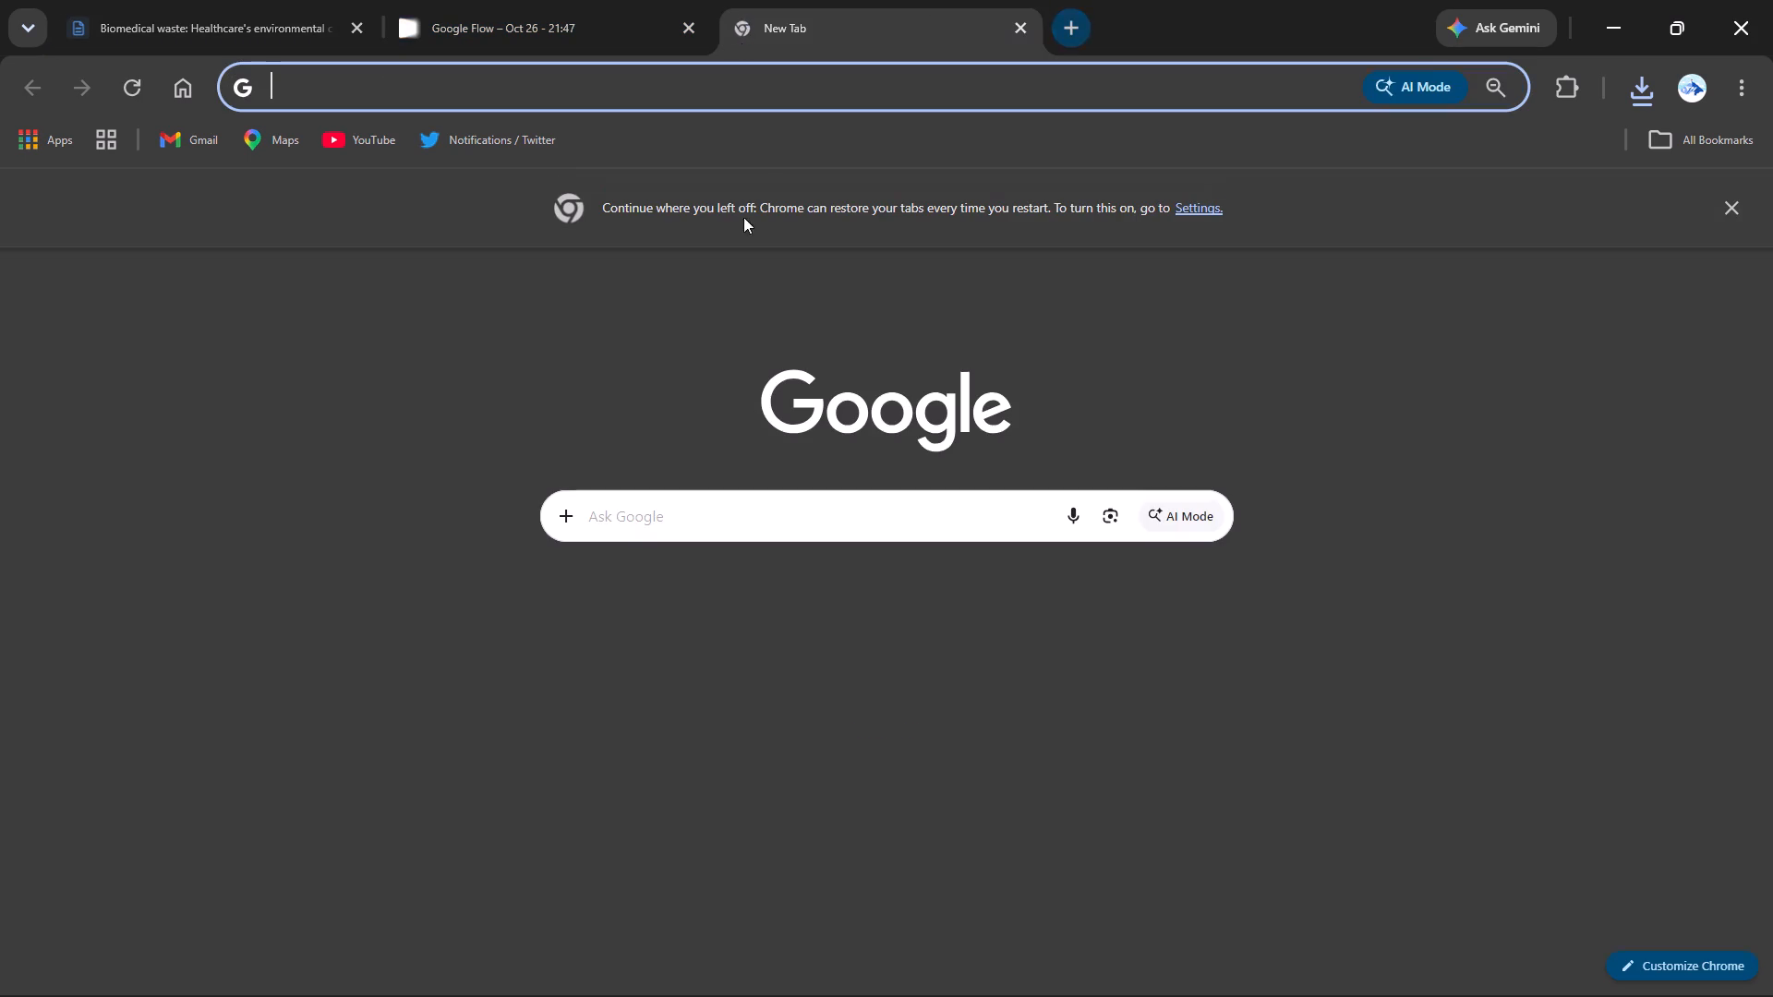
click(747, 511)
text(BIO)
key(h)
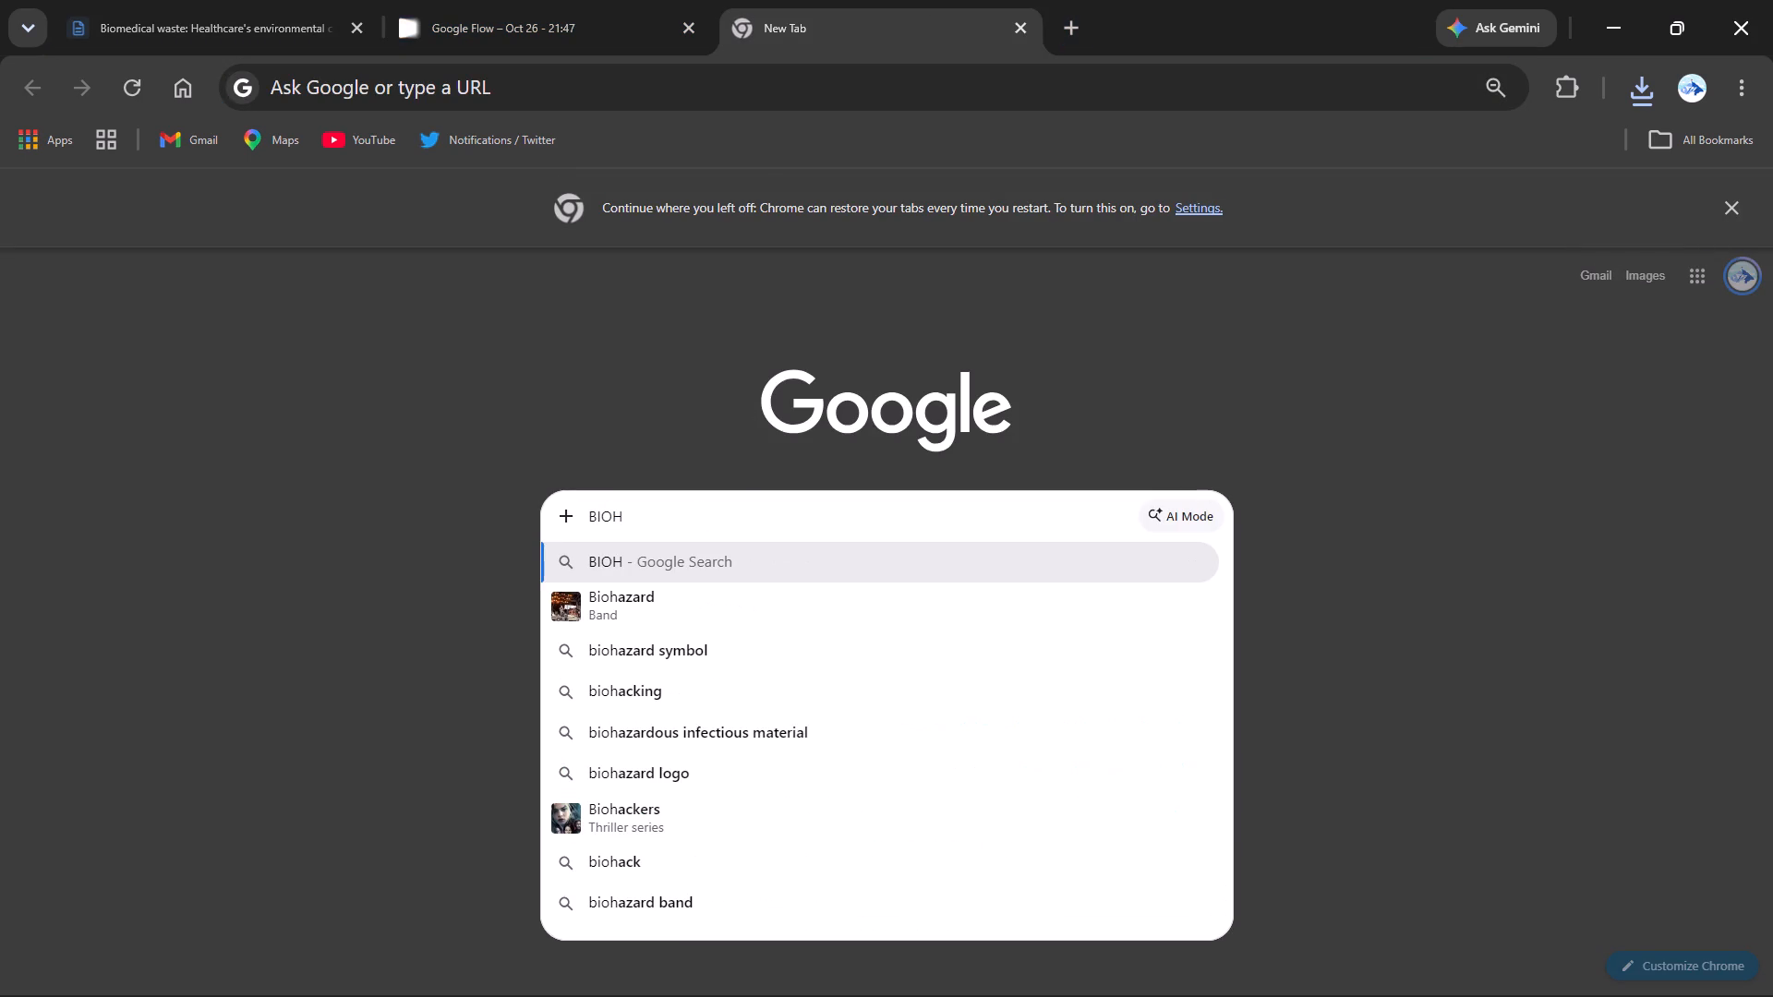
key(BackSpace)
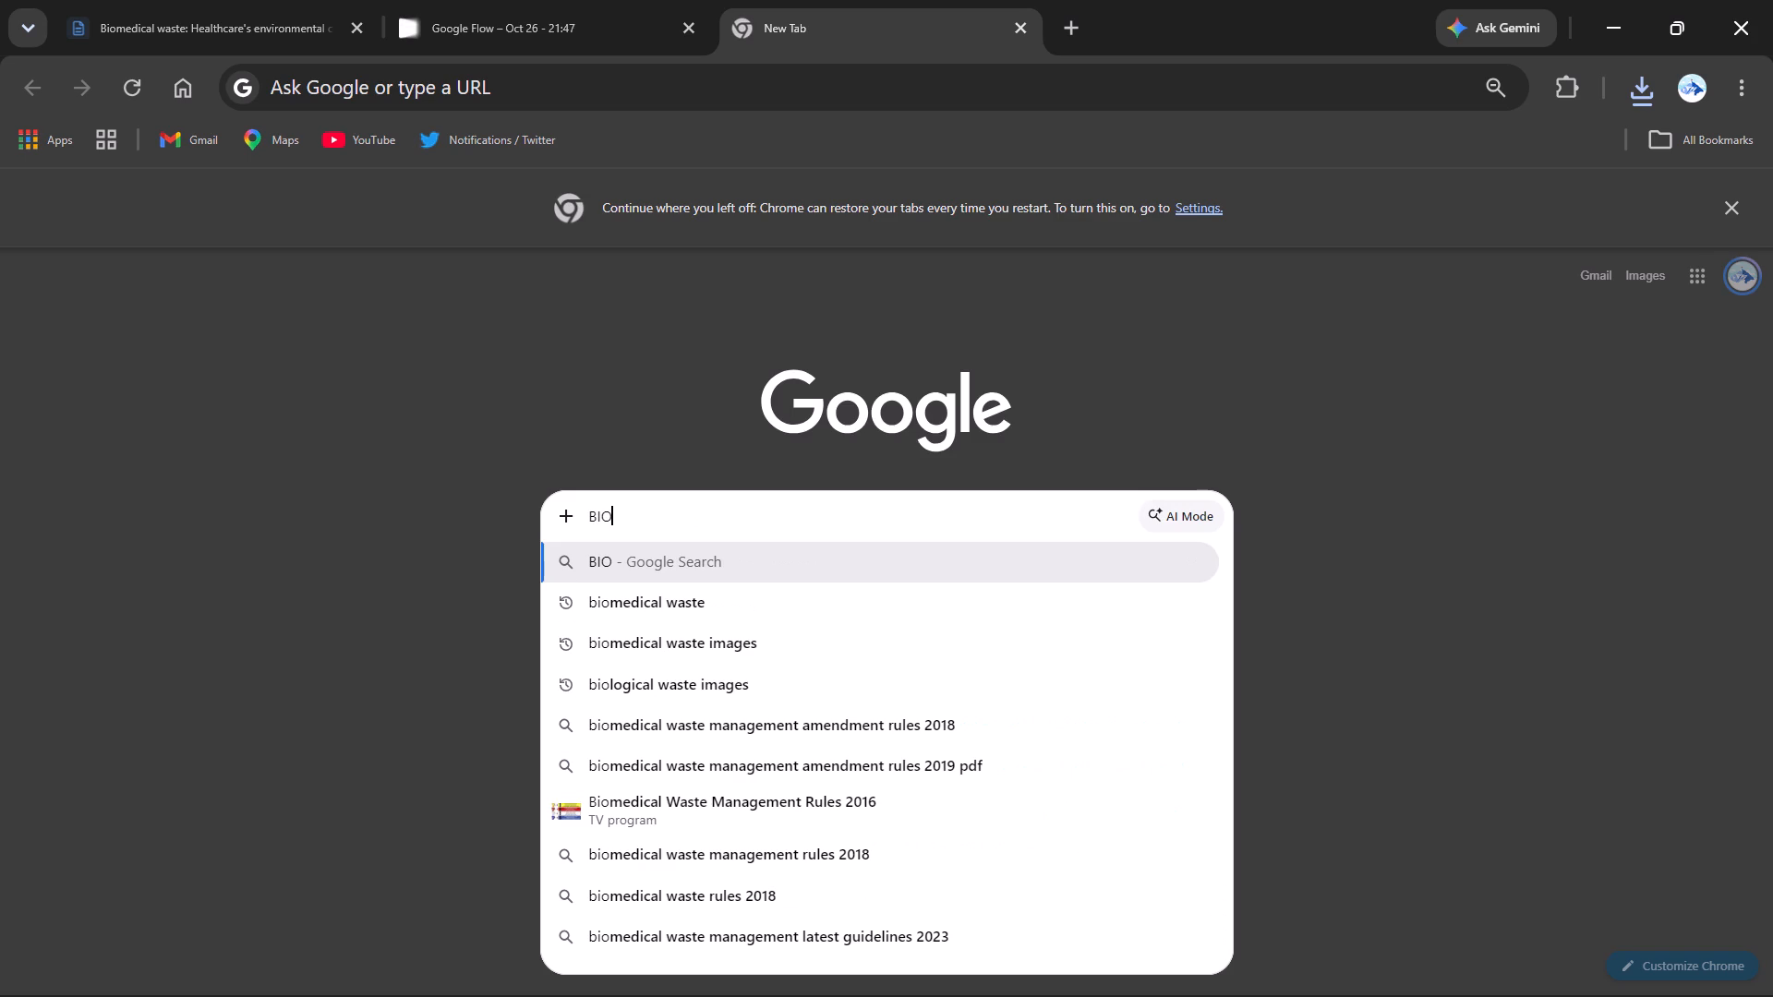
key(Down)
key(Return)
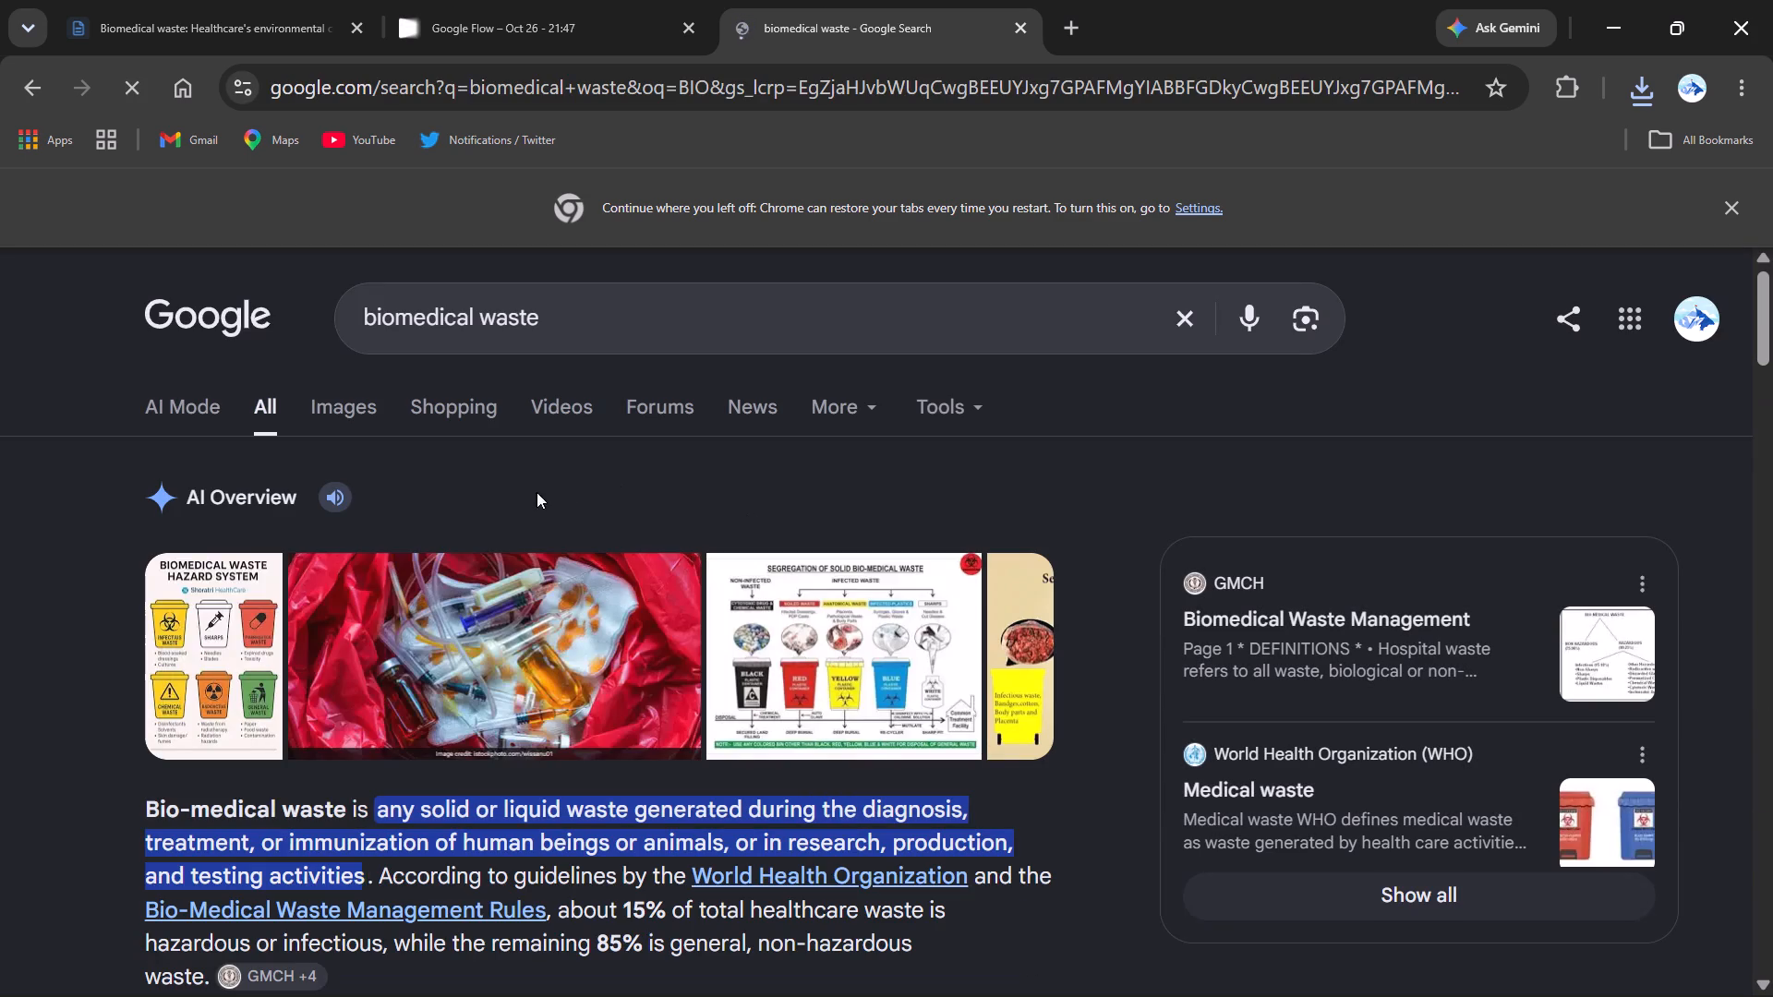
click(343, 408)
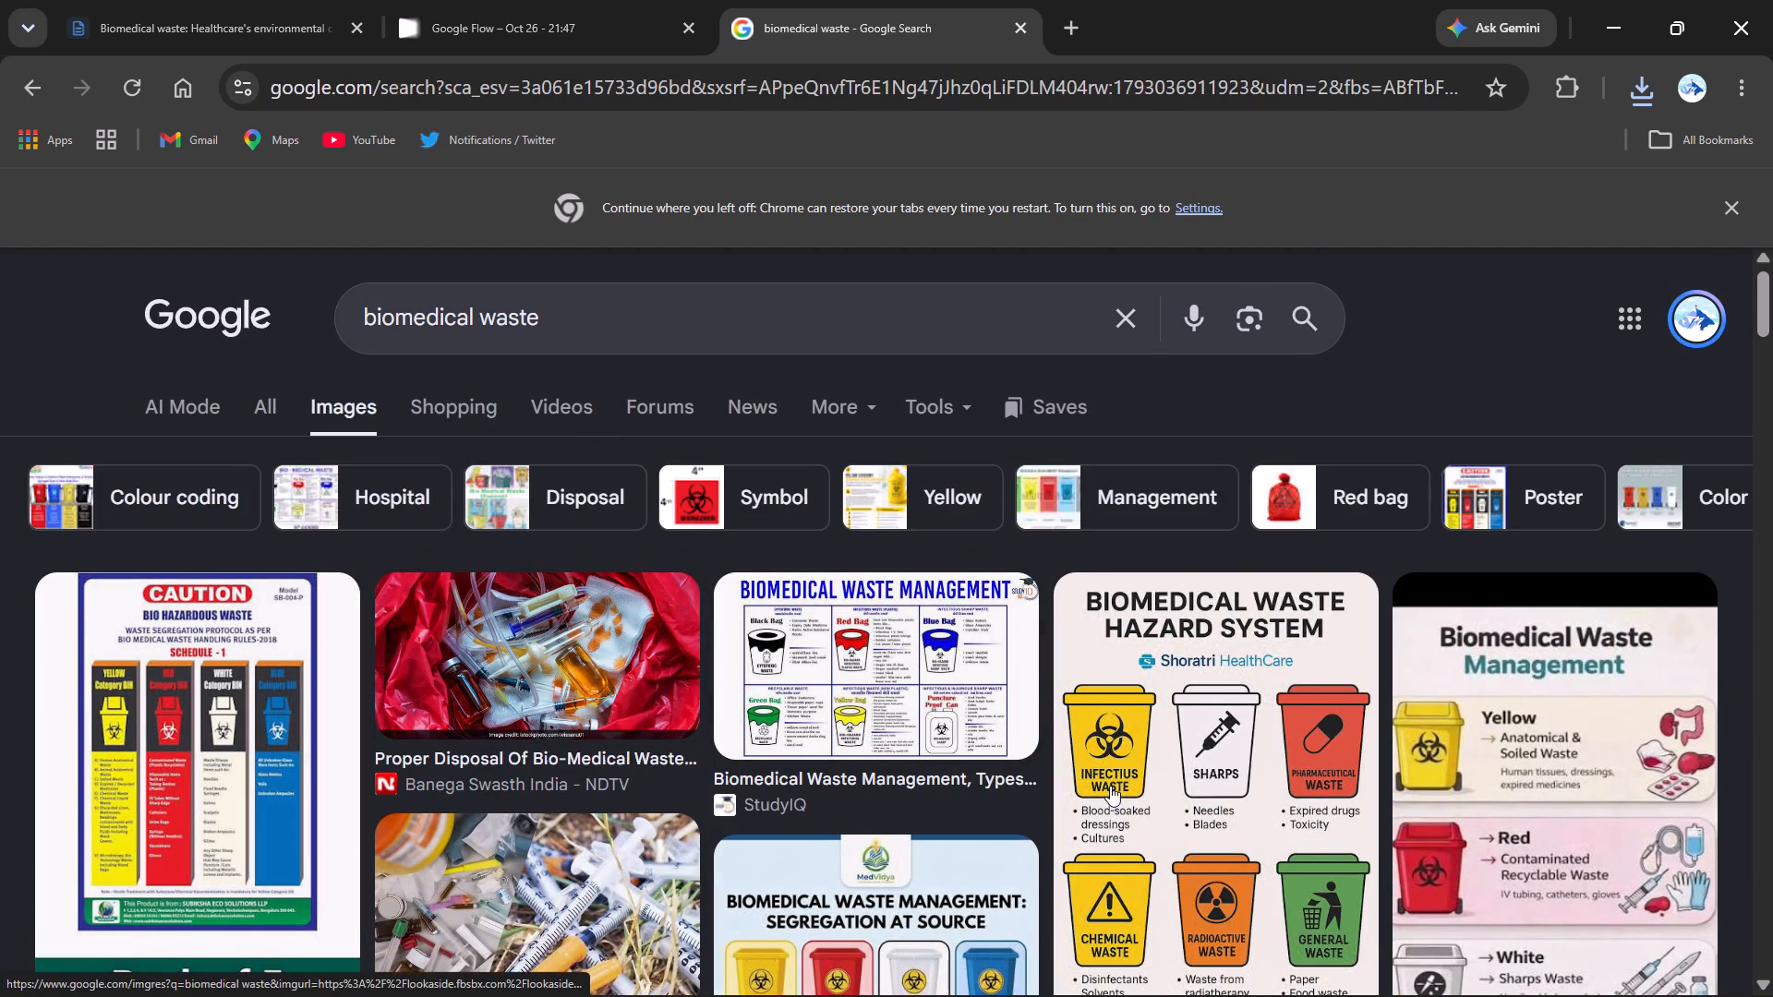
scroll(1110, 786, down, 8)
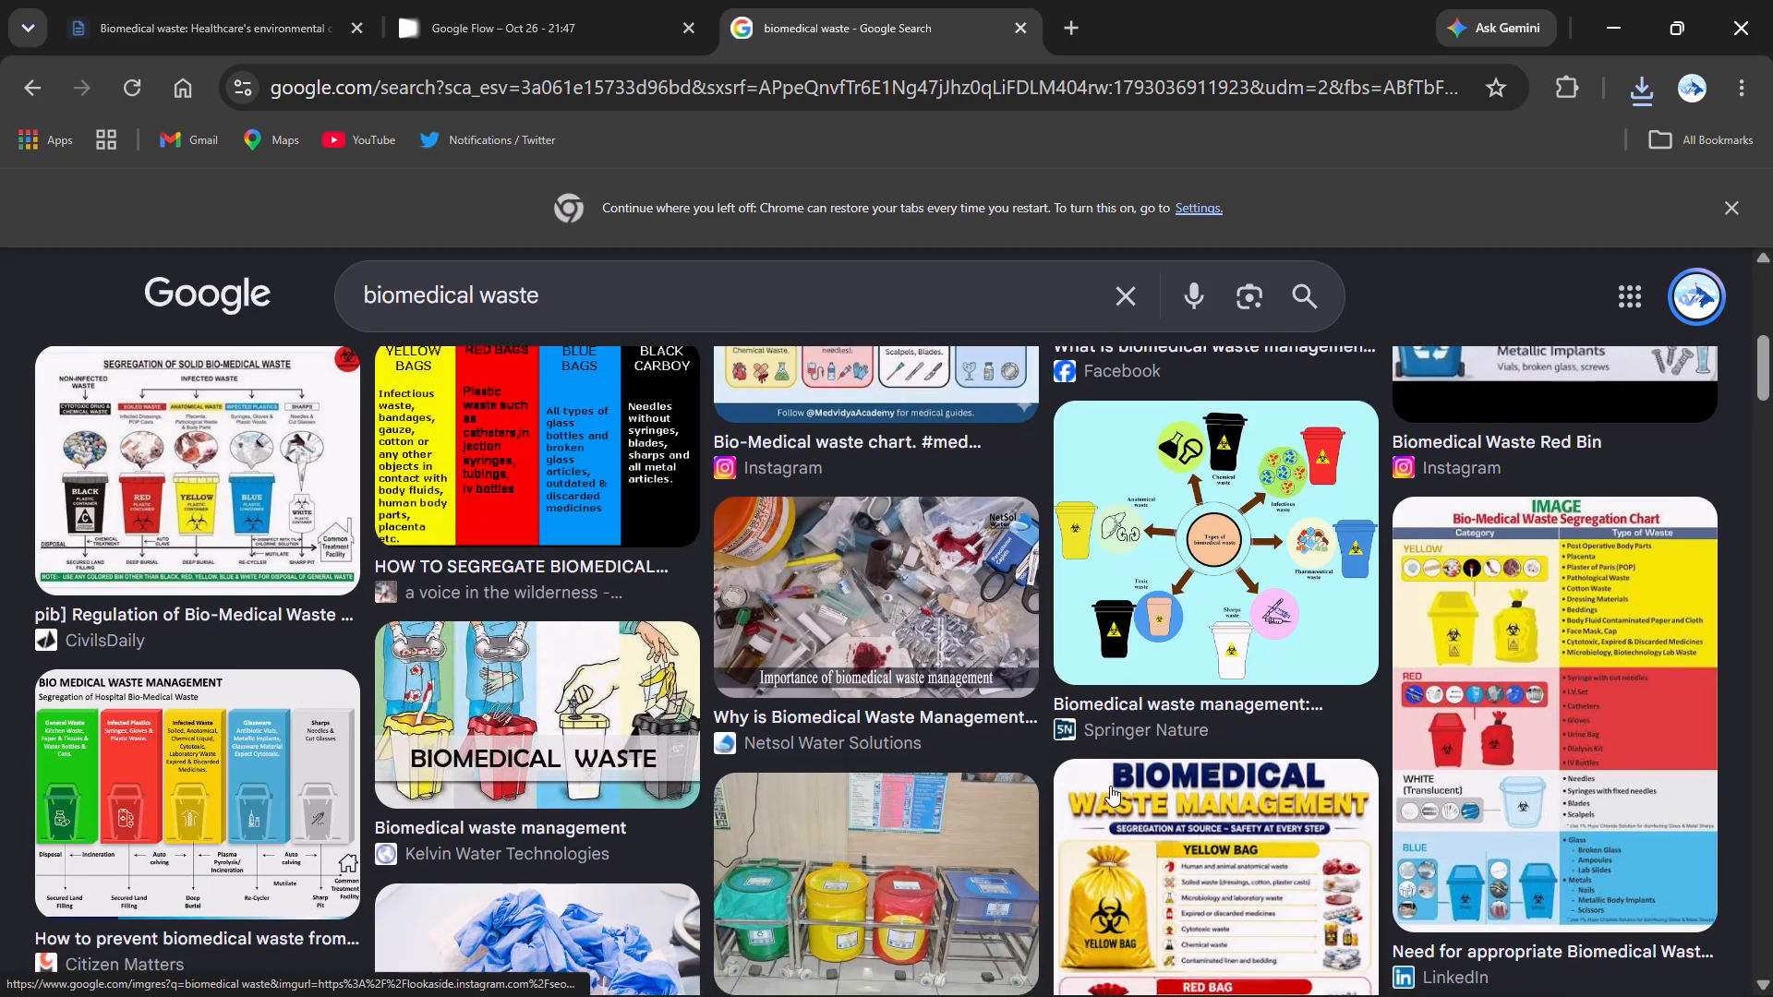
scroll(1110, 786, down, 2)
scroll(1110, 786, up, 1)
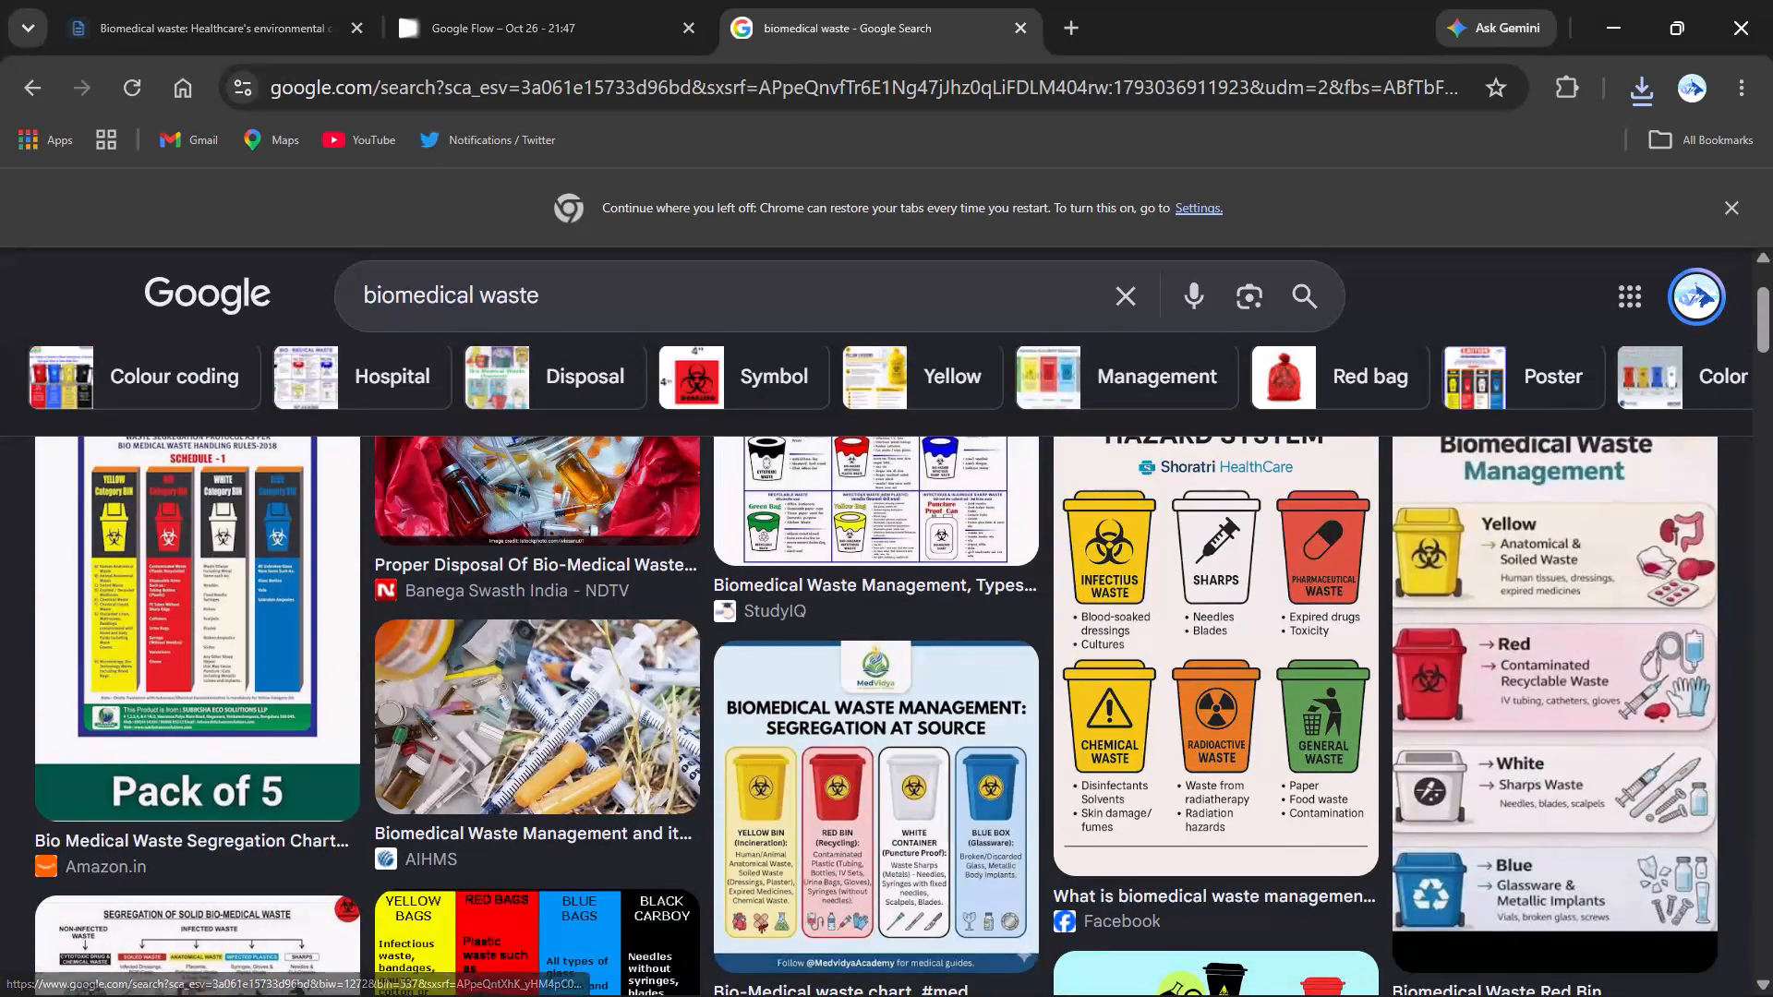
Search images for "biomedical waste SYMBOL" and save Wikipedia's black biological hazard symbol to the Desktop as SEEN 15.
click(750, 310)
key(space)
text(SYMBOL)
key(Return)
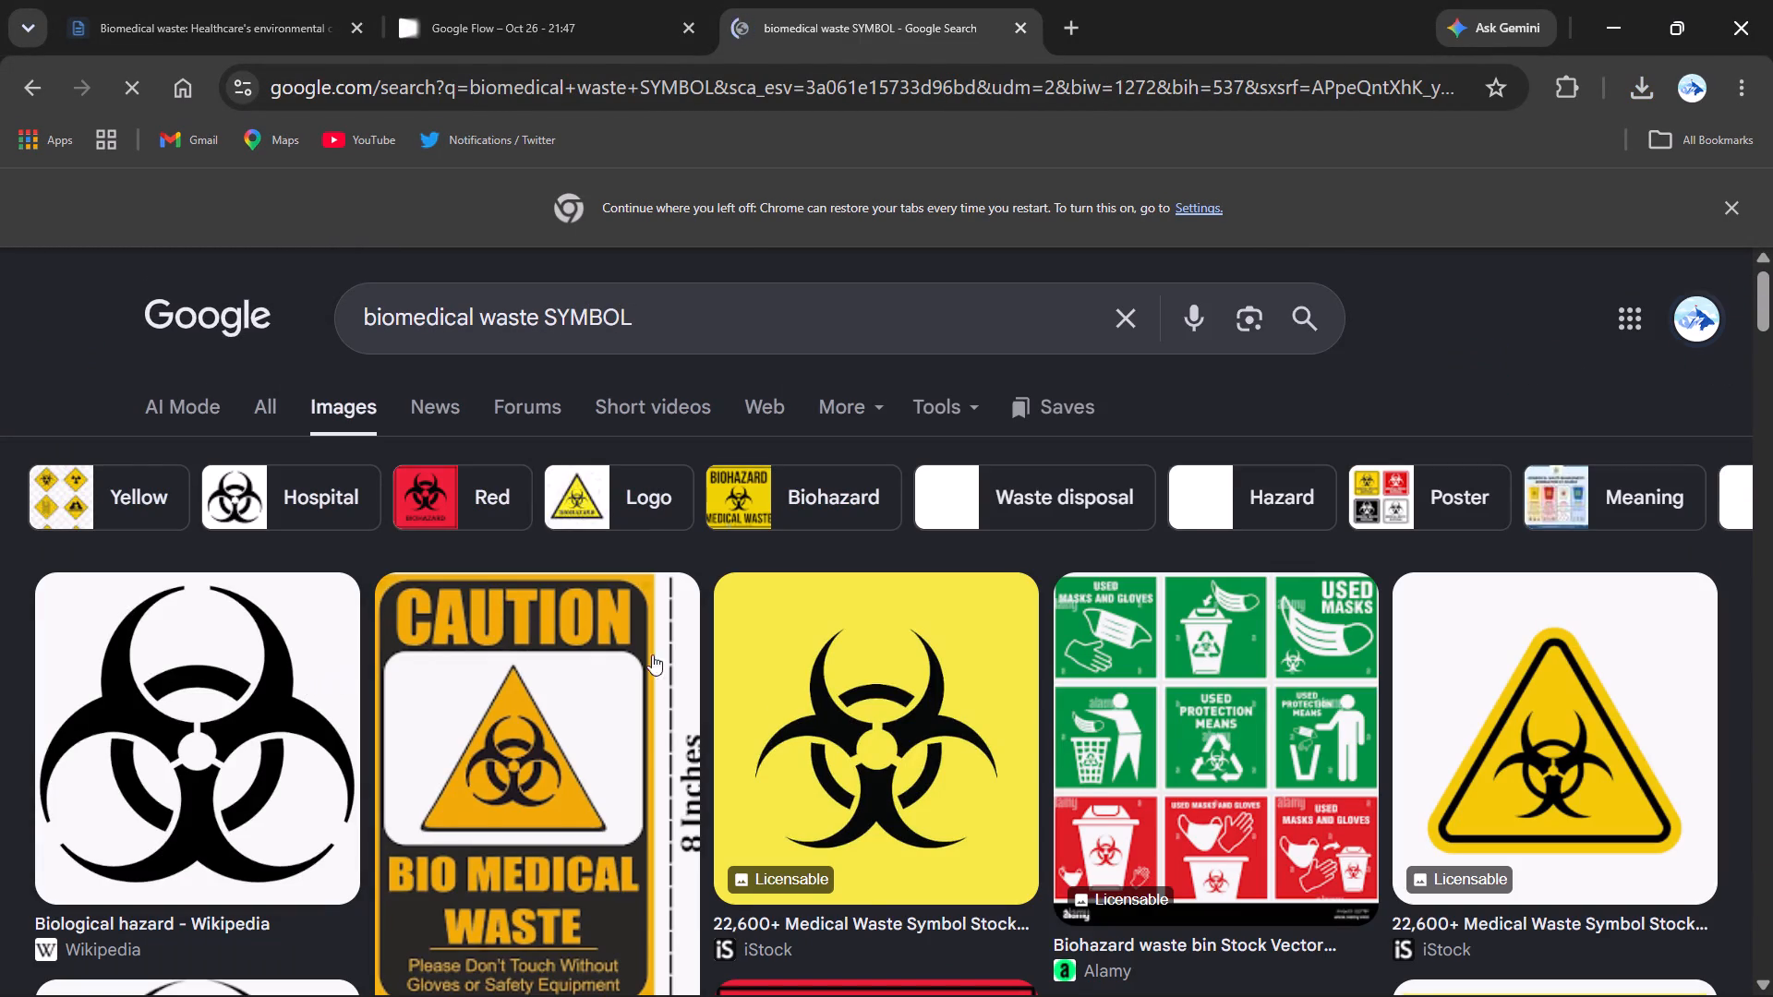
right_click(260, 756)
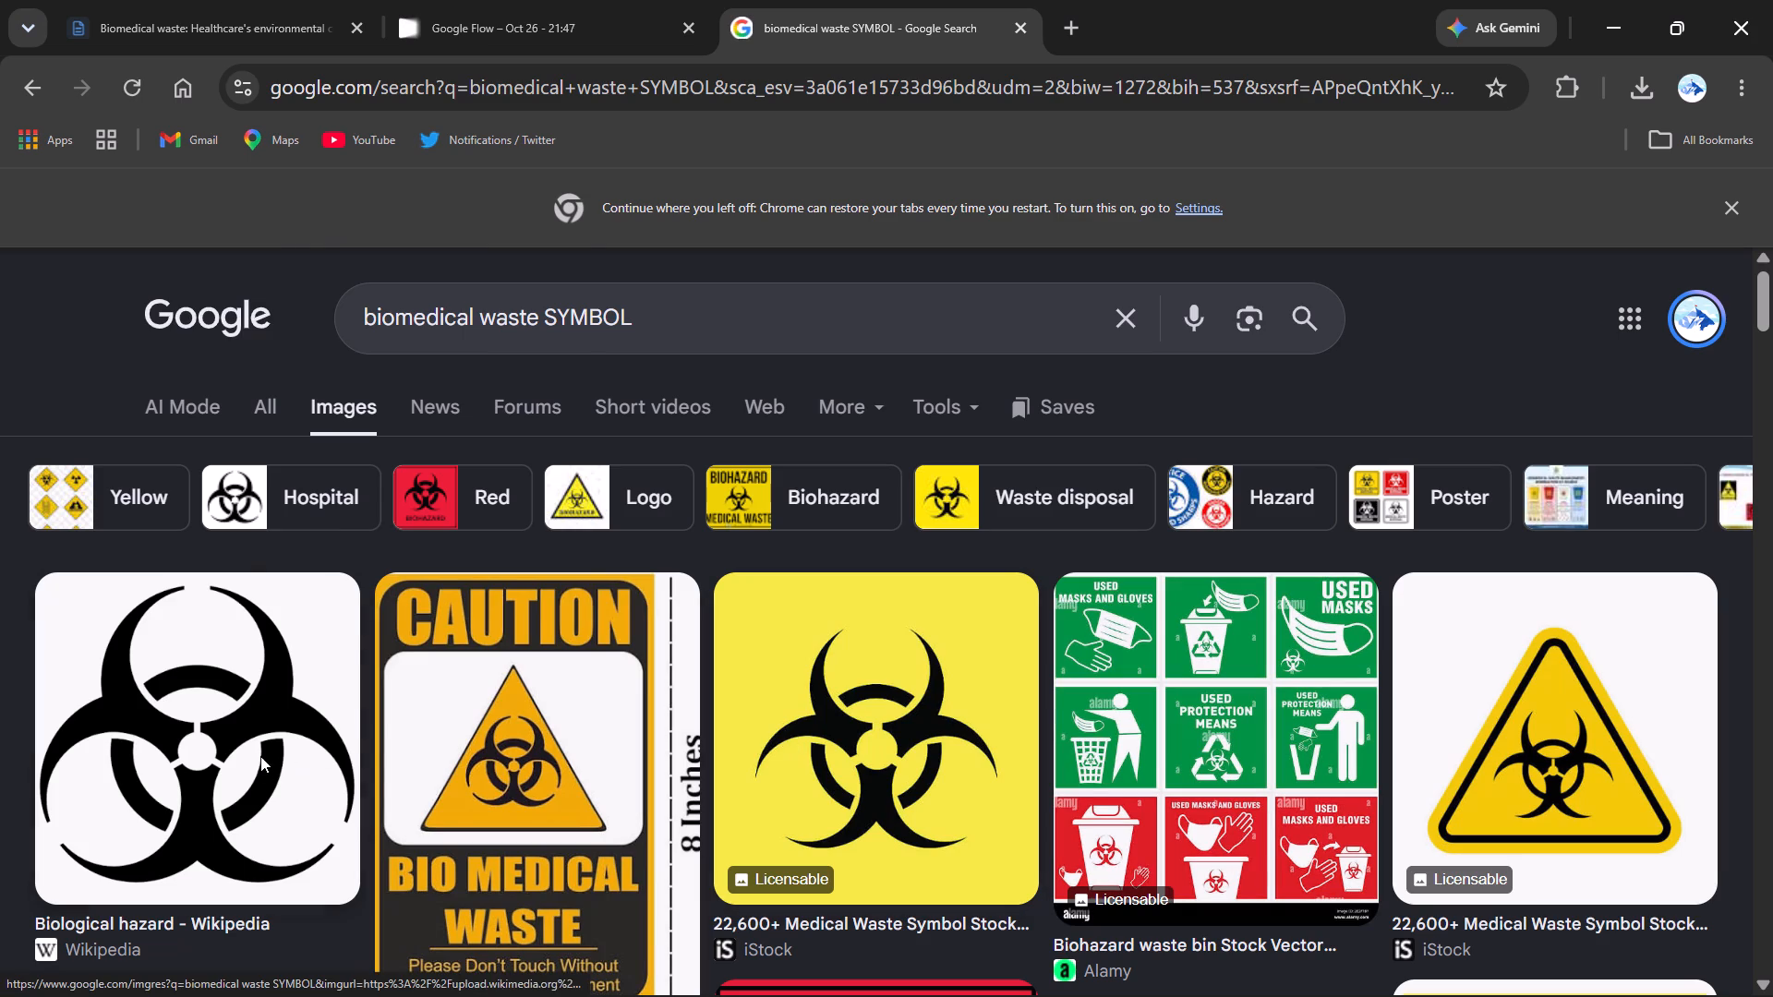
click(435, 530)
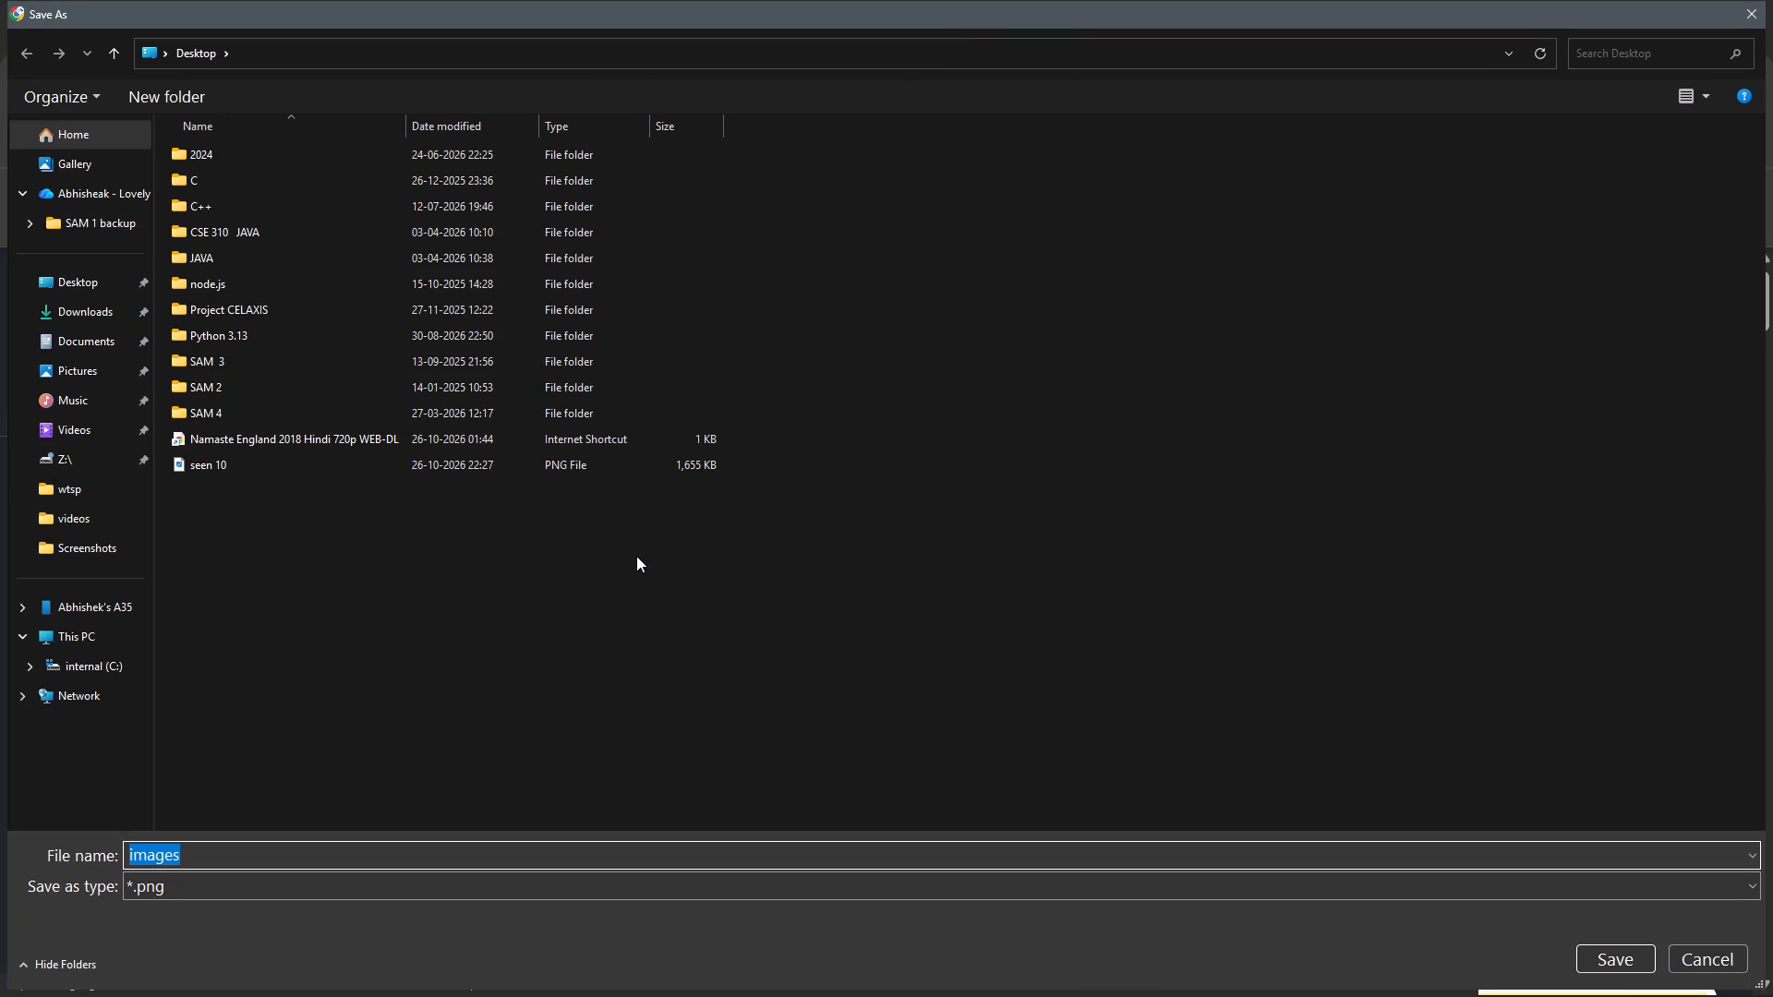
key(BackSpace)
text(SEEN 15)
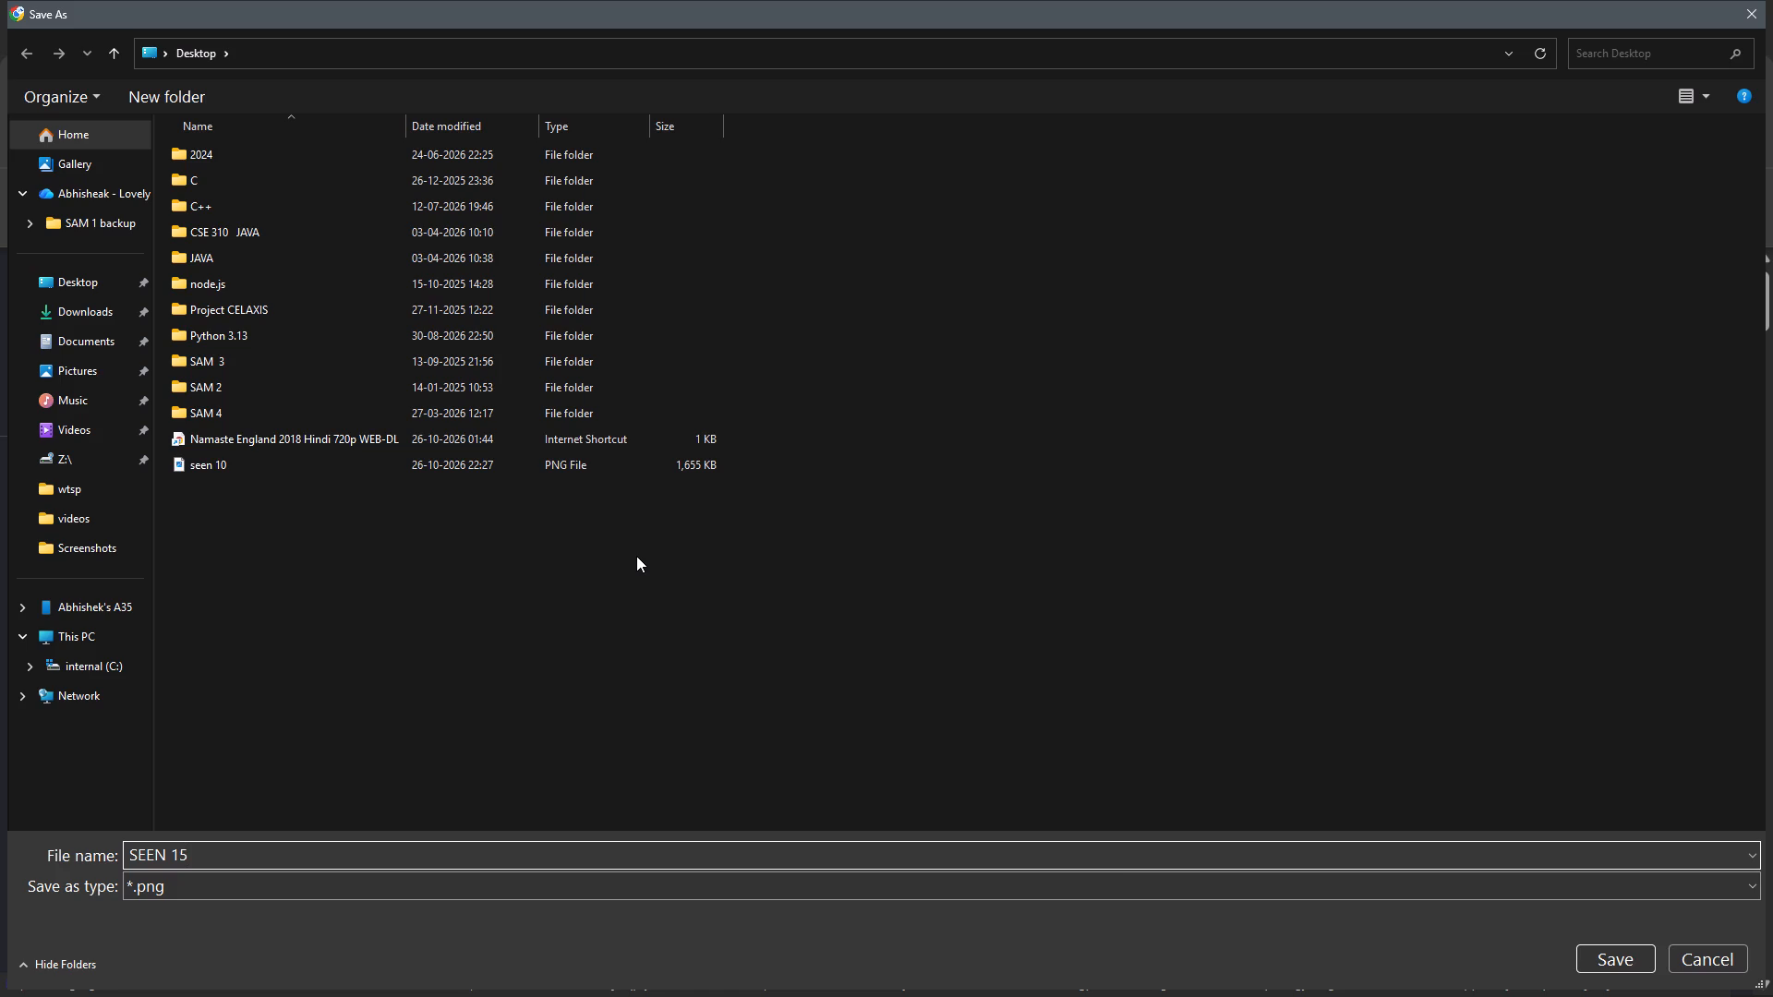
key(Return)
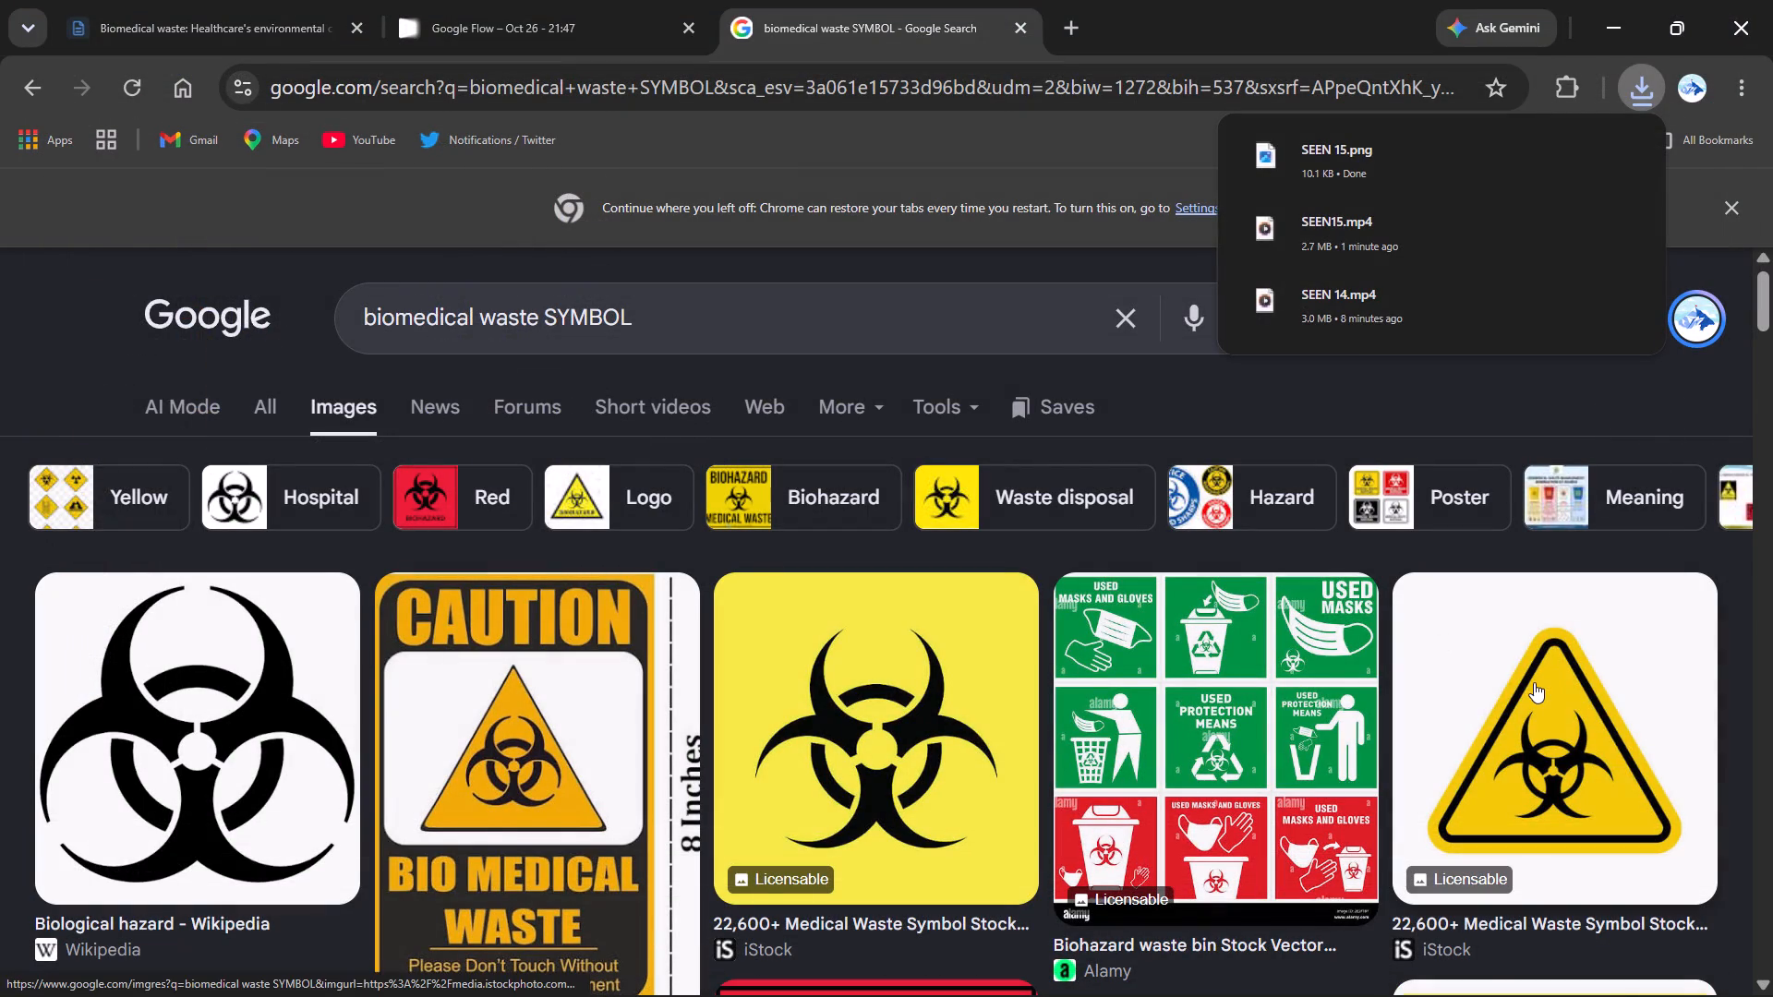
Save iStock's yellow triangular biohazard warning sign image to the Desktop as SEEN 16.
click(1542, 667)
right_click(1547, 652)
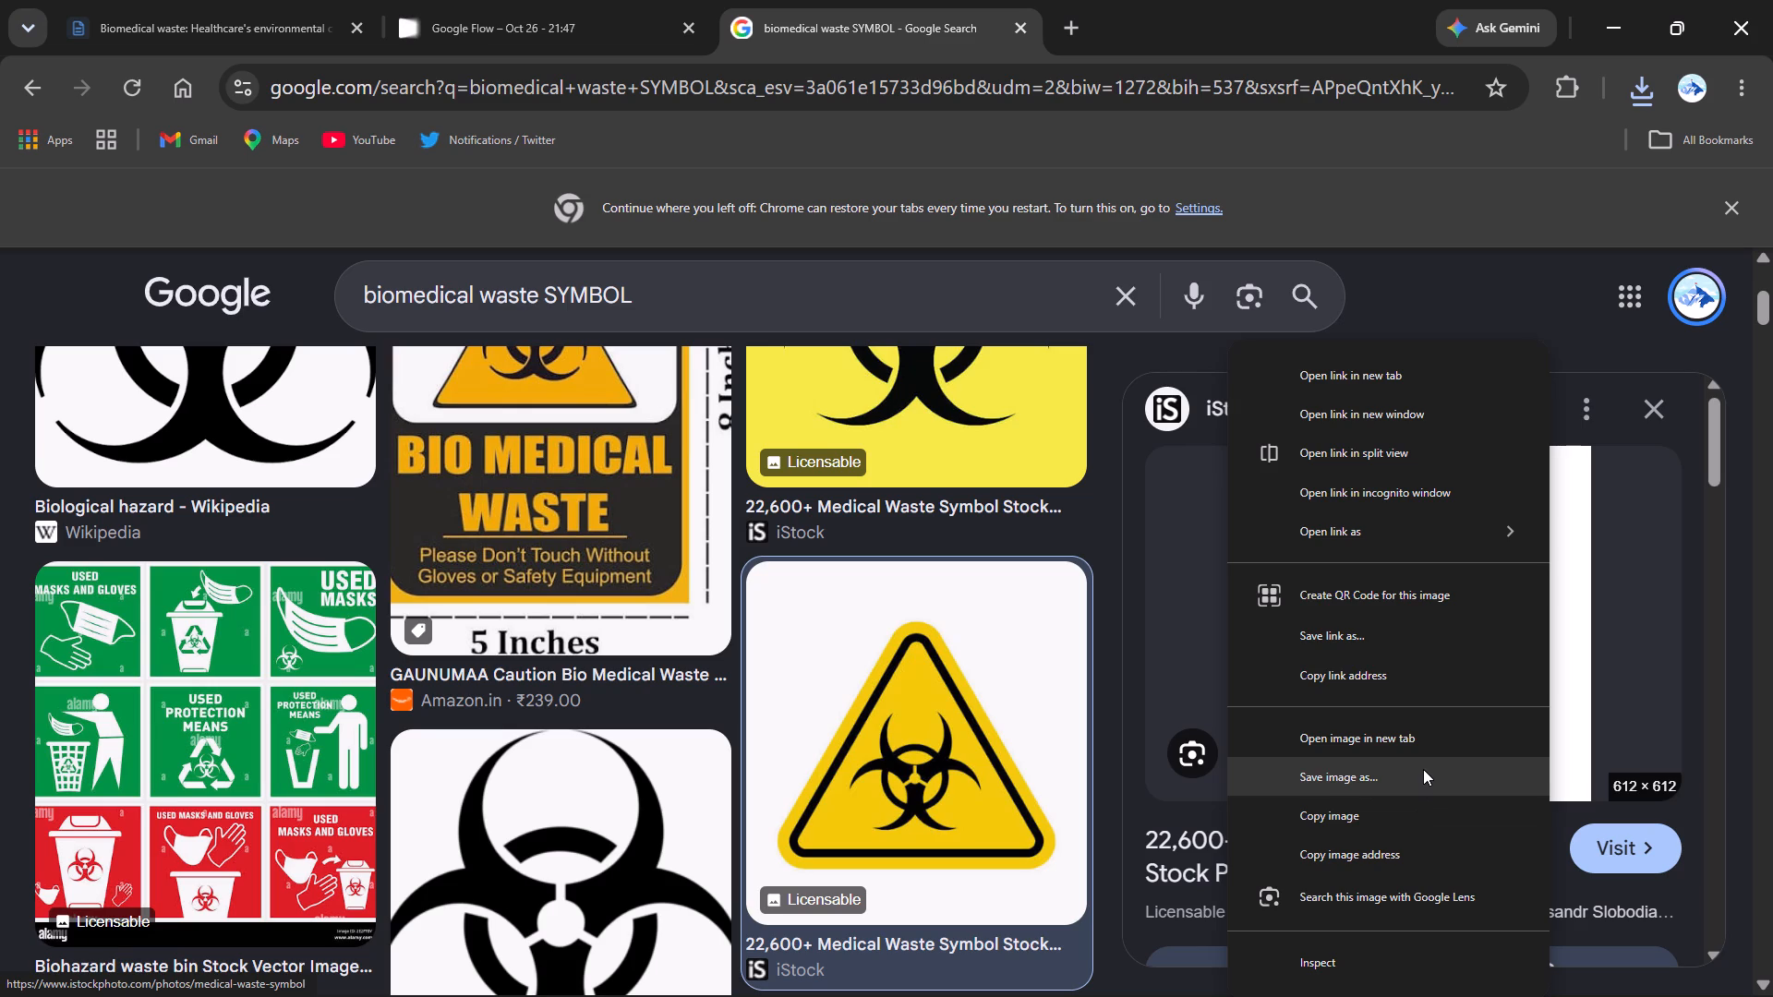
click(1423, 769)
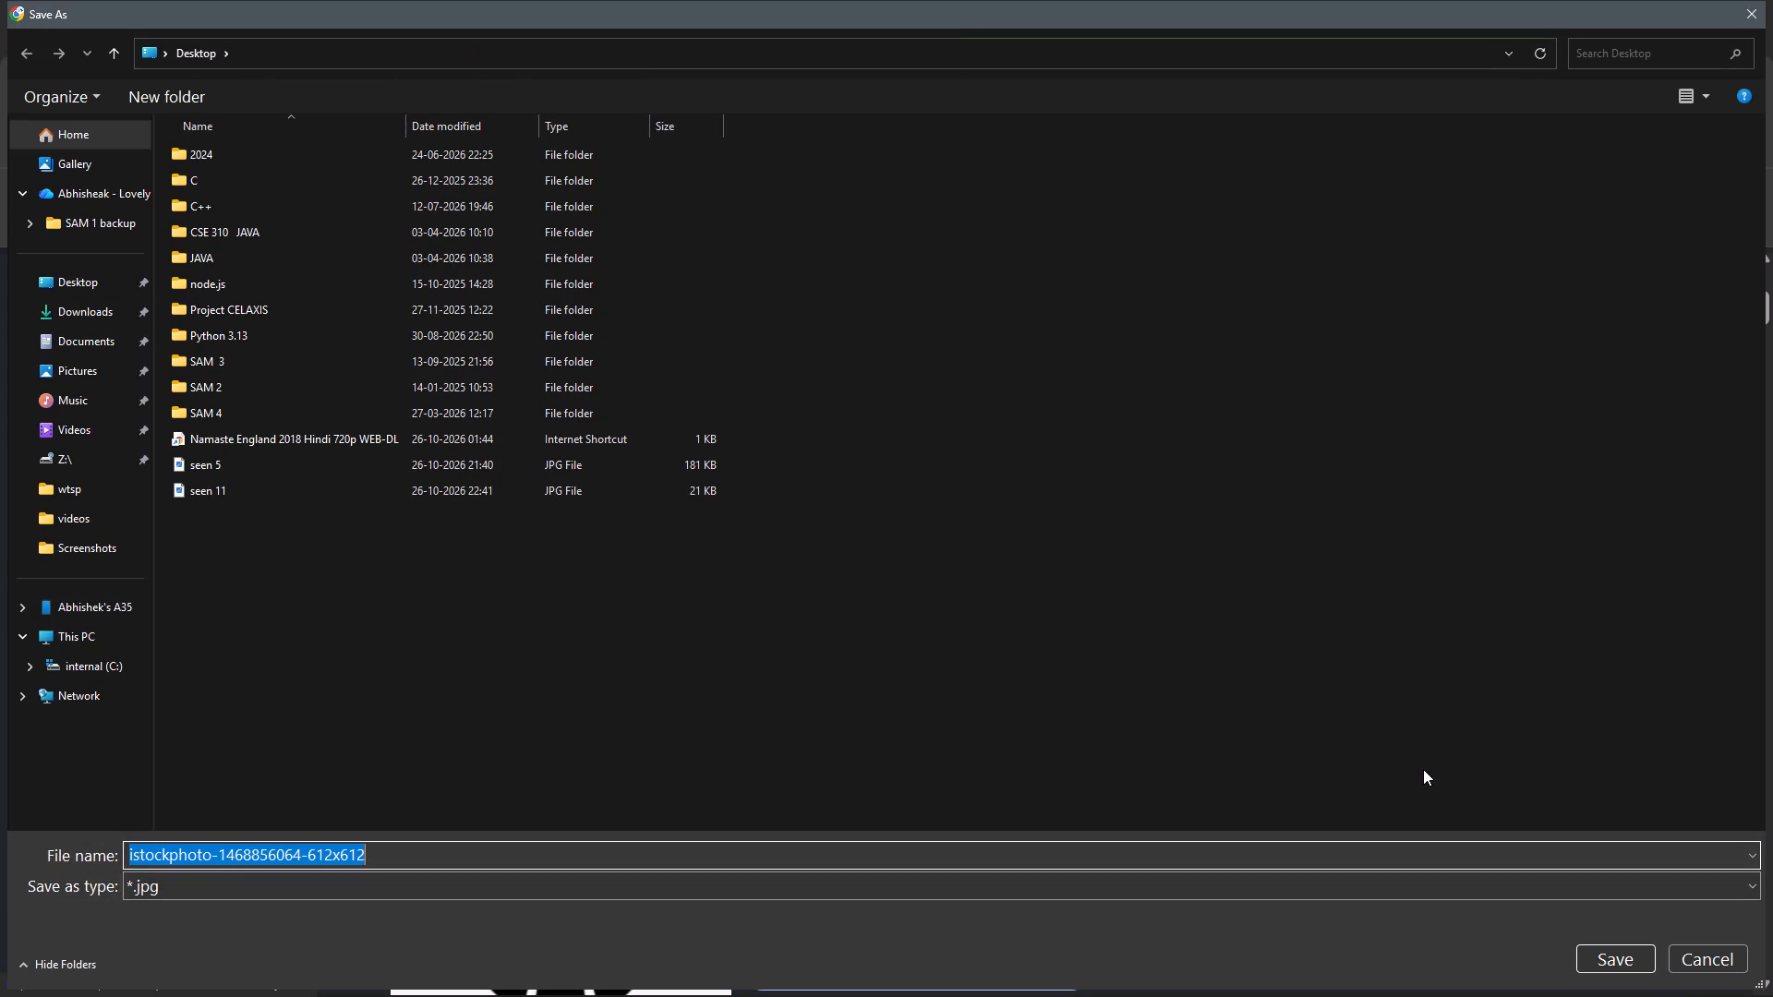
key(BackSpace)
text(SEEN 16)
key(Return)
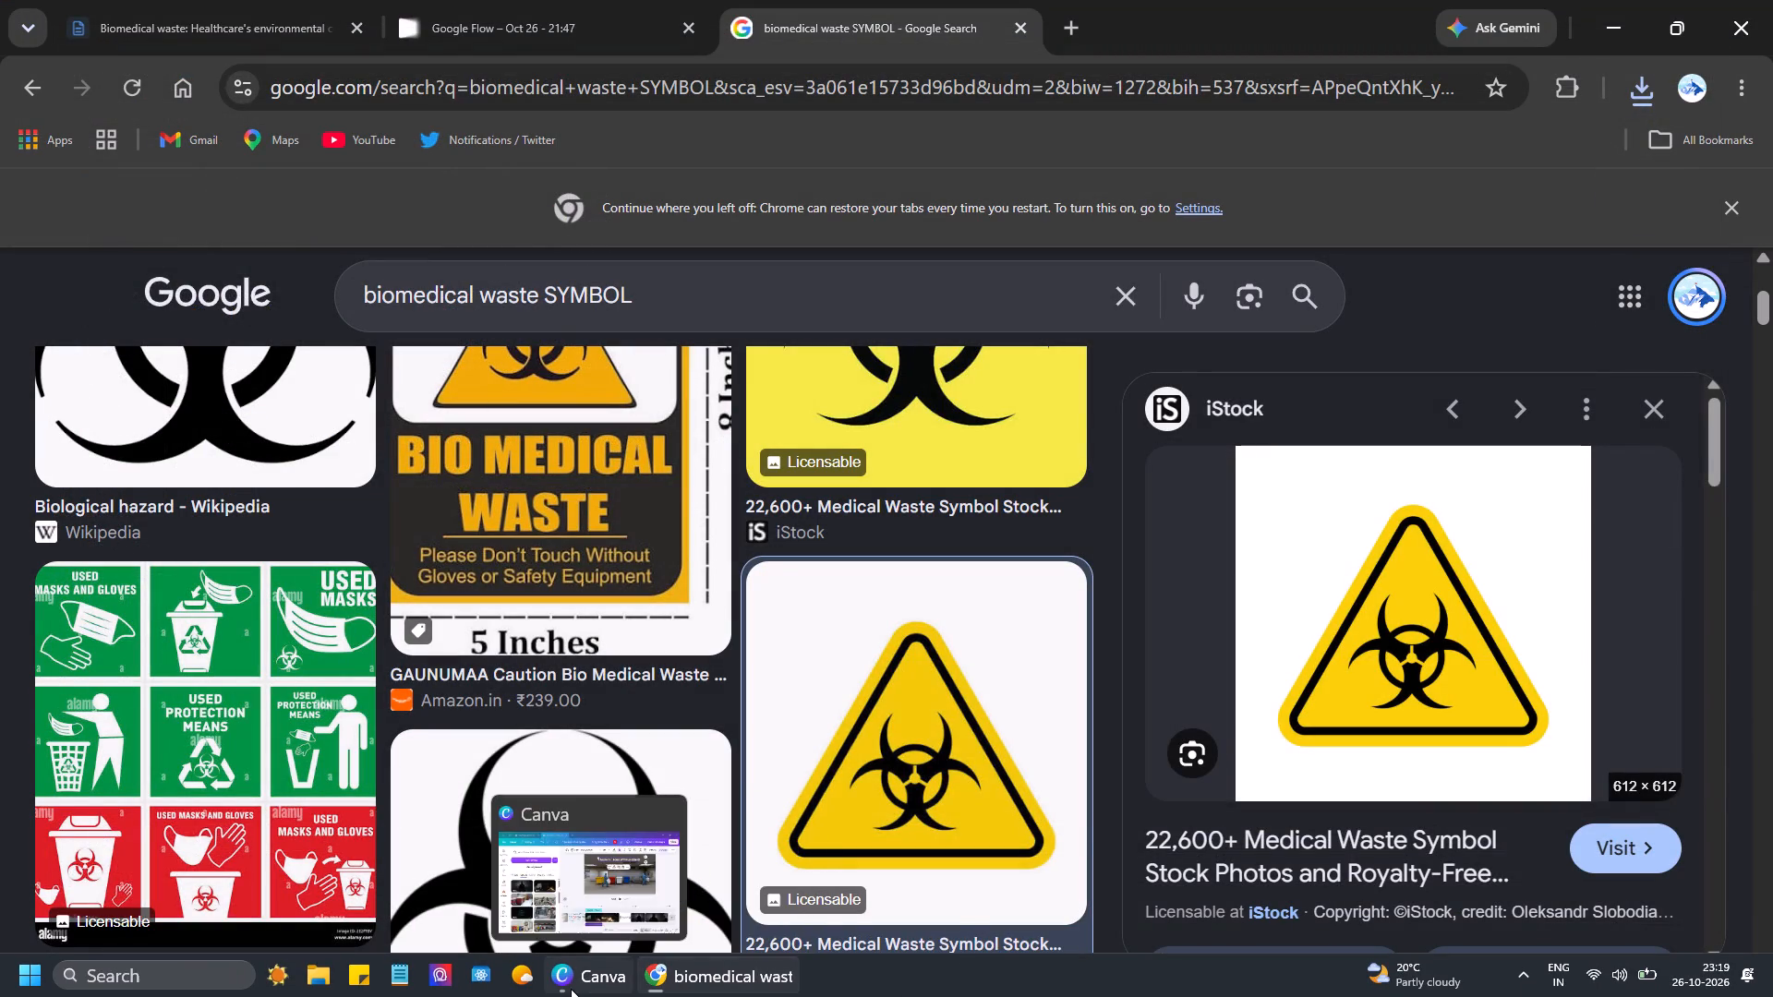
Switch to Canva and play the documentary's timeline from 1:24 towards its end.
click(571, 989)
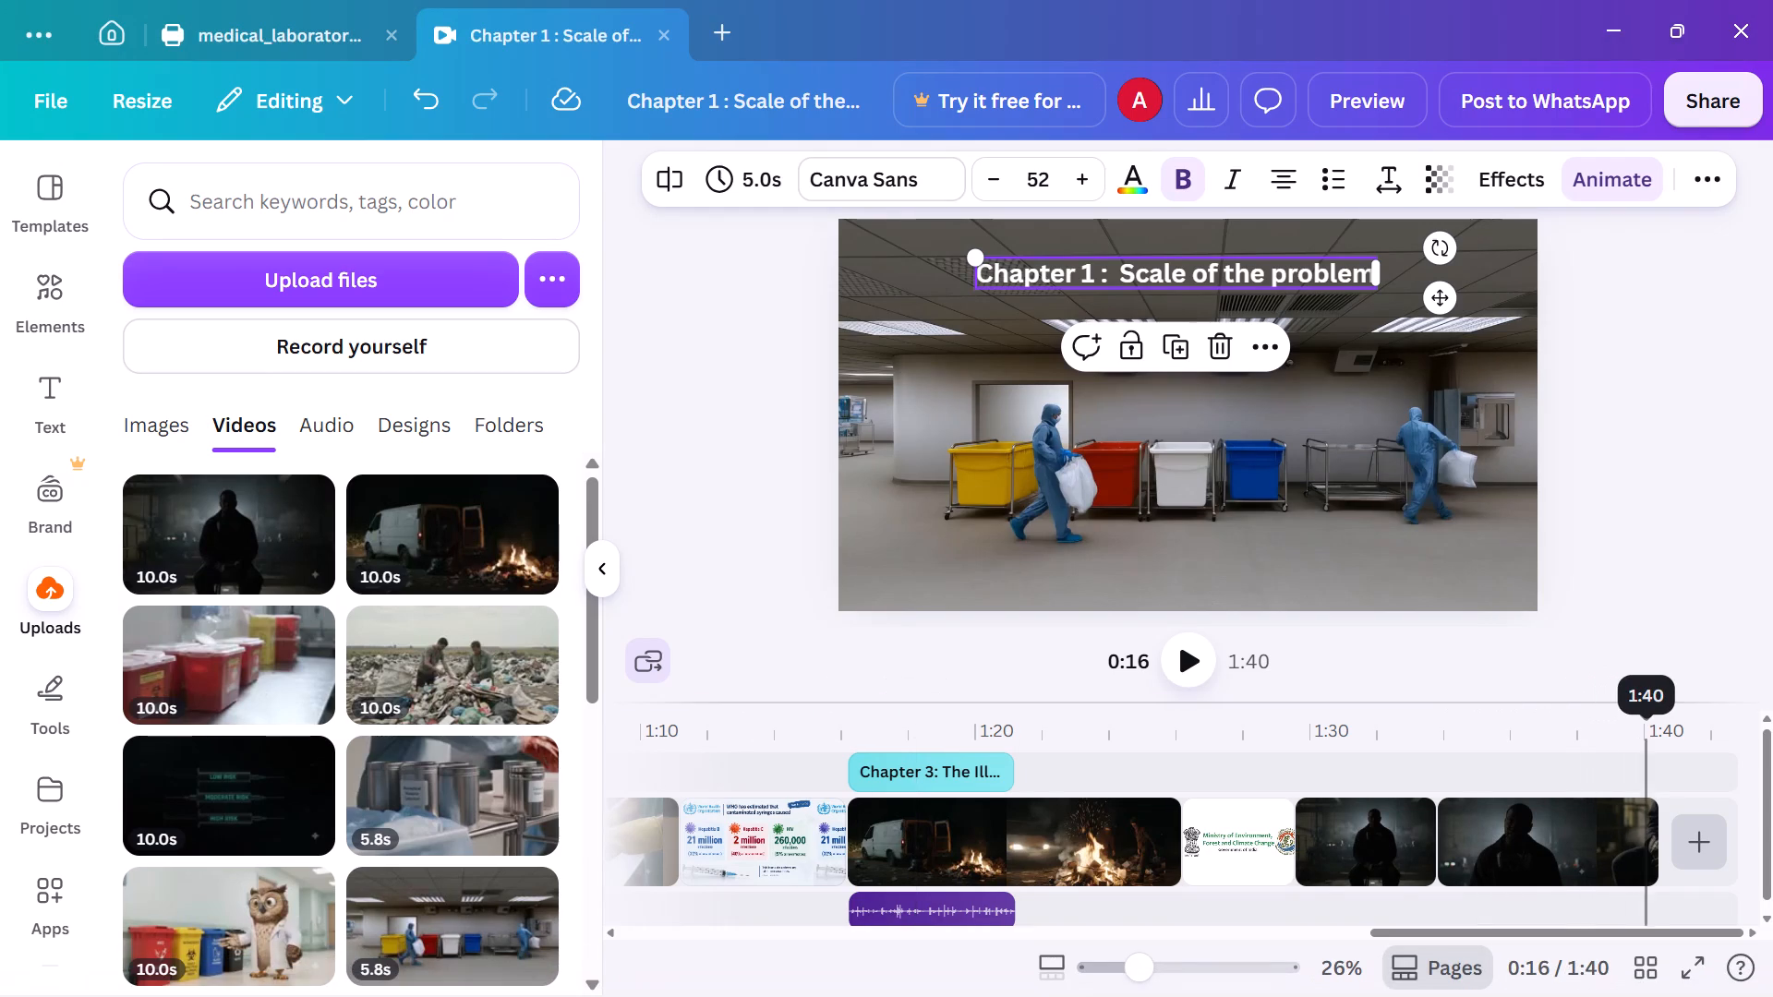
click(1656, 751)
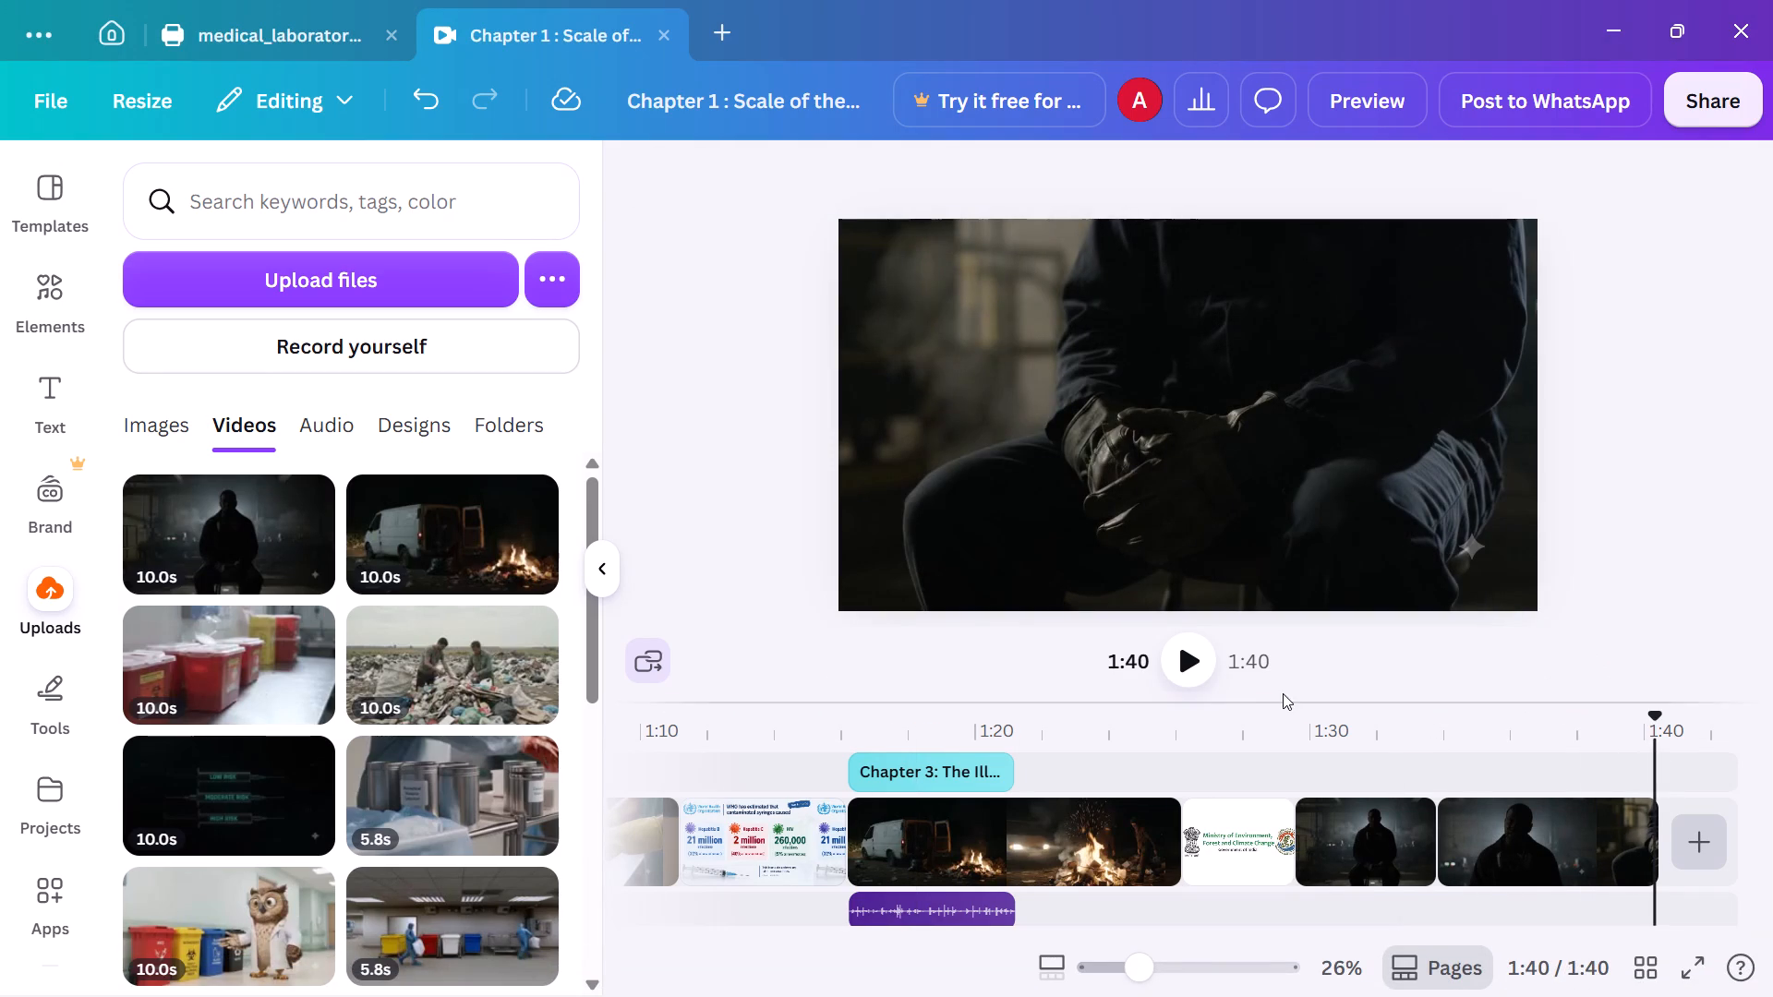
click(1133, 746)
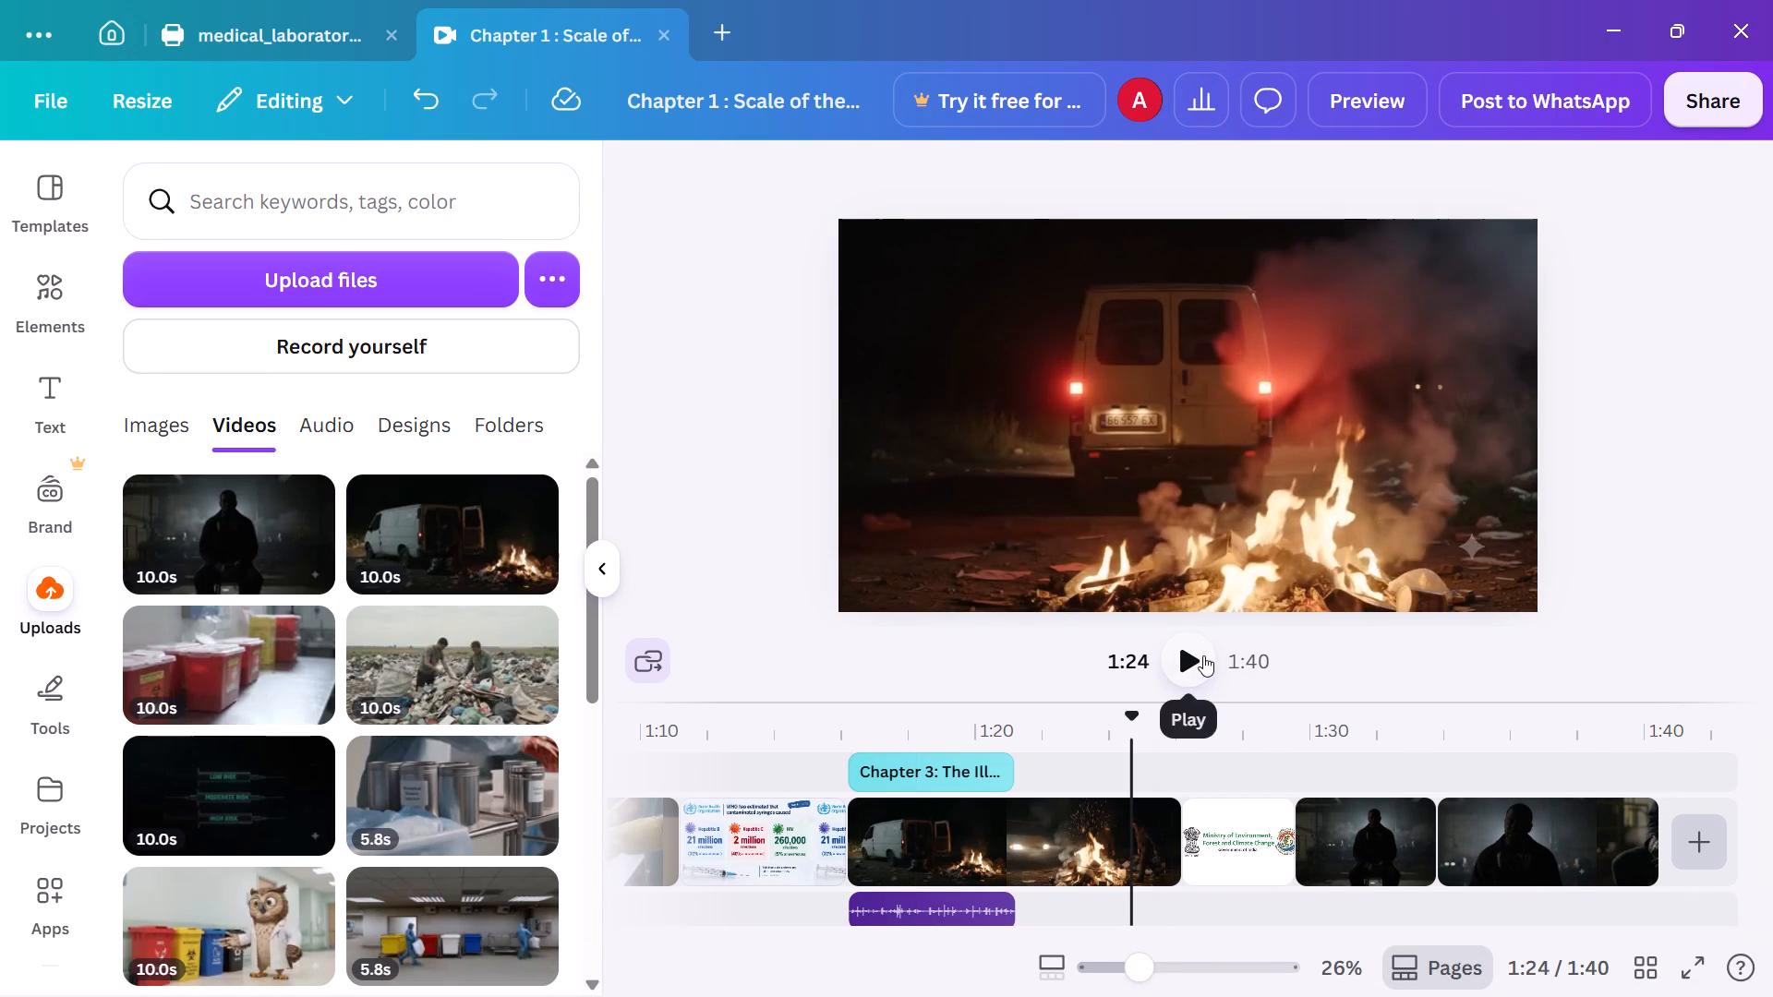
click(1203, 655)
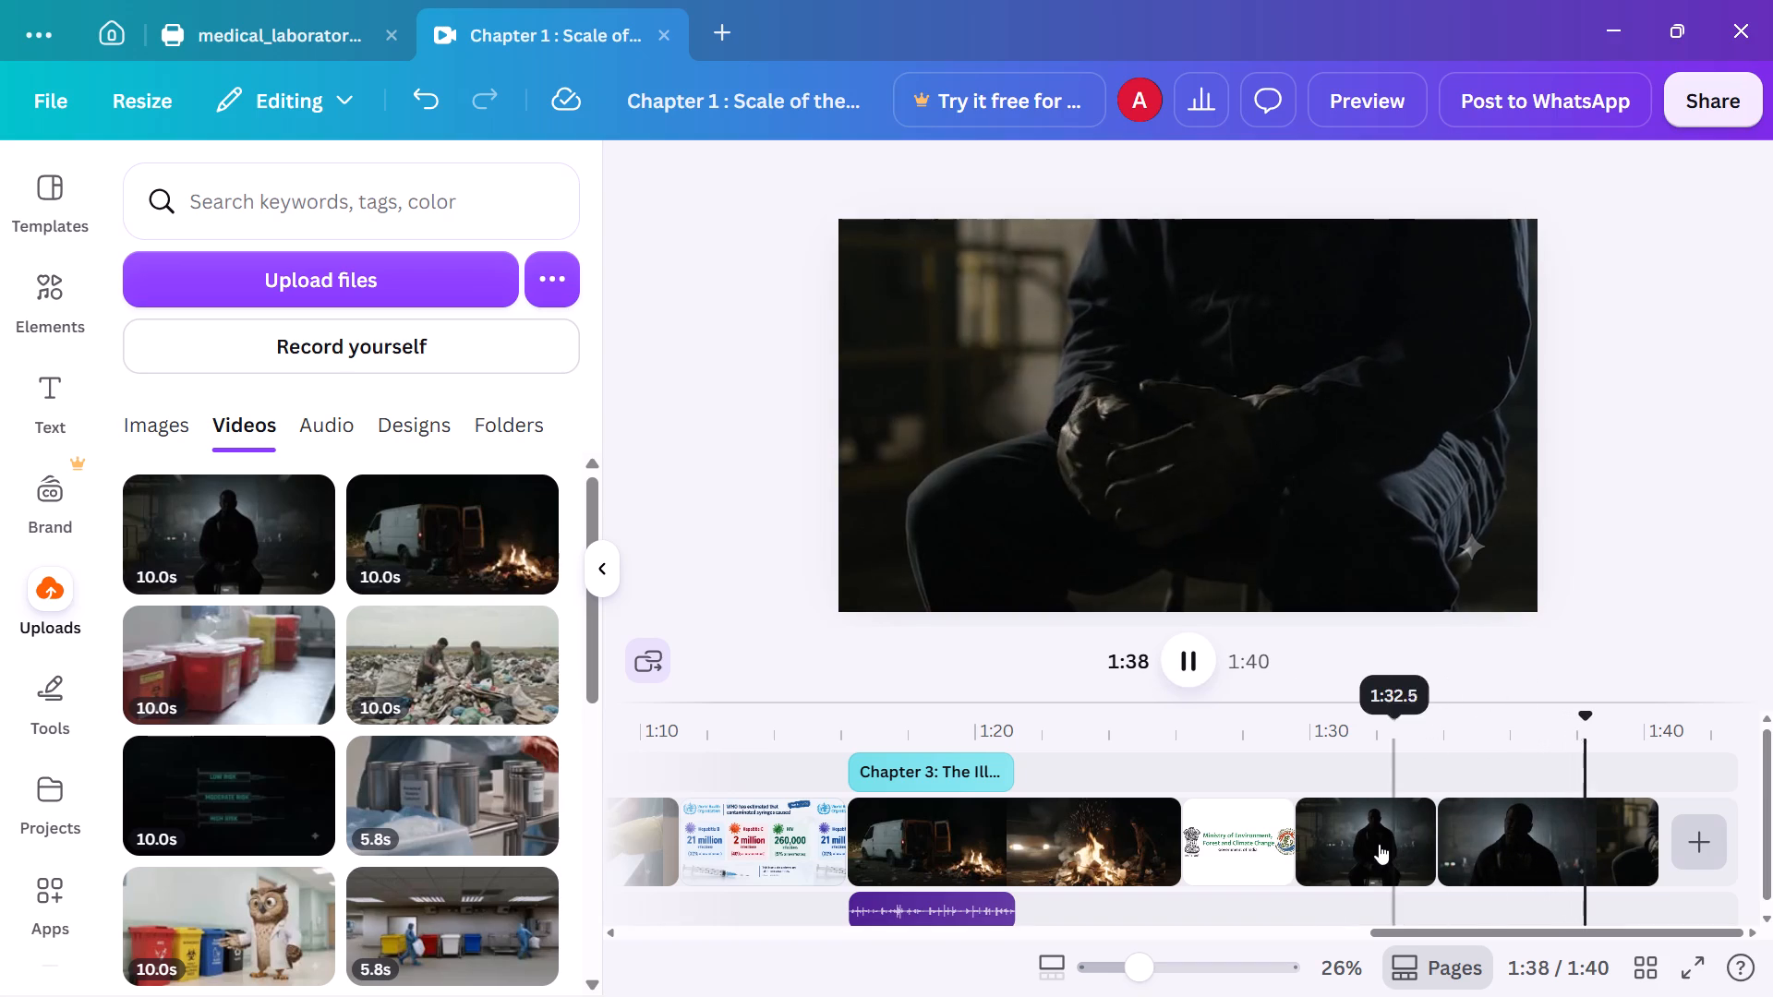
Raise the volume of the 4.2-second silhouetted man clip that follows the Ministry of Environment image.
click(1378, 843)
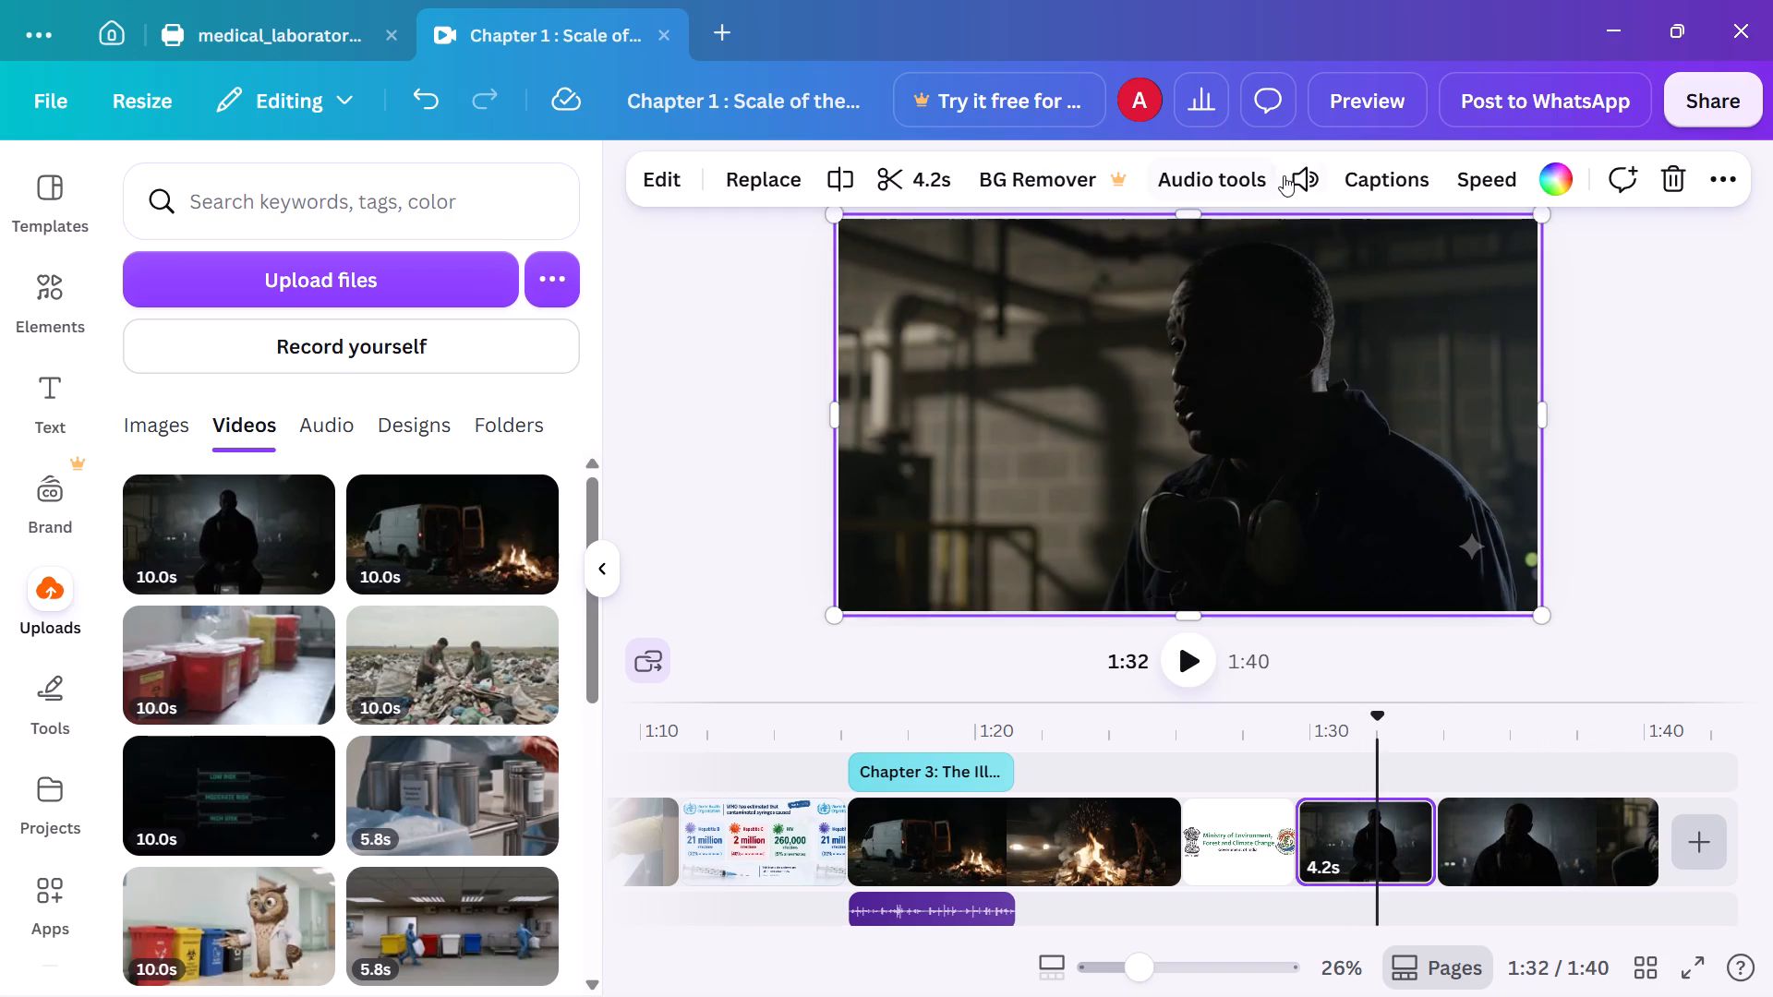
click(1299, 176)
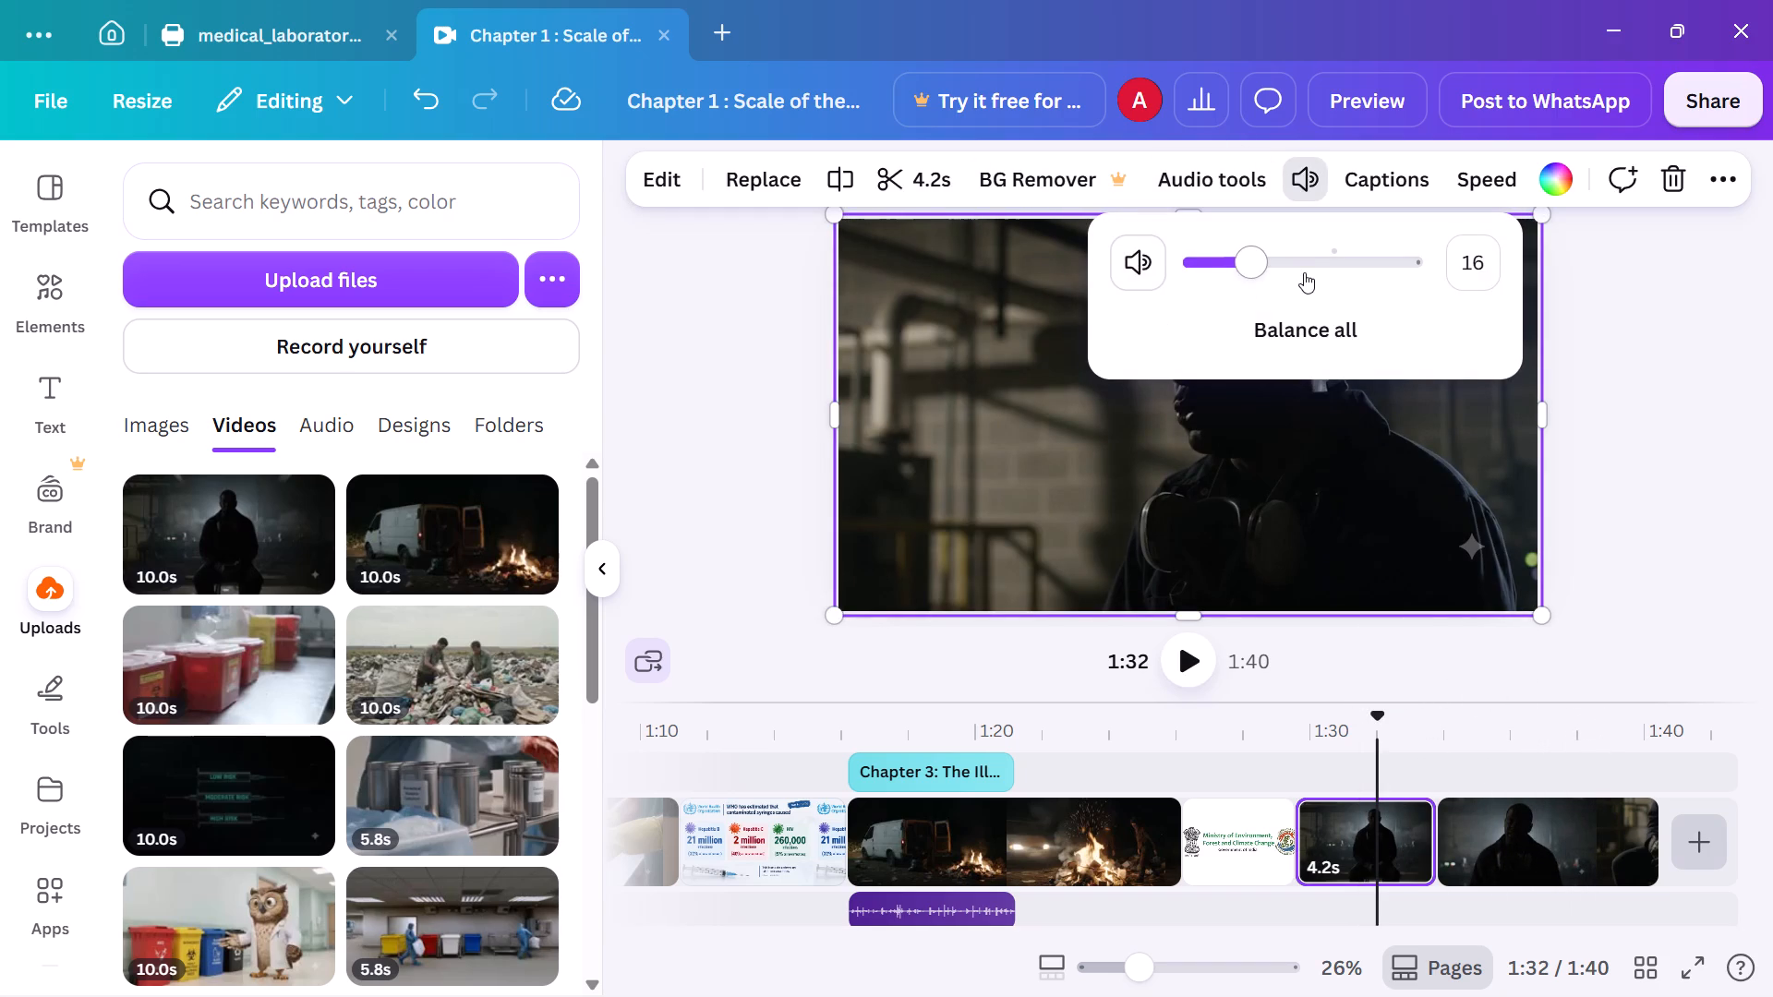
click(1304, 272)
click(1653, 404)
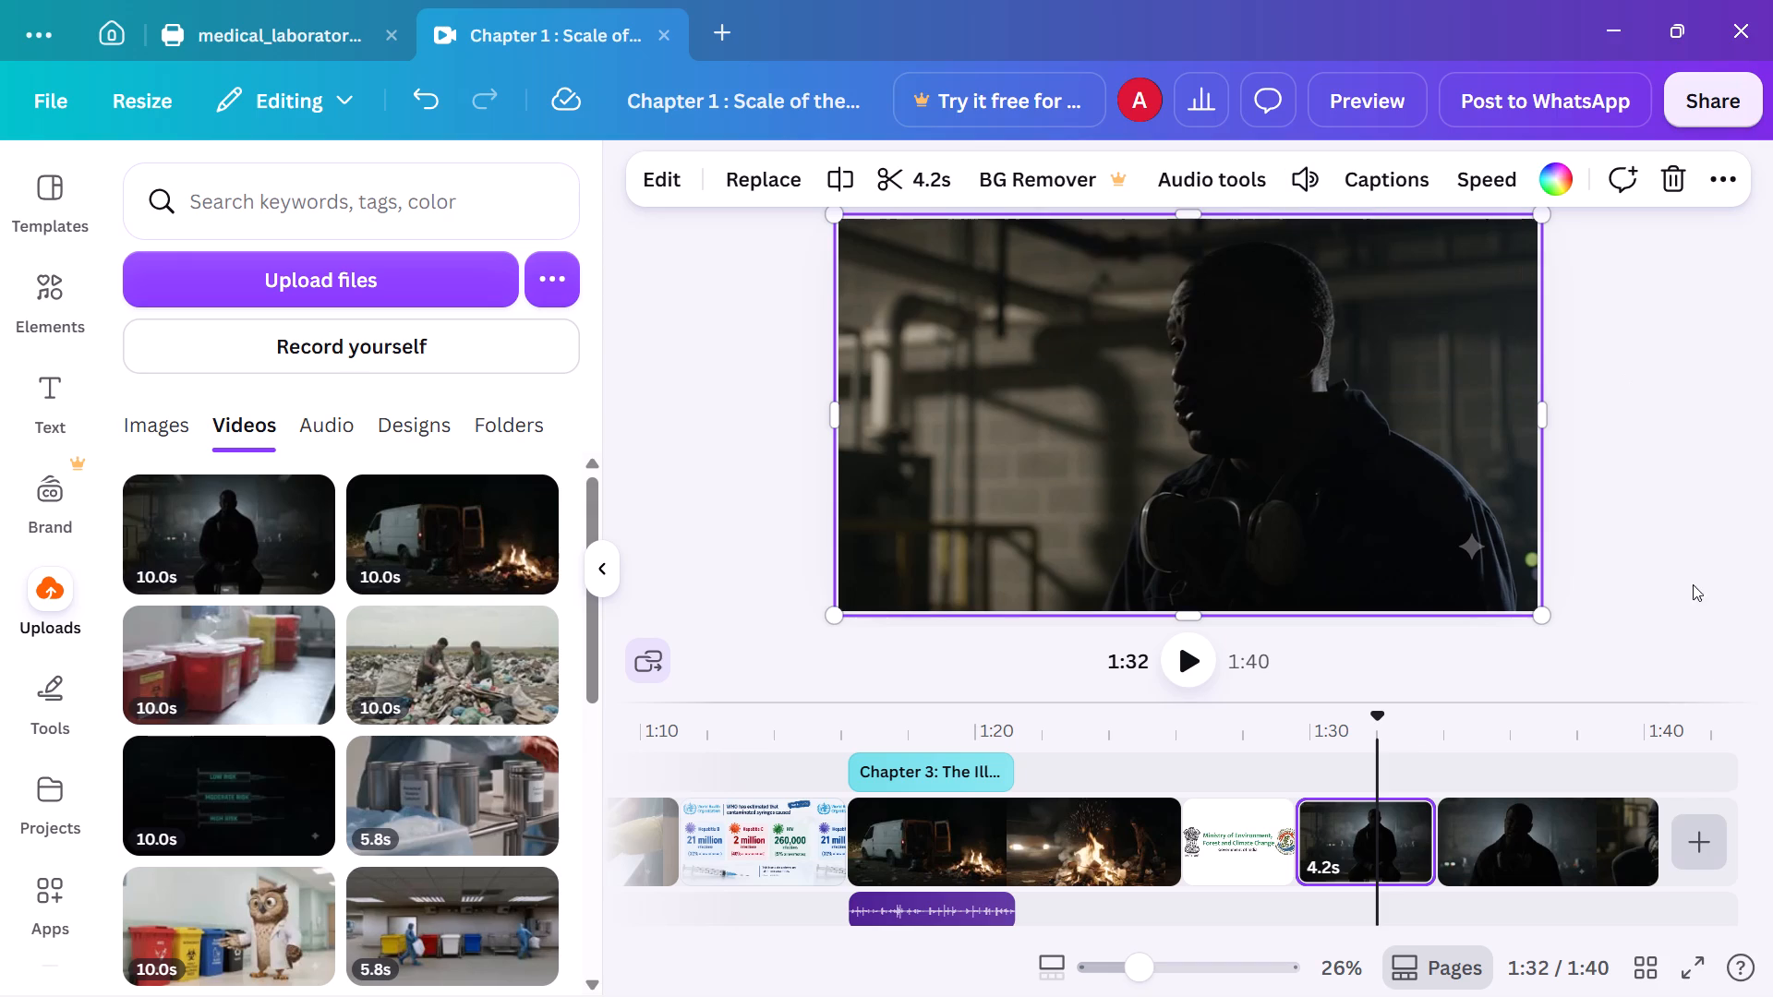
Upload the SEEN15 segregation bins video from the Desktop and add it at the end of the timeline.
click(1662, 782)
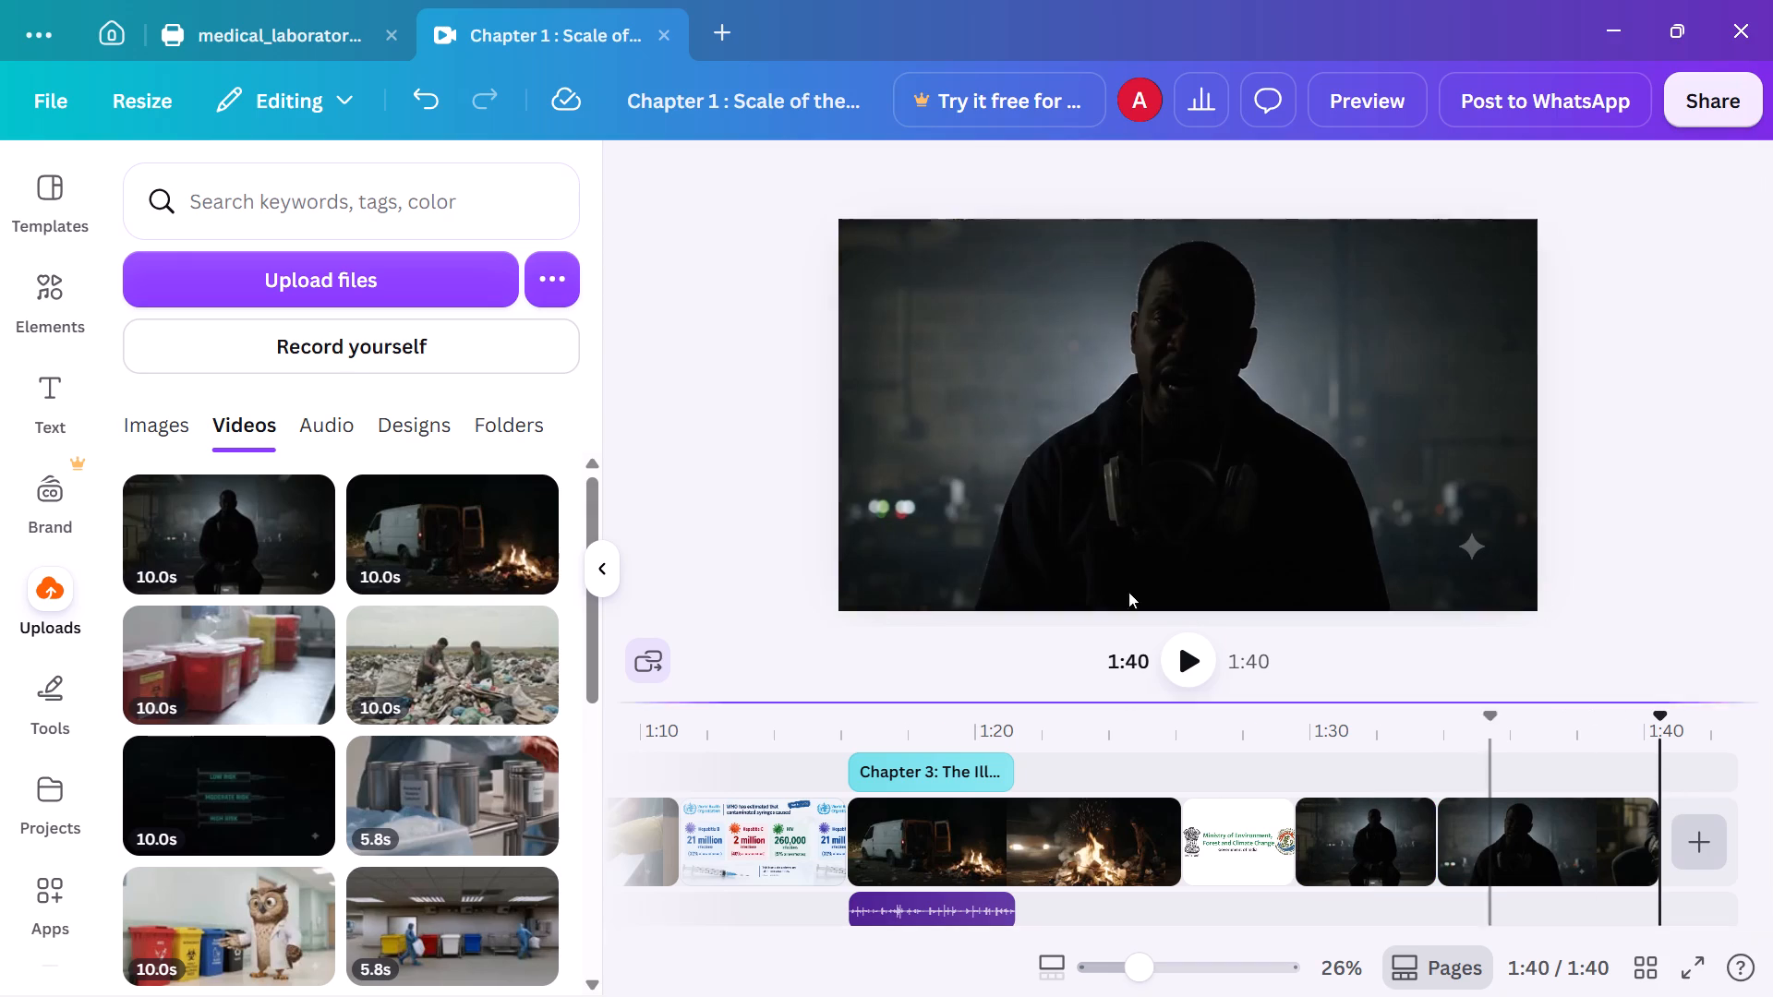
click(380, 282)
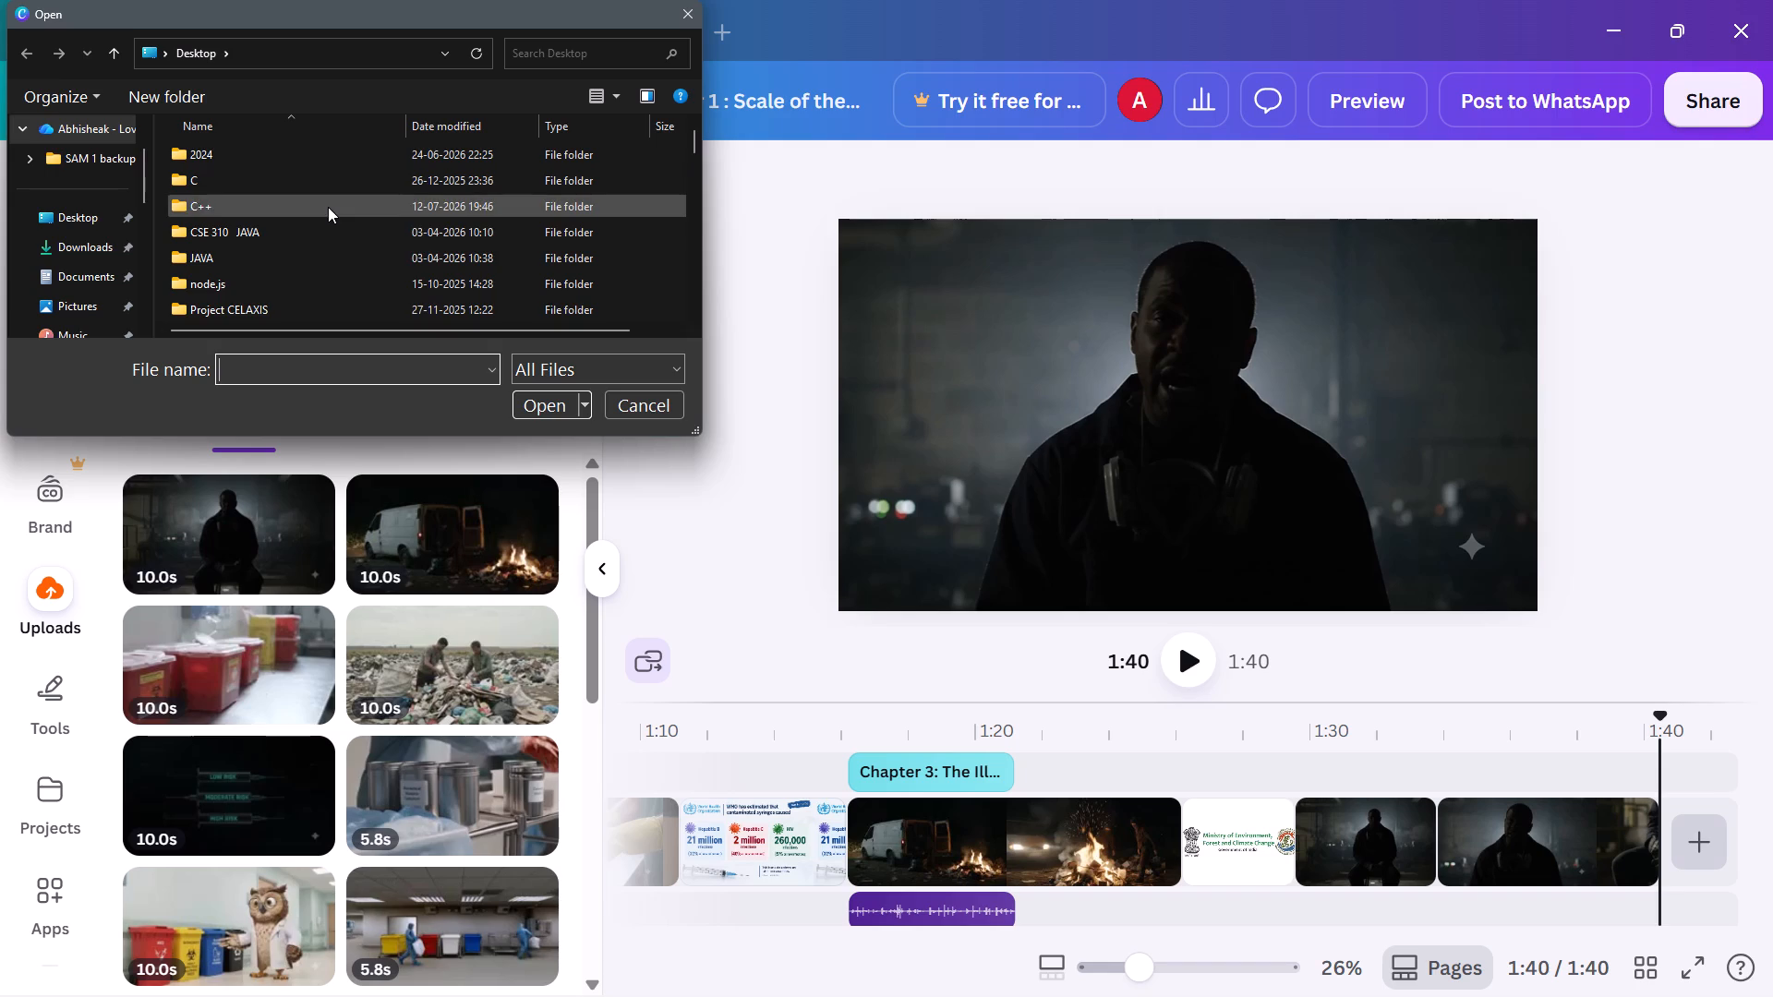
scroll(328, 207, down, 6)
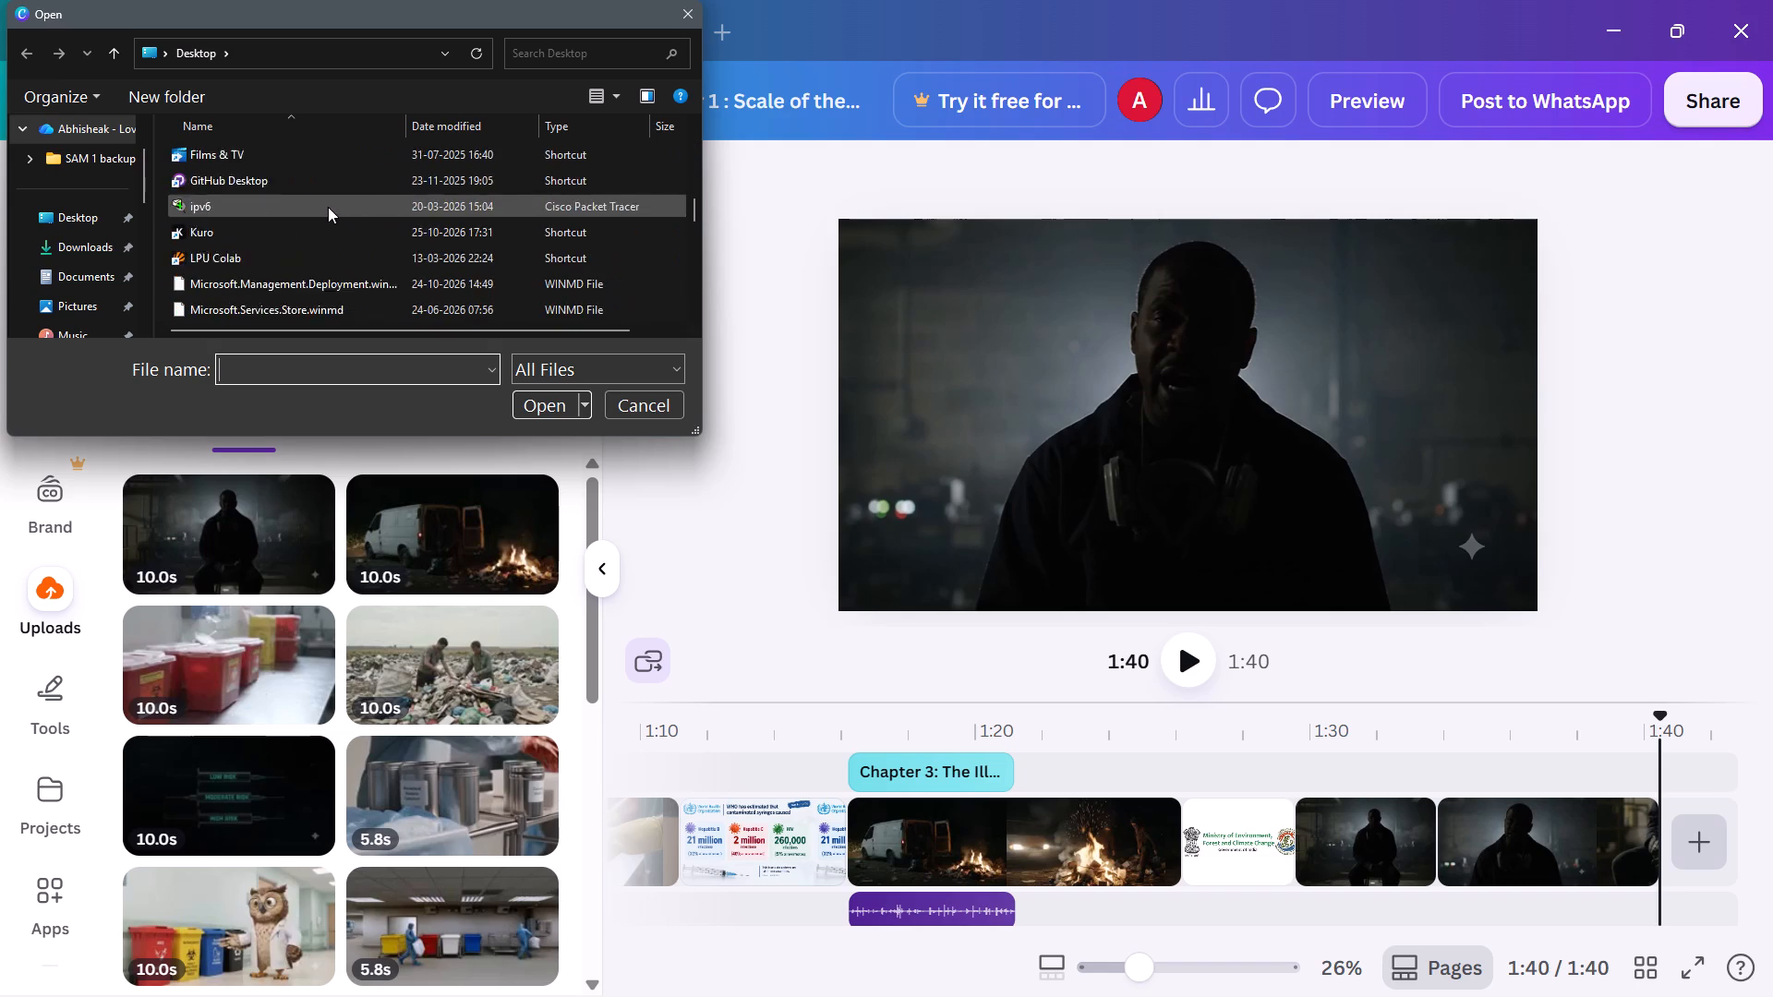
scroll(328, 207, down, 7)
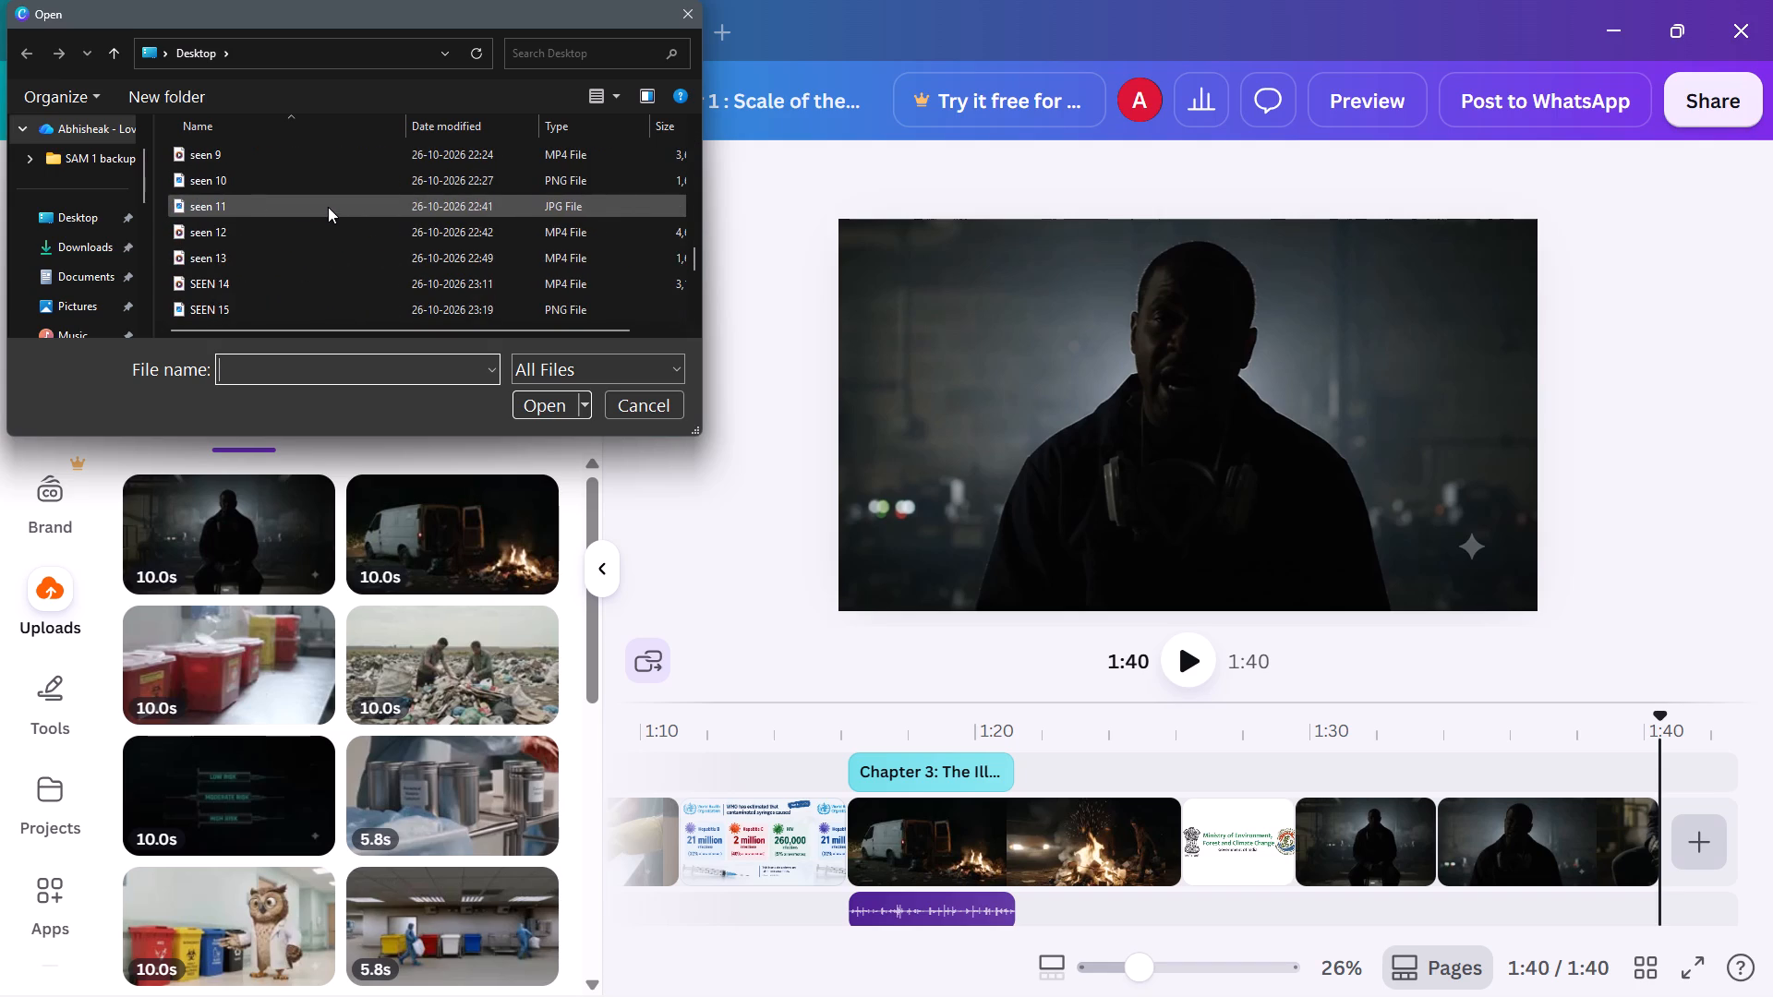
scroll(328, 207, down, 1)
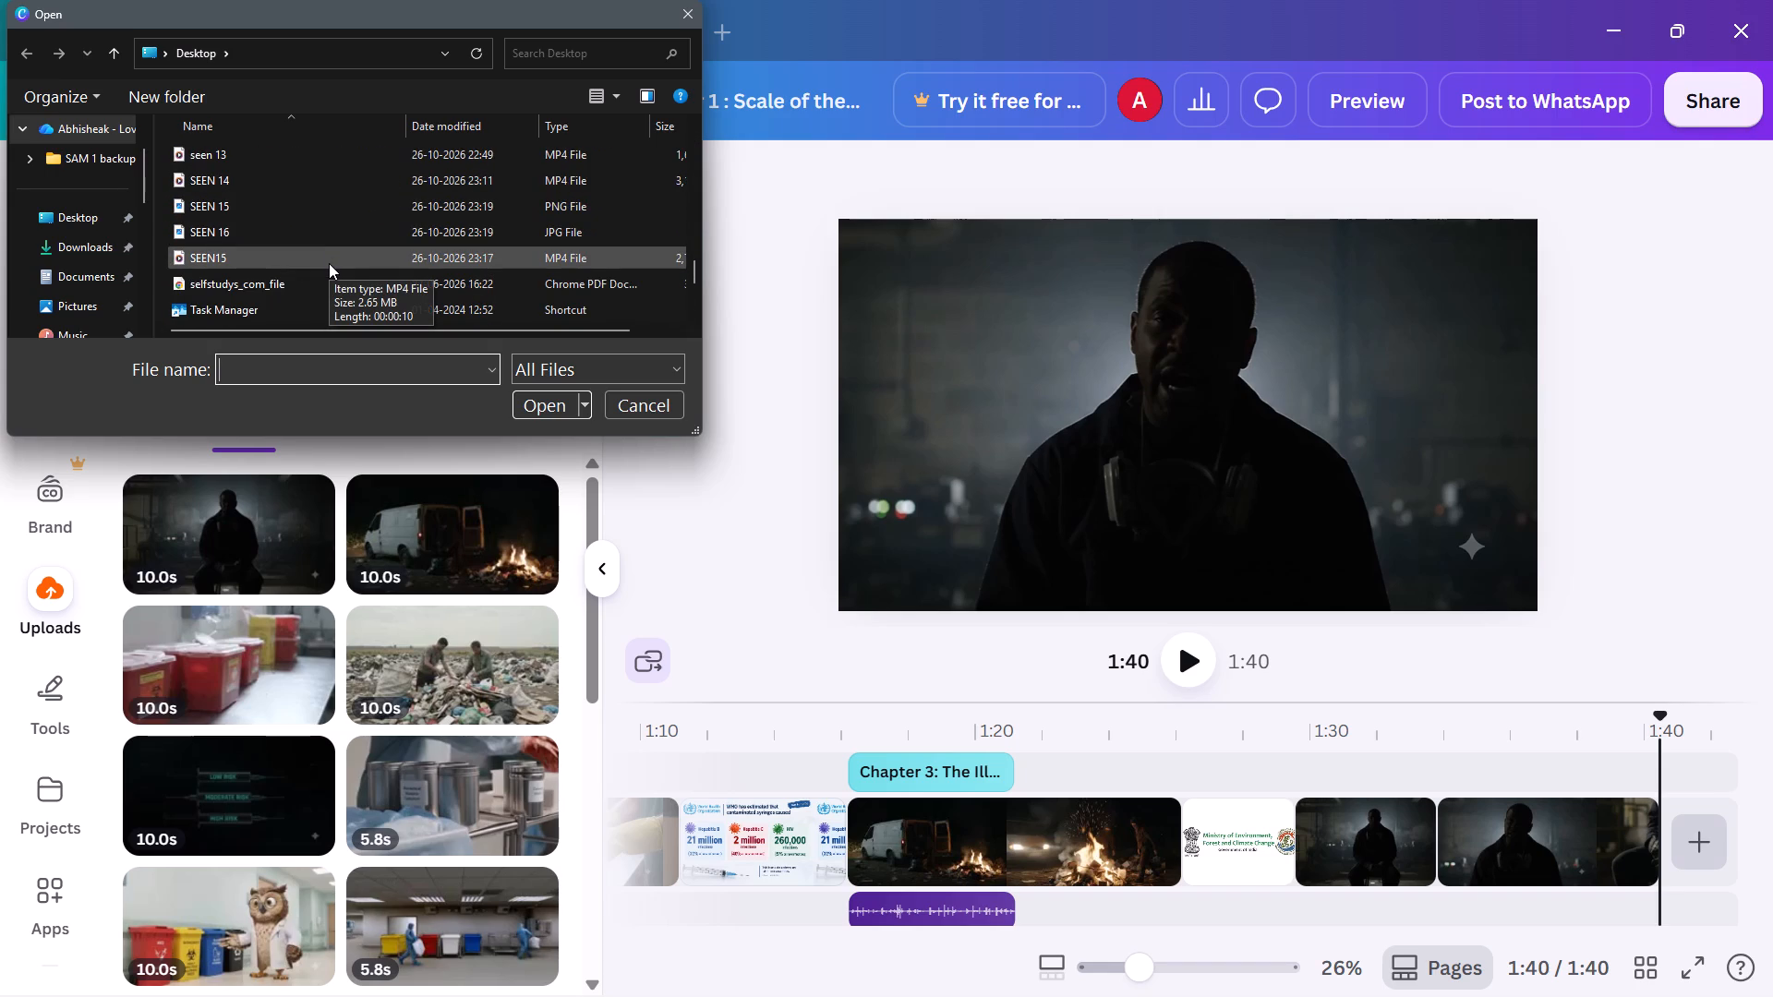
click(329, 263)
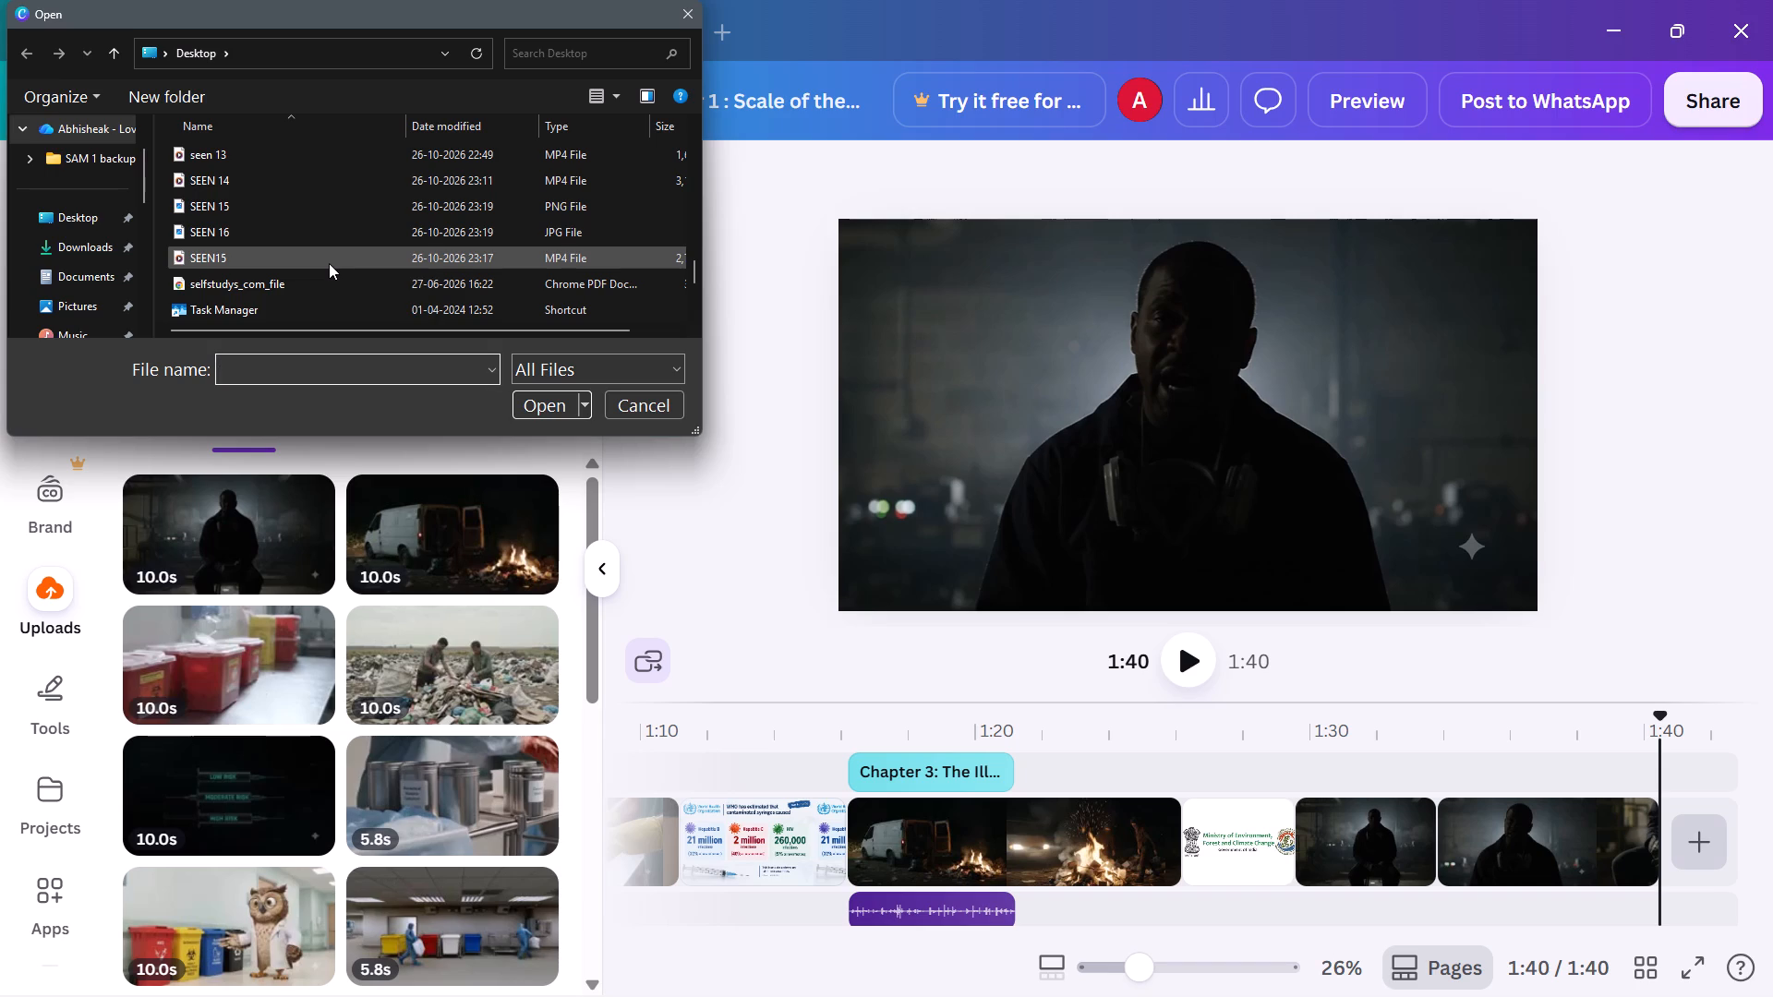
click(555, 404)
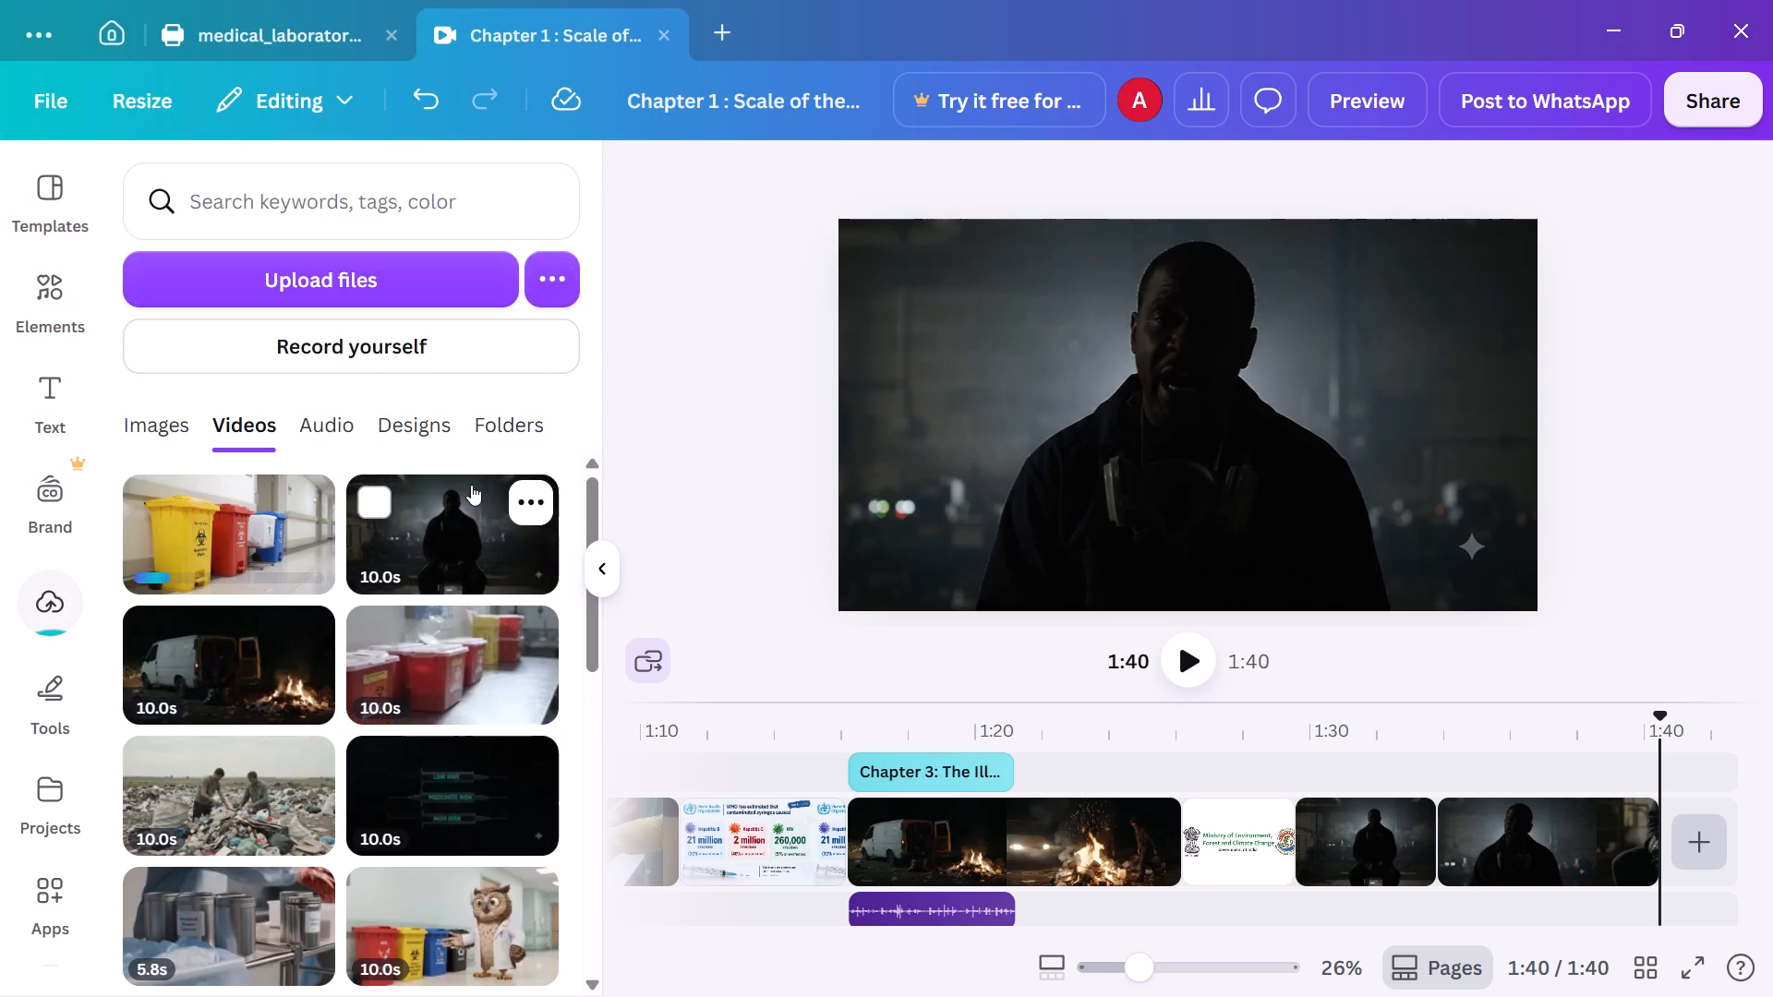
click(231, 519)
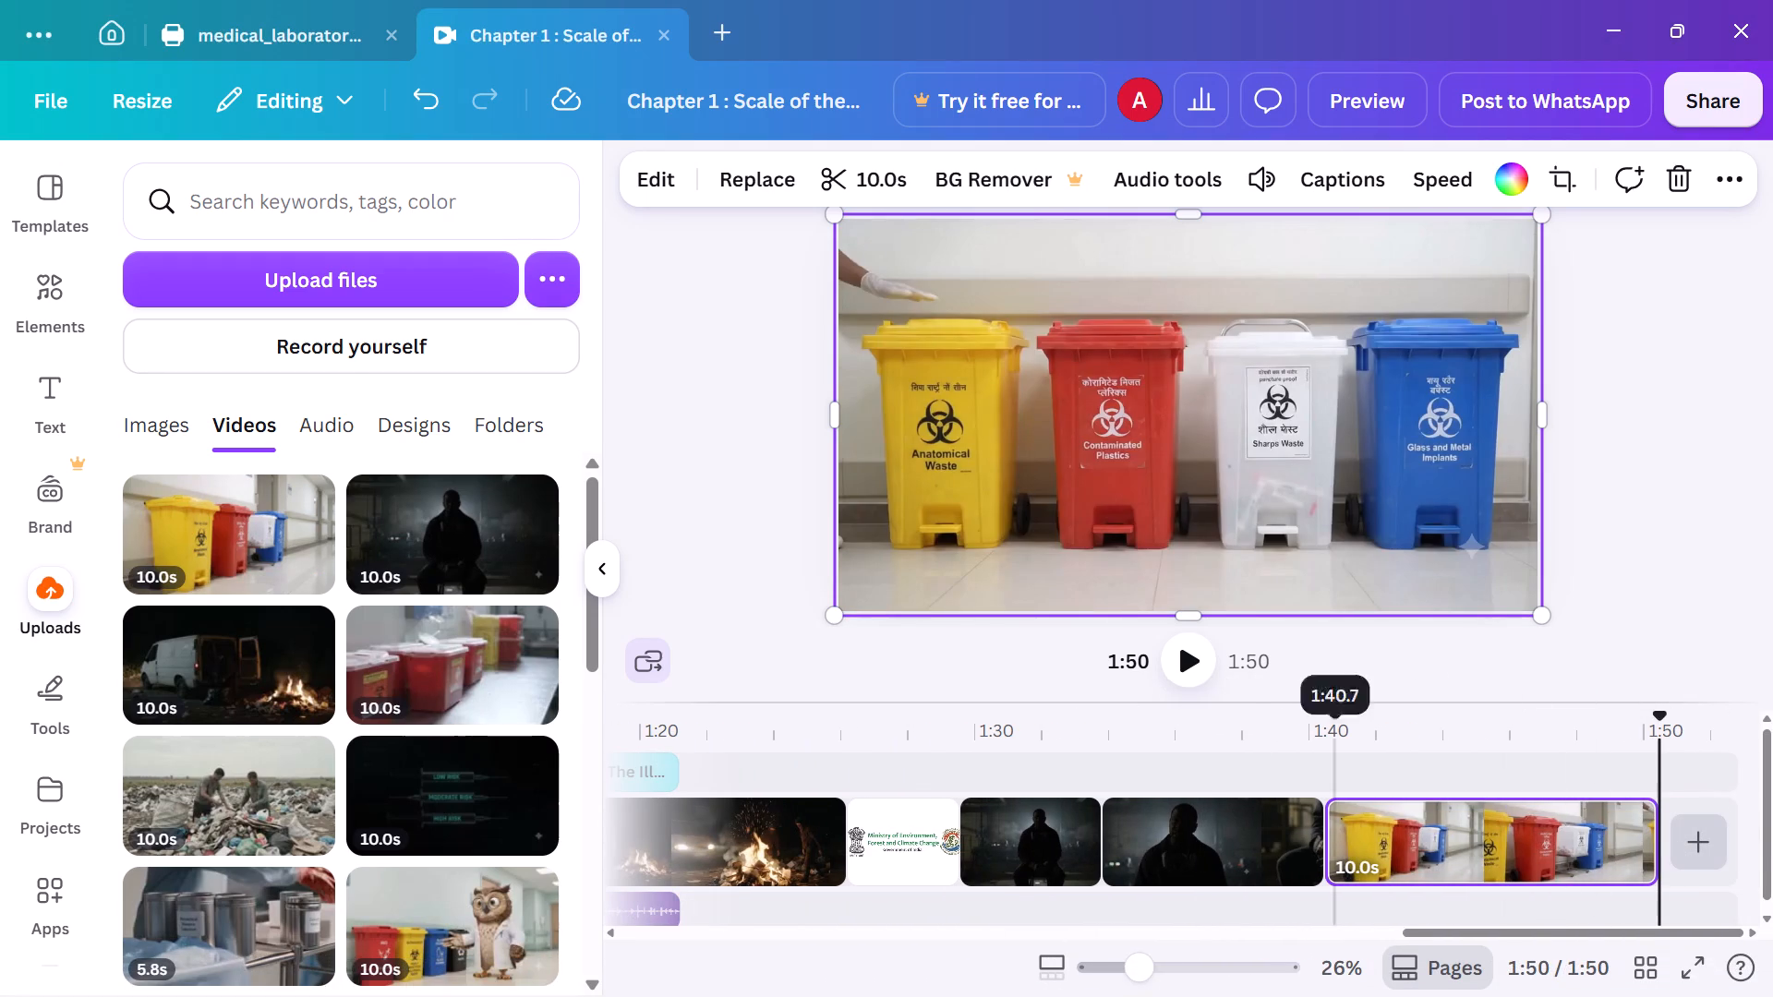
click(283, 263)
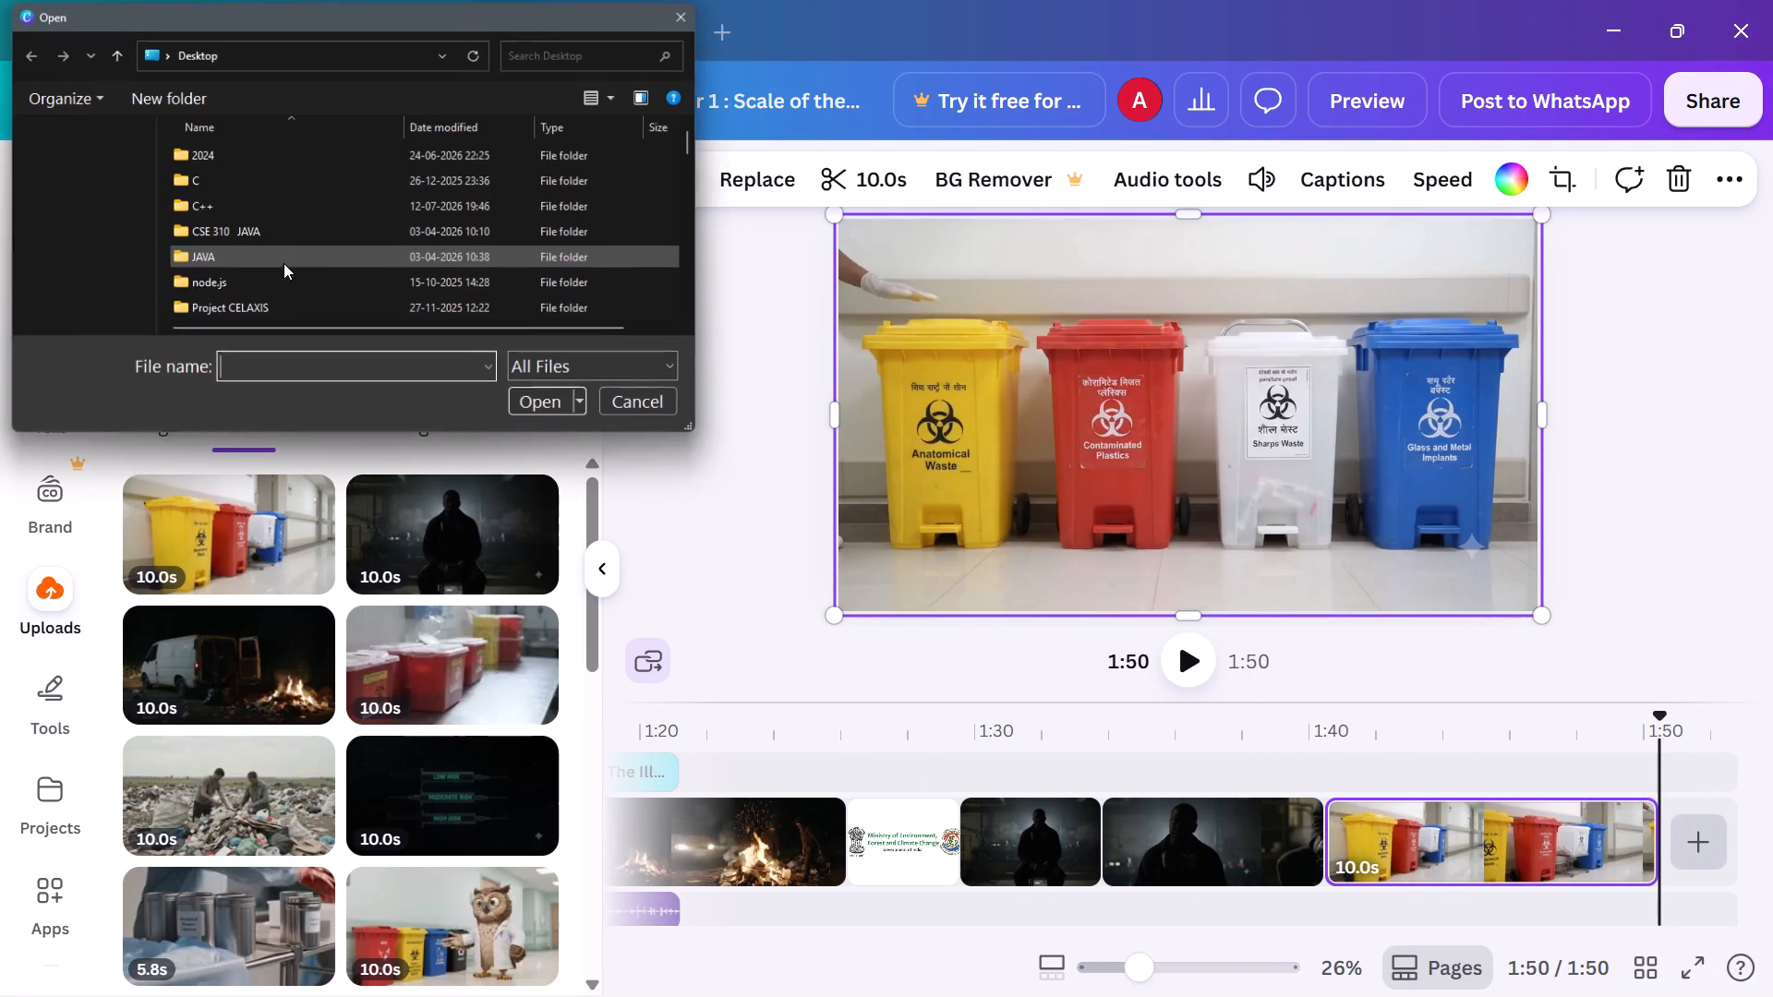
click(46, 214)
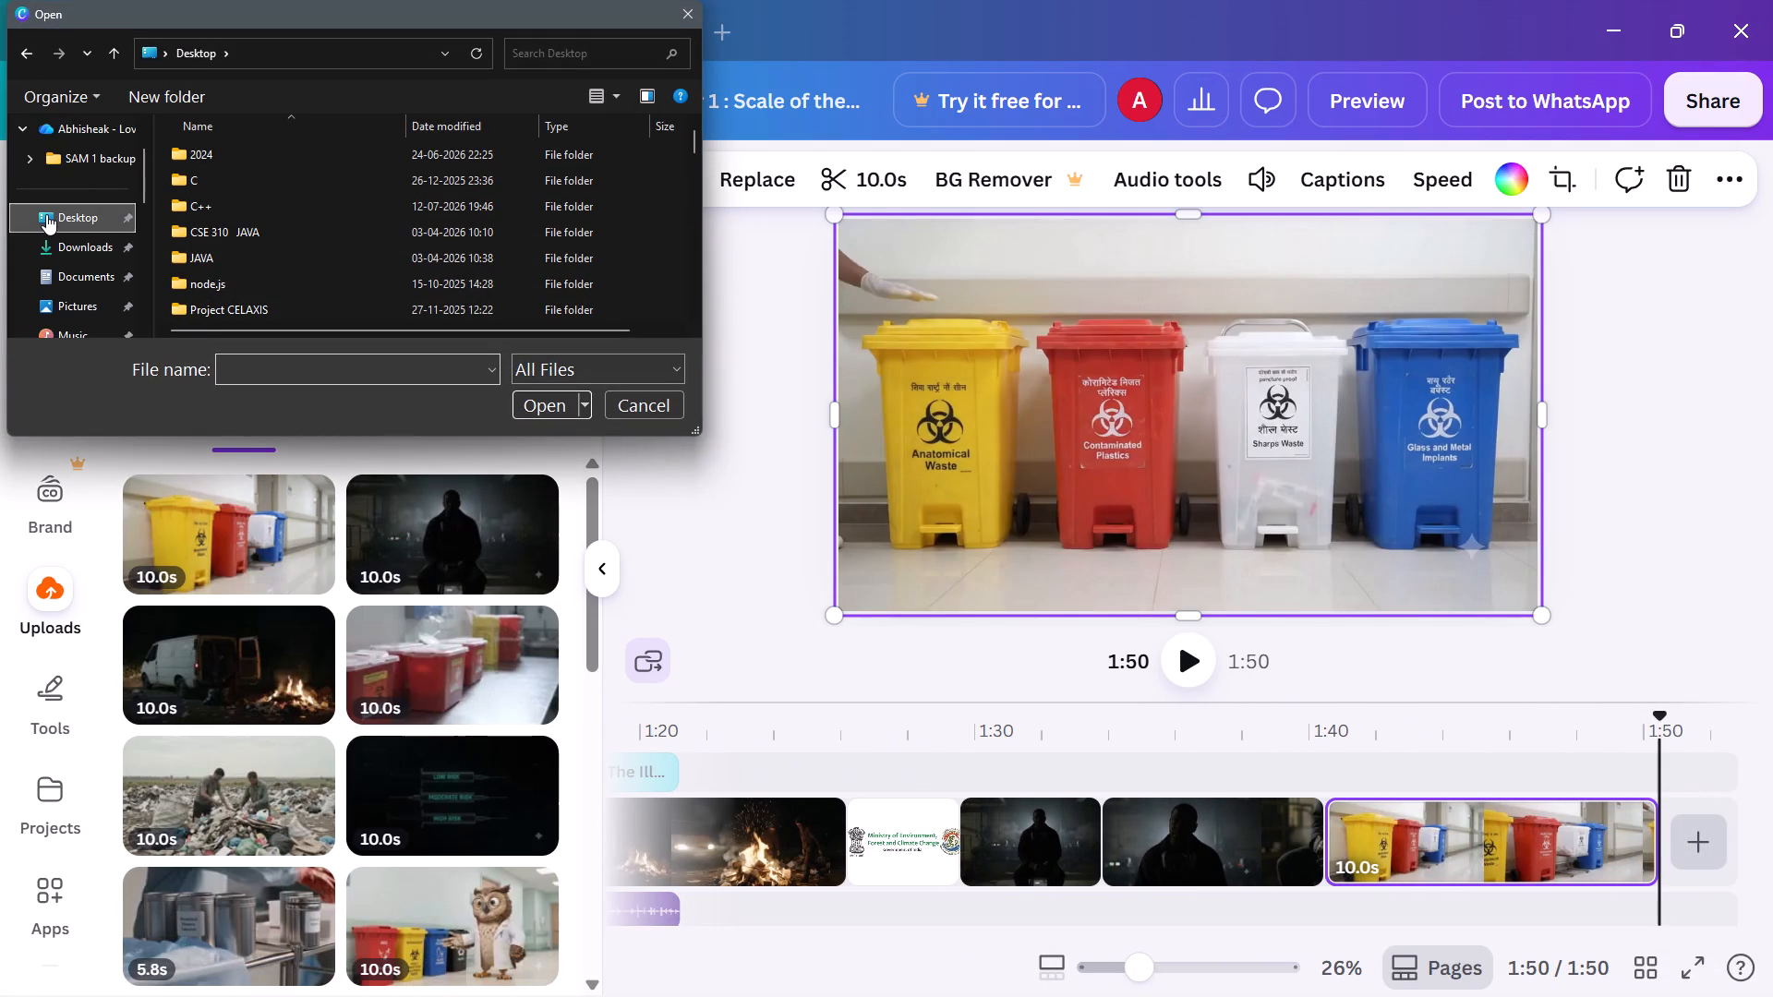
click(61, 242)
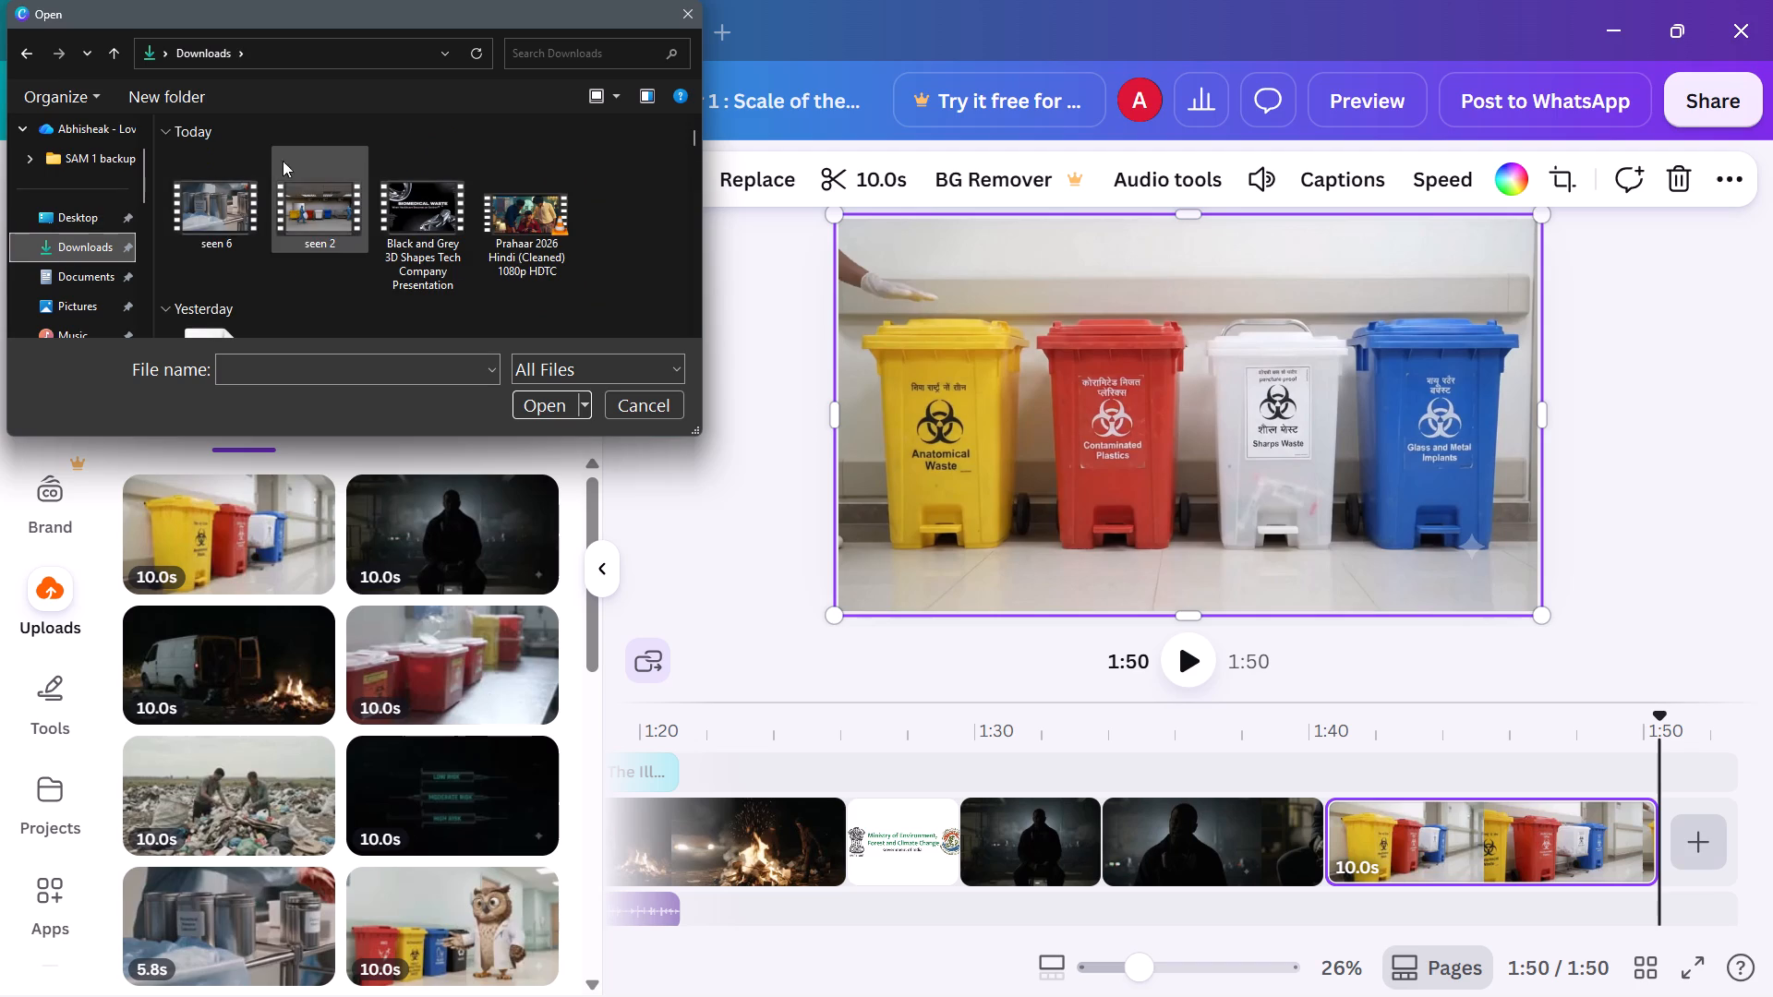
scroll(264, 265, up, 2)
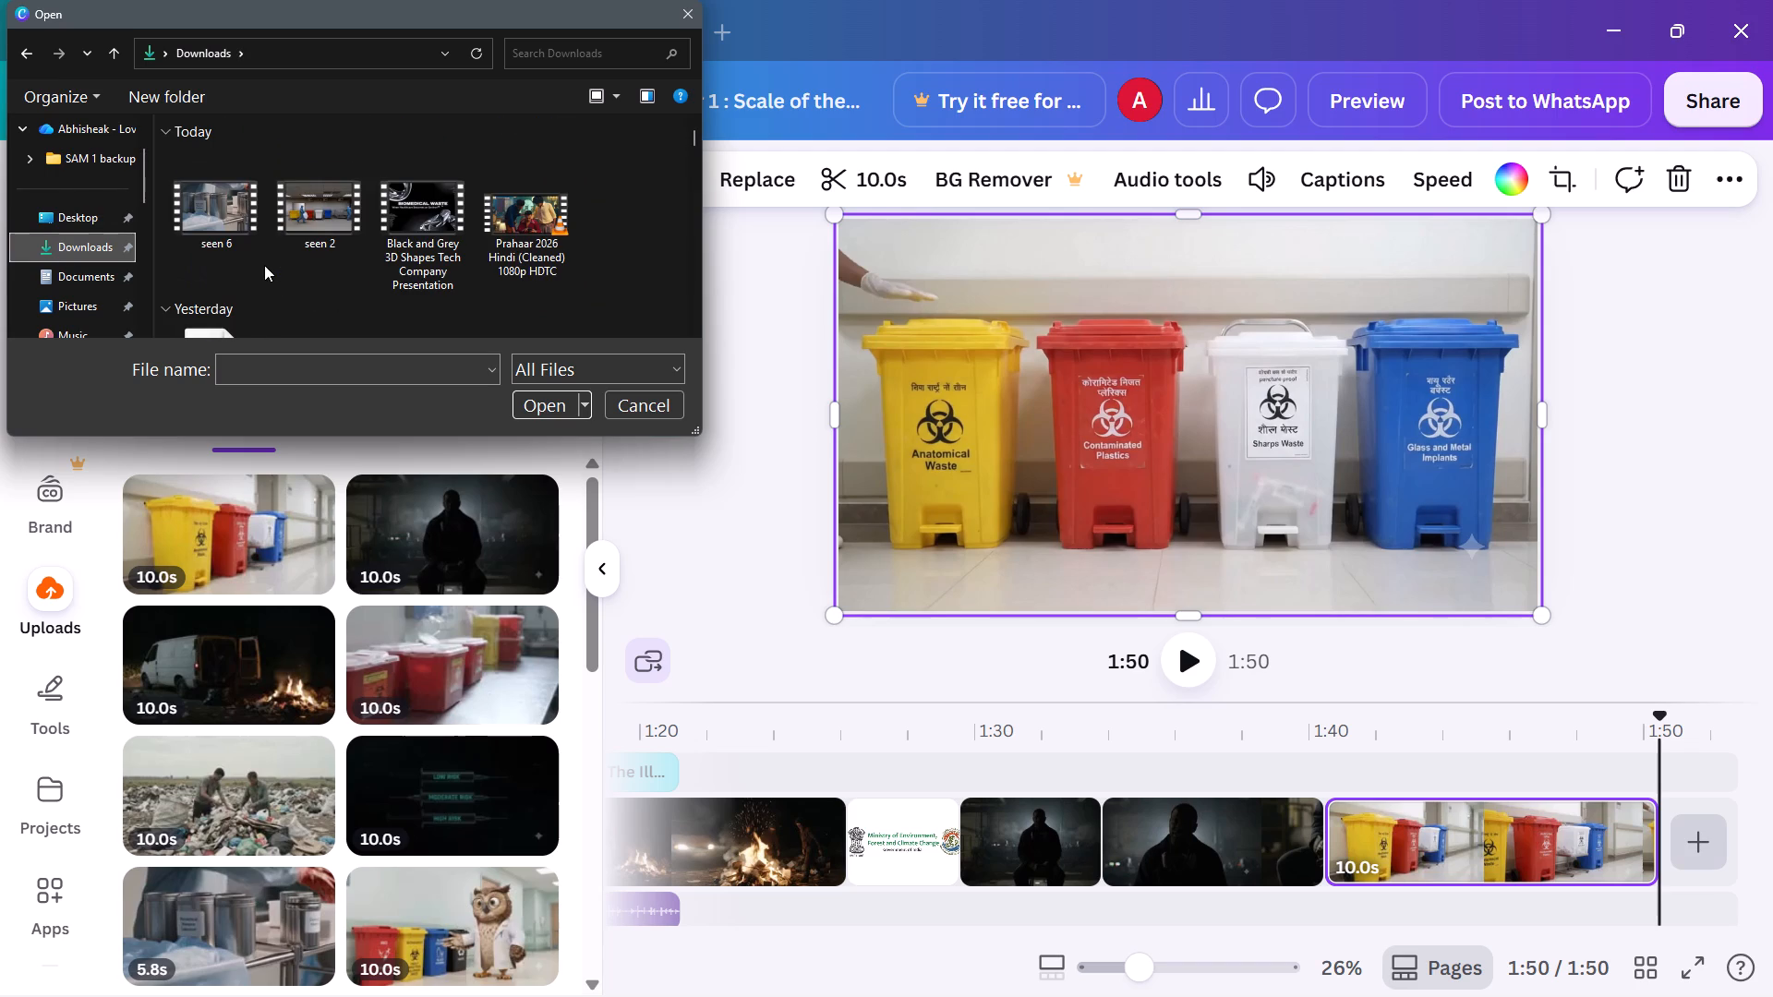
click(62, 201)
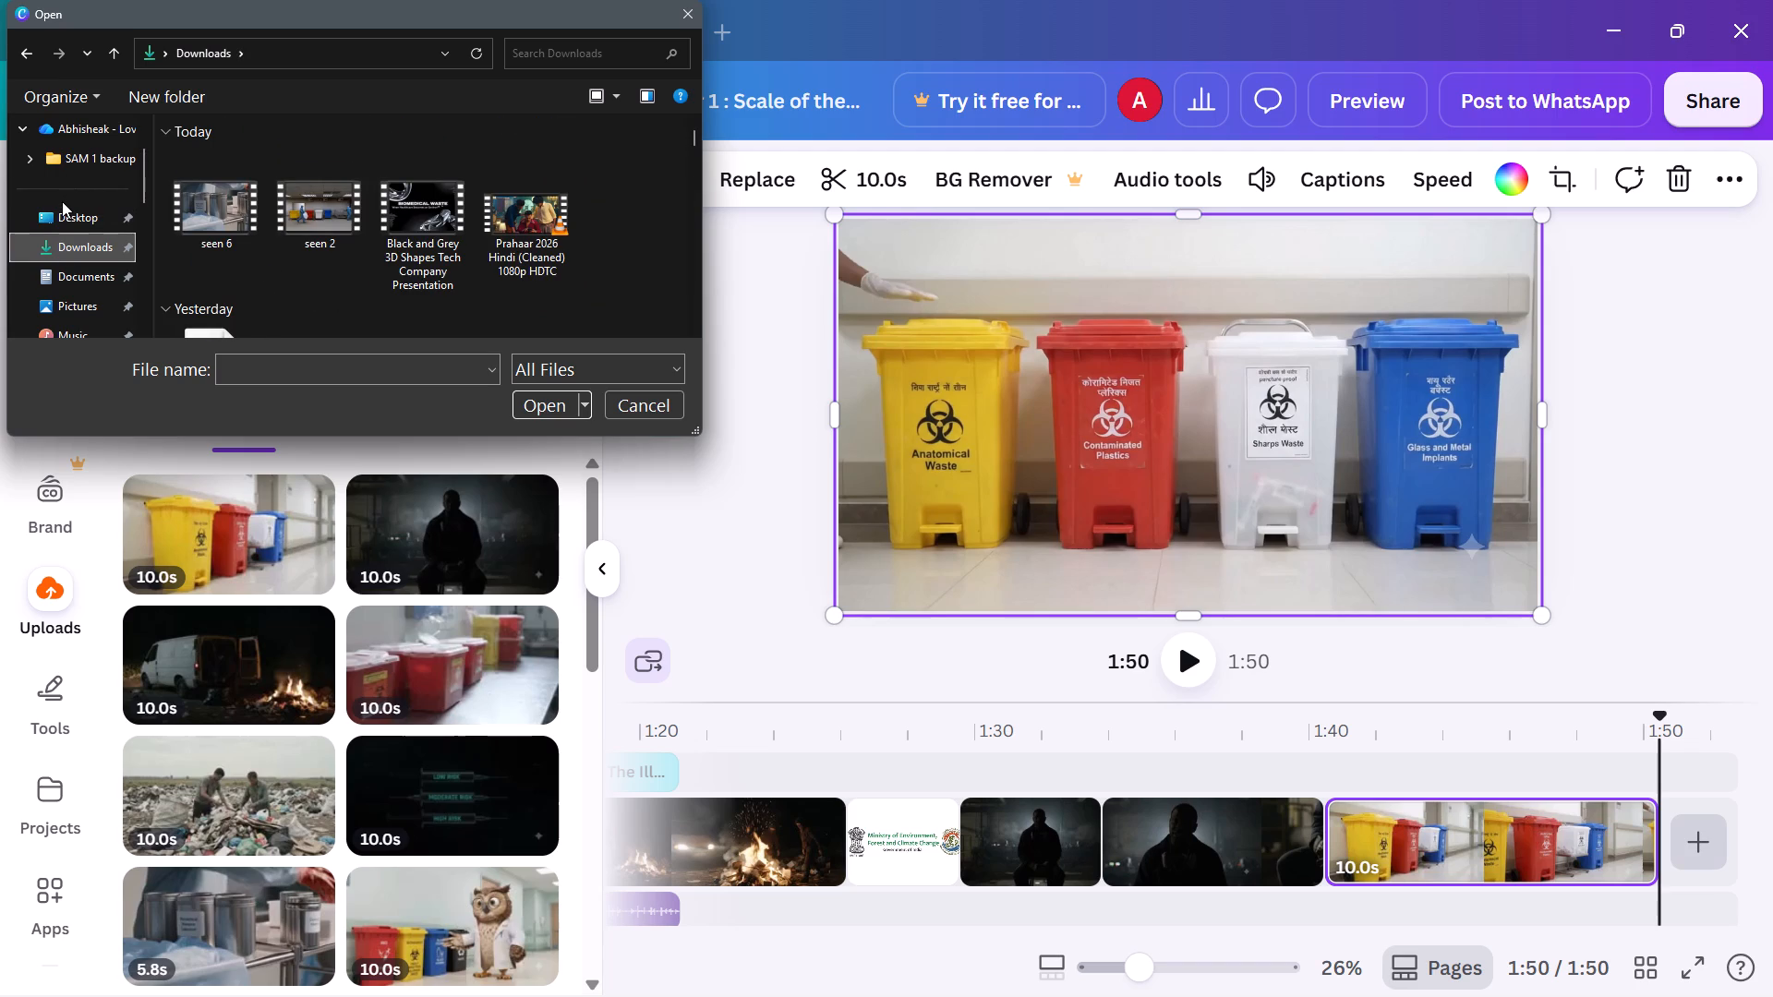
click(63, 210)
scroll(346, 230, down, 2)
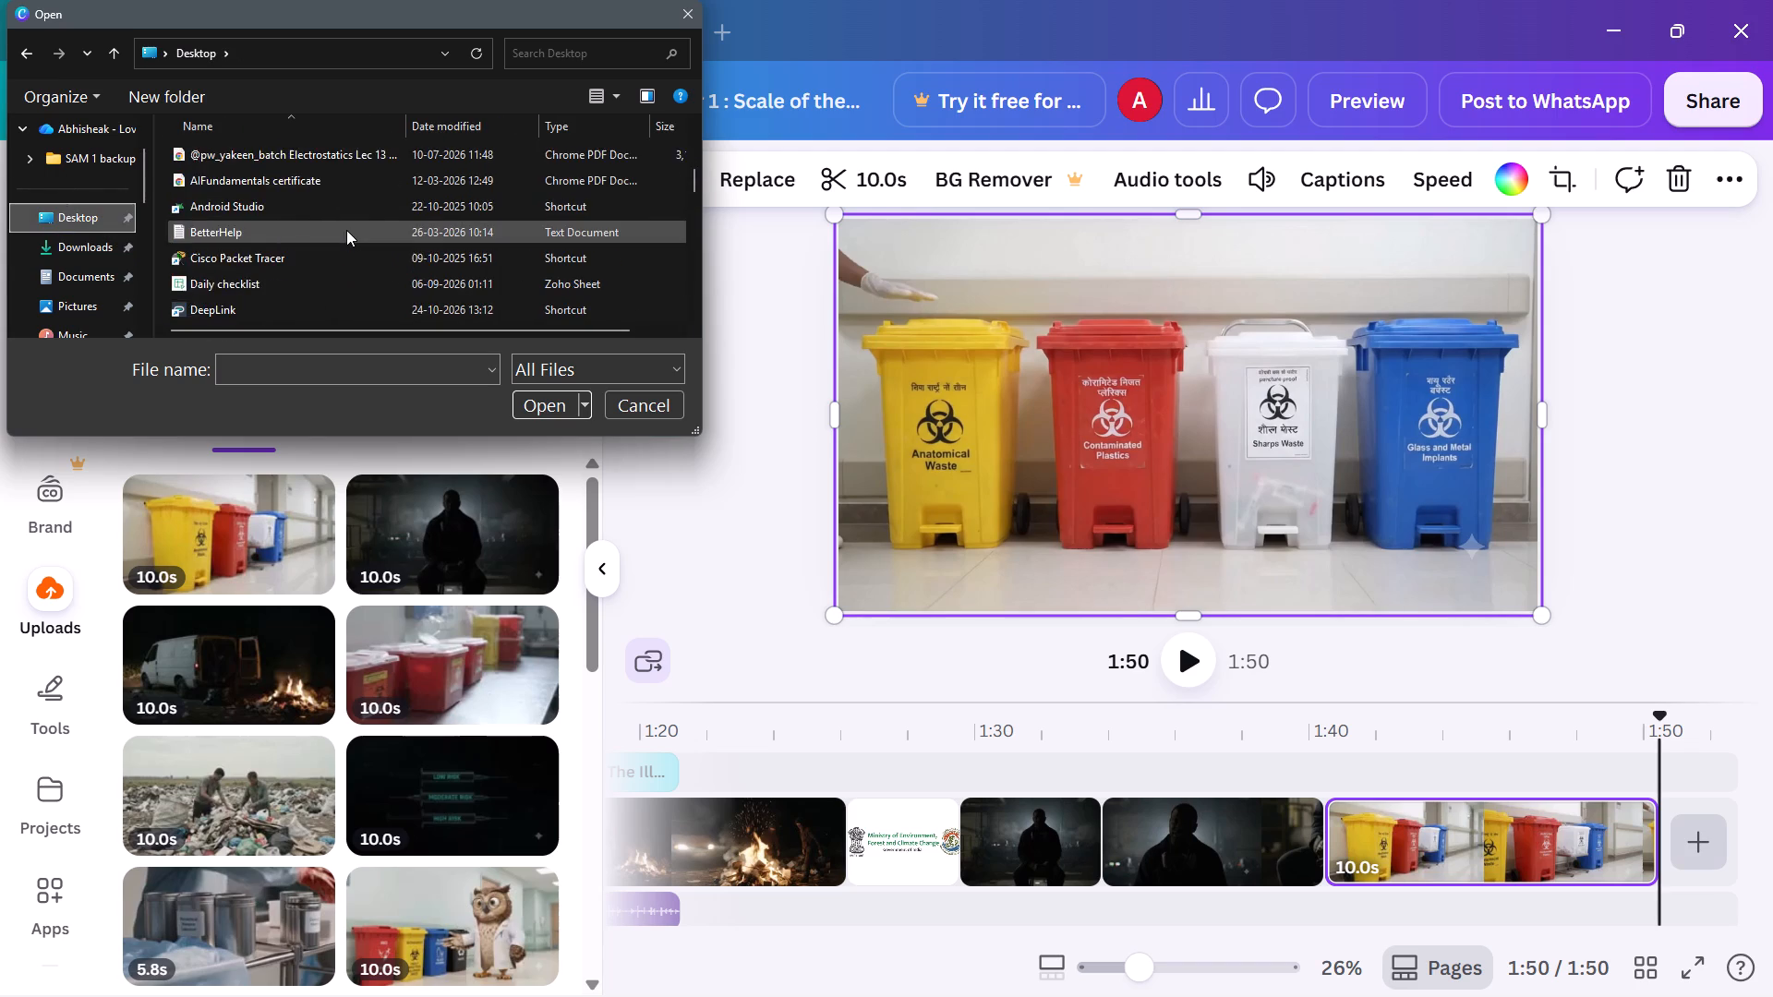
scroll(346, 230, down, 7)
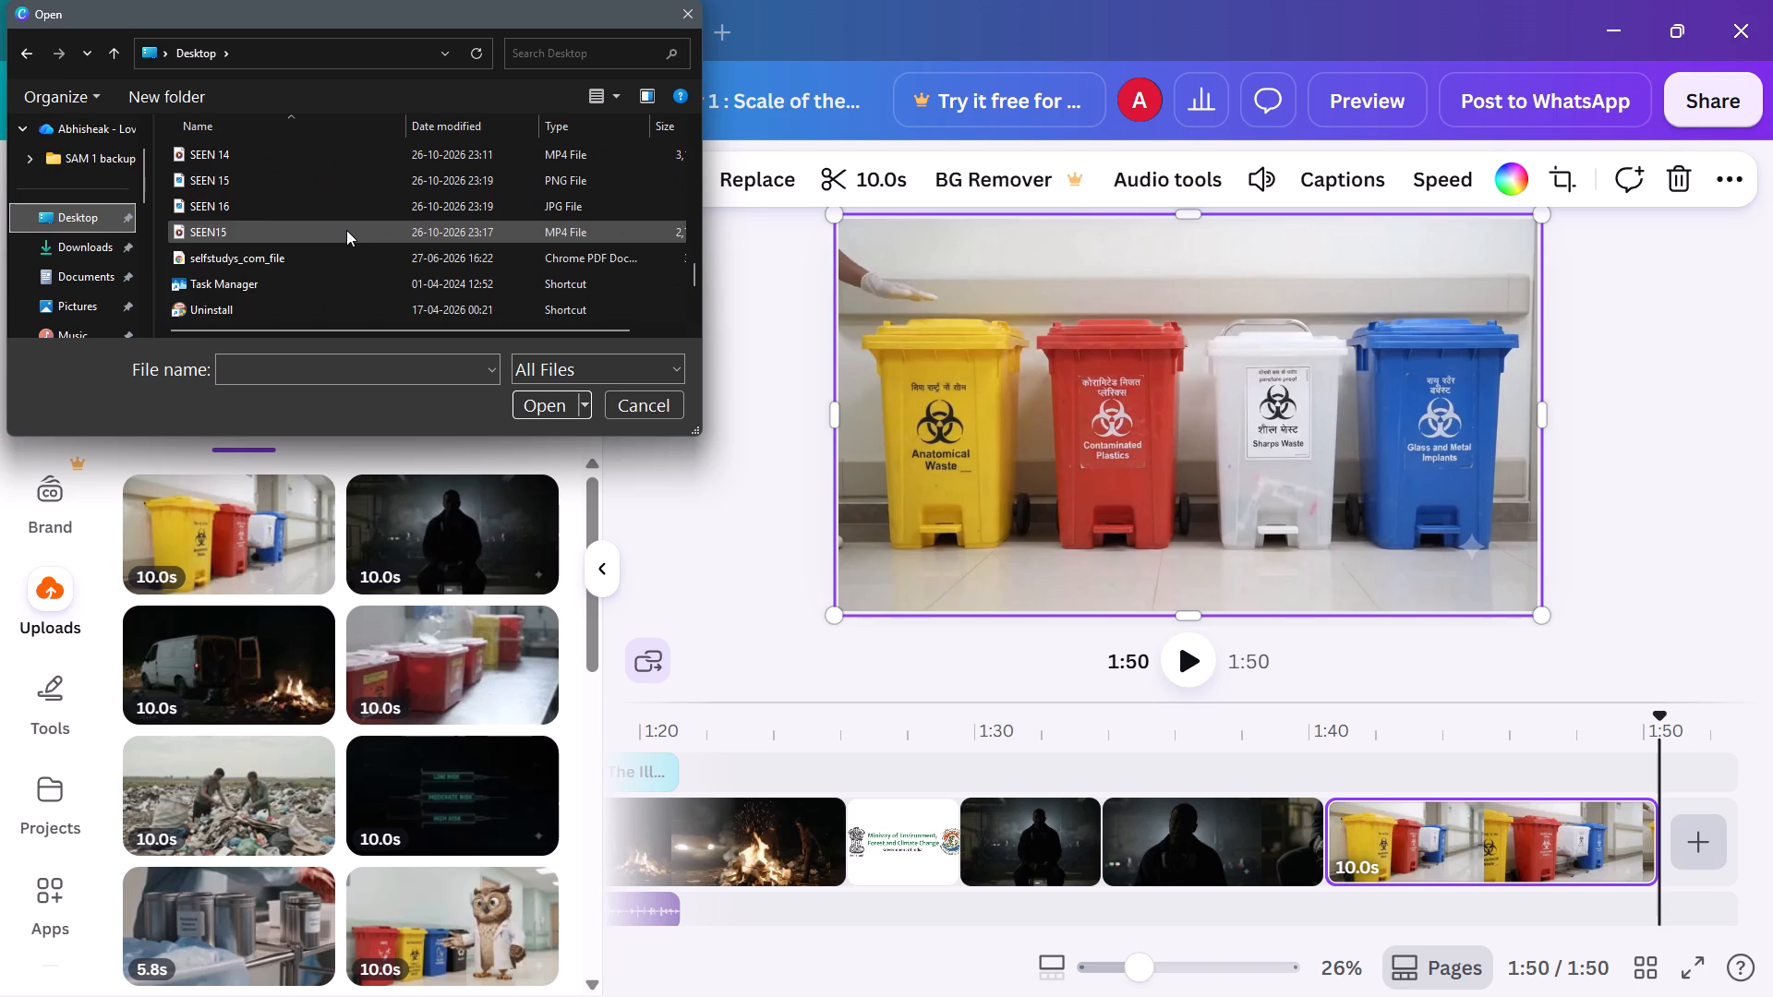
scroll(346, 230, down, 3)
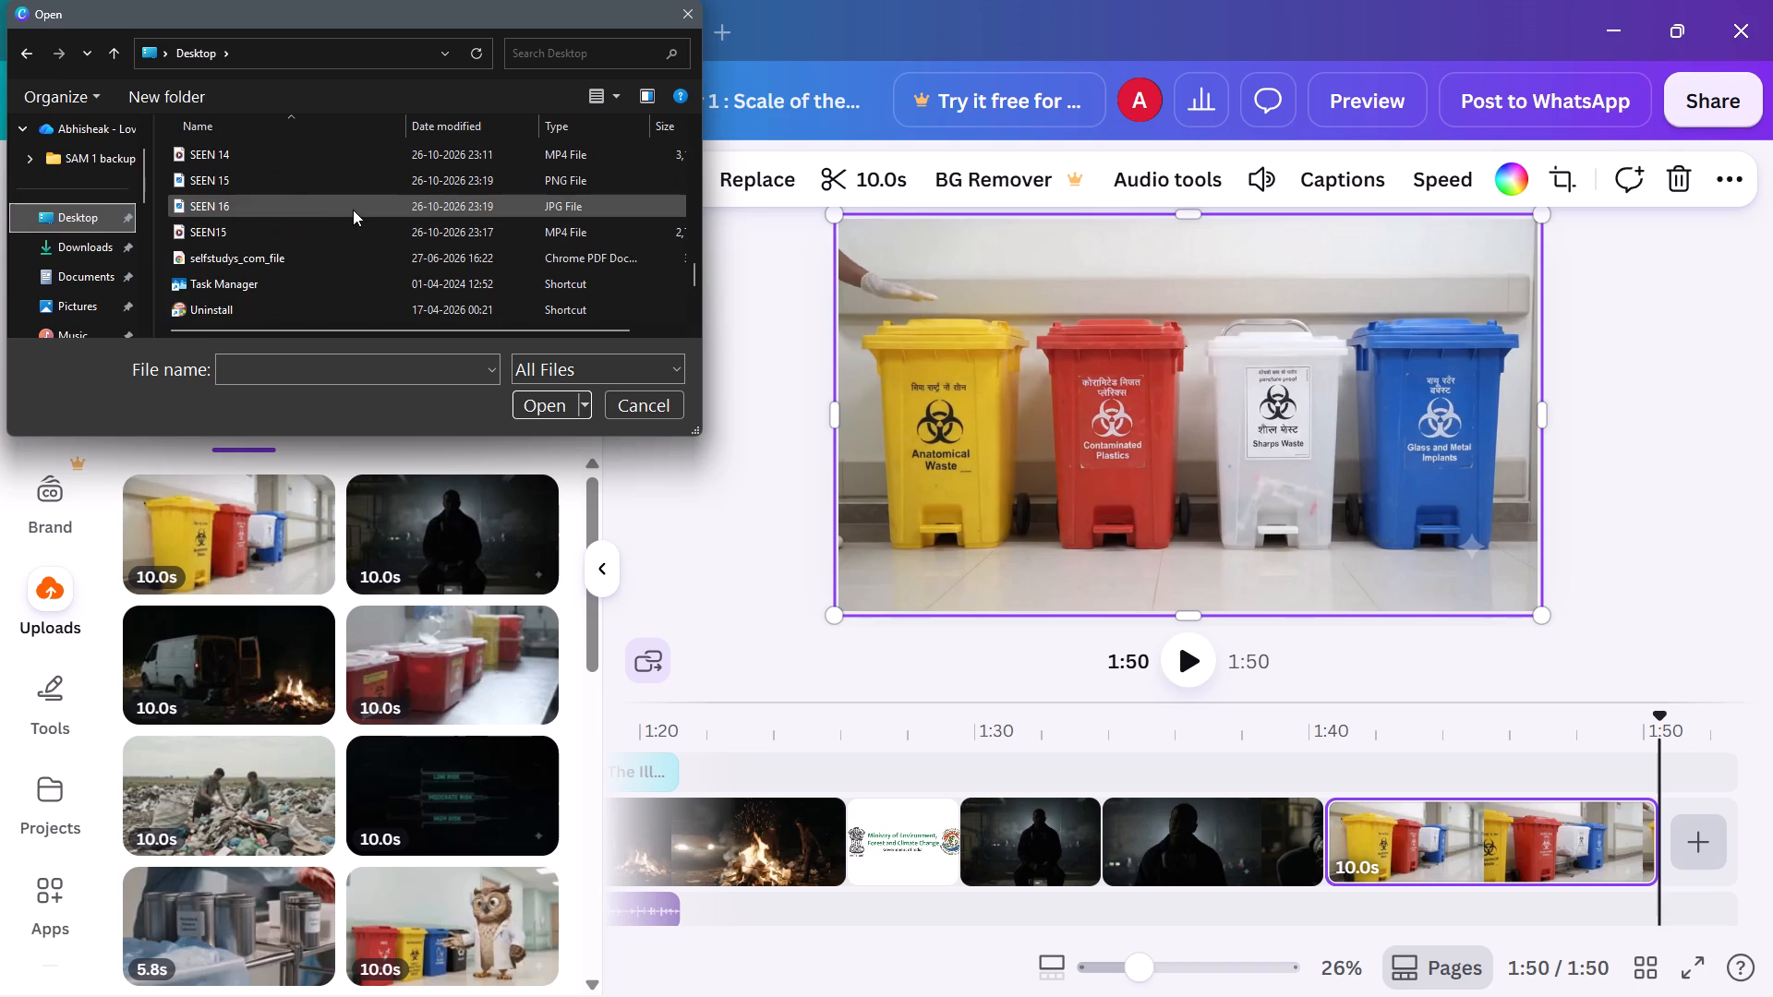
click(353, 210)
key(Return)
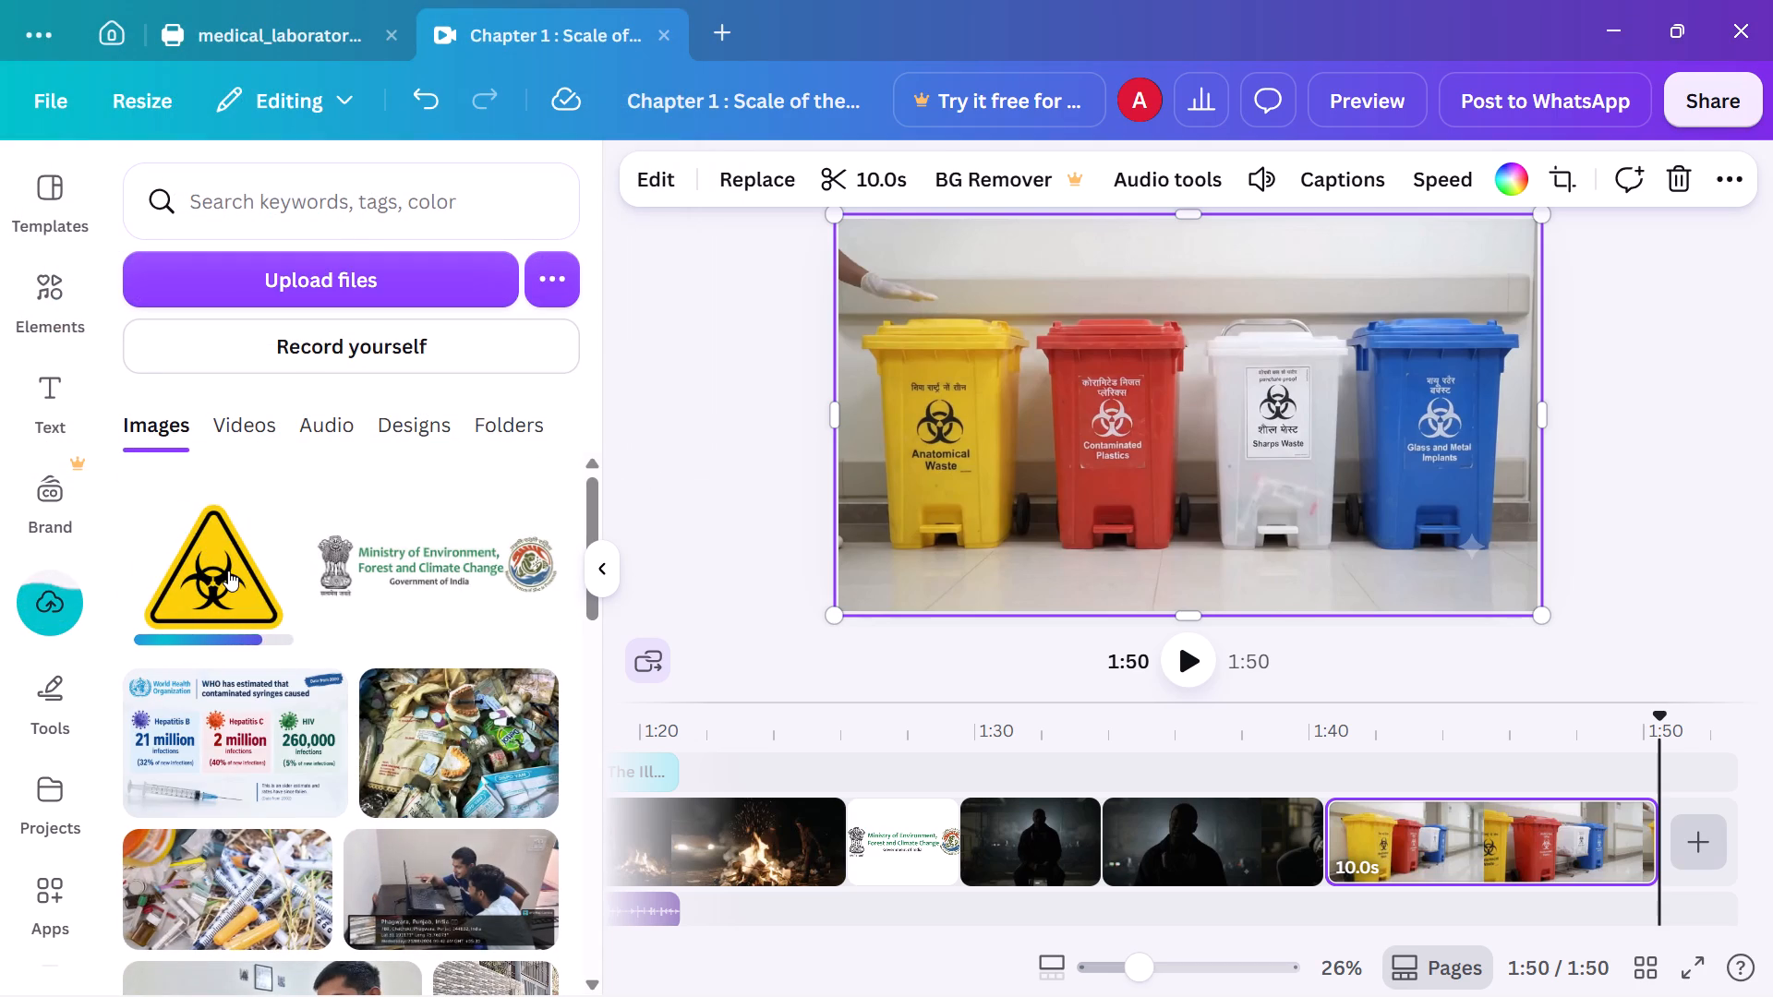
Add a new page after the segregation bins clip at the timeline's end and fill it with the uploaded biohazard symbol image.
click(1692, 840)
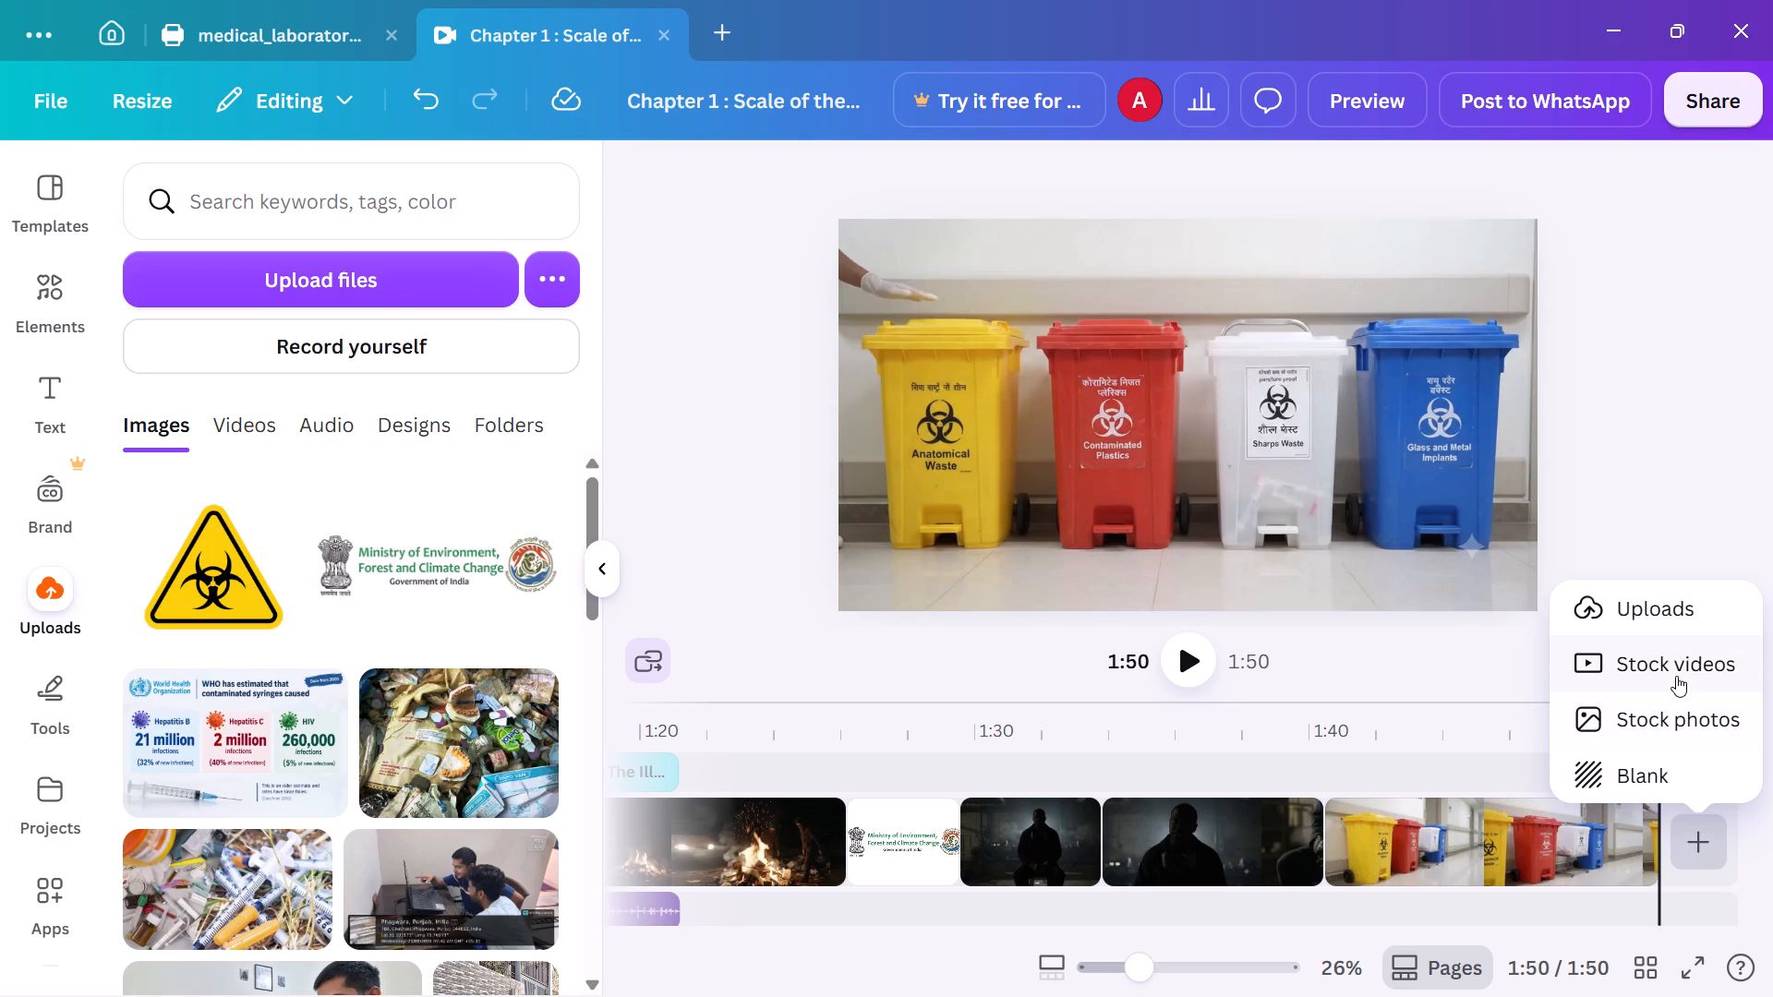
click(1681, 712)
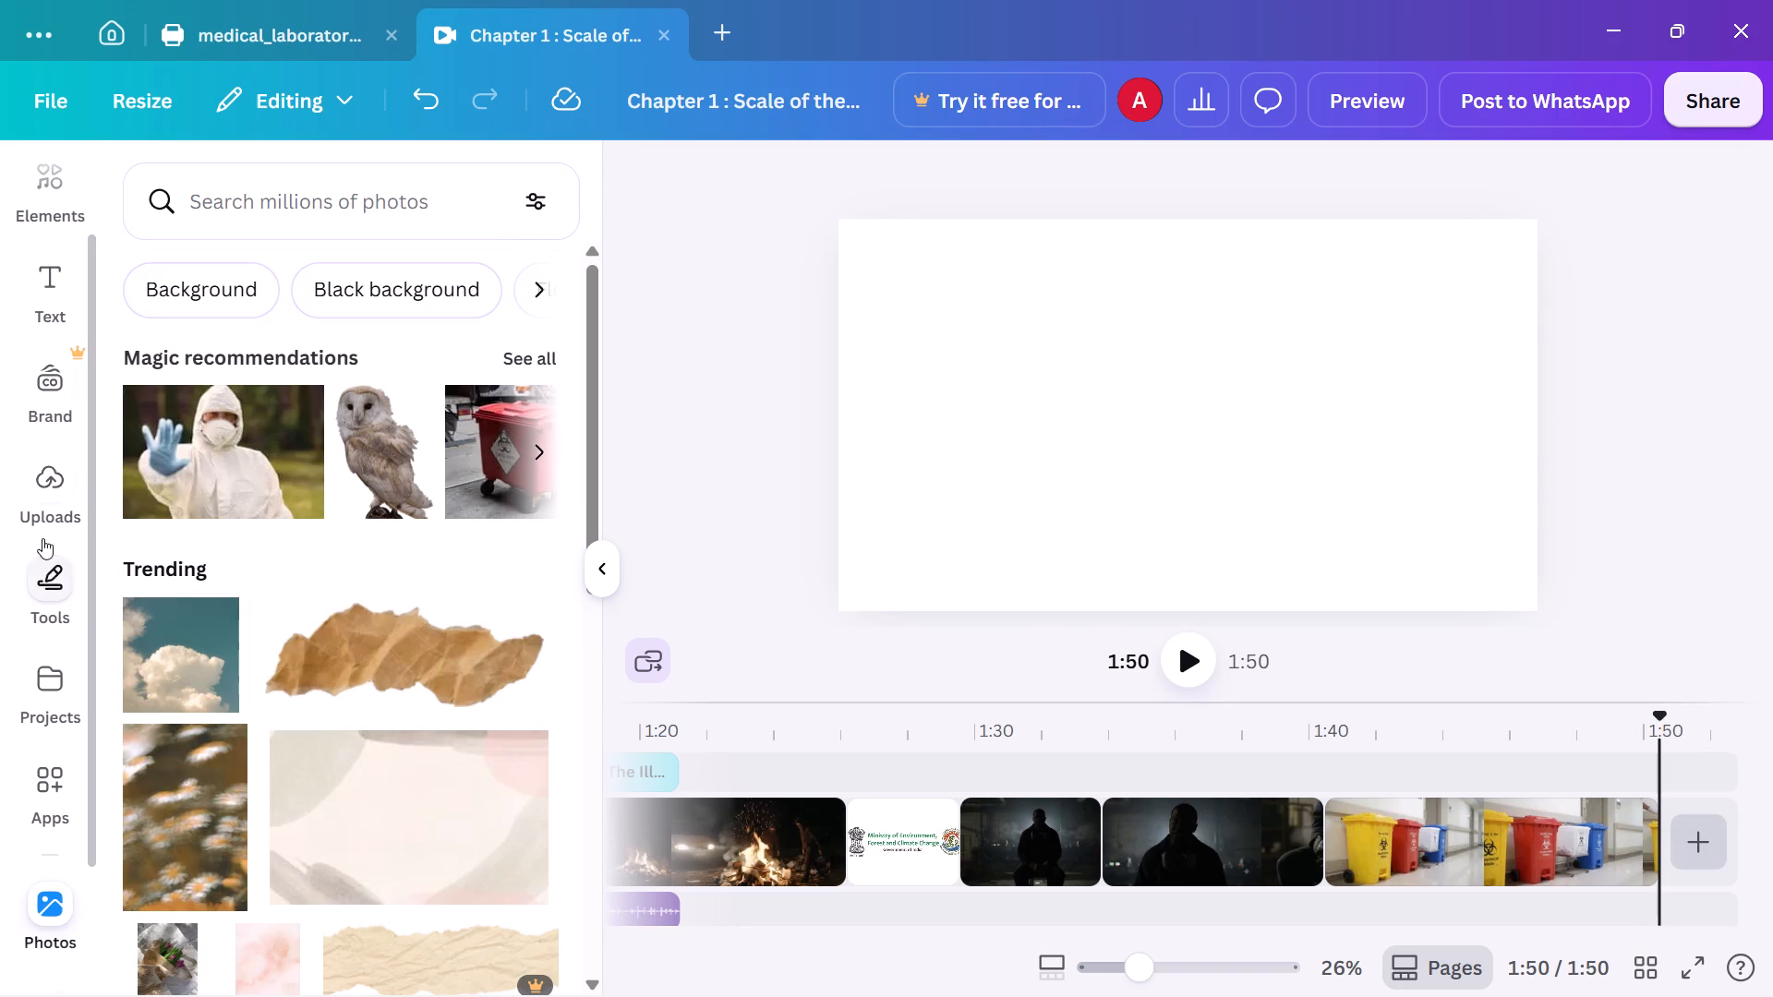
click(42, 511)
click(216, 569)
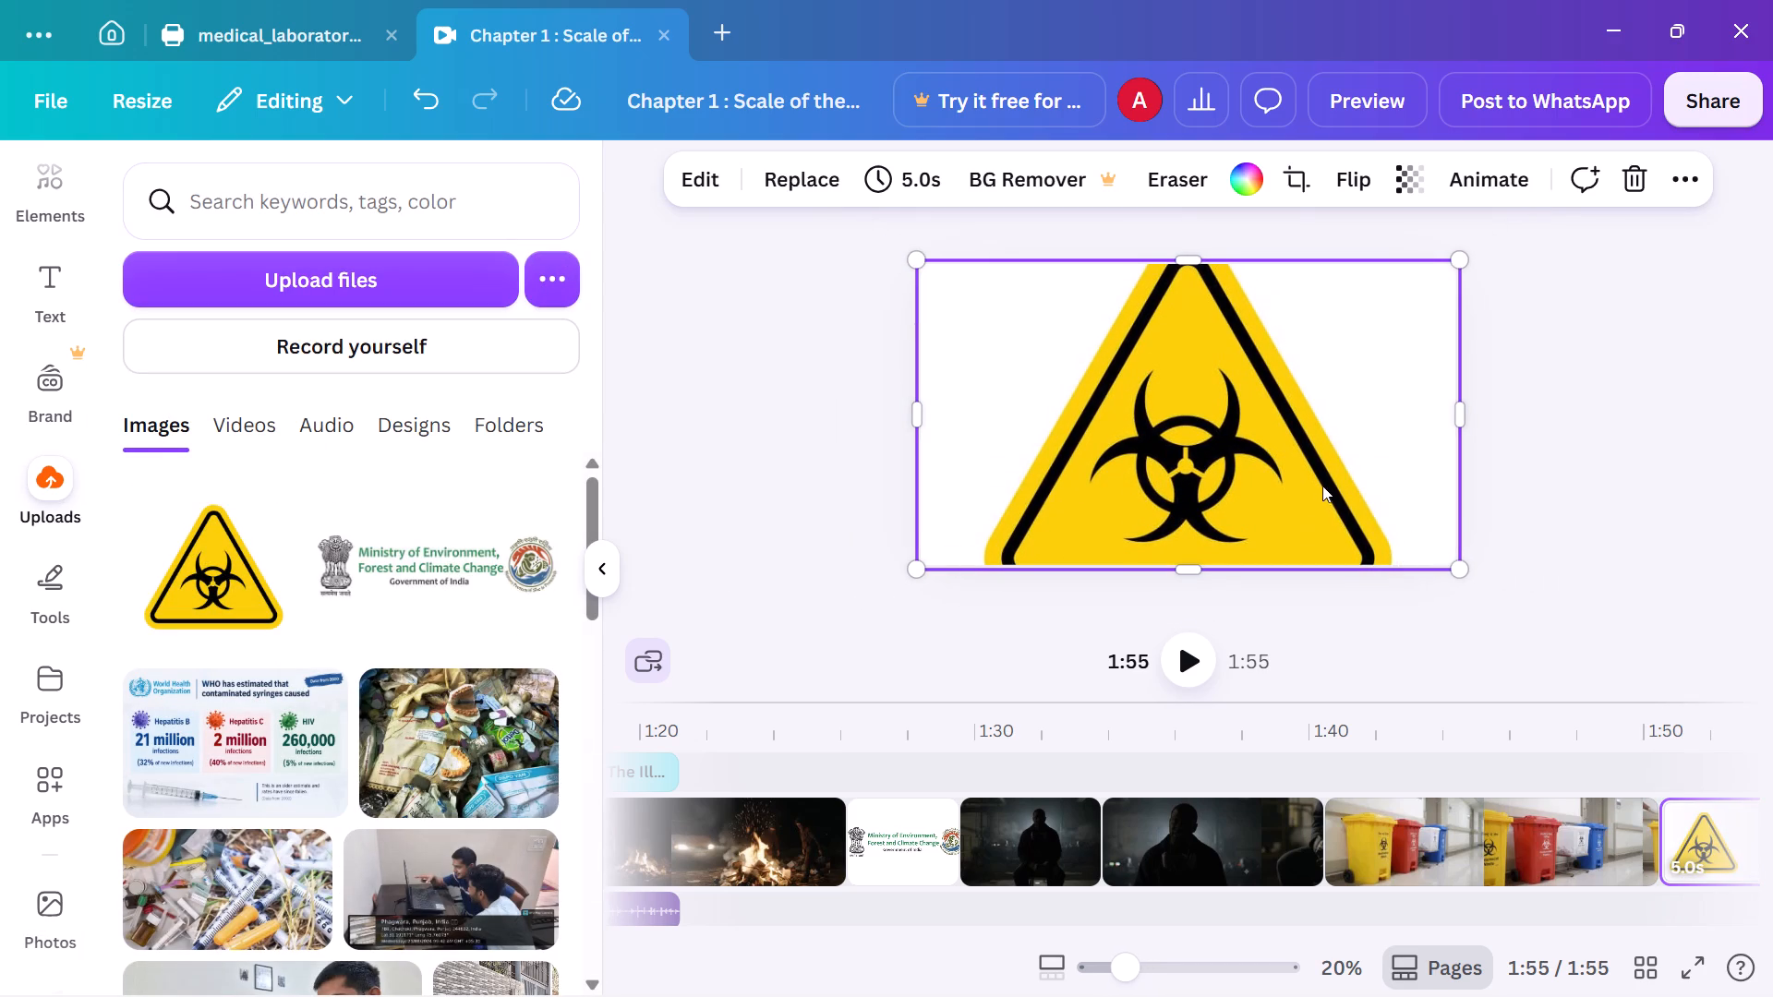
Shrink the biohazard image to about 1,062 wide and extend its crop vertically so the whole warning triangle shows on the white page.
scroll(1320, 482, right, 1)
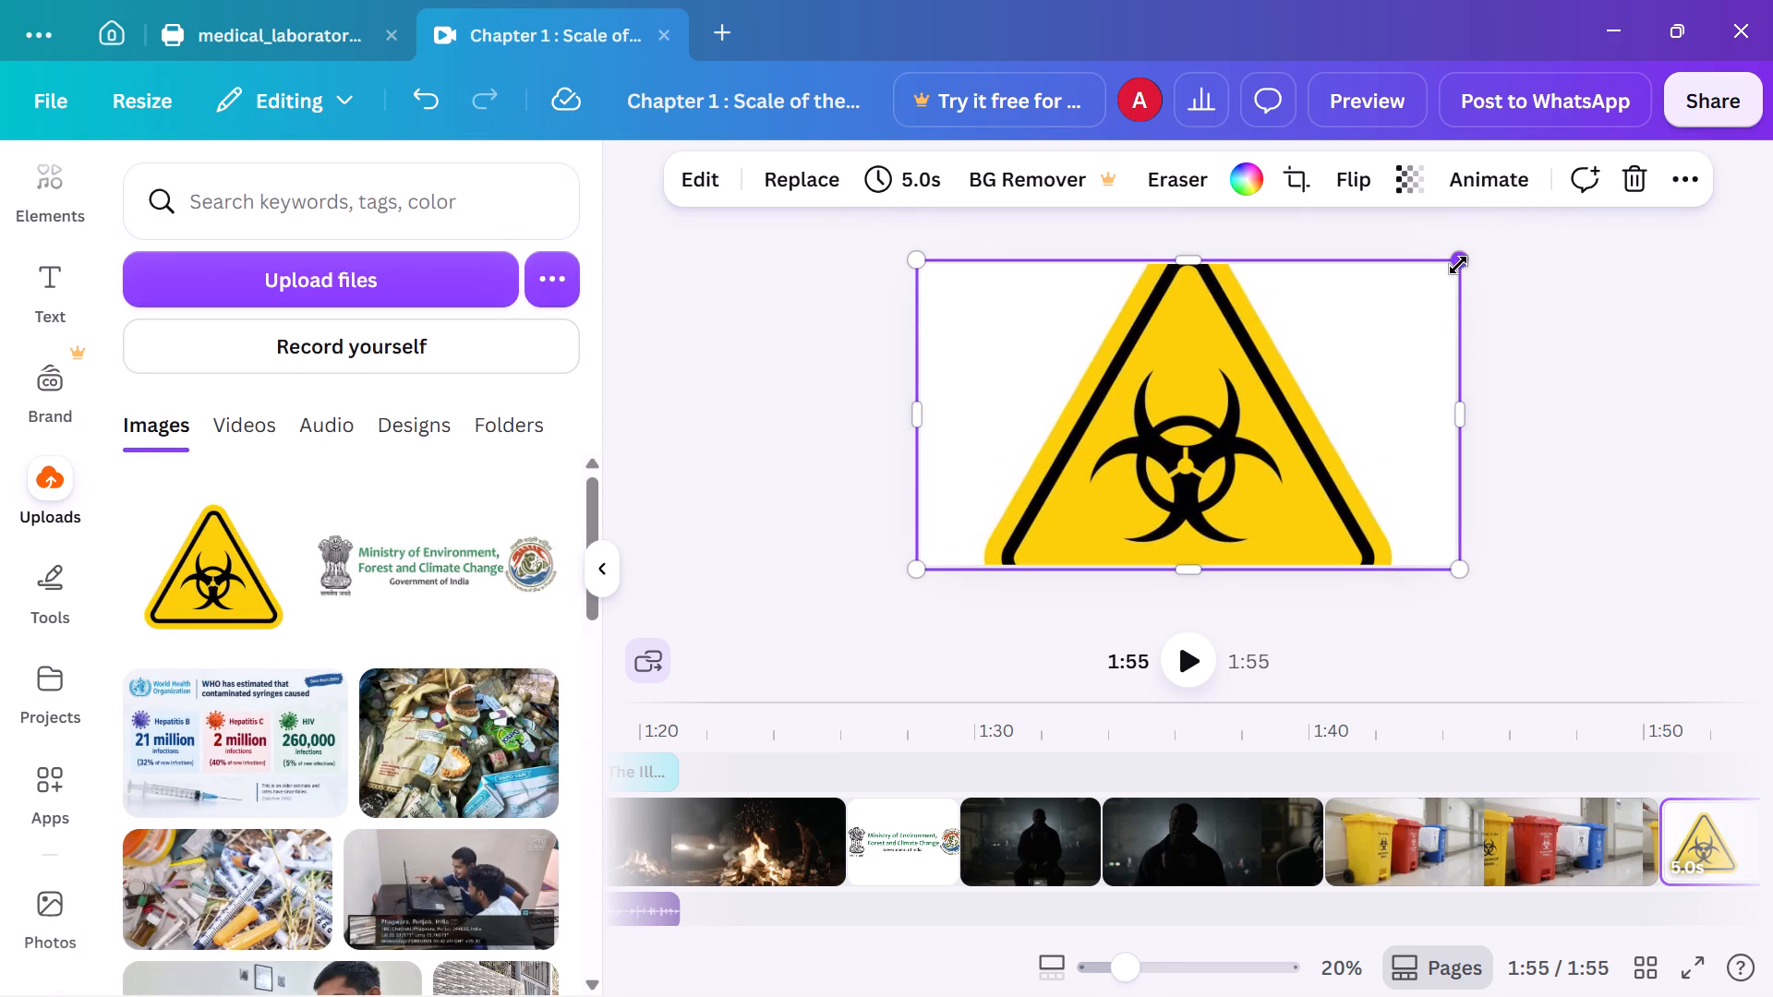
drag(1458, 265, 1340, 366)
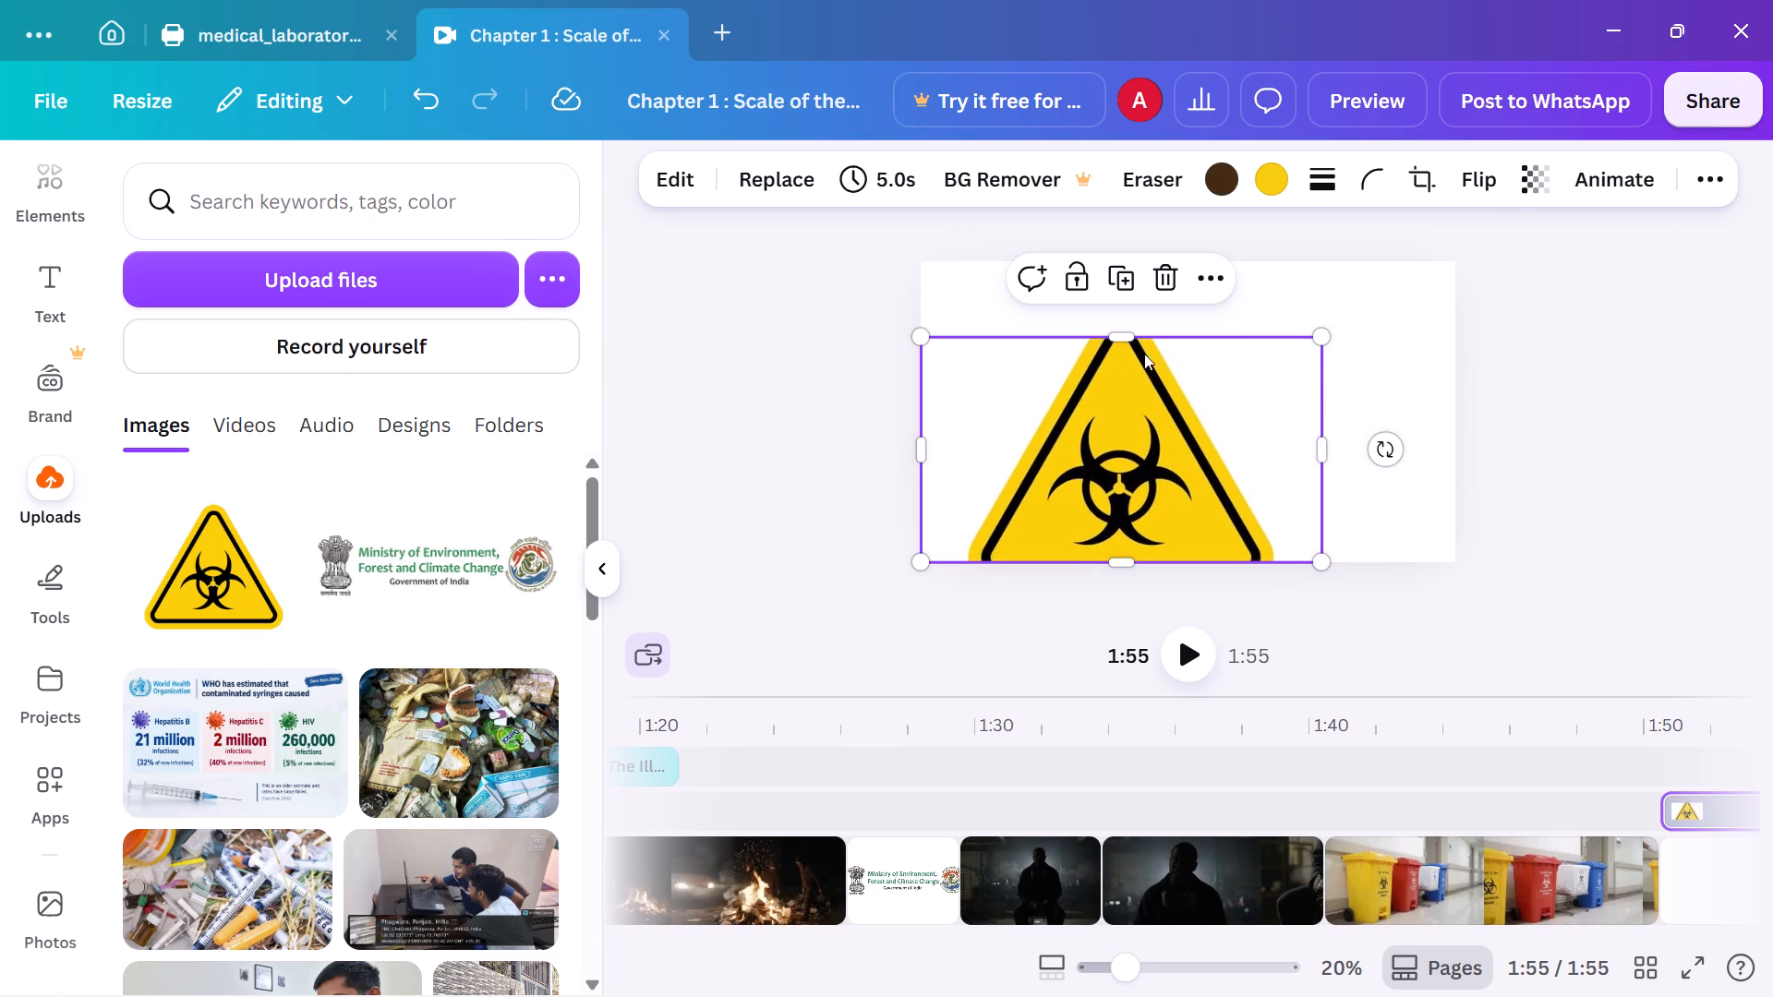
drag(1116, 338, 1104, 278)
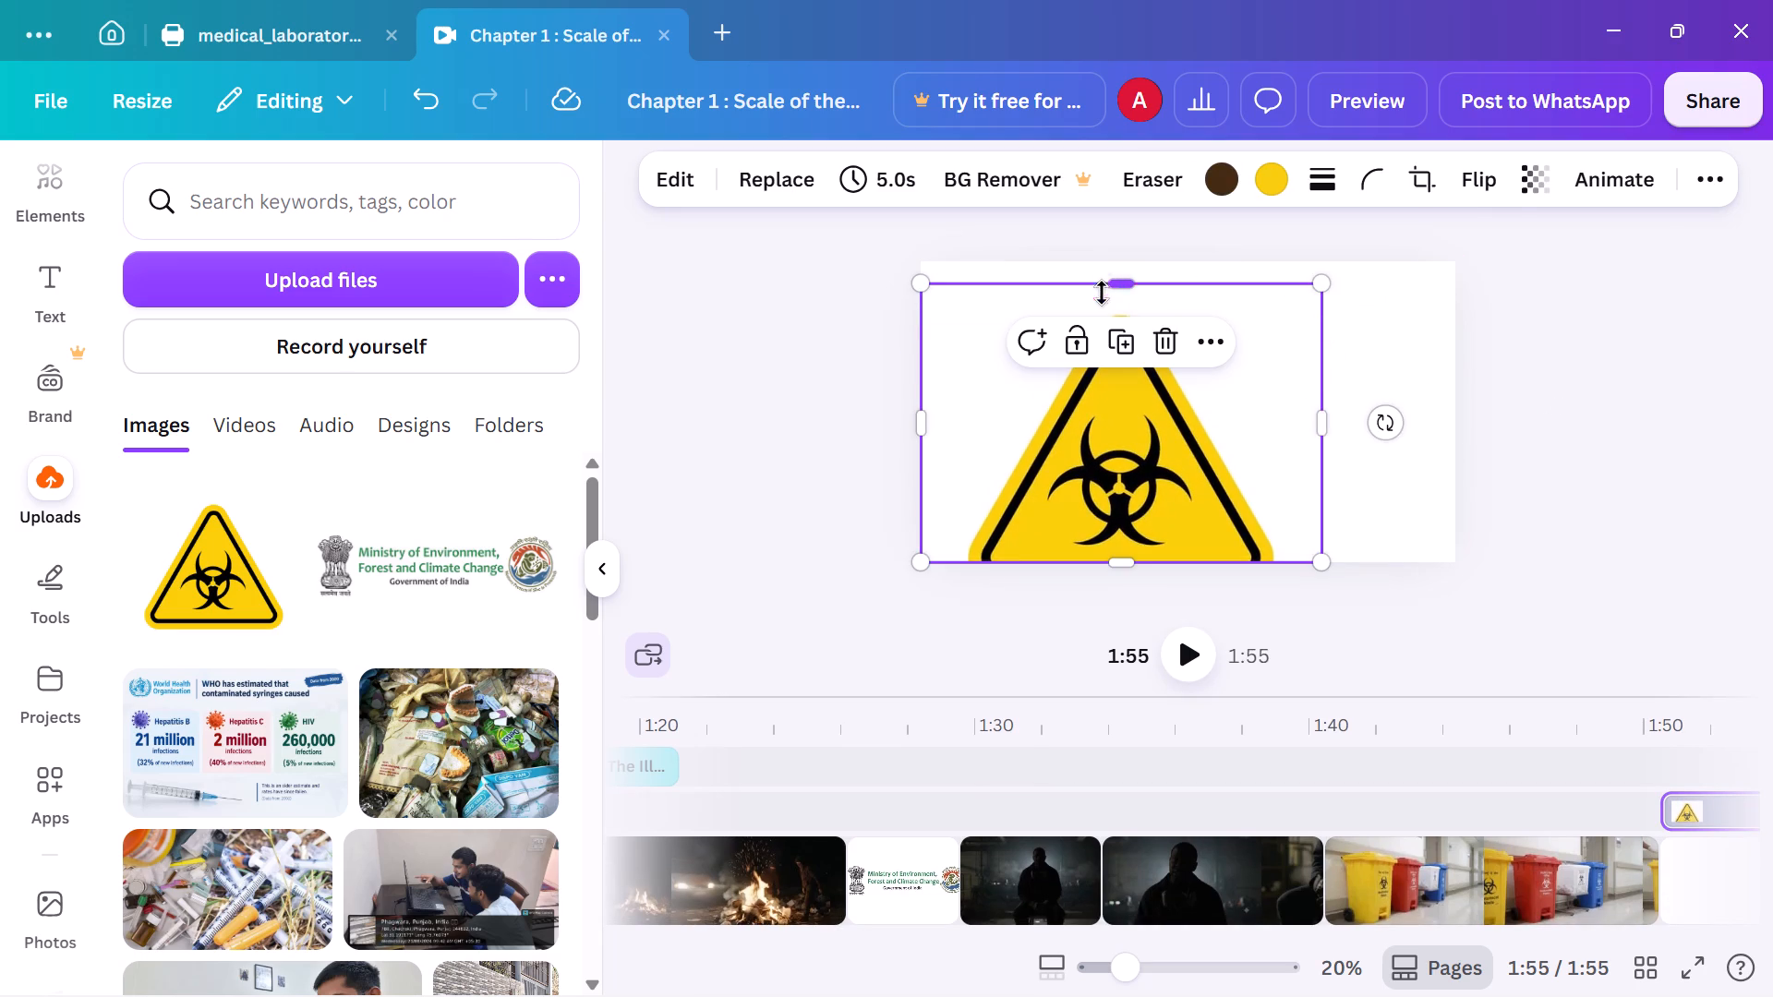
drag(926, 558, 1041, 489)
drag(1176, 487, 1179, 518)
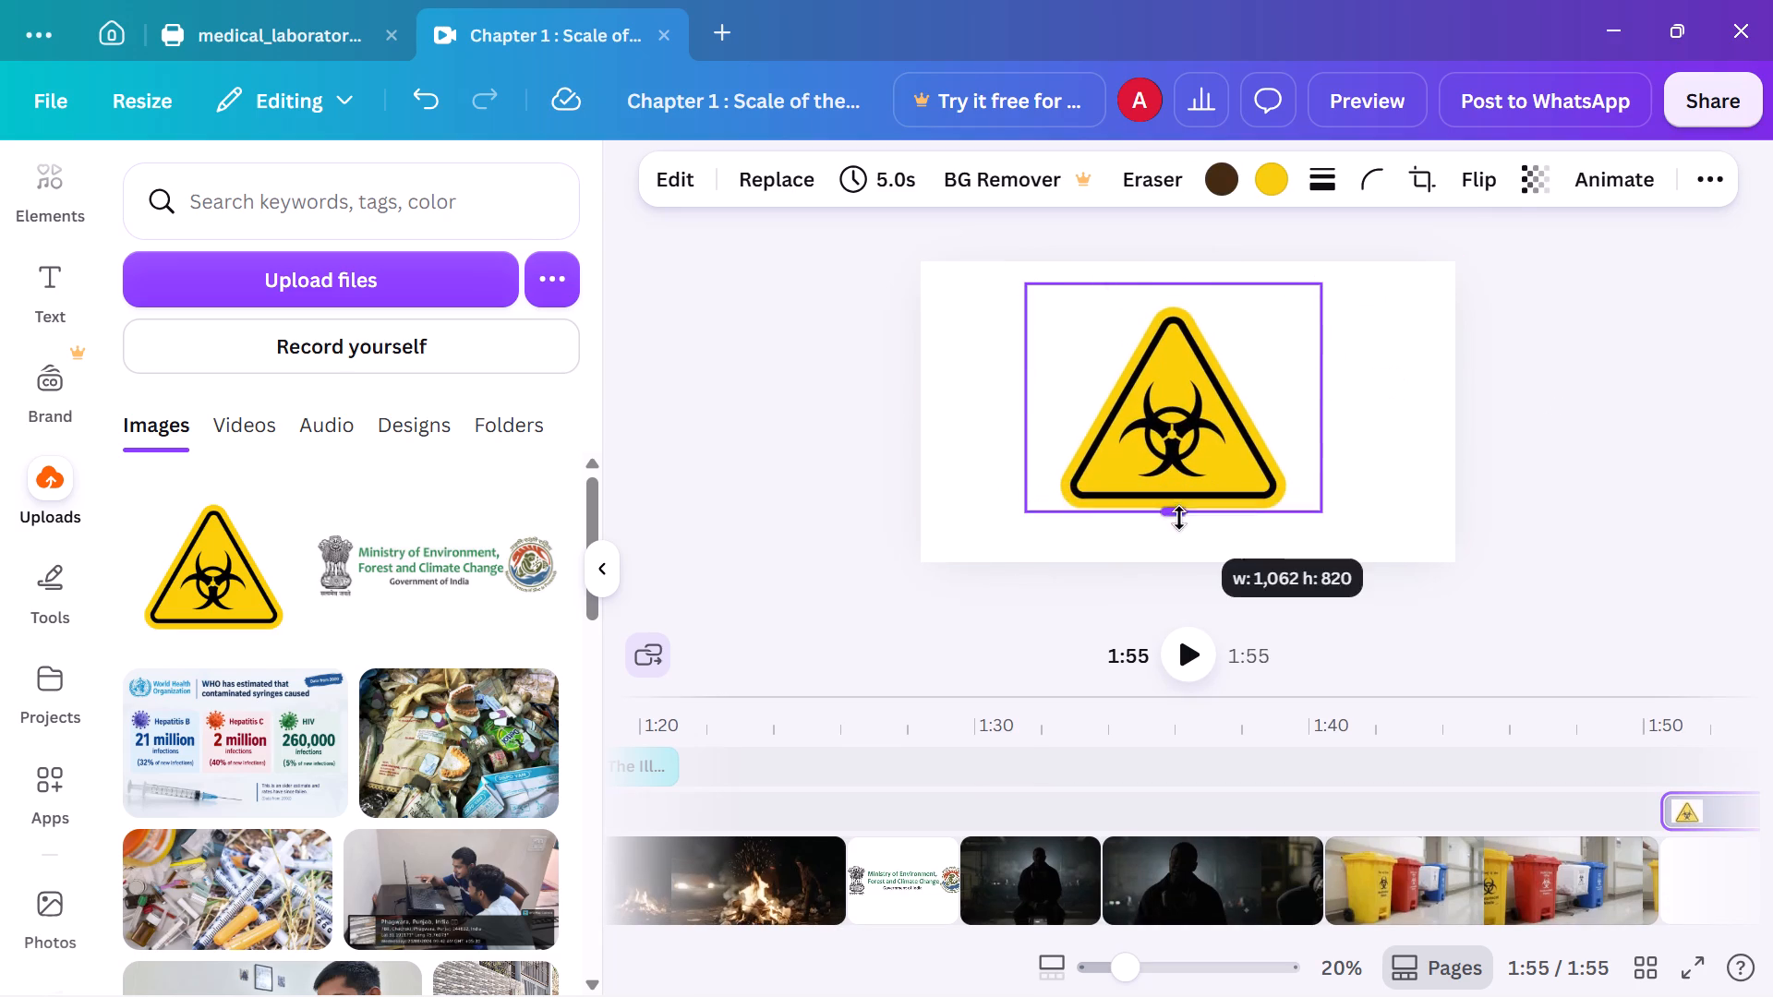
drag(1179, 518, 1183, 541)
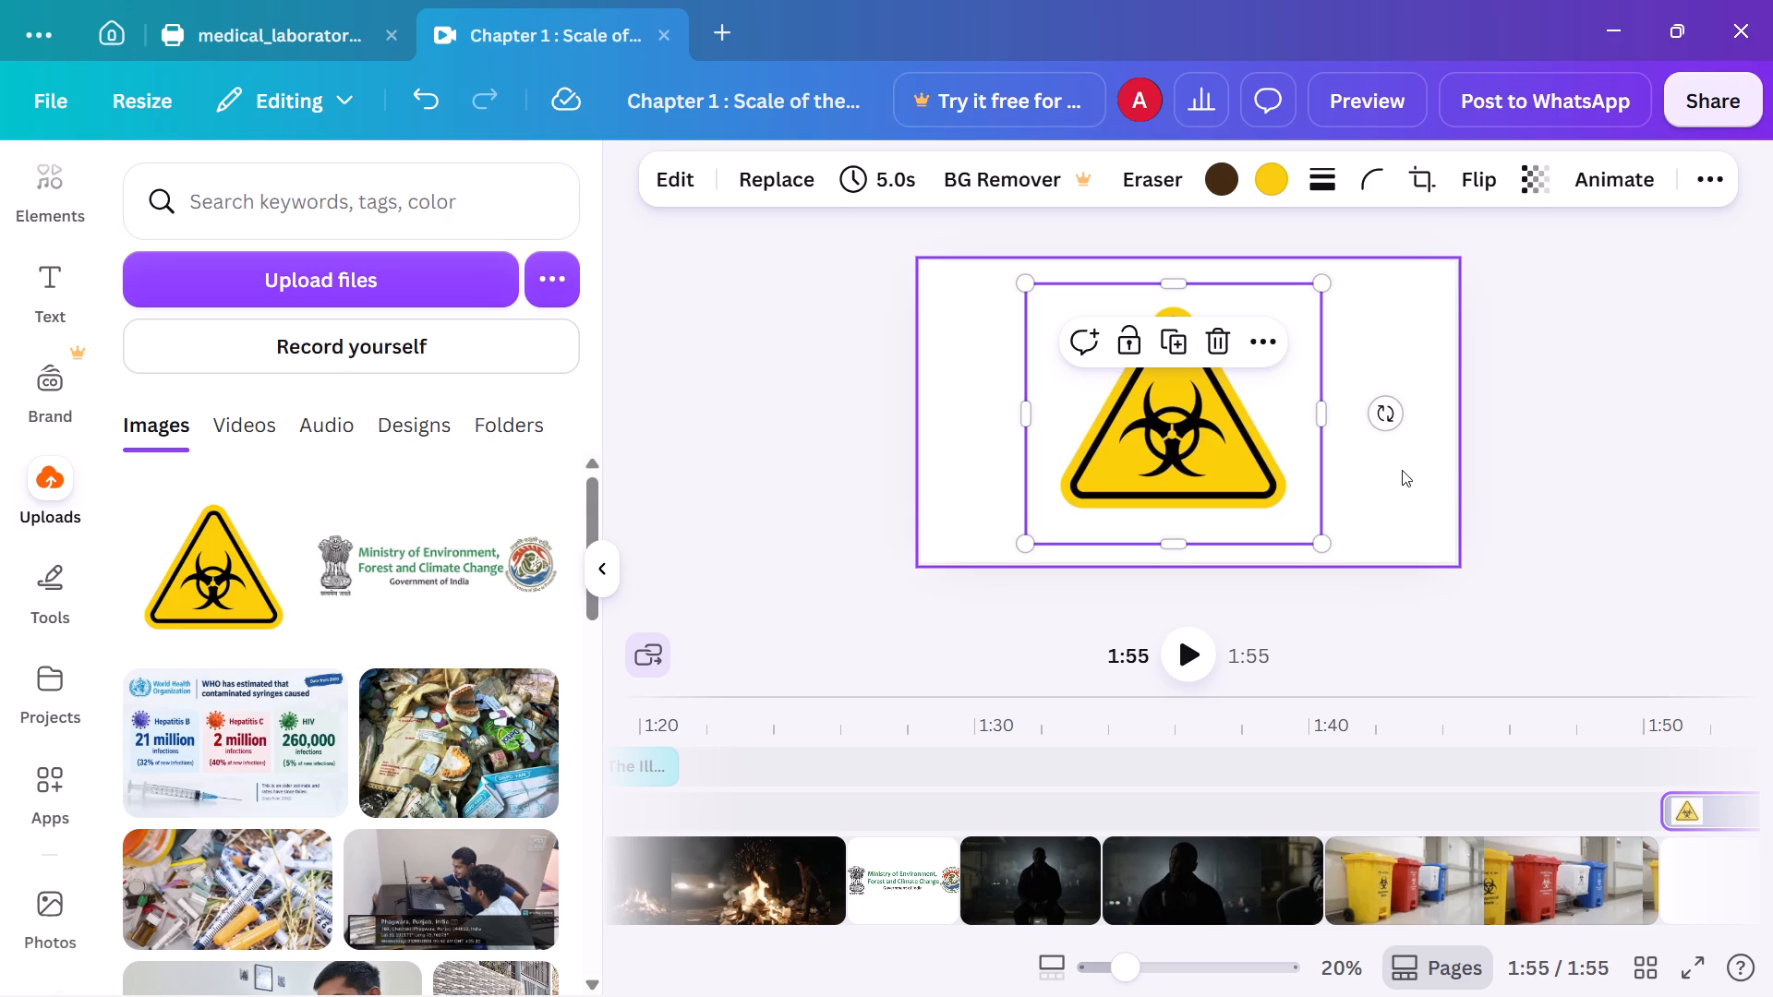
Nudge the biohazard image down in small increments to centre the warning triangle vertically on the page.
key(Down)
key(Down)
key(Down)
key(Down)
key(Down)
key(Down)
key(Down)
key(Down)
key(Down)
key(Down)
key(Down)
key(Down)
key(Down)
key(Down)
key(Down)
key(Down)
key(Down)
key(Down)
key(Down)
key(Down)
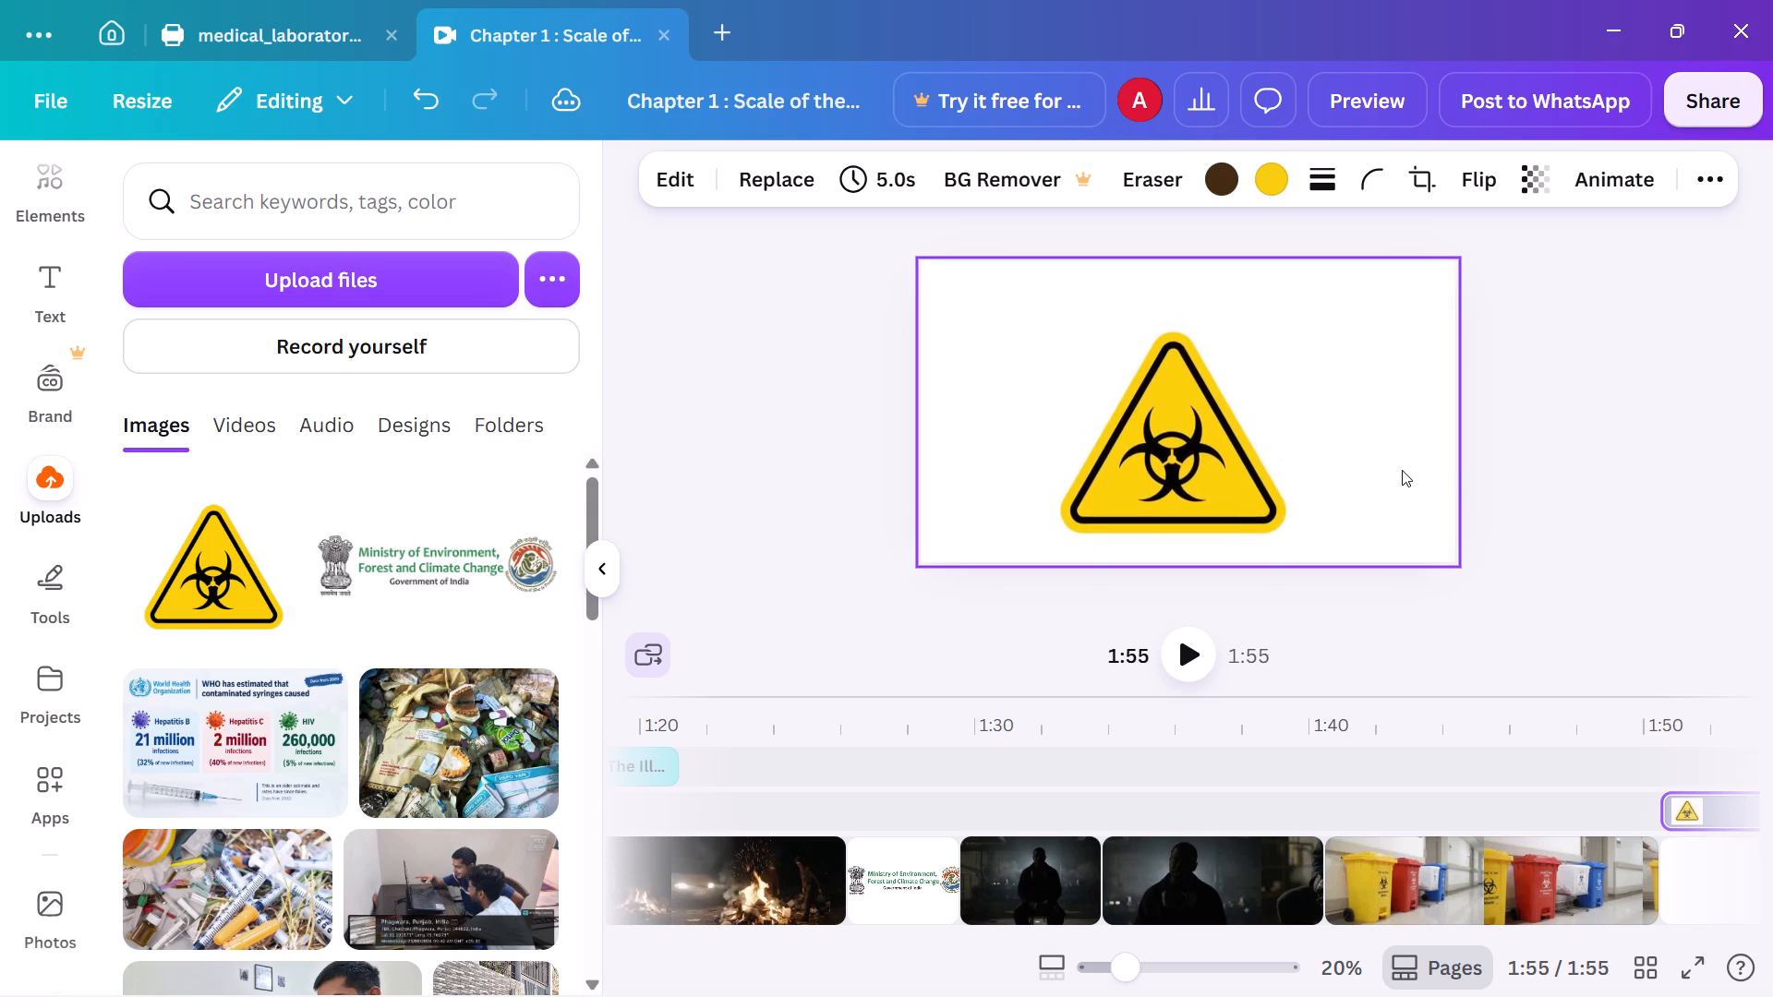
click(1248, 437)
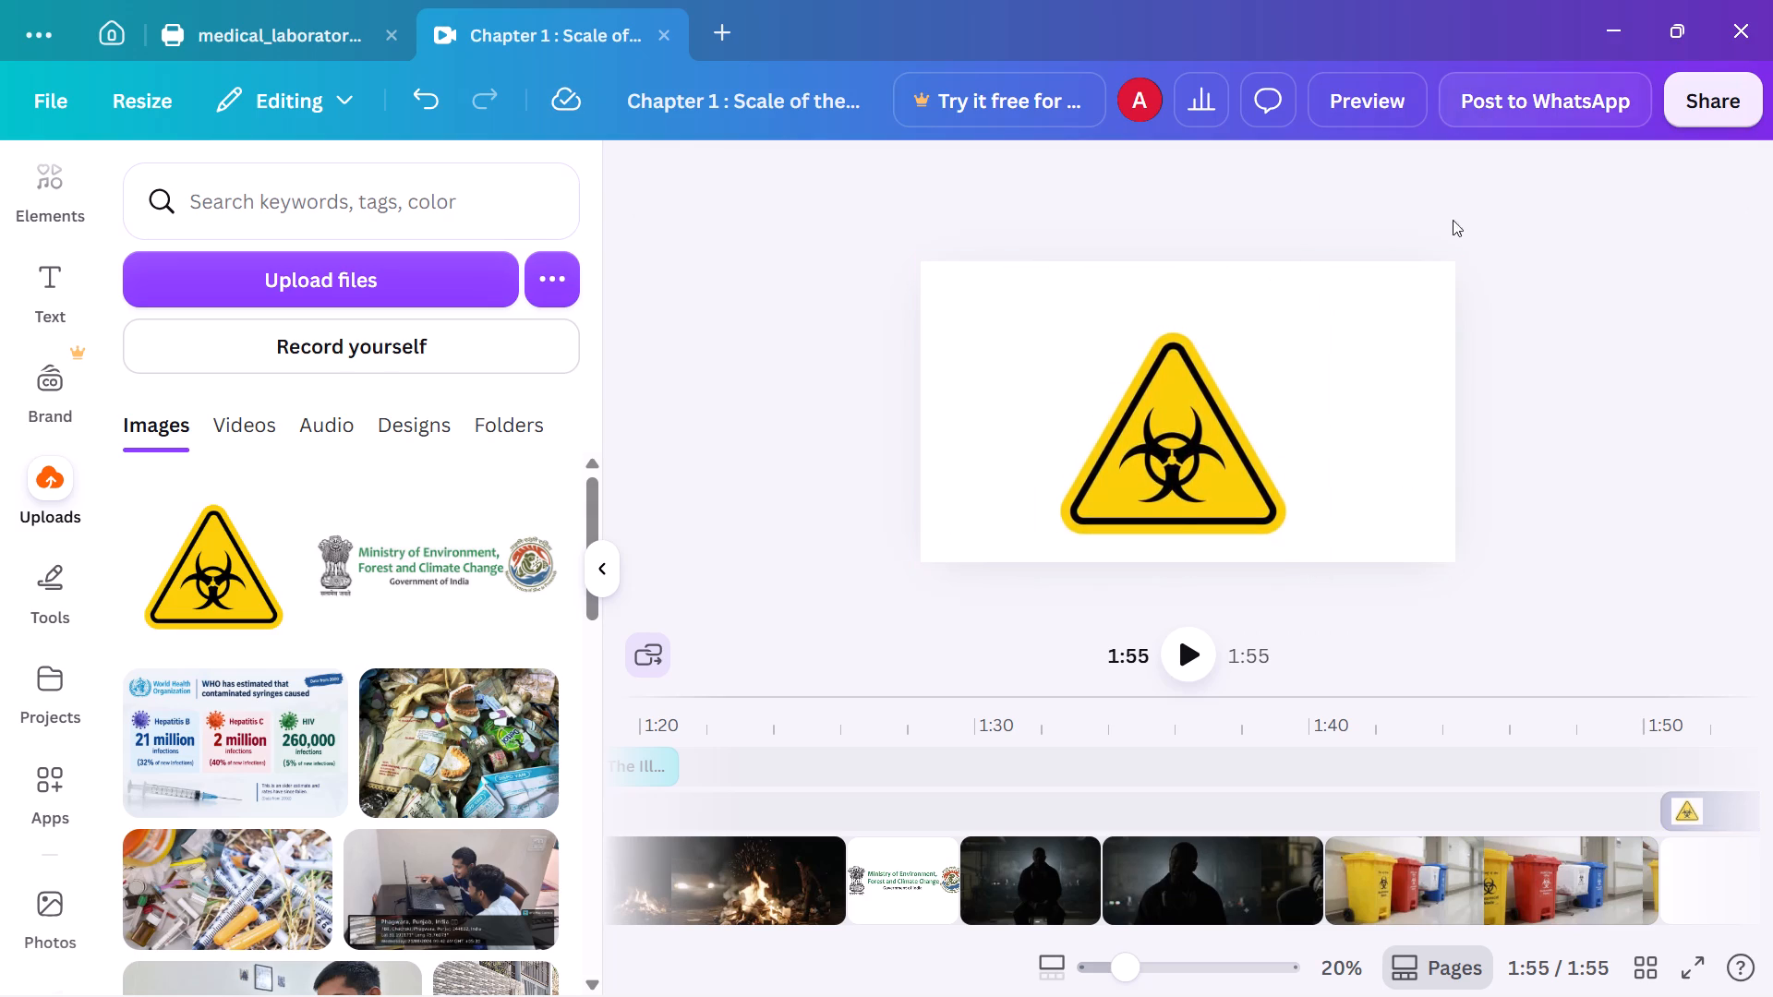
Apply the Old TV animation to the biohazard symbol image on both enter and exit.
click(1176, 502)
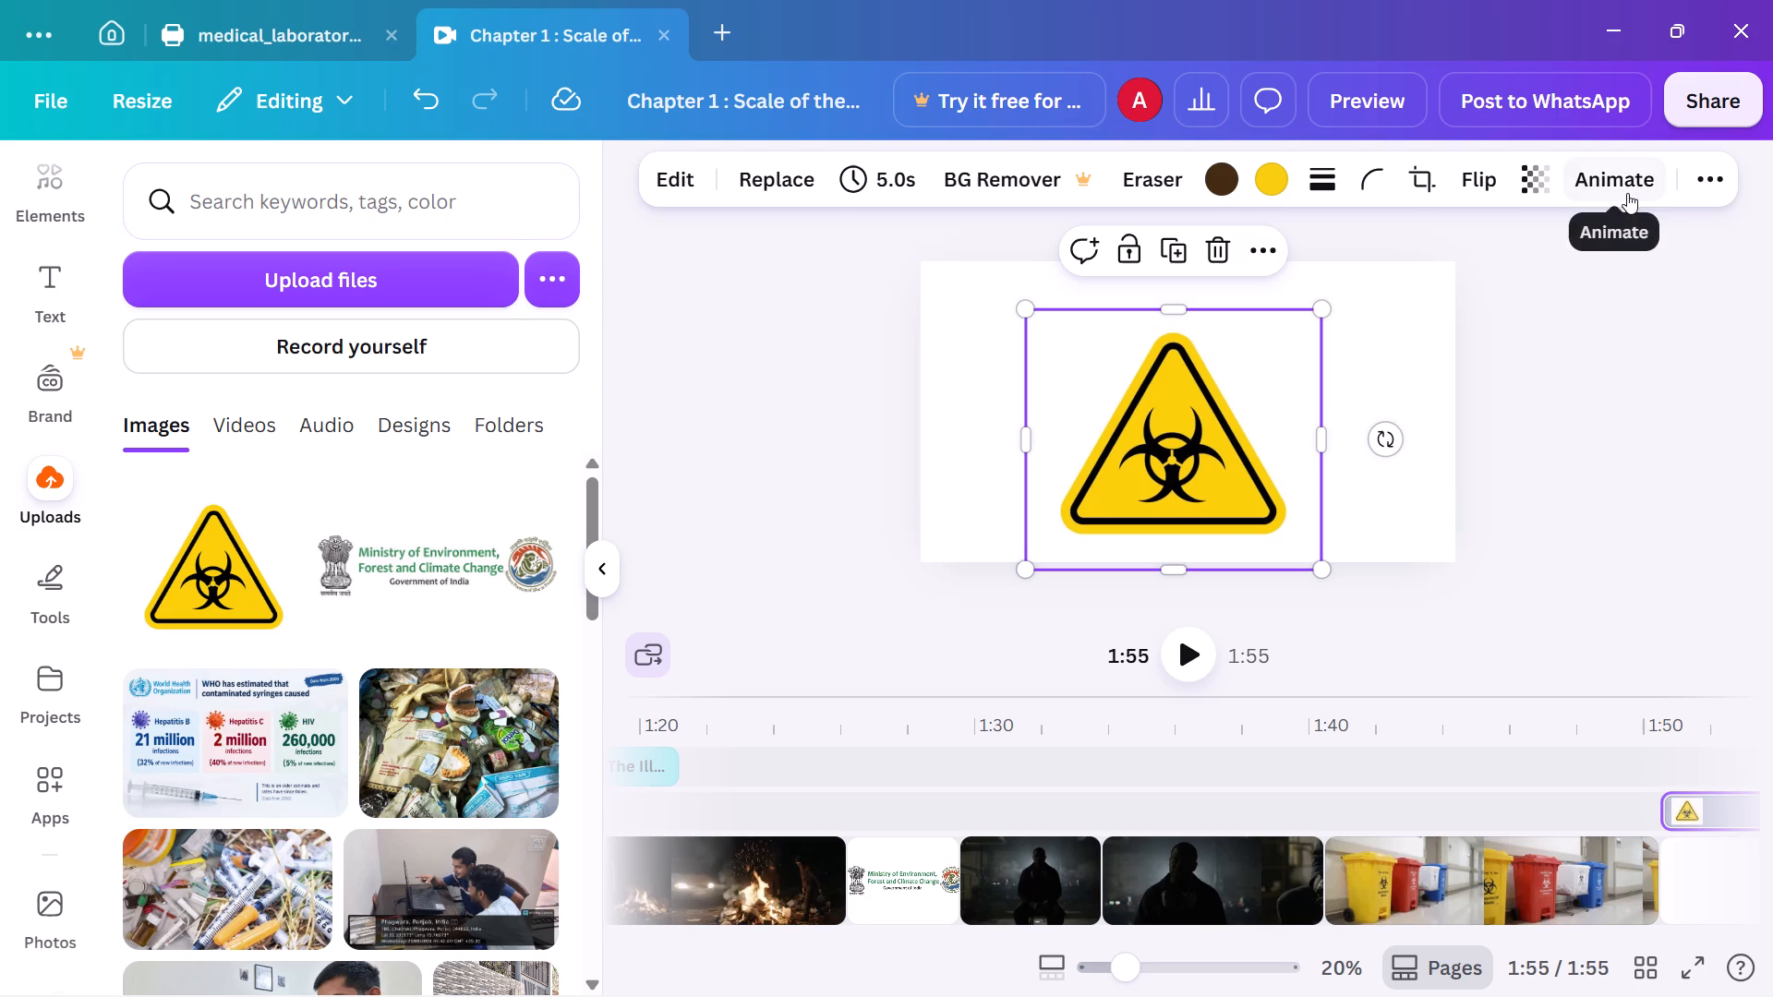
click(1627, 193)
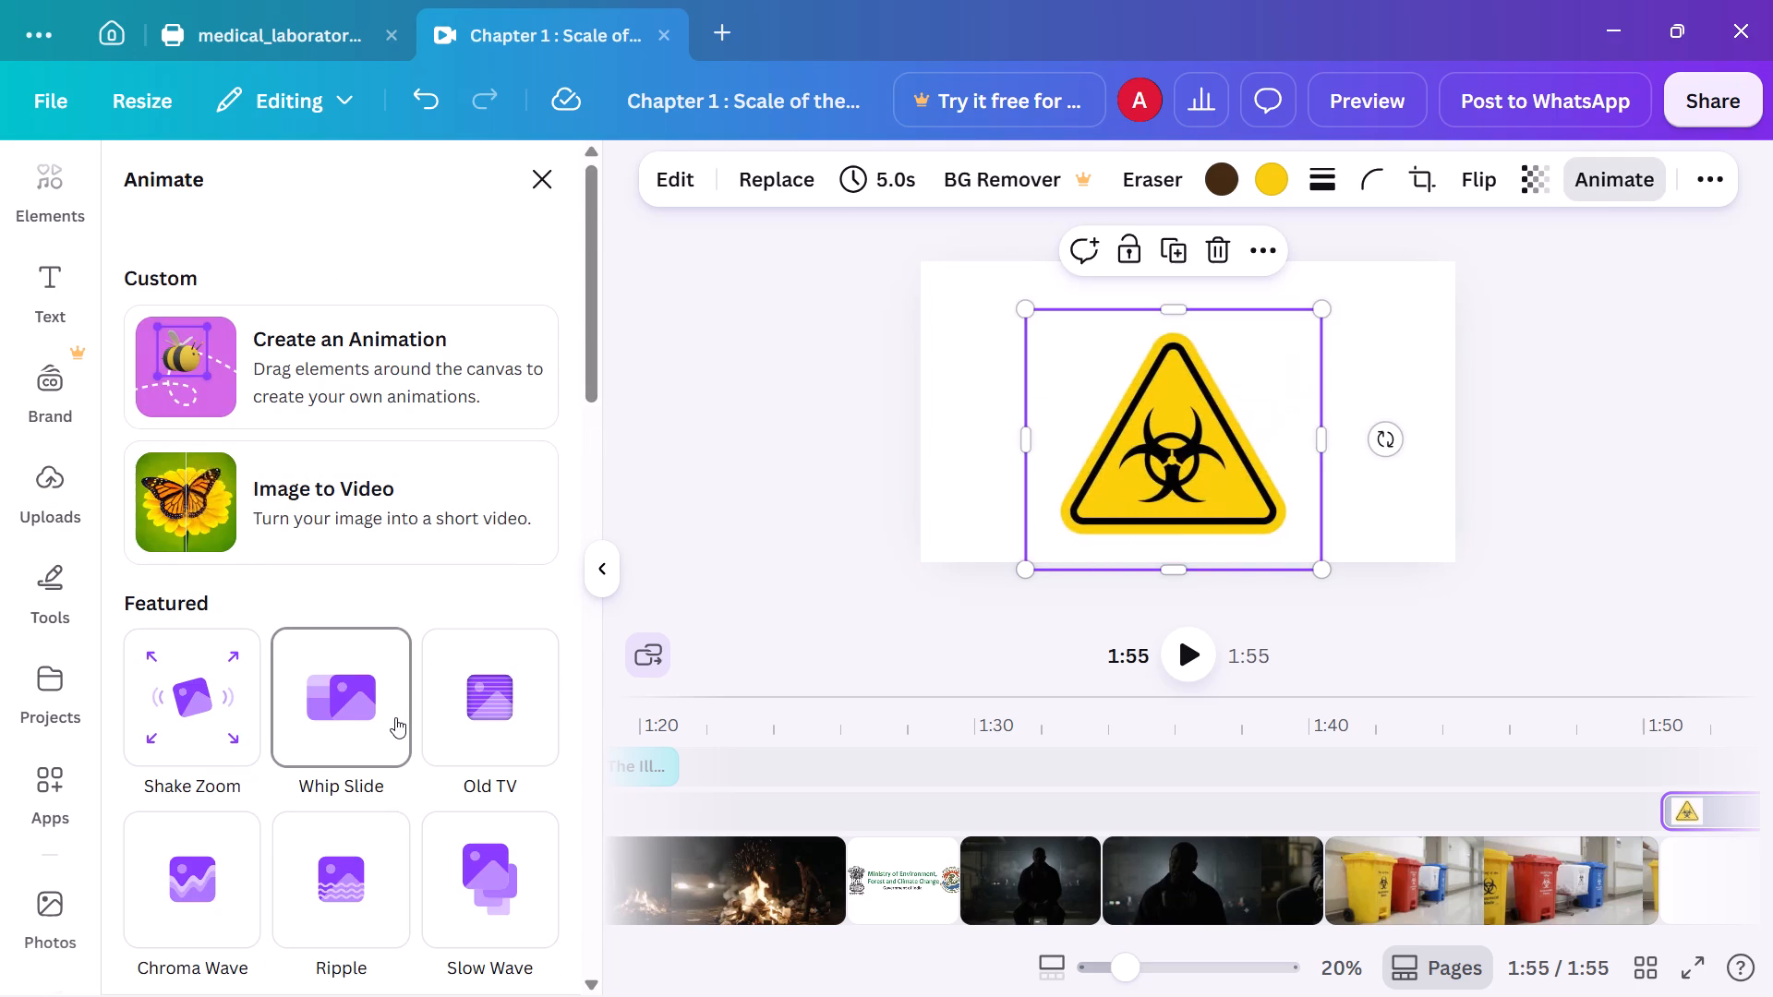
click(463, 714)
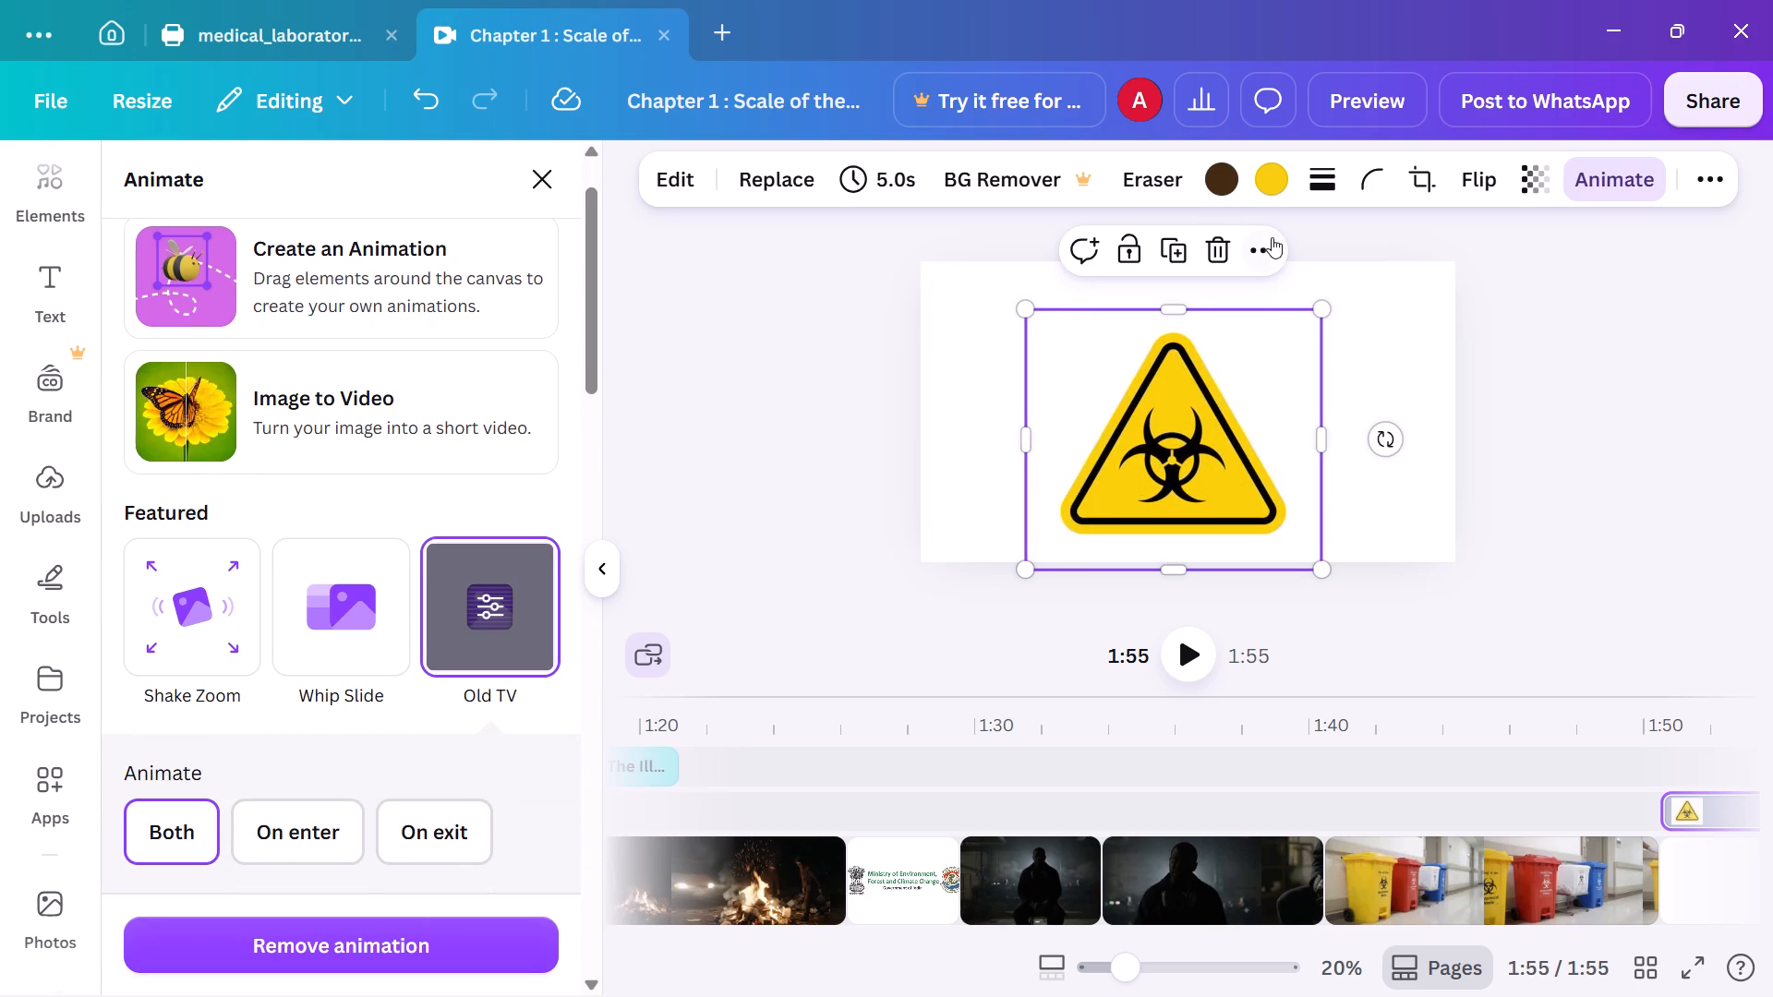
Set the biohazard symbol image's timing to 8.0 seconds.
click(861, 174)
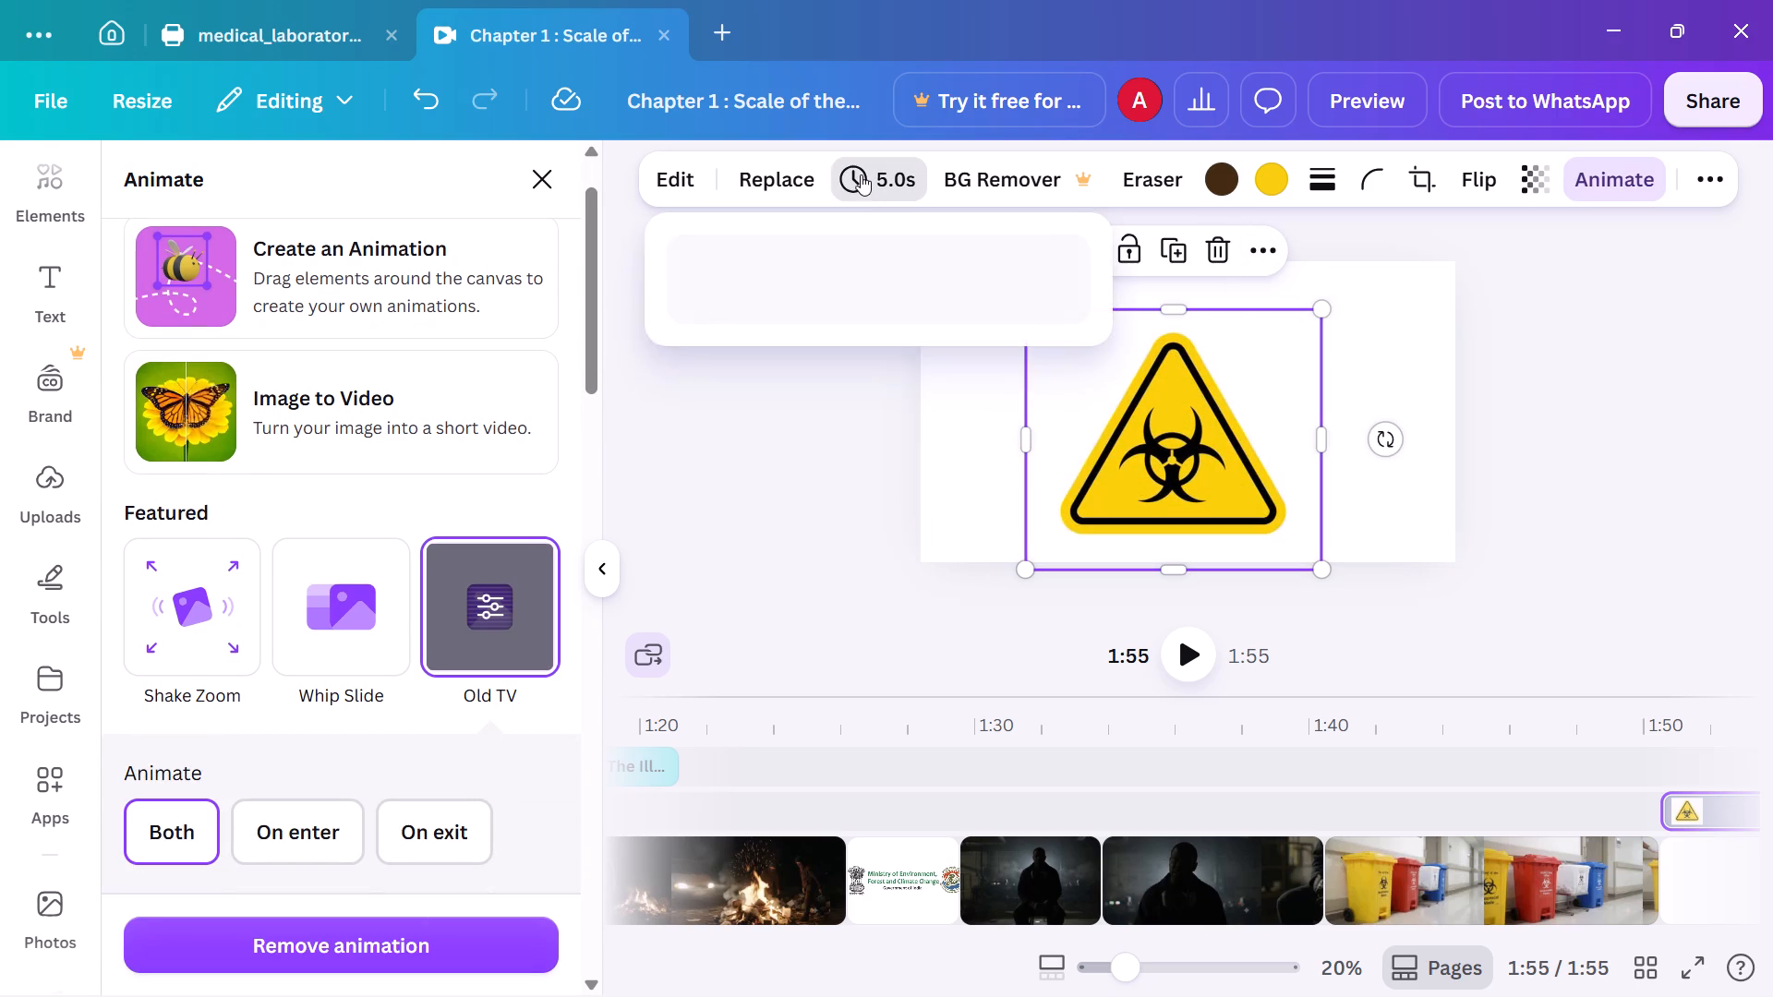
click(780, 306)
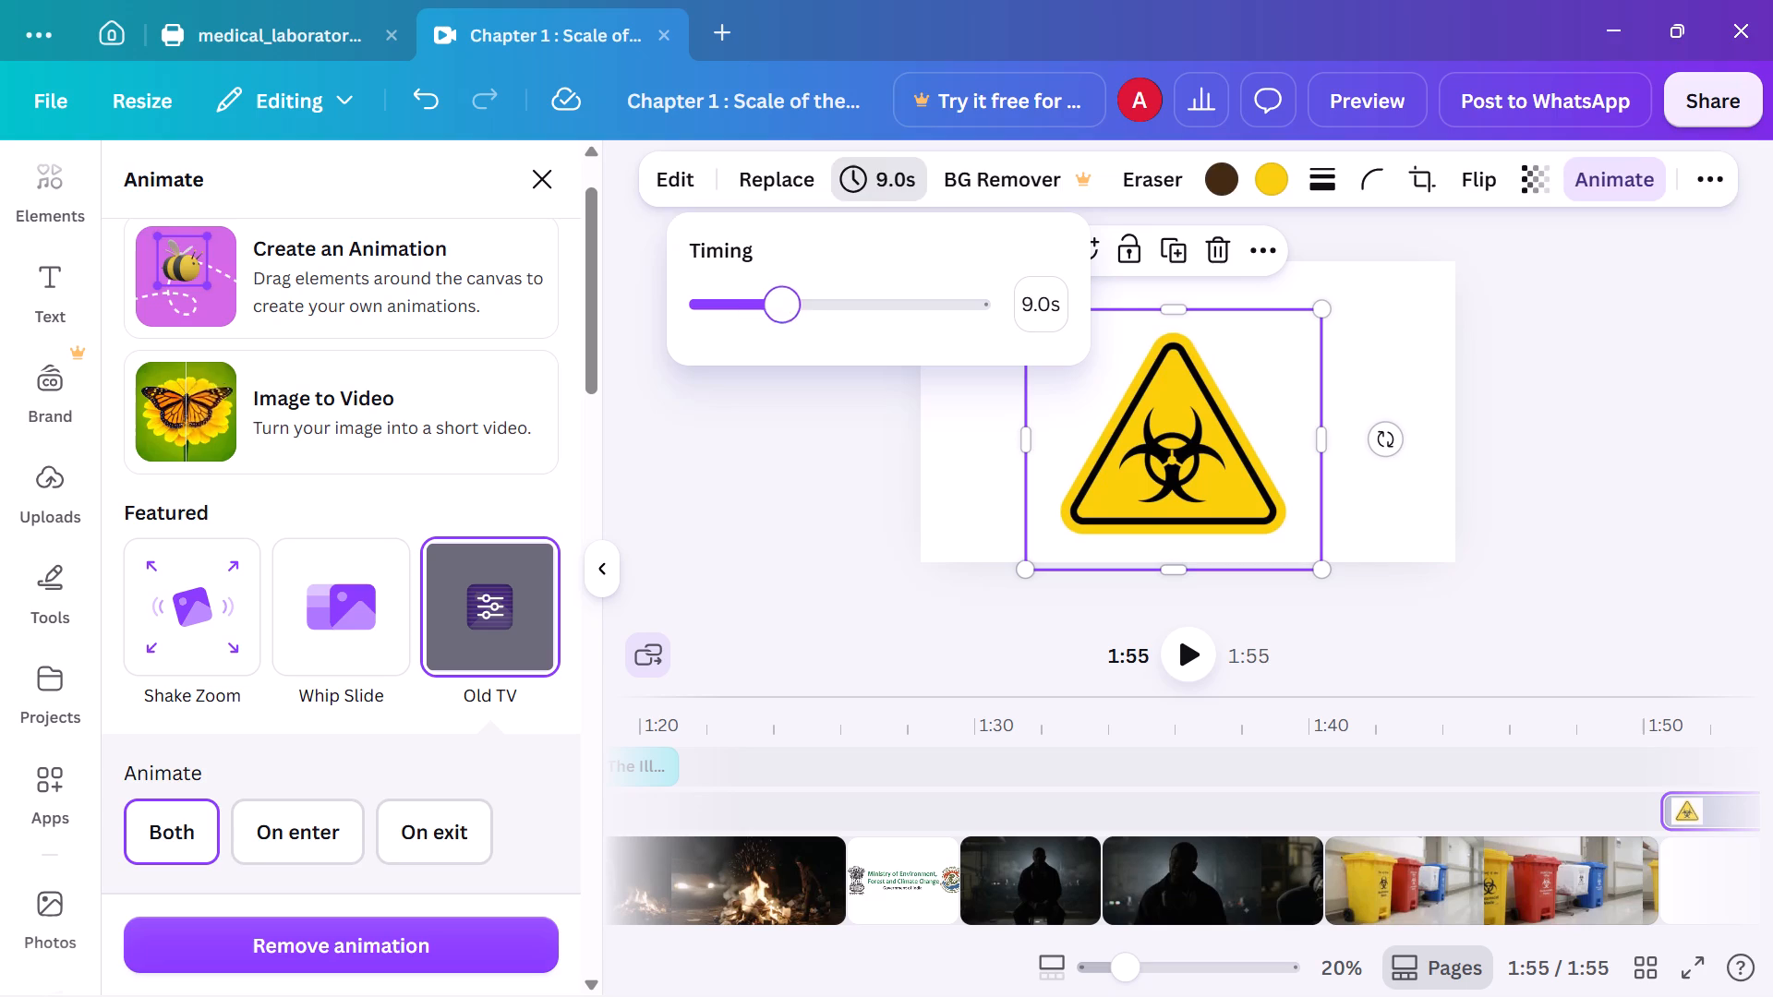
click(734, 311)
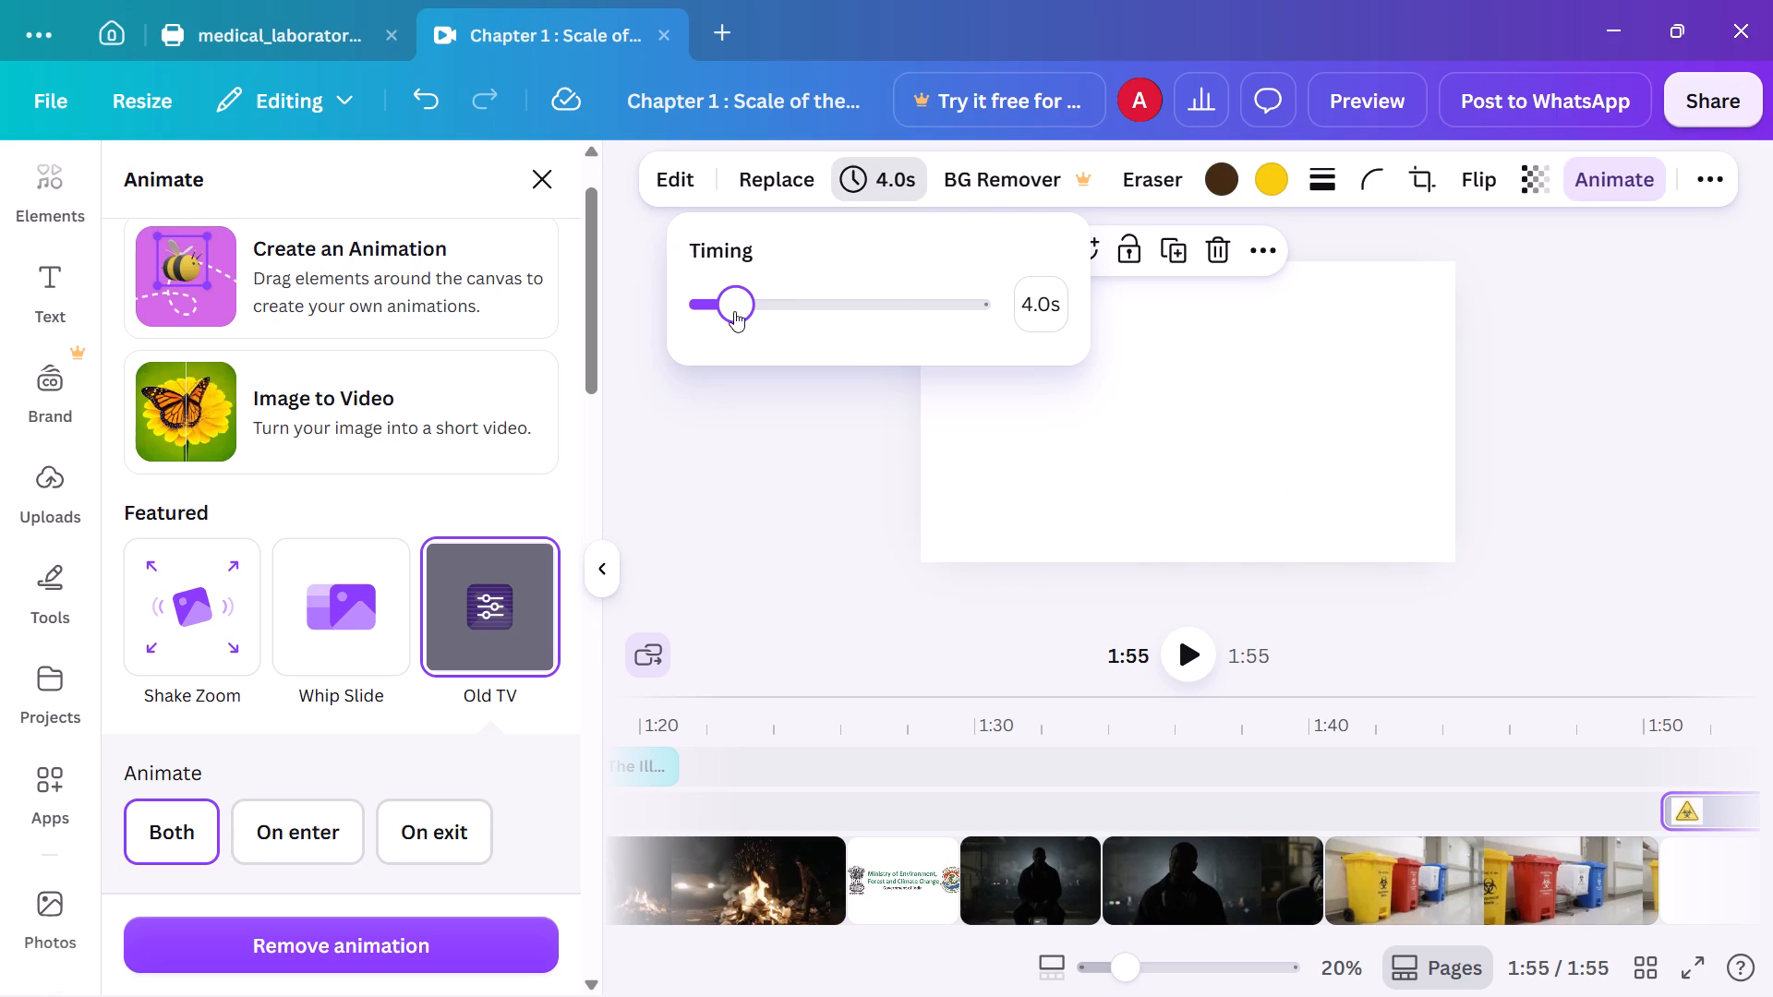
click(773, 305)
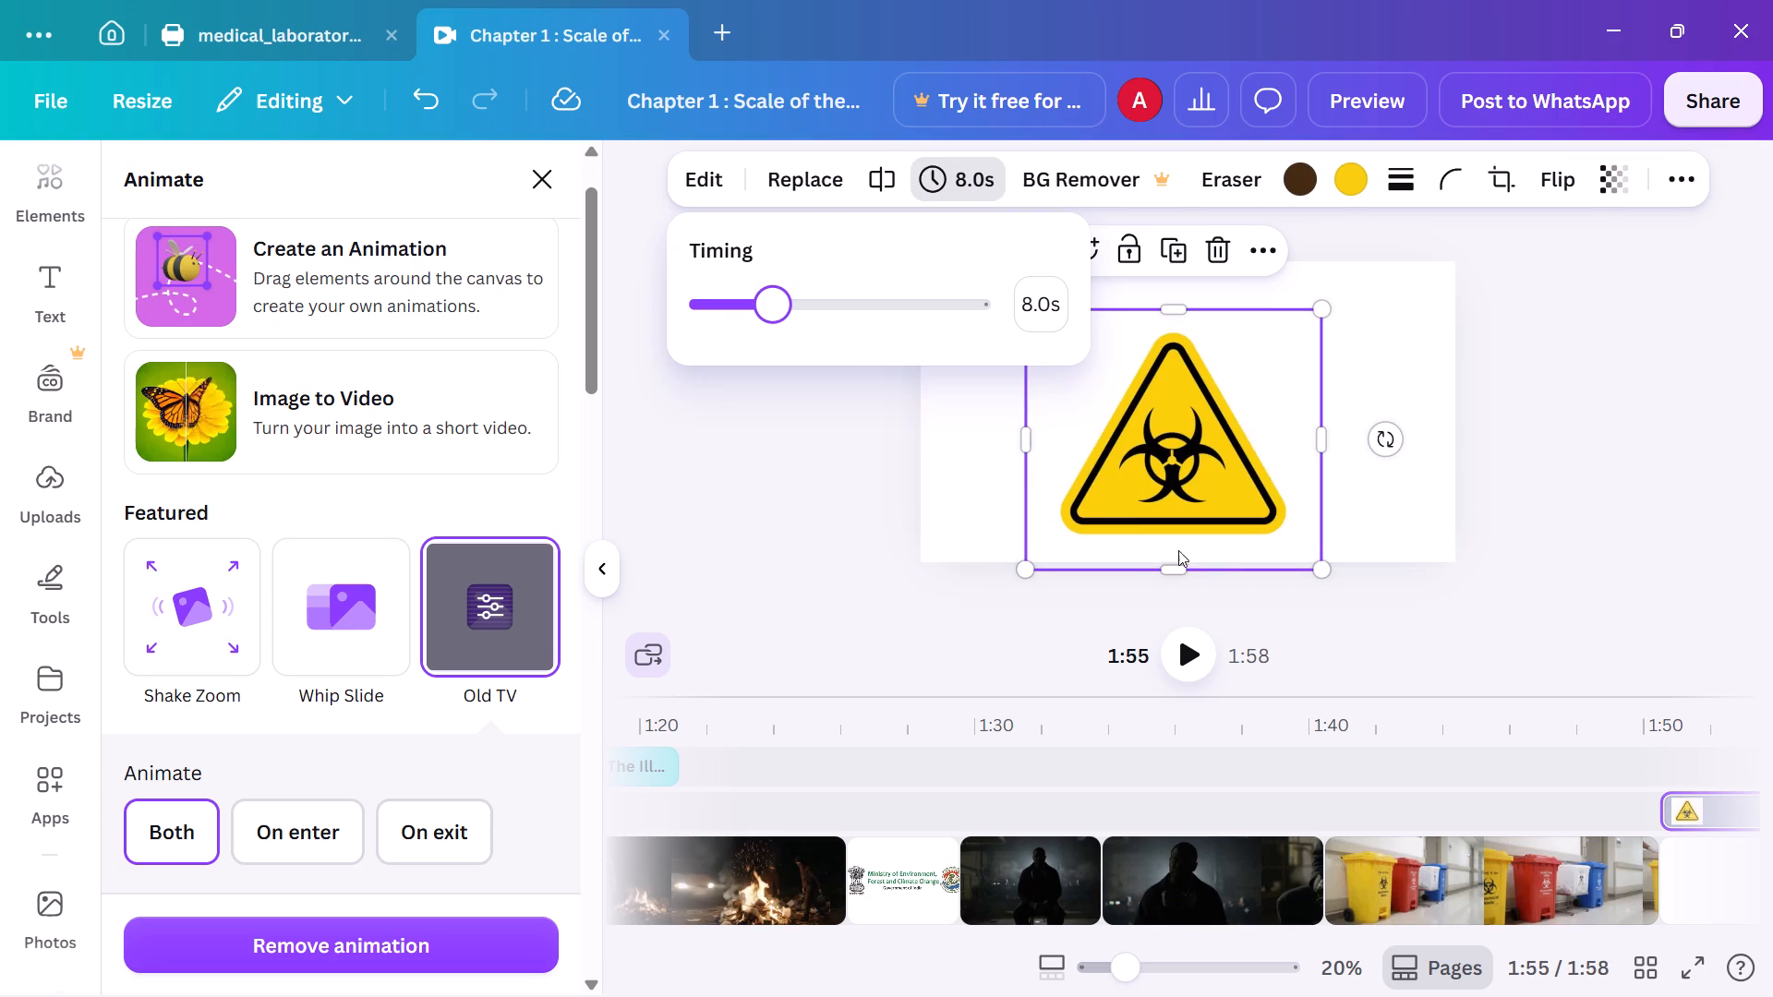
Play back the animated biohazard symbol page, restarting the preview from about 1:50.
click(1176, 663)
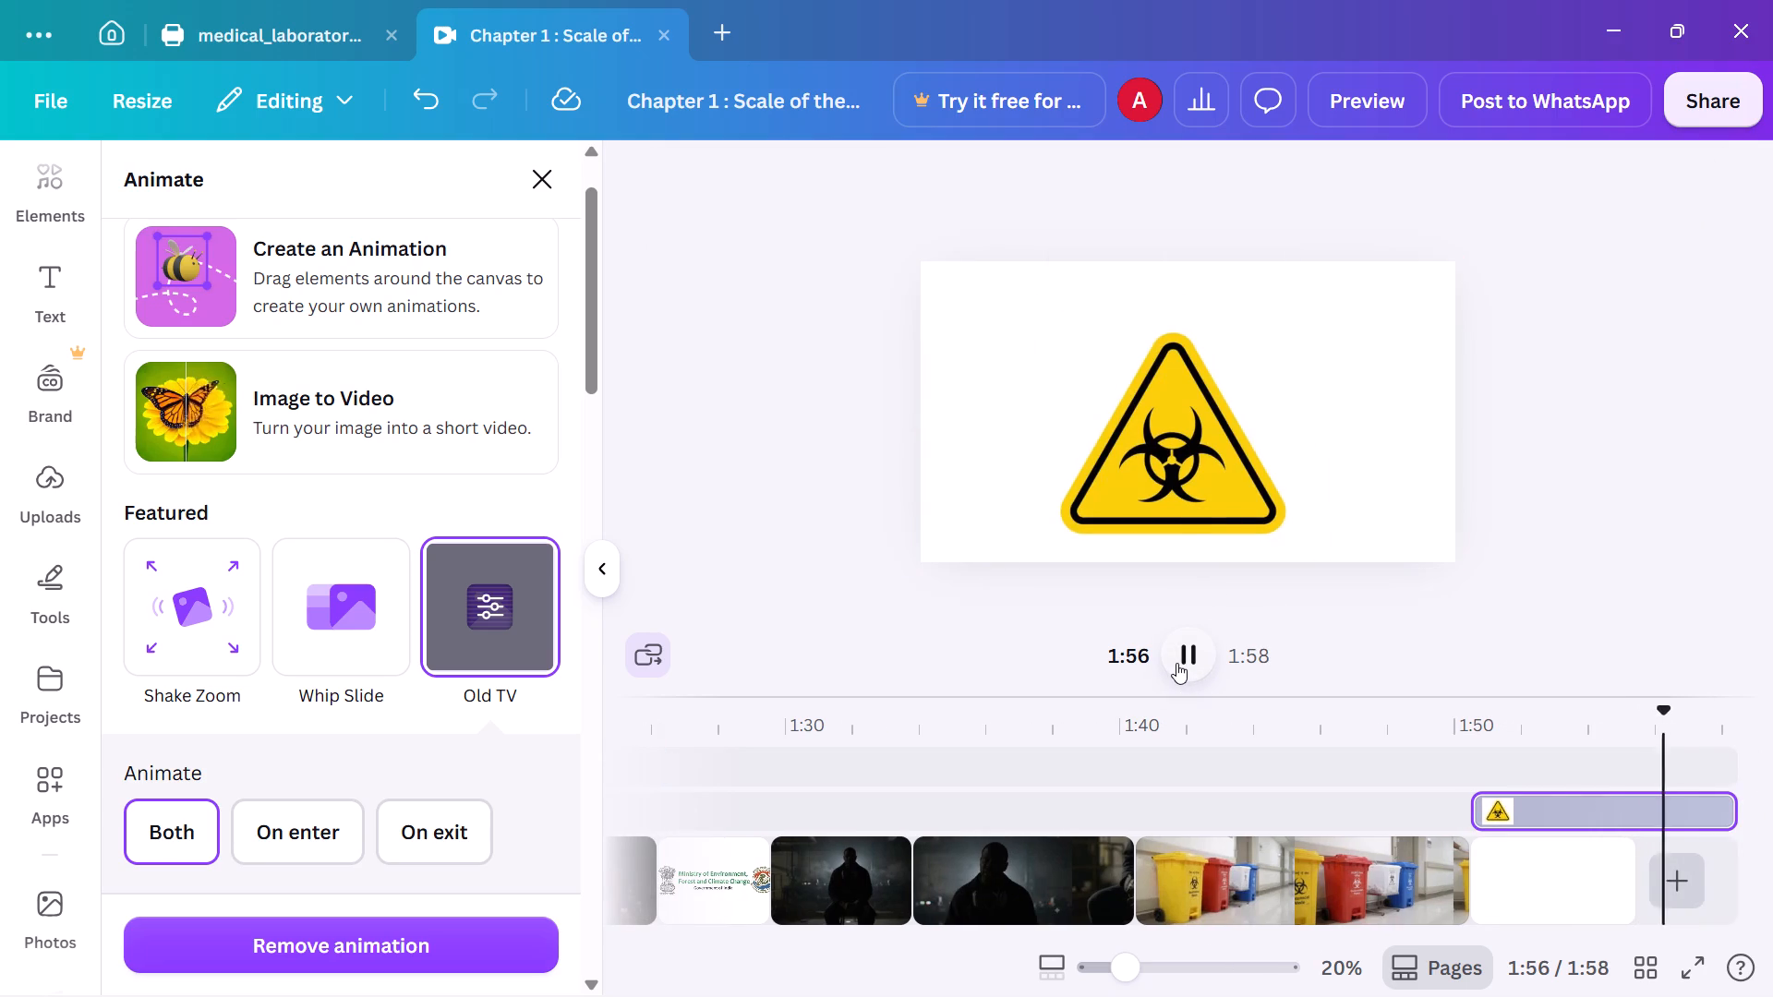
click(1463, 787)
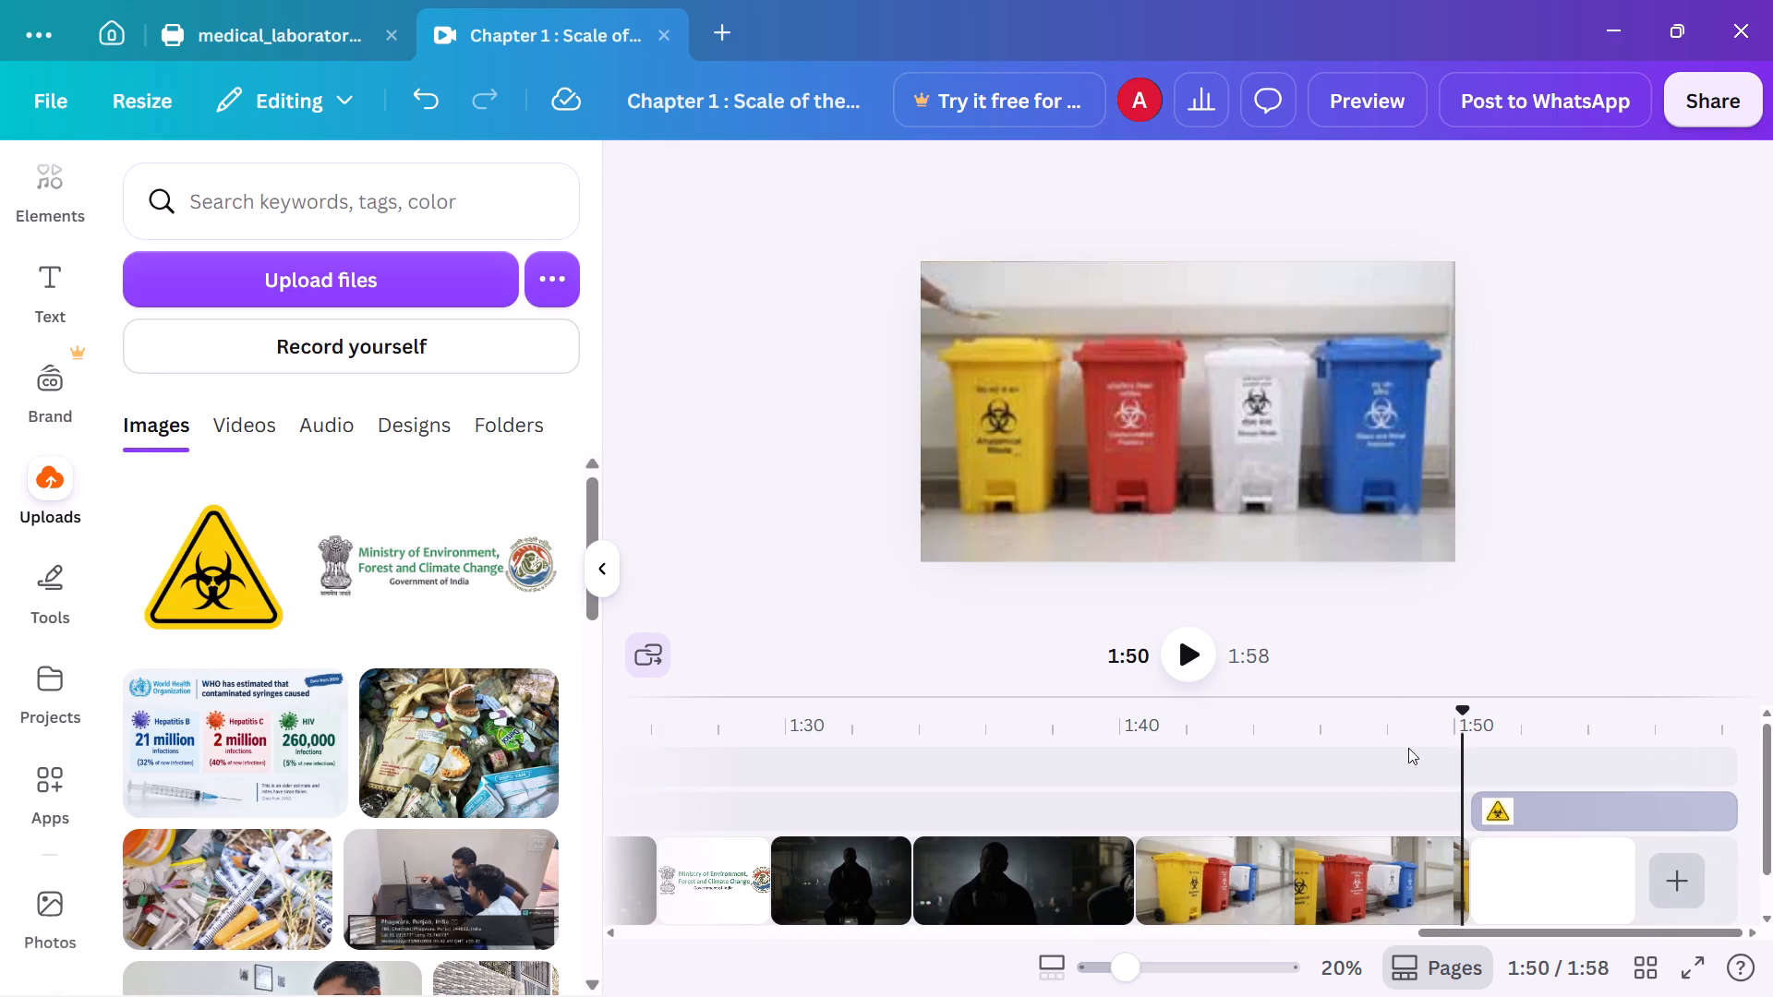
click(1173, 672)
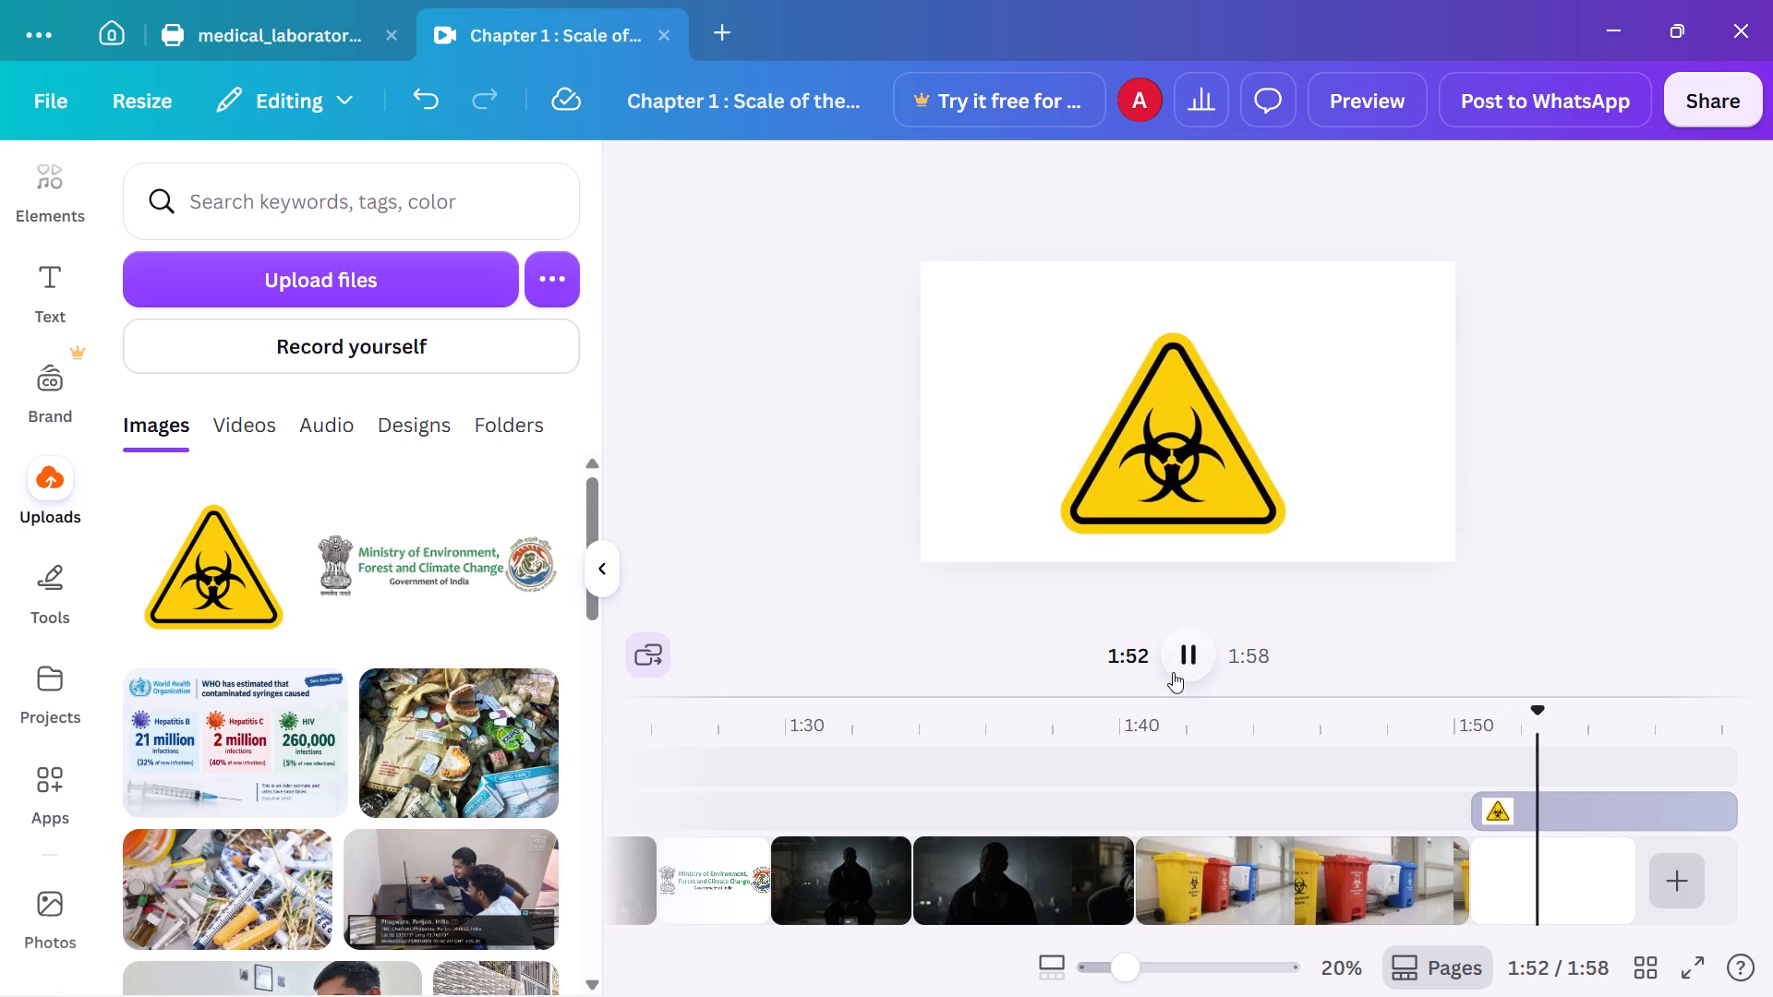
Shrink the biohazard symbol image proportionally and centre it horizontally on the page, with some space above it.
click(1565, 823)
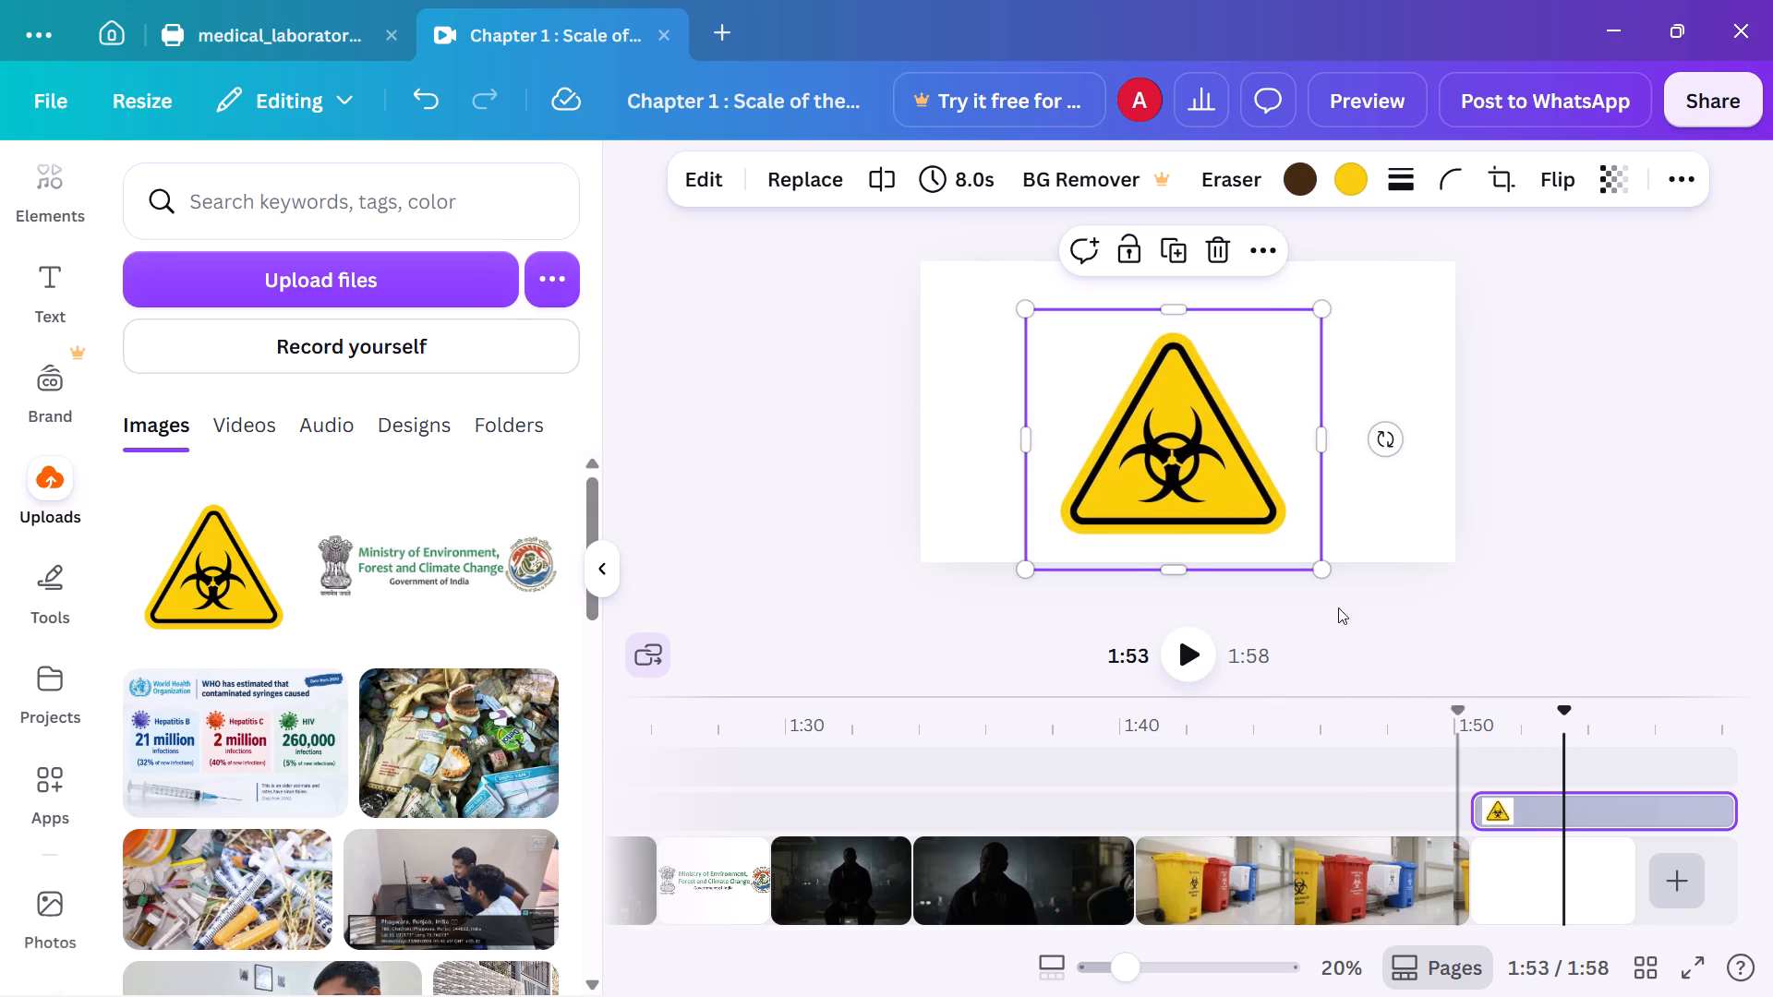
drag(1322, 571, 1314, 555)
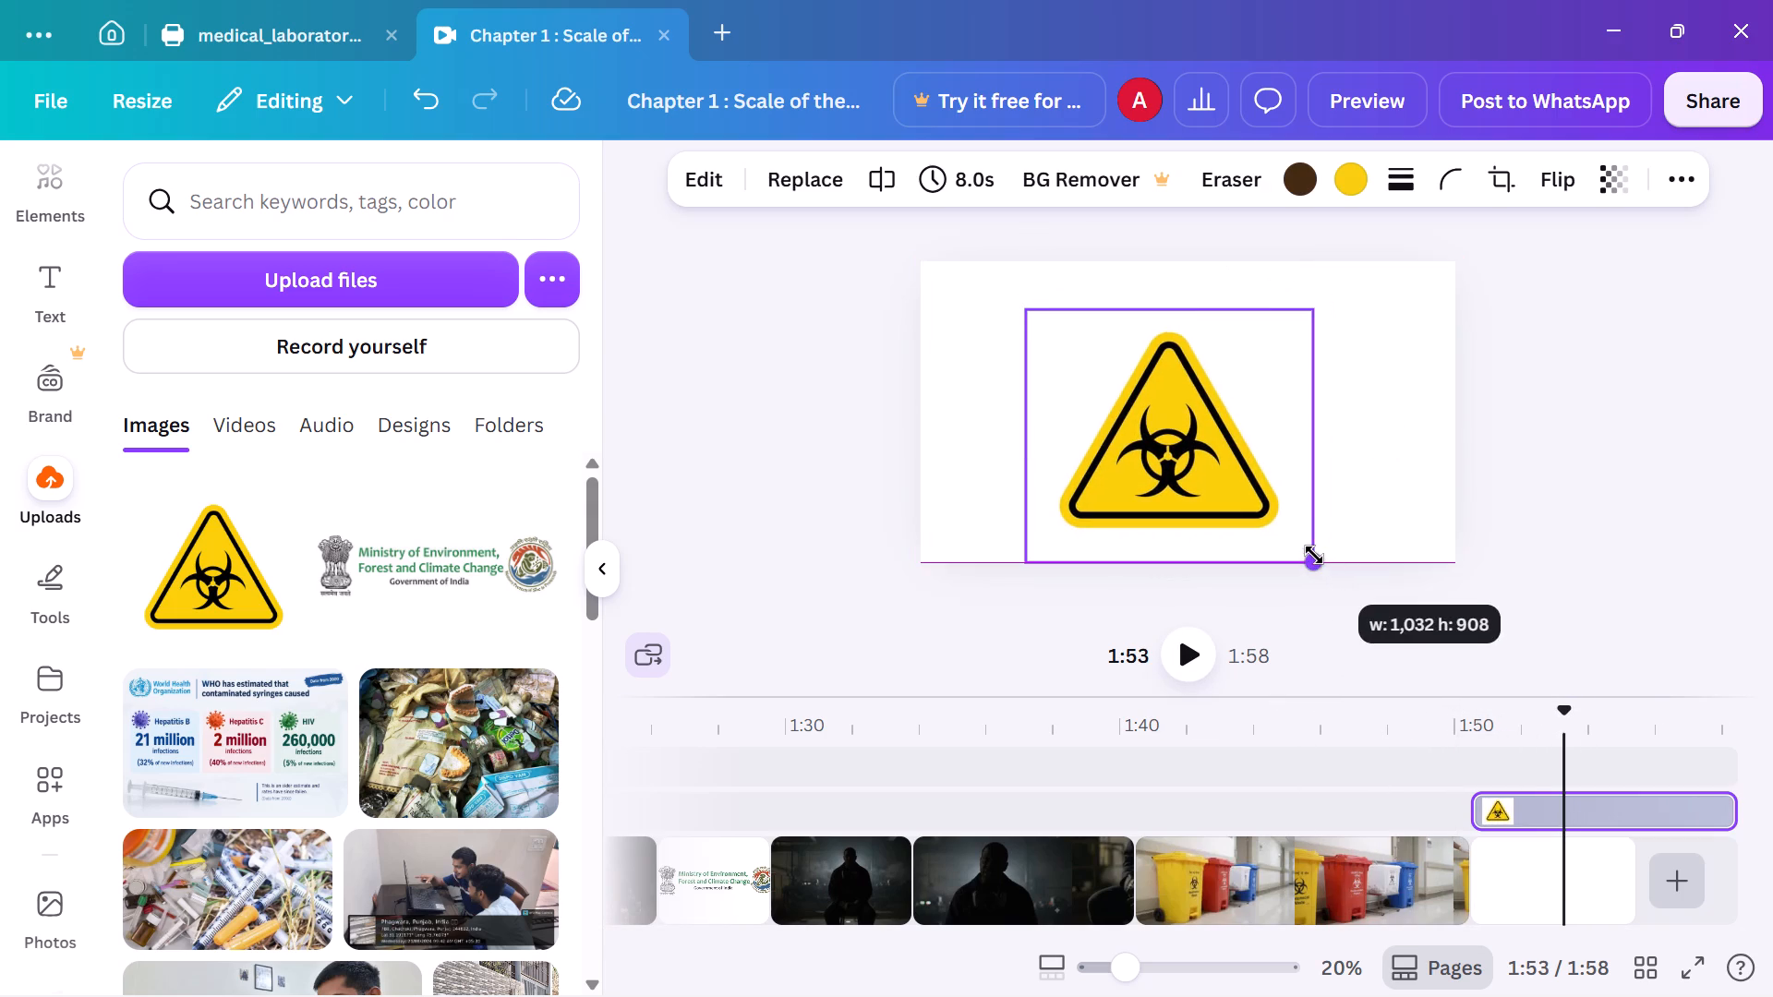
drag(1314, 555, 1293, 513)
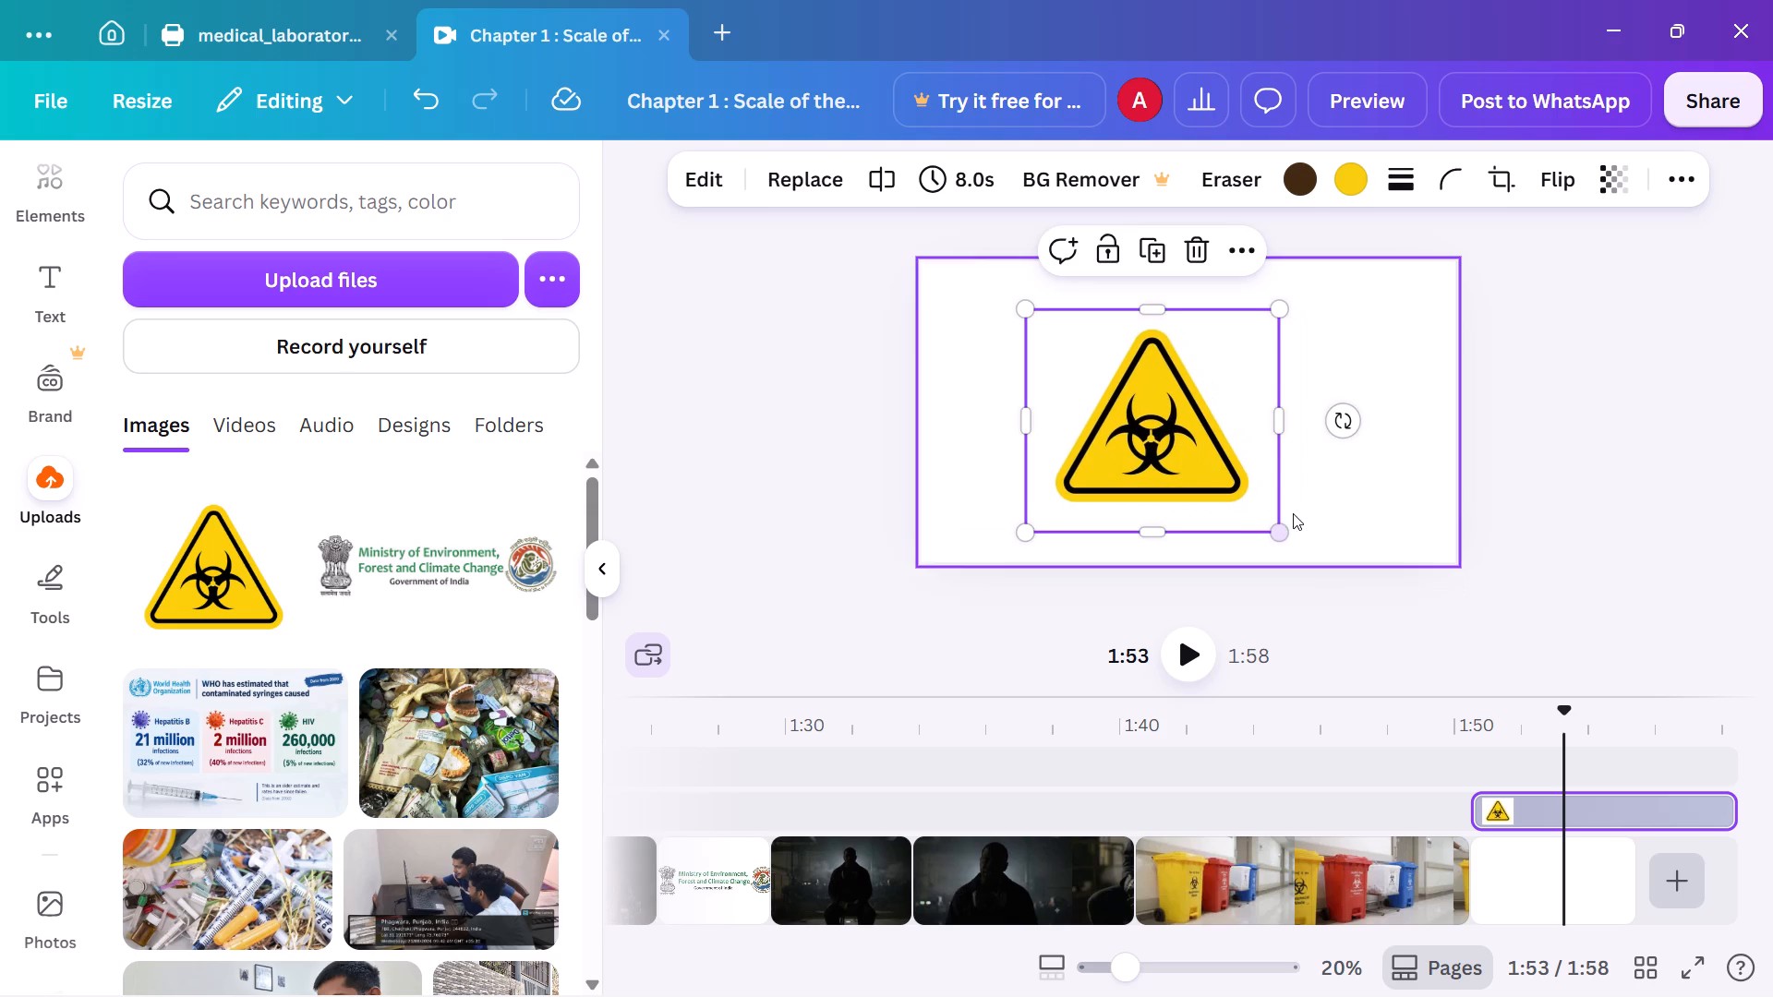
drag(1171, 445, 1206, 439)
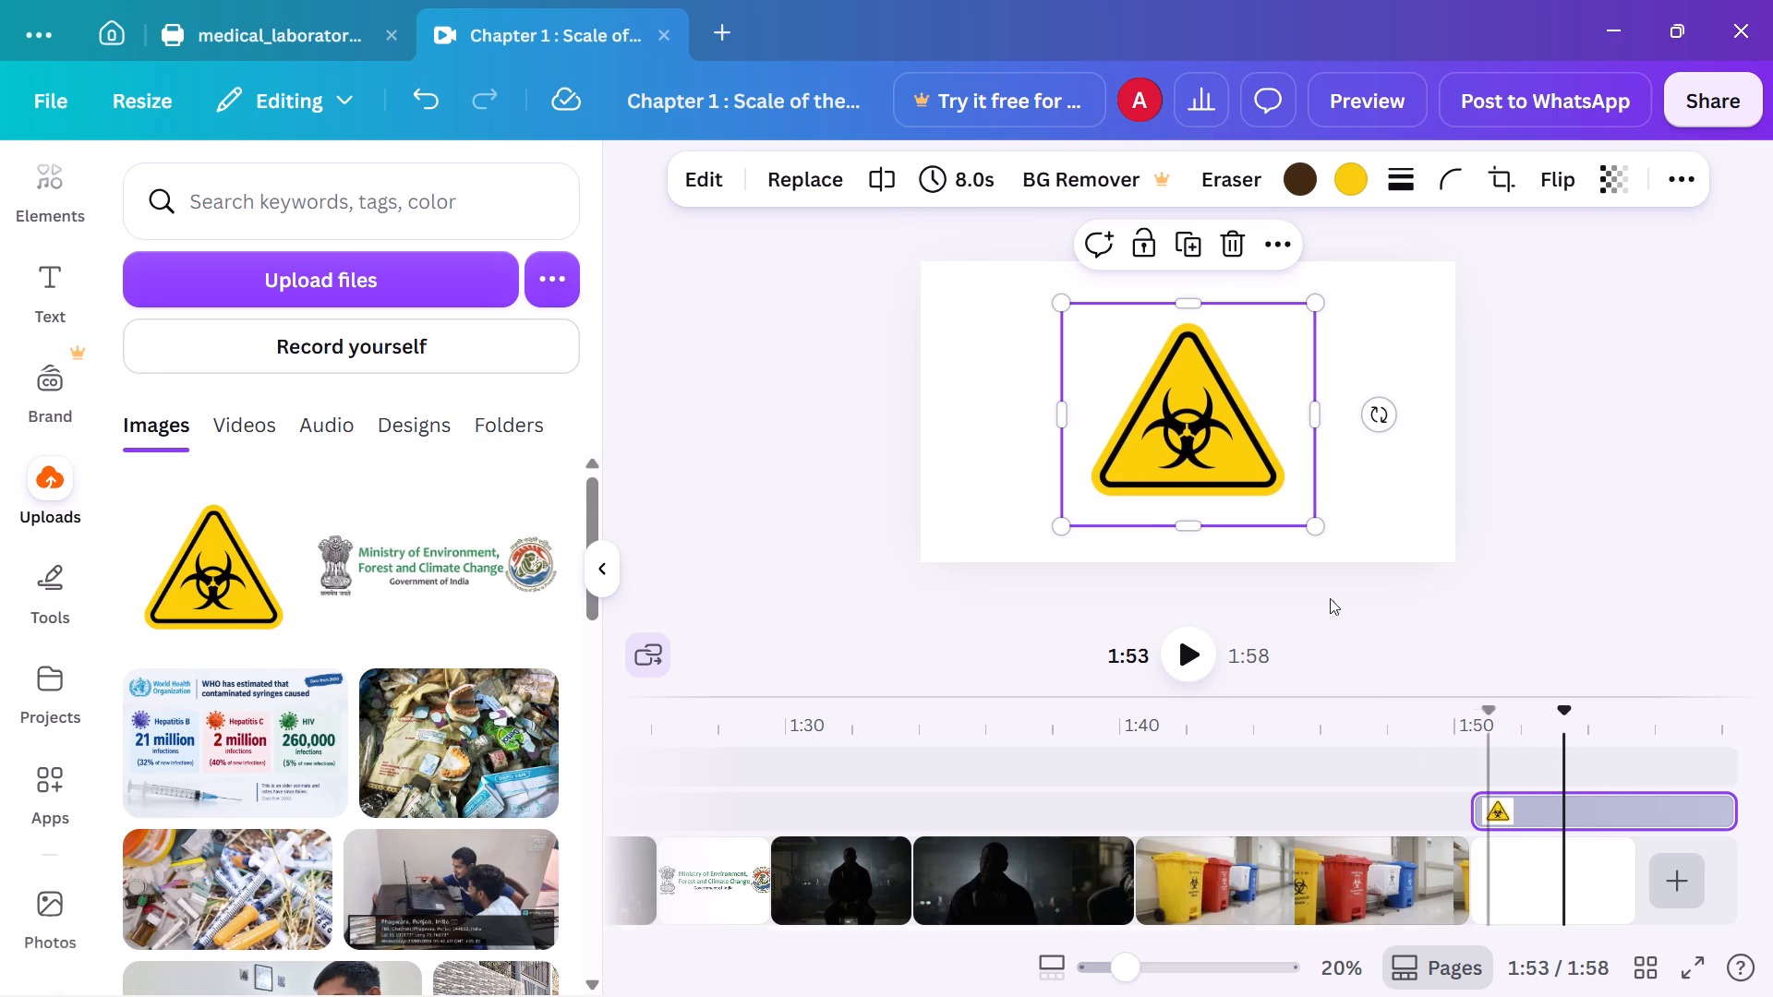
Trim the end of the biohazard symbol's timeline clip to shorten its duration to 5.0 seconds.
click(1192, 671)
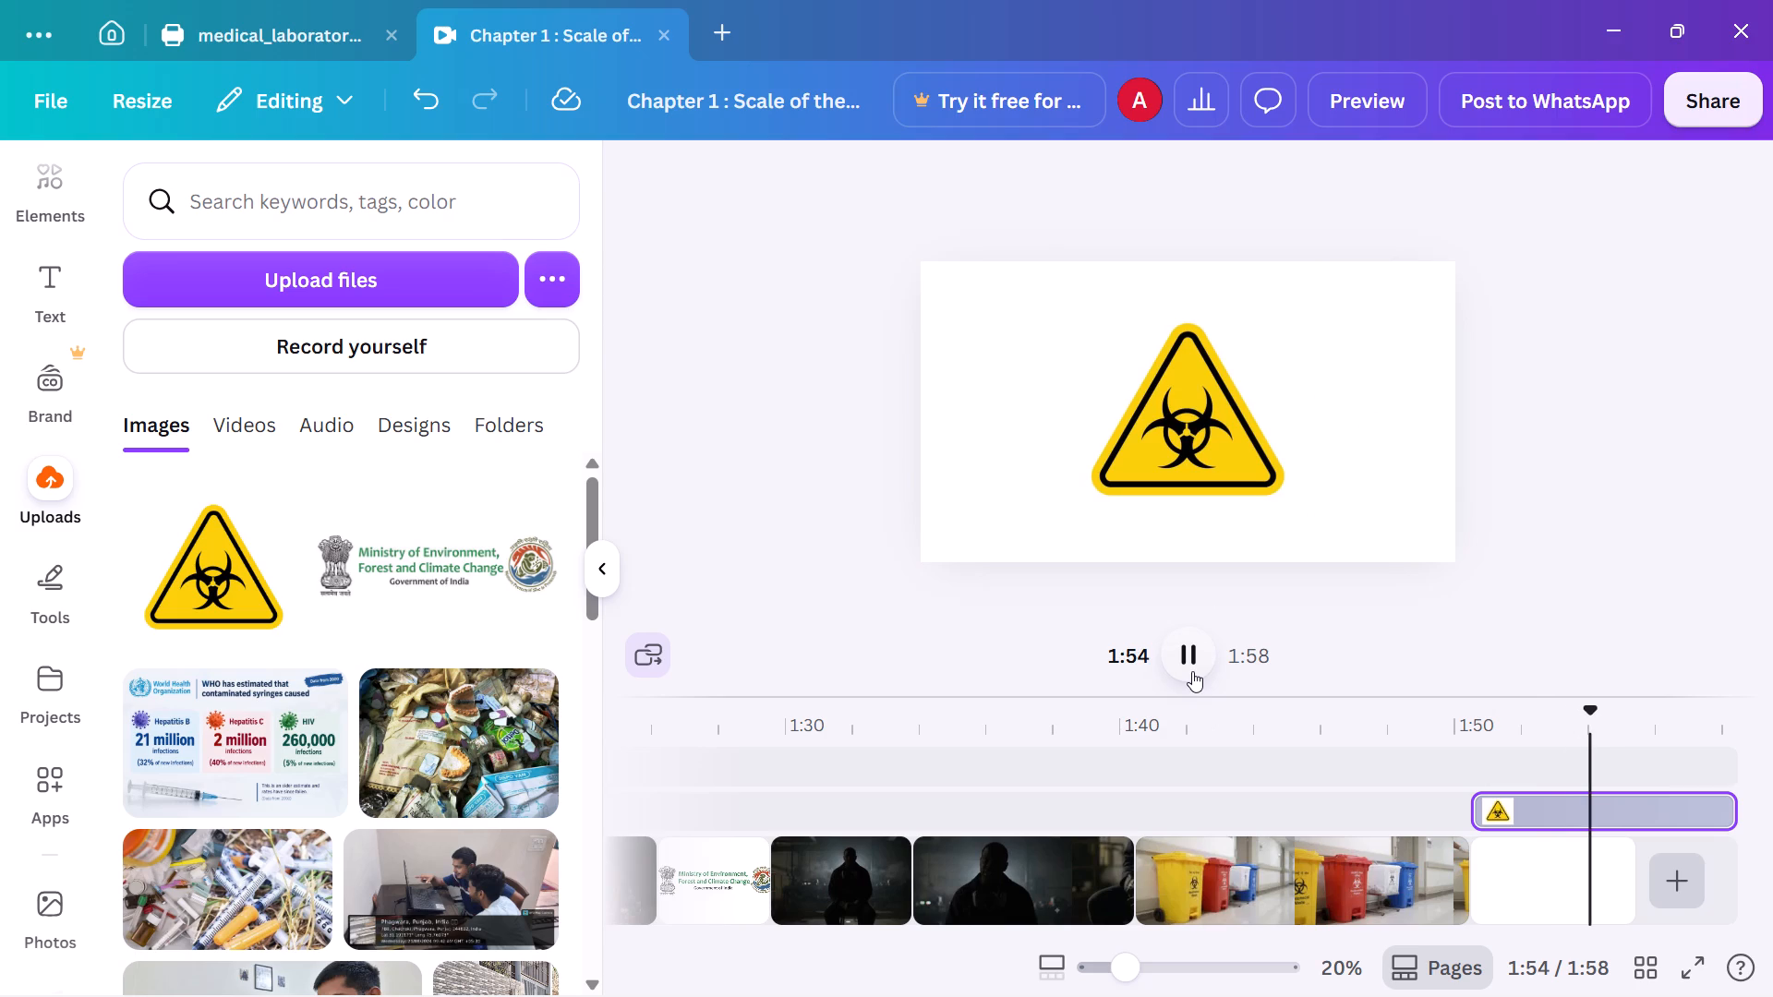
click(1583, 811)
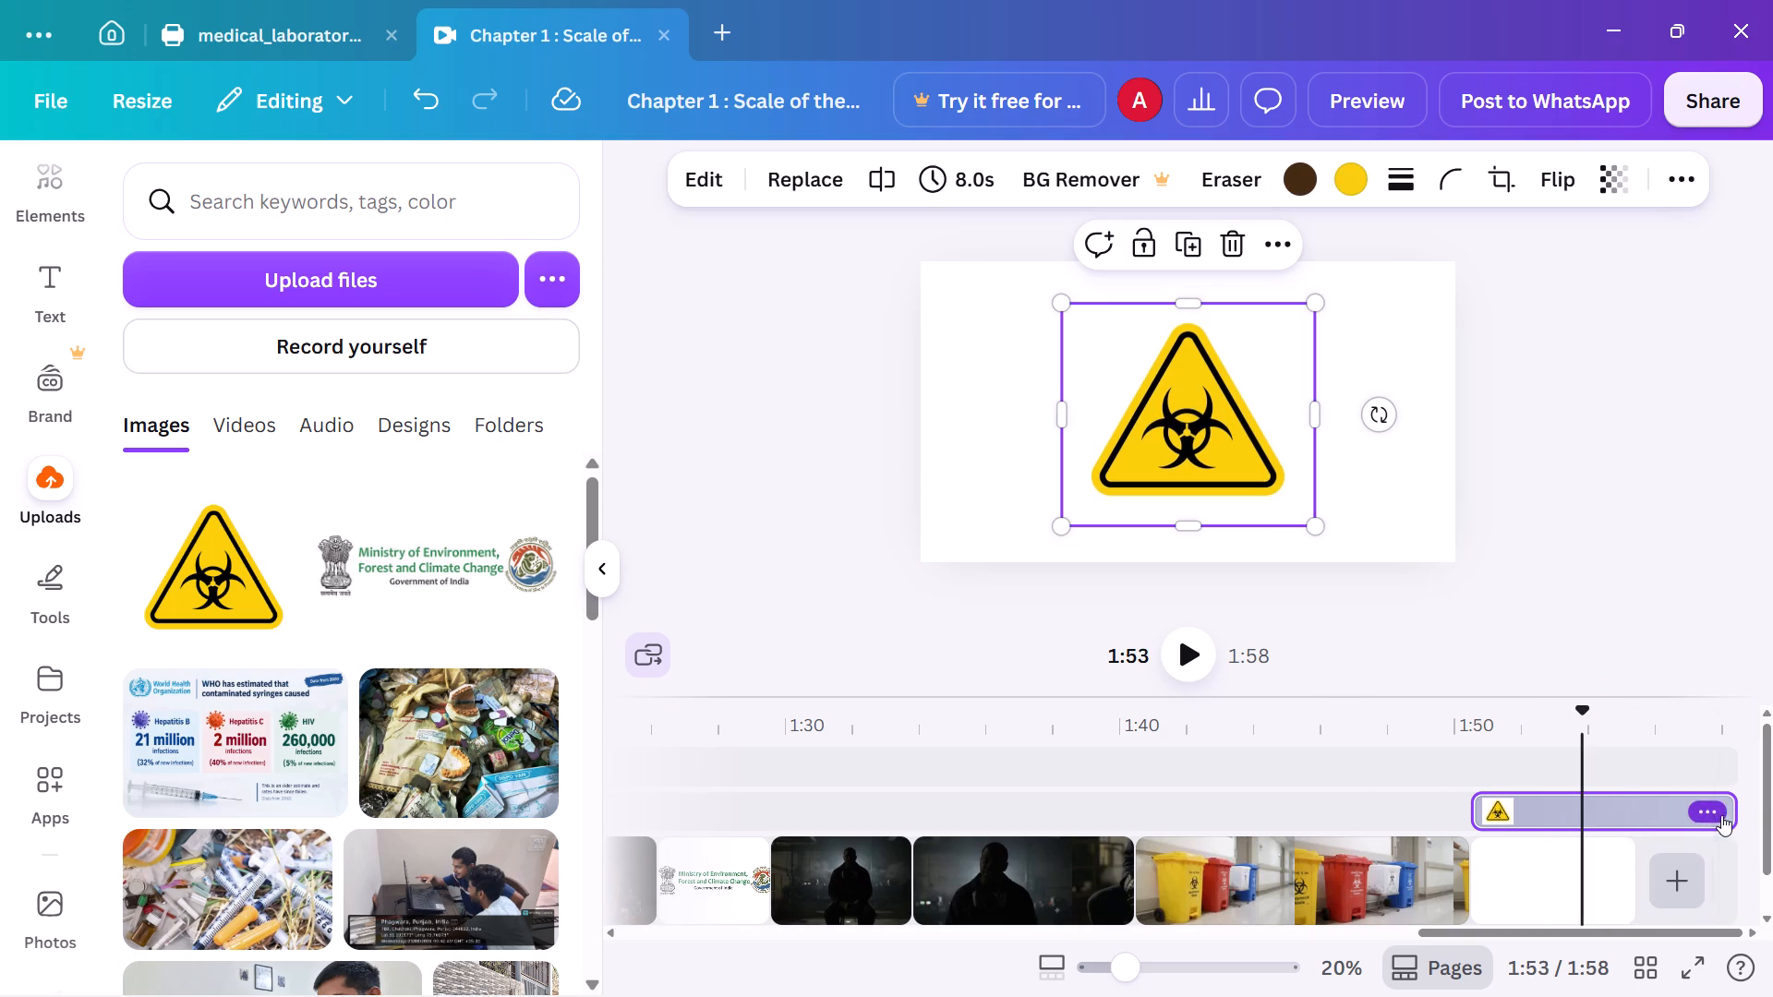
drag(1728, 811, 1643, 817)
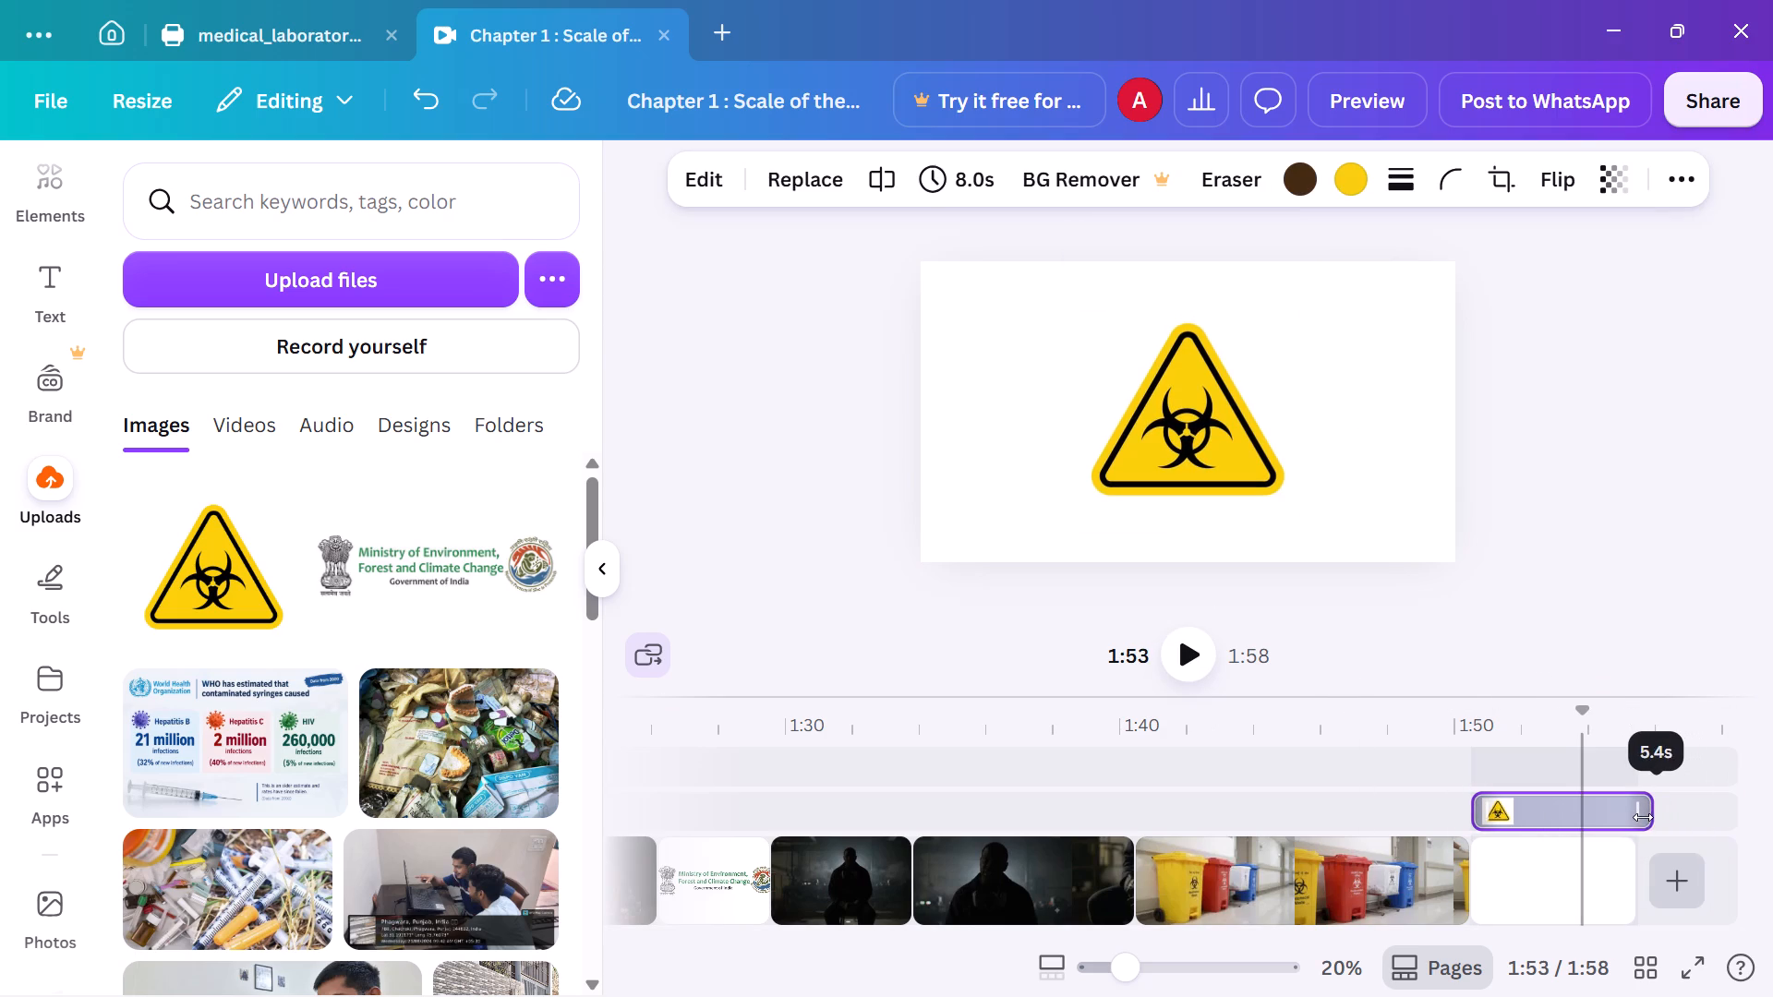
drag(1643, 817, 1642, 817)
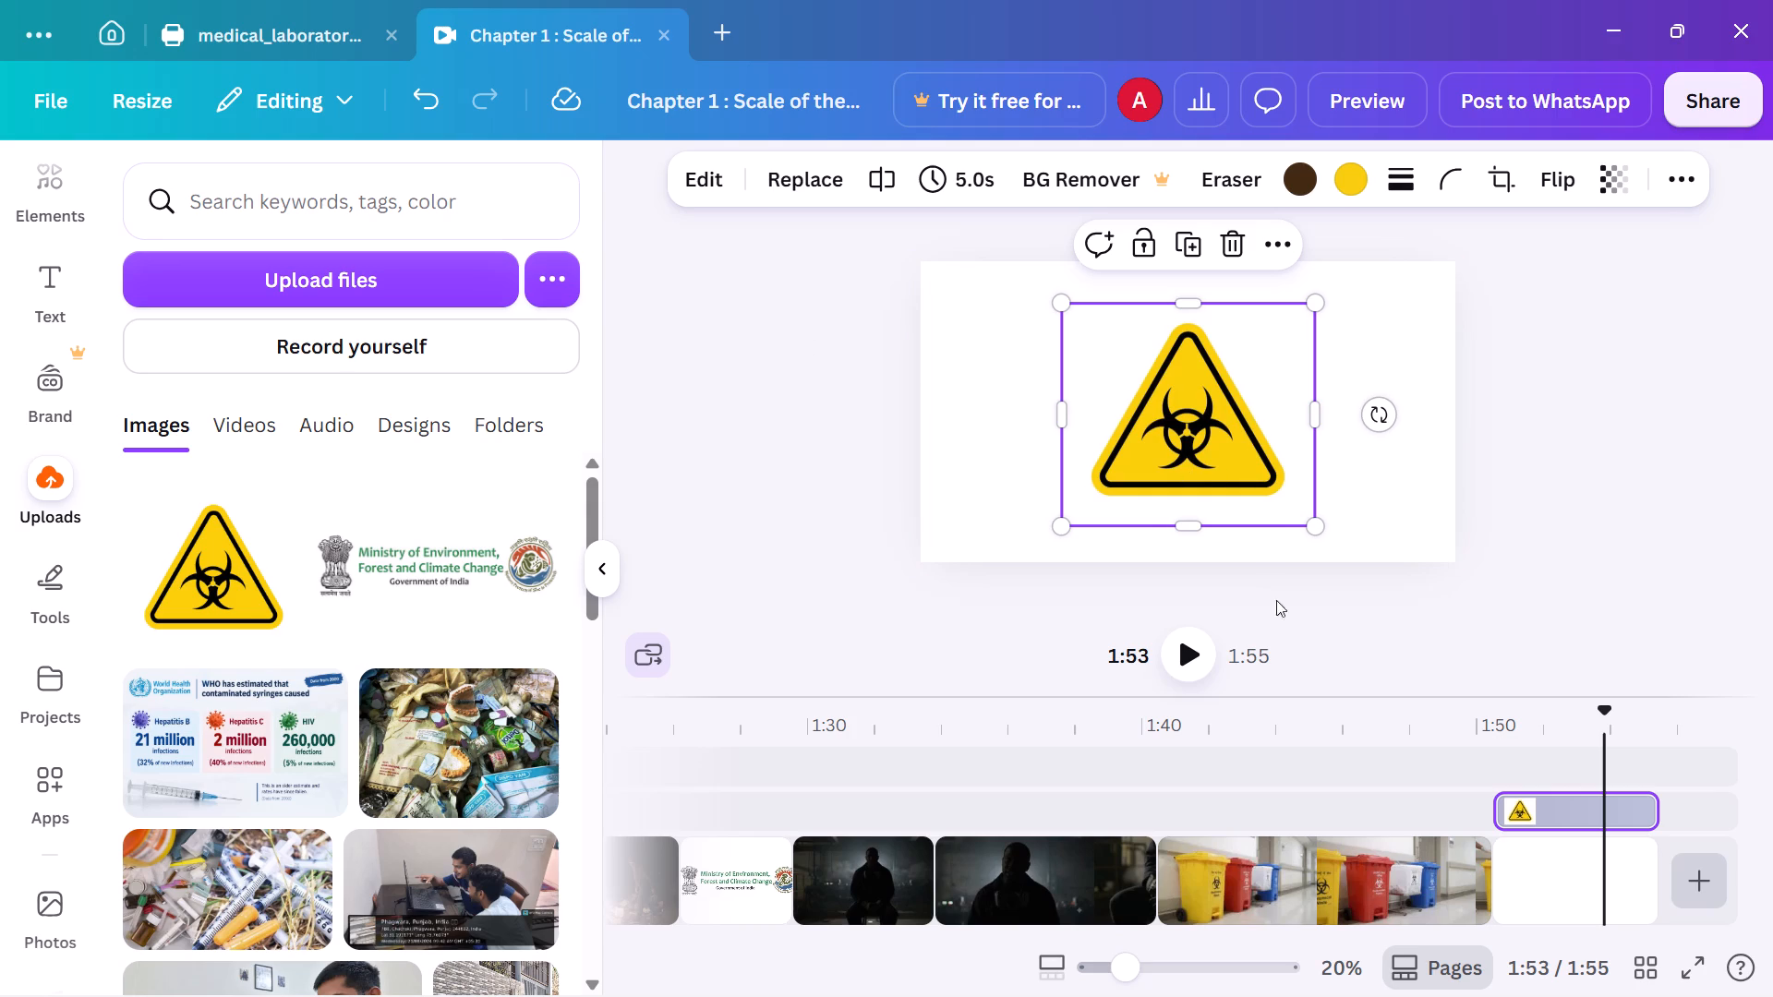
Nudge the biohazard symbol downward in small increments, fine-tuning up and down, to leave room for a title above it.
key(Down)
key(Down)
key(Down)
key(Down)
key(Down)
key(Down)
key(Down)
key(Down)
key(Down)
key(Down)
key(Down)
key(Down)
click(1185, 384)
click(1238, 449)
key(Down)
key(Down)
key(Down)
key(Down)
key(Down)
key(Down)
key(Down)
key(Down)
key(Down)
key(Down)
key(Down)
key(Down)
key(Down)
key(Down)
key(Down)
key(Down)
key(Down)
key(Down)
key(Down)
key(Down)
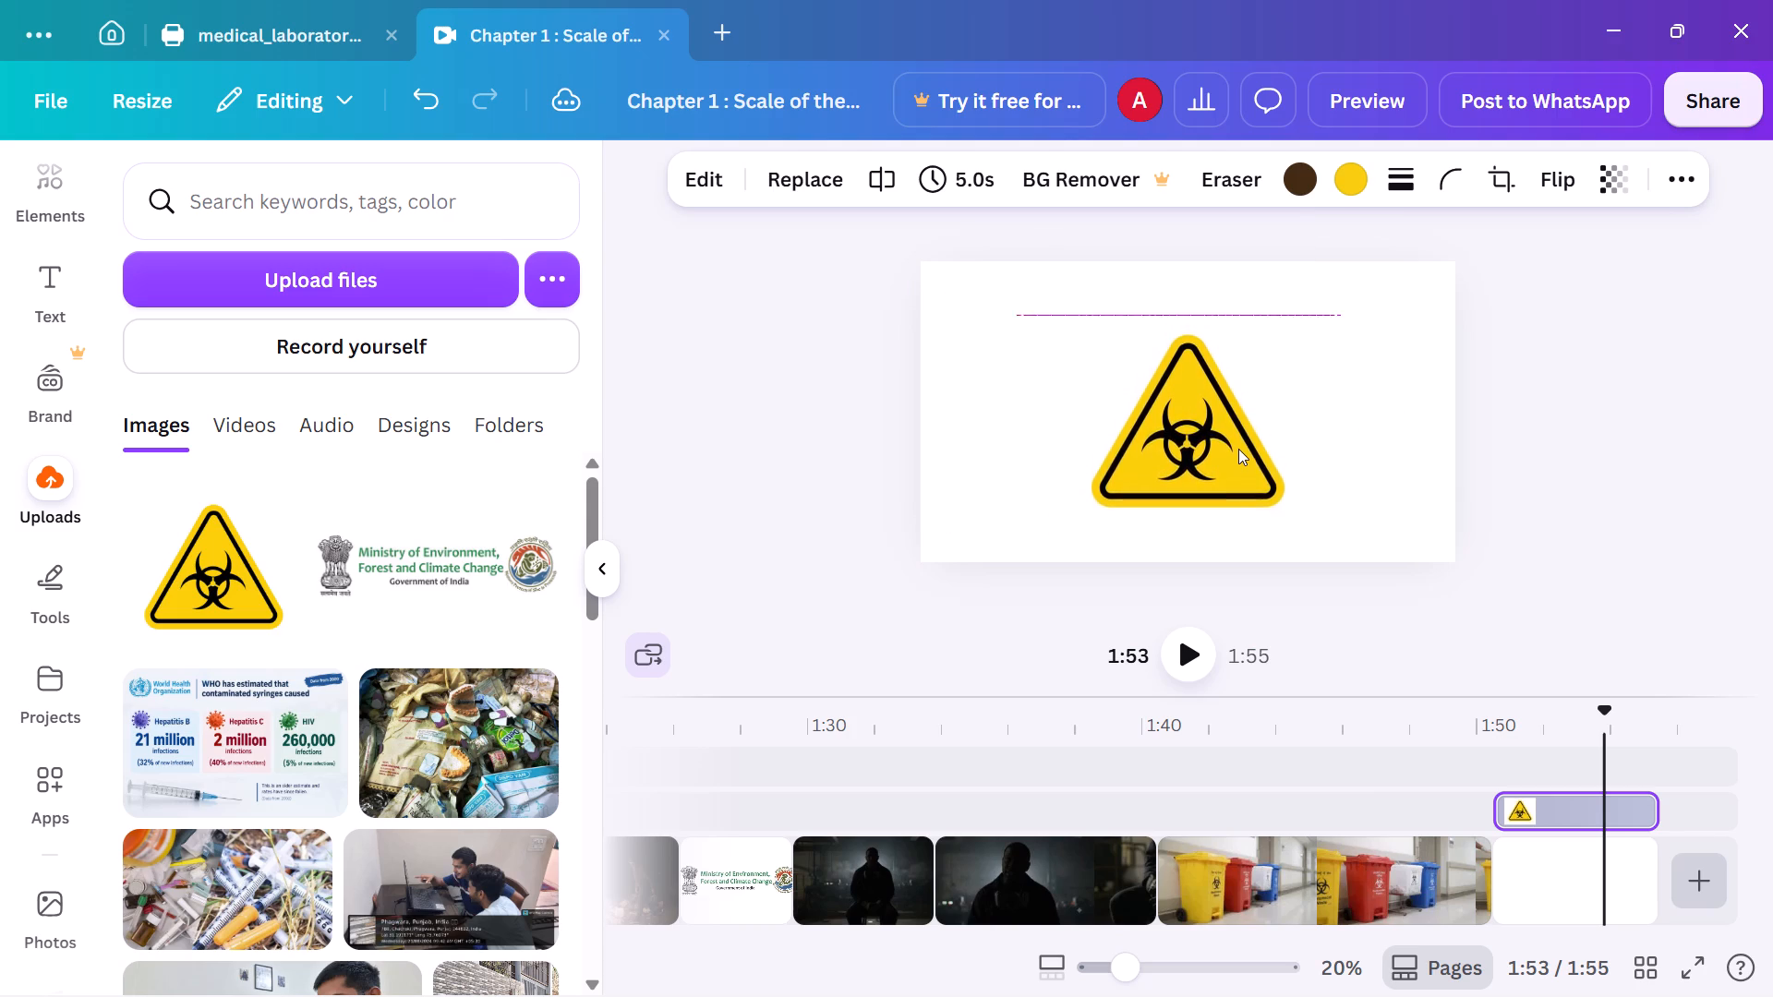
key(Down)
key(Down)
key(Down)
key(Down)
key(Down)
key(Down)
key(Down)
key(Down)
key(Down)
key(Down)
key(Down)
key(Down)
key(Down)
key(Down)
key(Down)
key(Down)
key(Down)
key(Down)
key(Down)
key(Down)
key(Down)
key(Down)
key(Down)
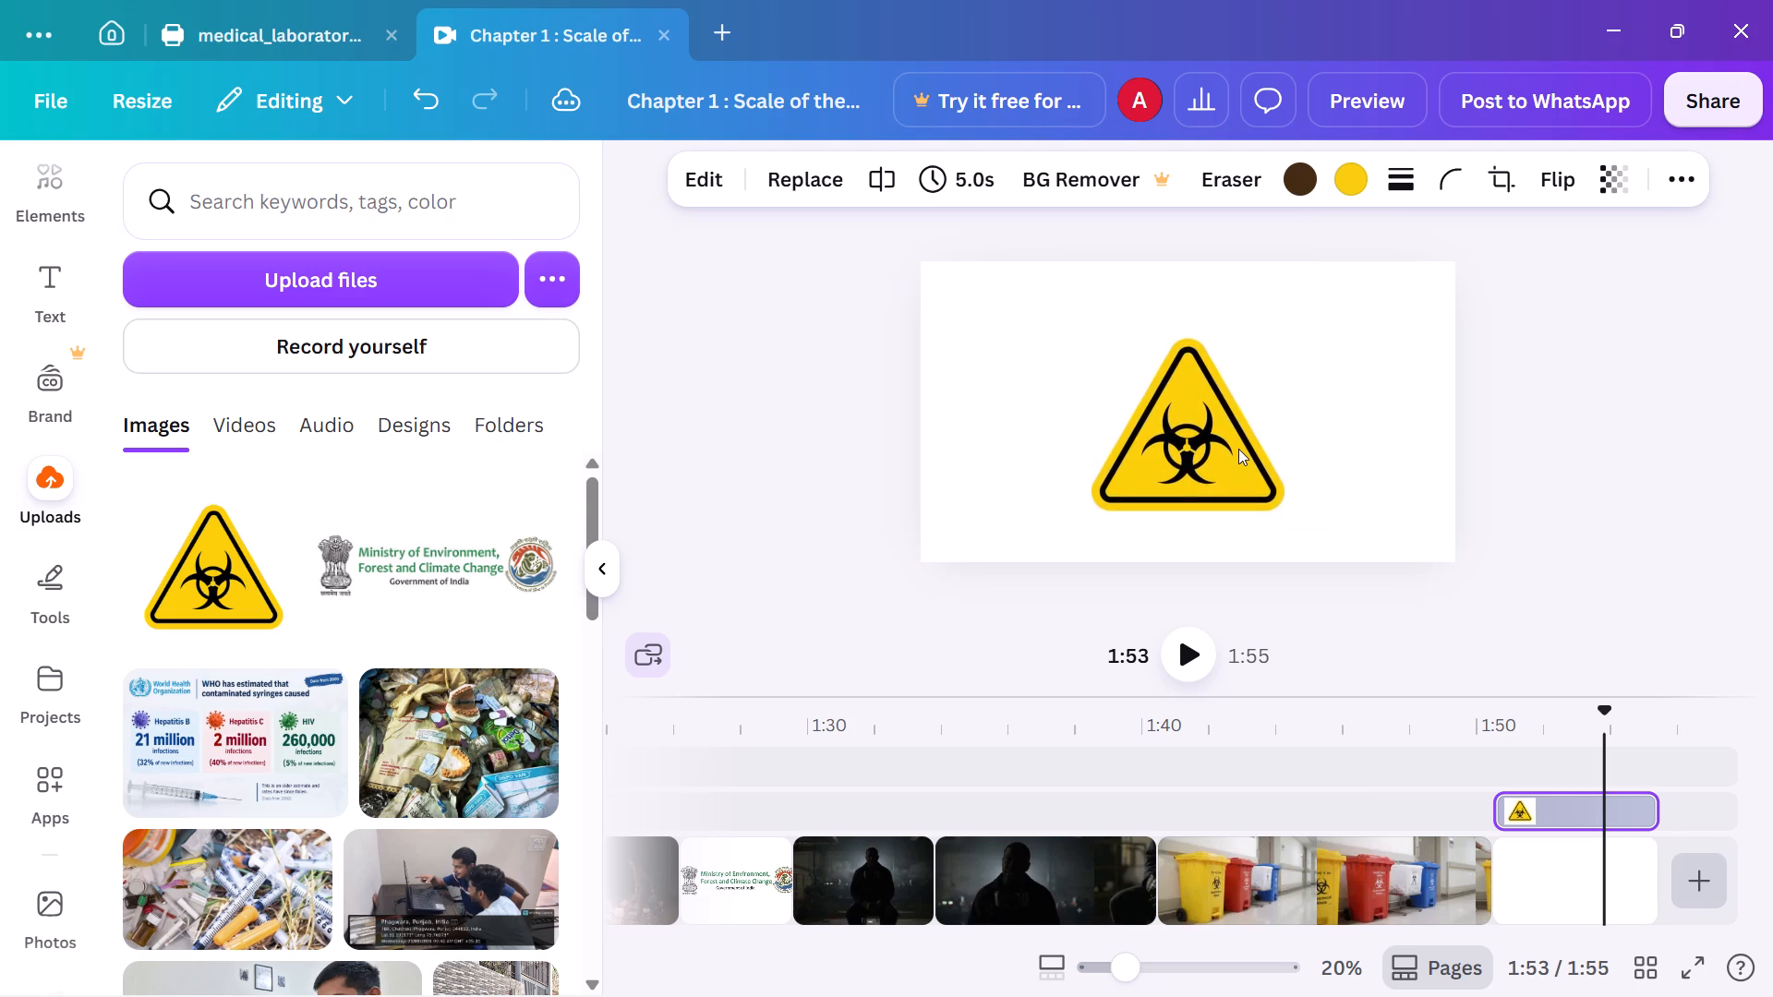
key(Up)
key(Up)
key(Up)
key(Up)
key(Up)
key(Up)
key(Up)
key(Up)
key(Up)
key(Up)
key(Up)
key(Up)
key(Up)
key(Up)
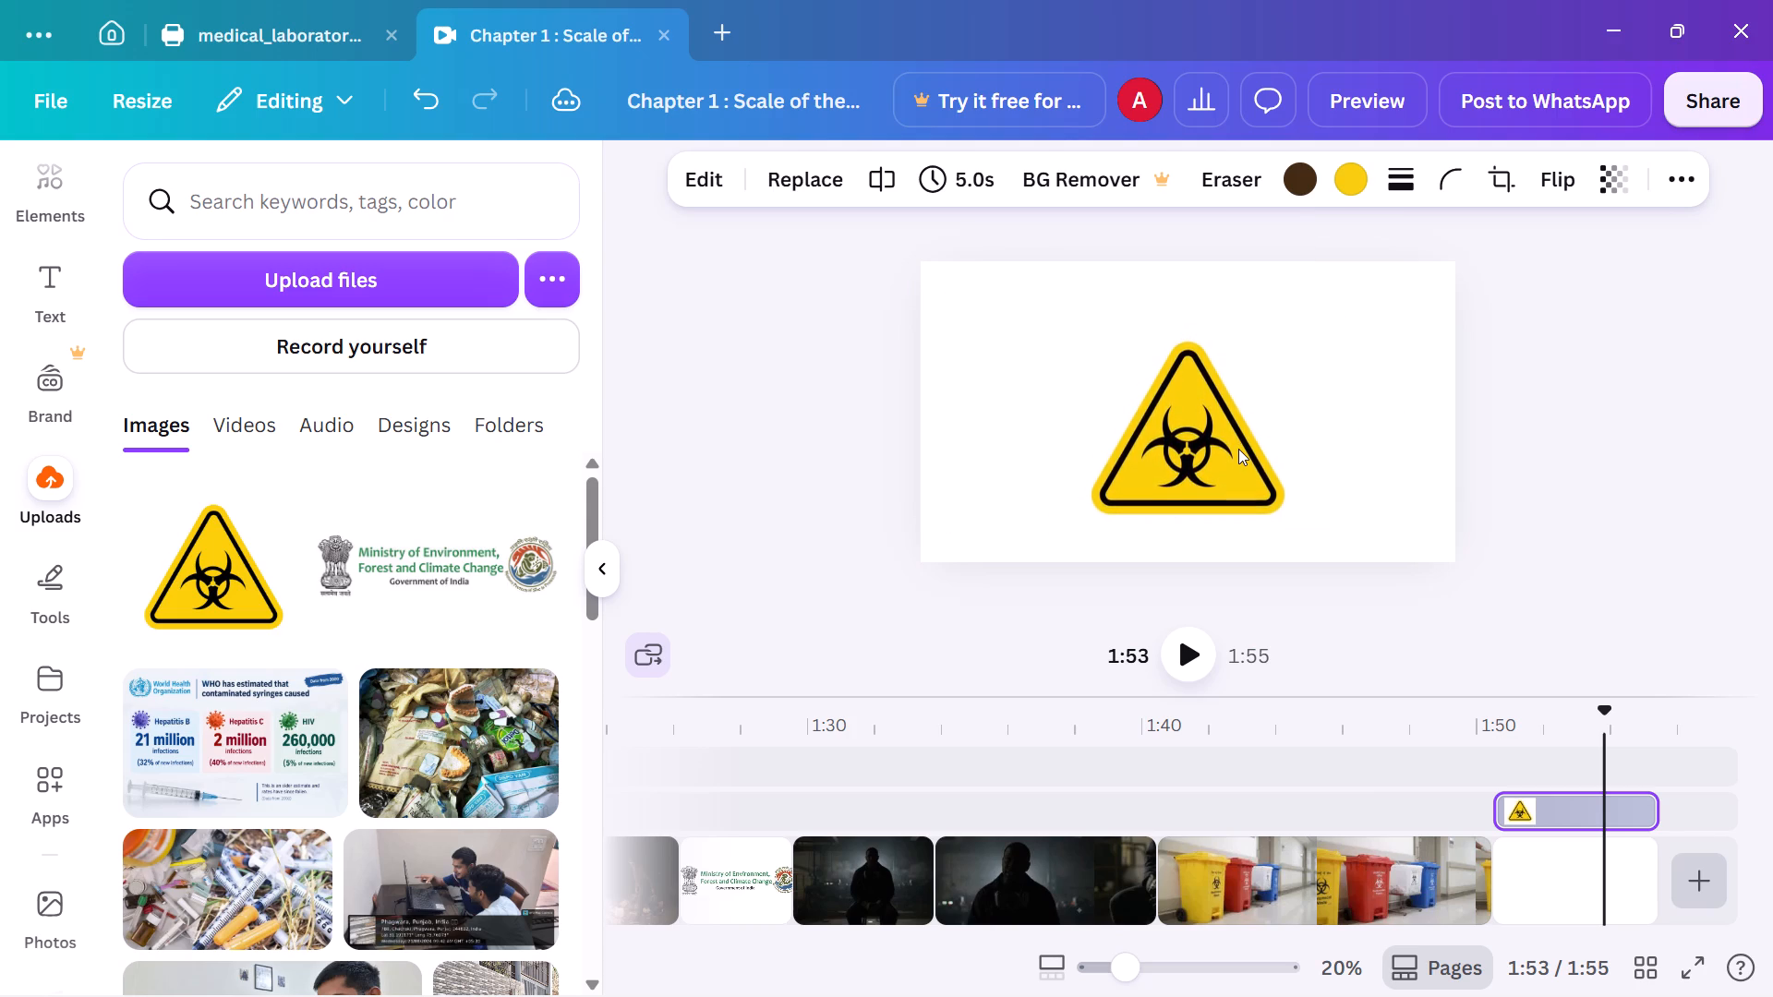
key(Up)
key(Up)
key(Up)
key(Down)
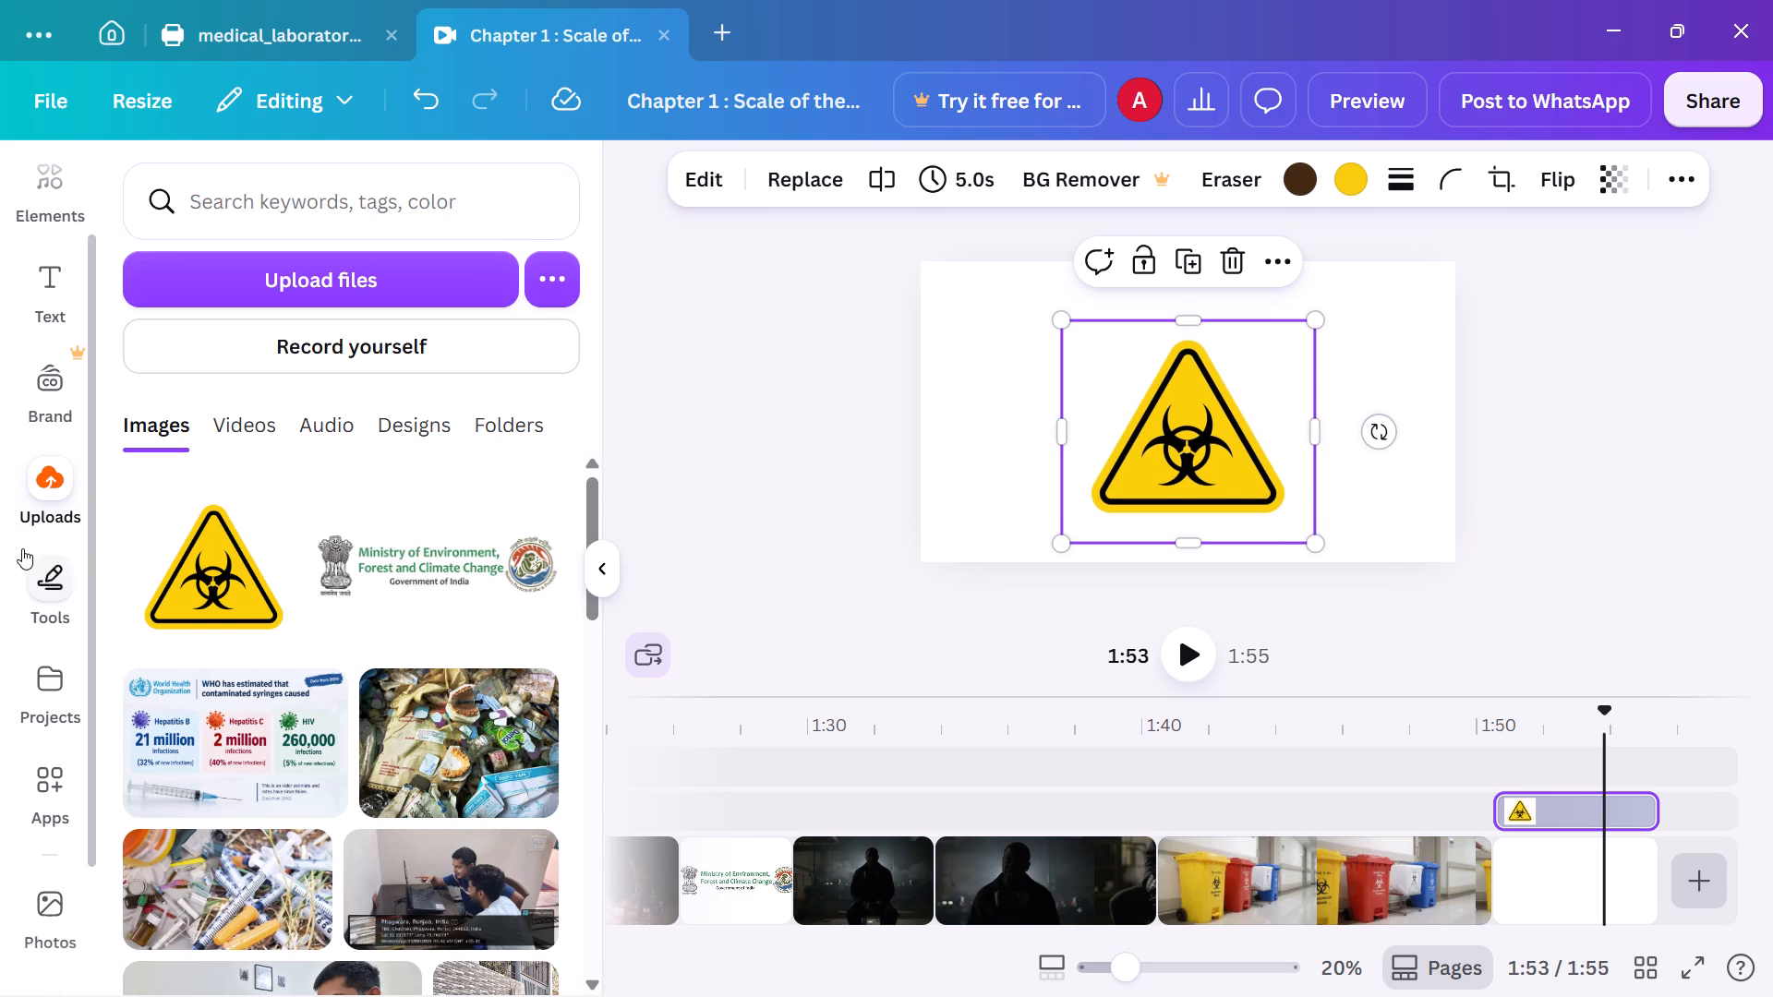
click(41, 277)
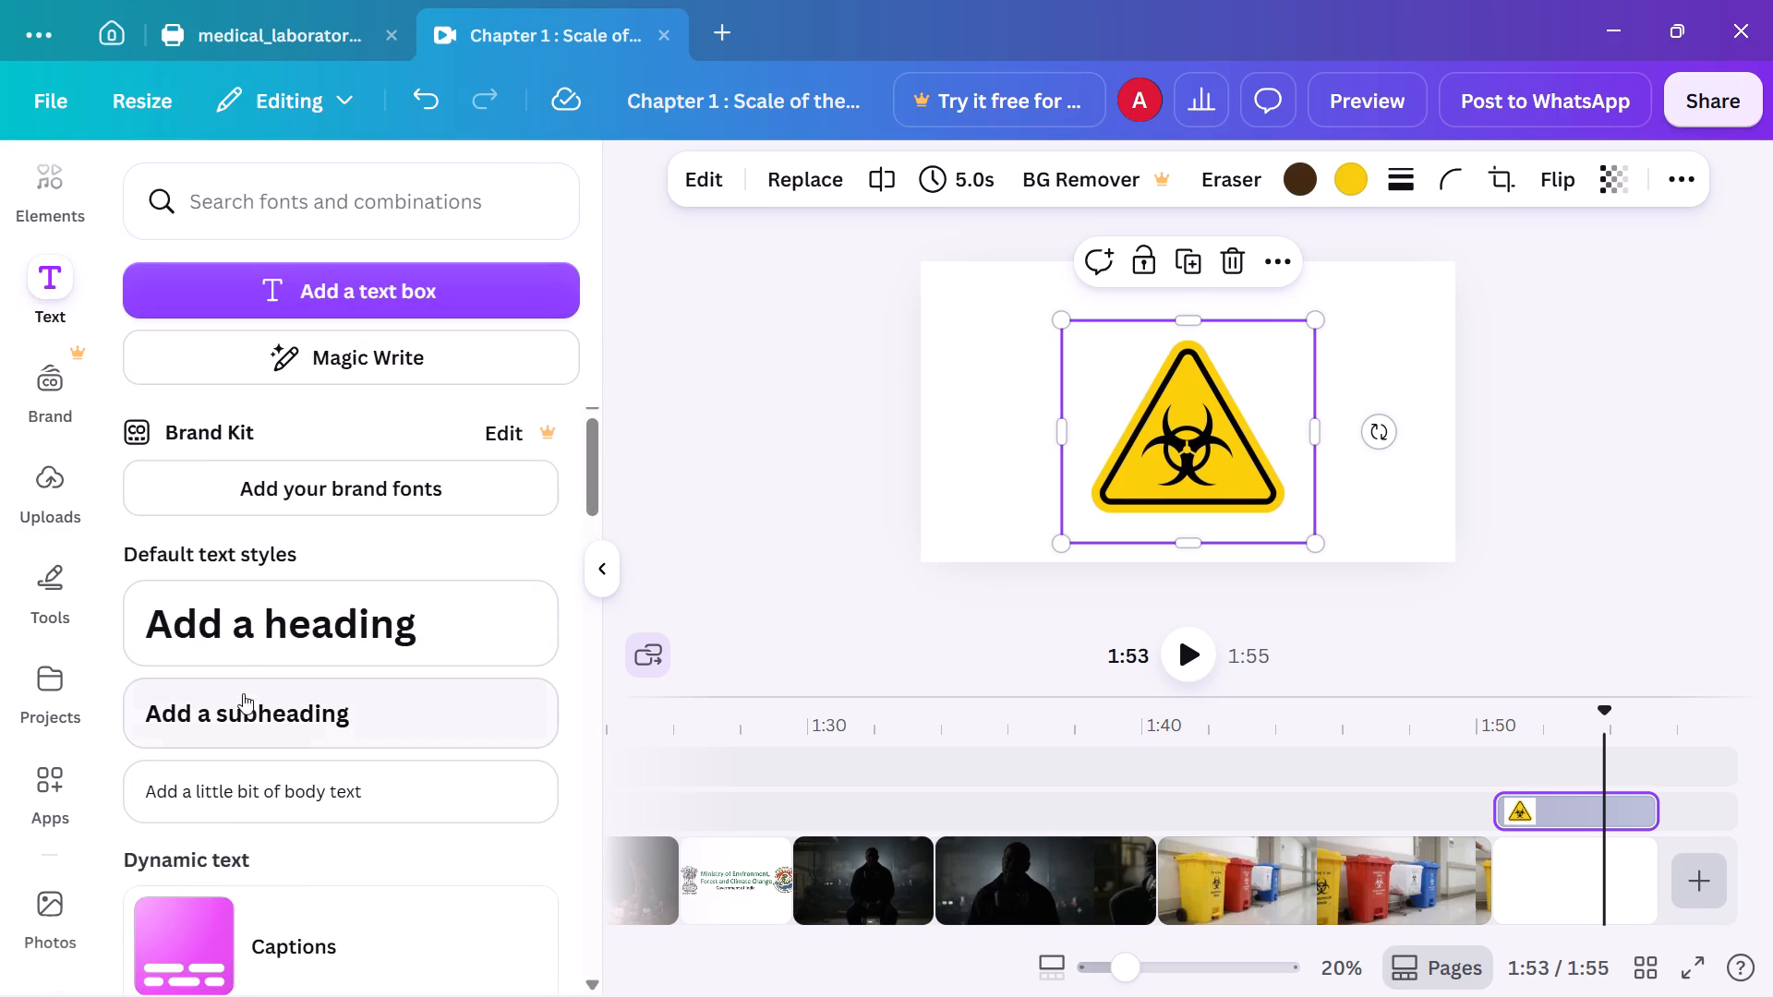
click(250, 702)
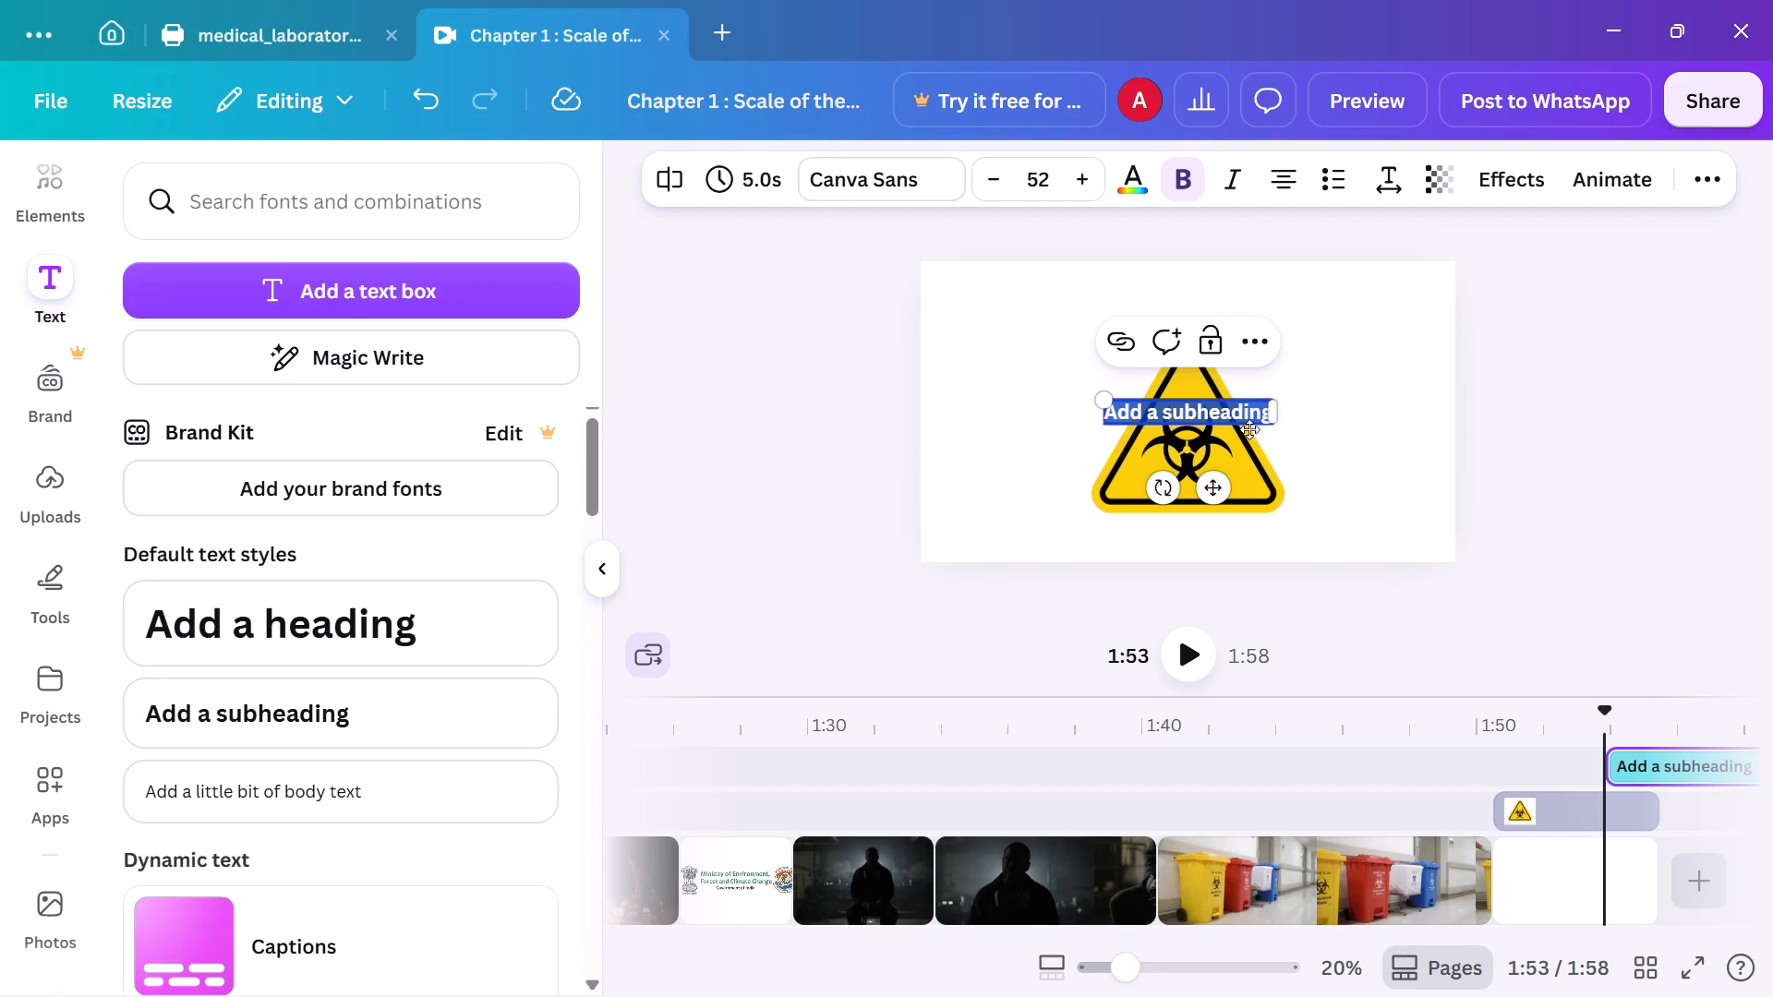
key(ctrl+v)
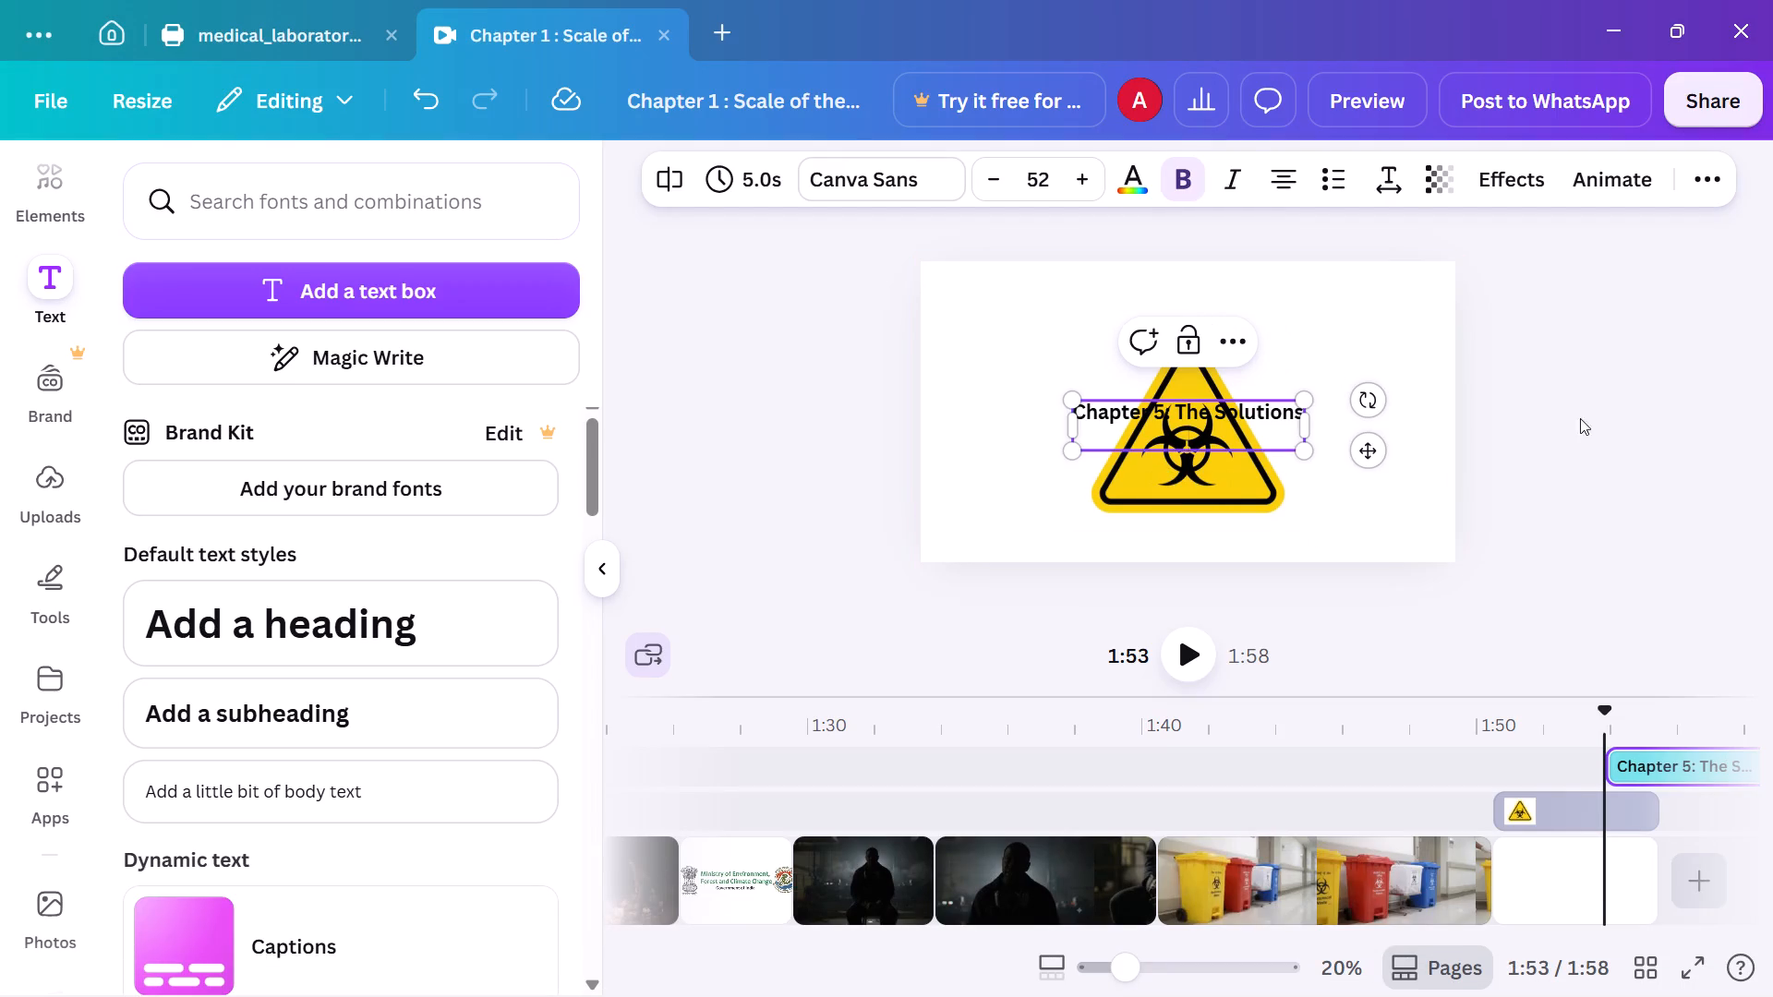
click(1614, 498)
Set the Chapter 5 title's font size to 75 and position it above the warning triangle near the page's top edge.
drag(1280, 414, 1280, 350)
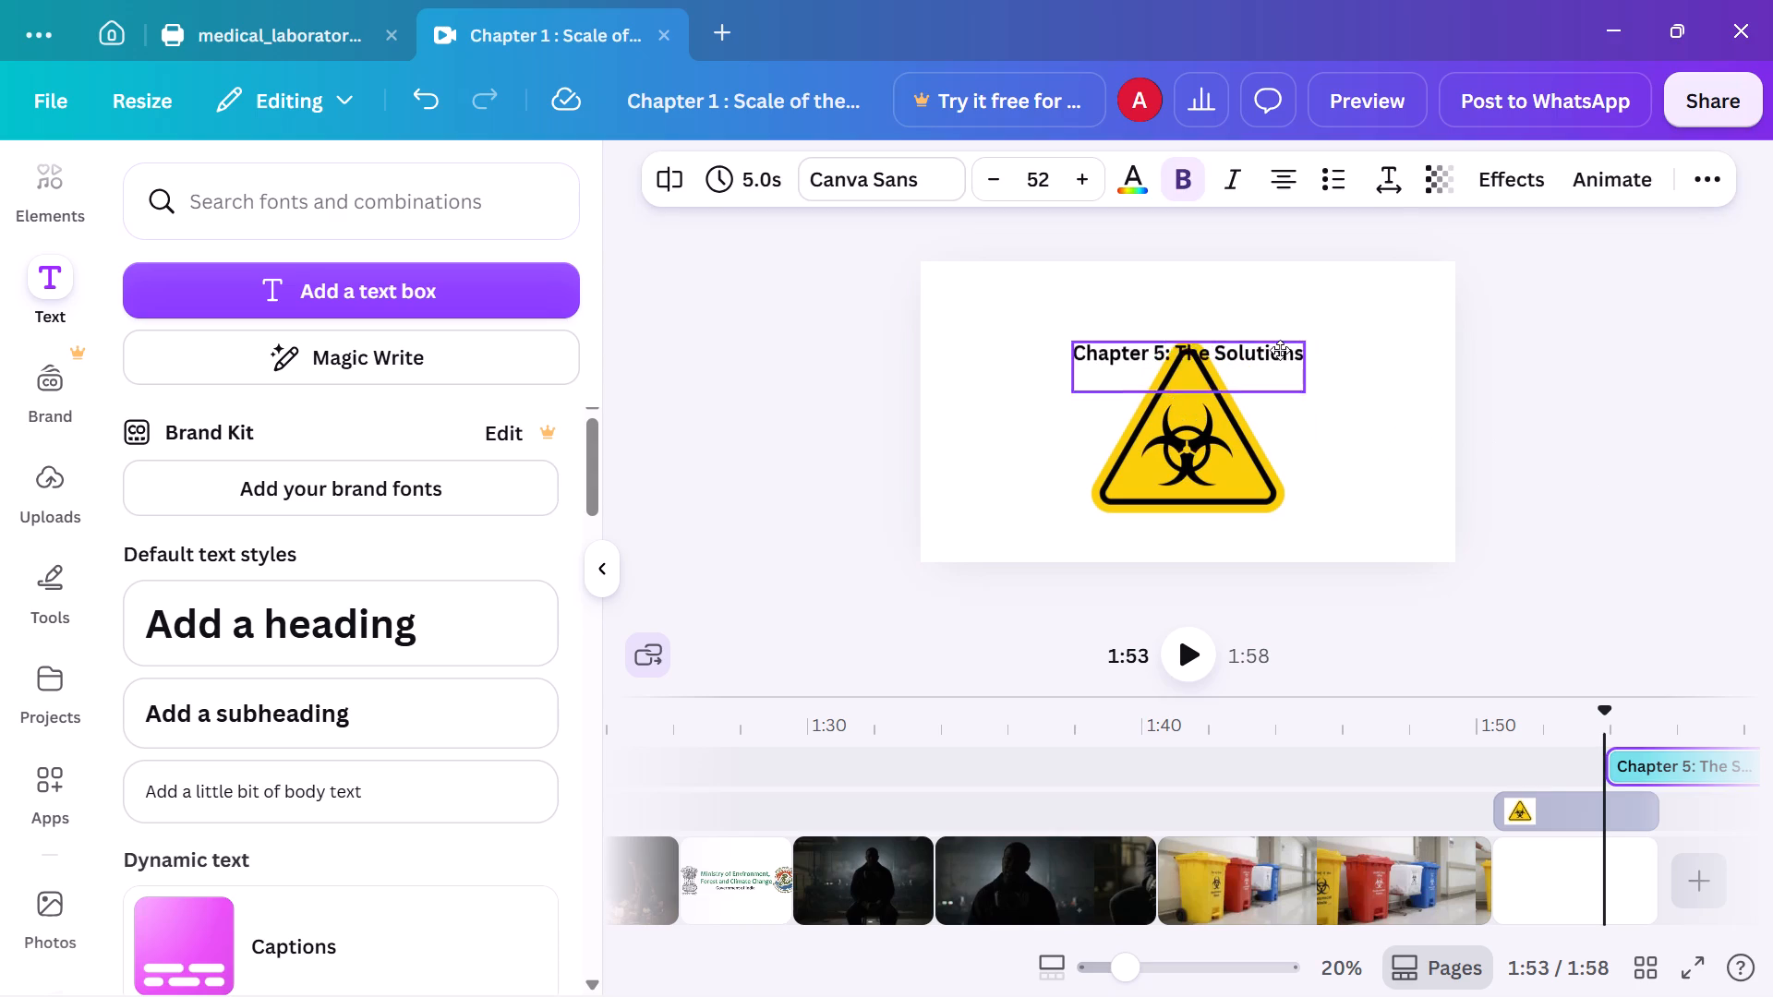
drag(1280, 350, 1280, 314)
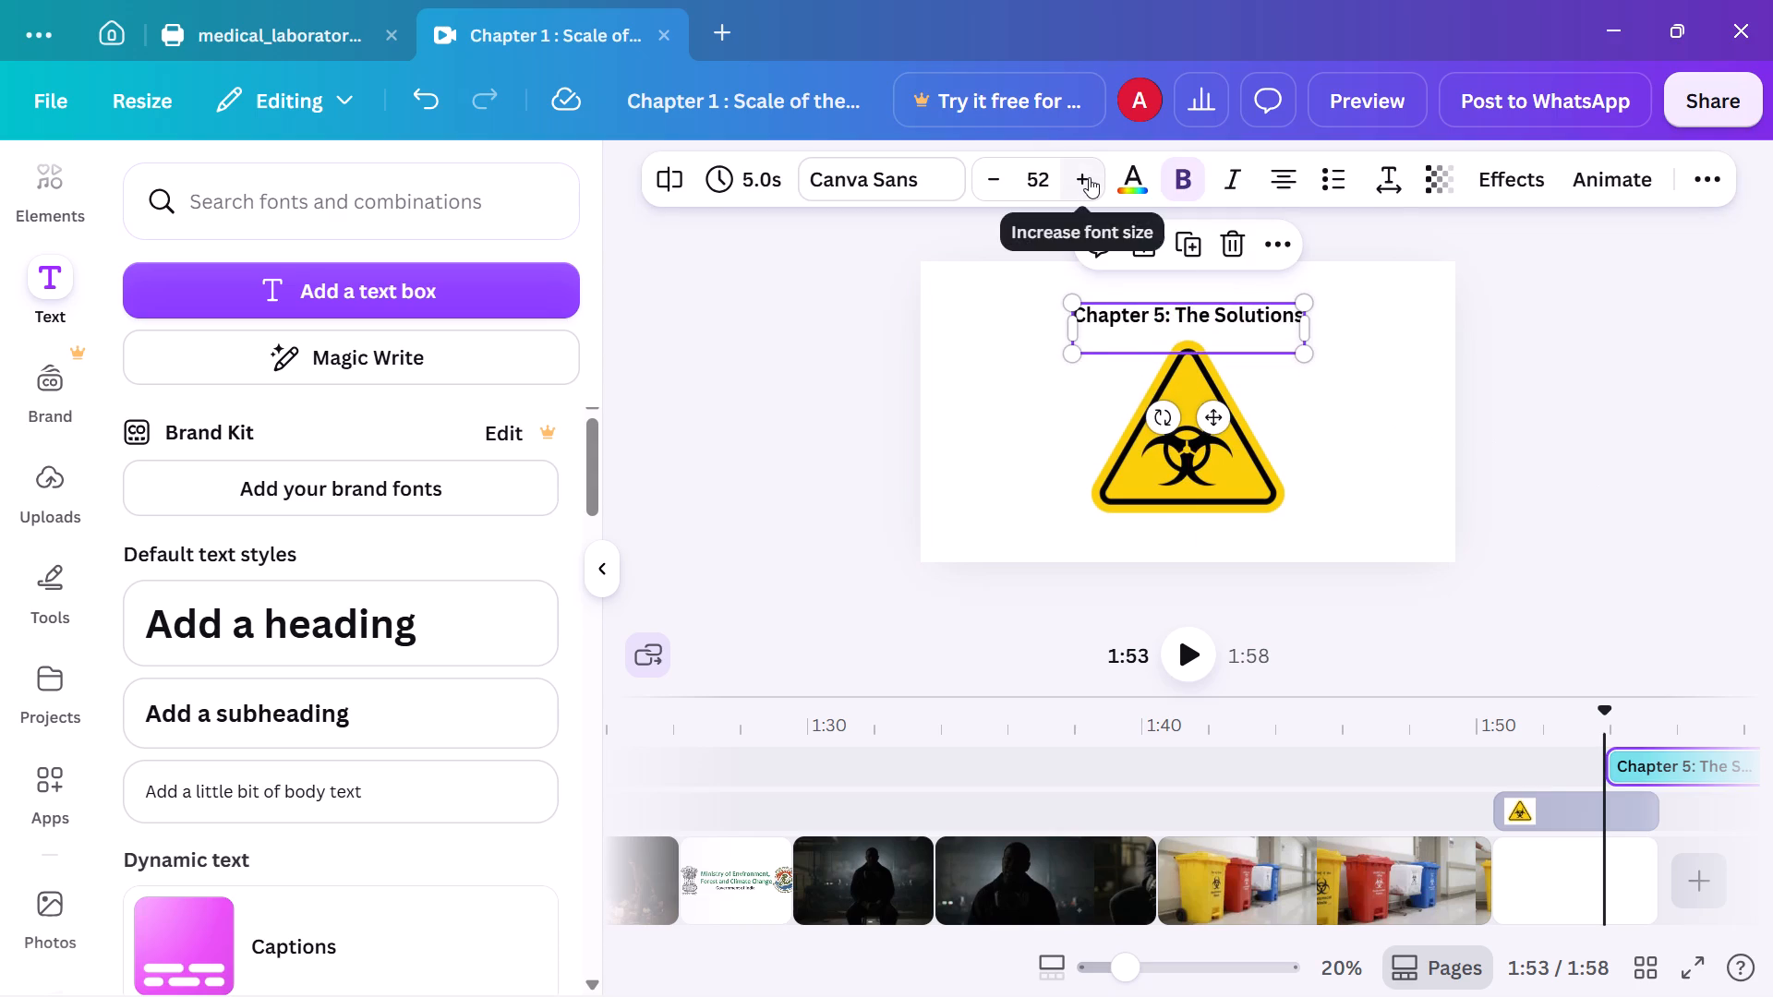
triple_click(1089, 177)
triple_click(1089, 177)
triple_click(1089, 177)
triple_click(1089, 177)
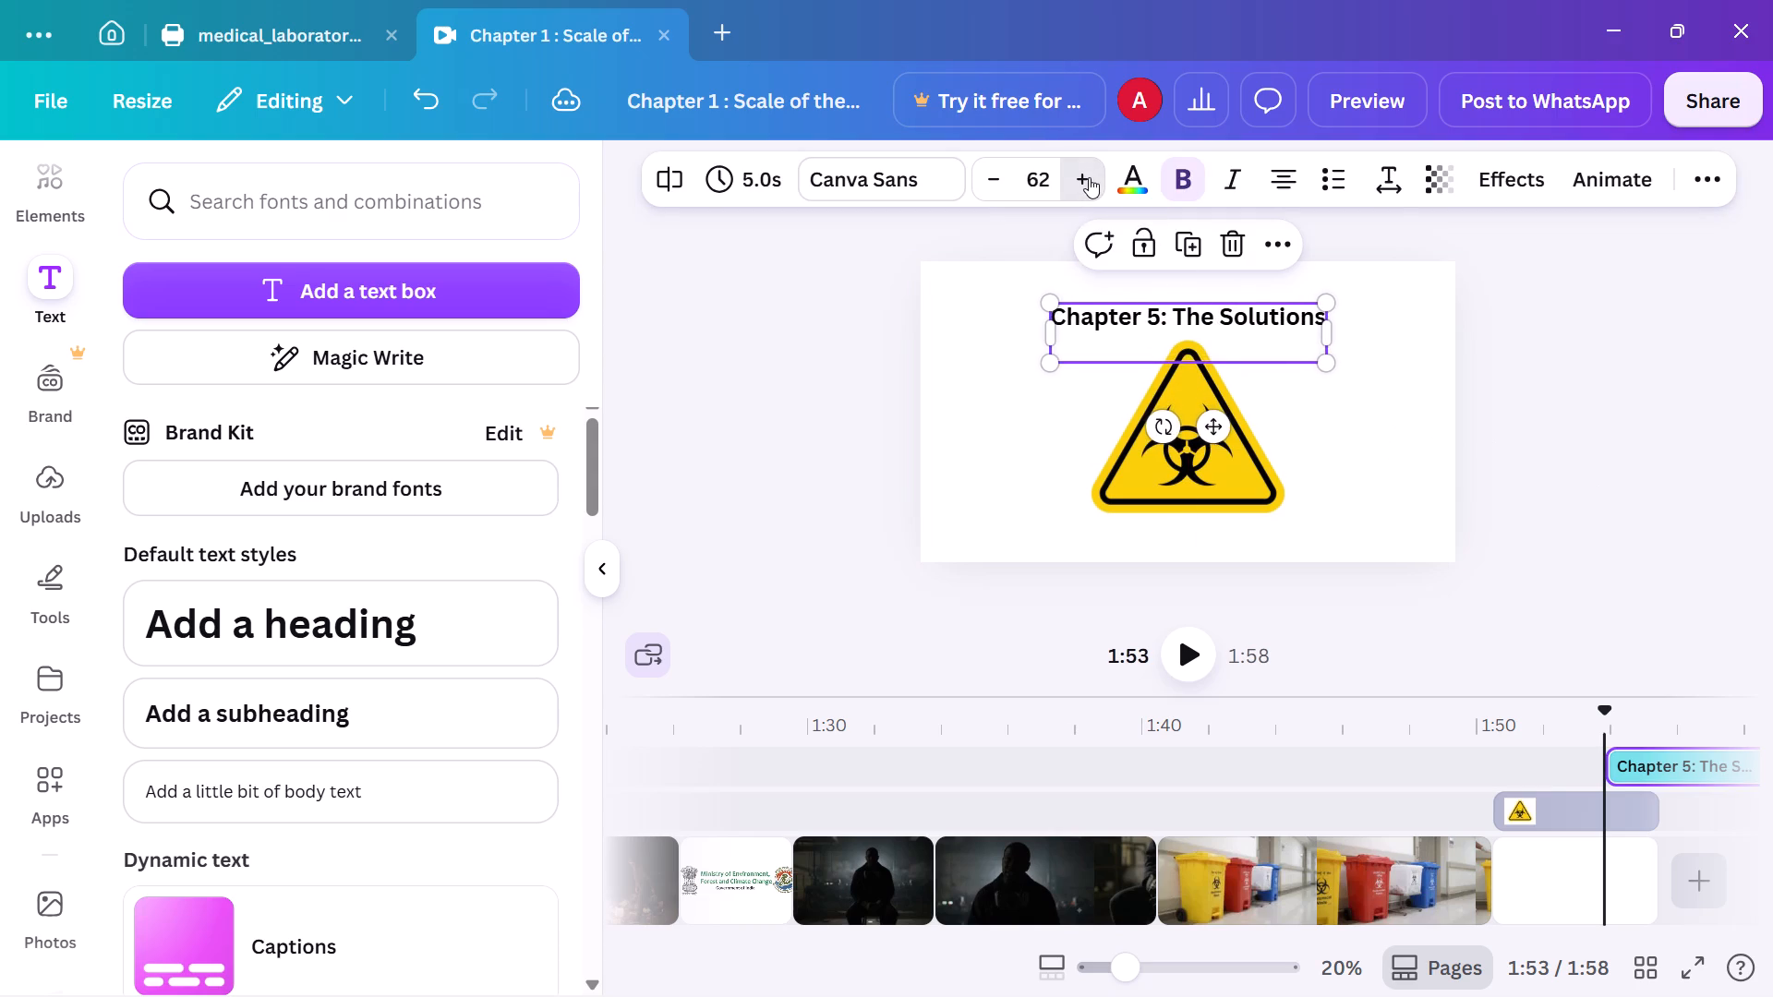
triple_click(1089, 177)
triple_click(1089, 177)
triple_click(1089, 177)
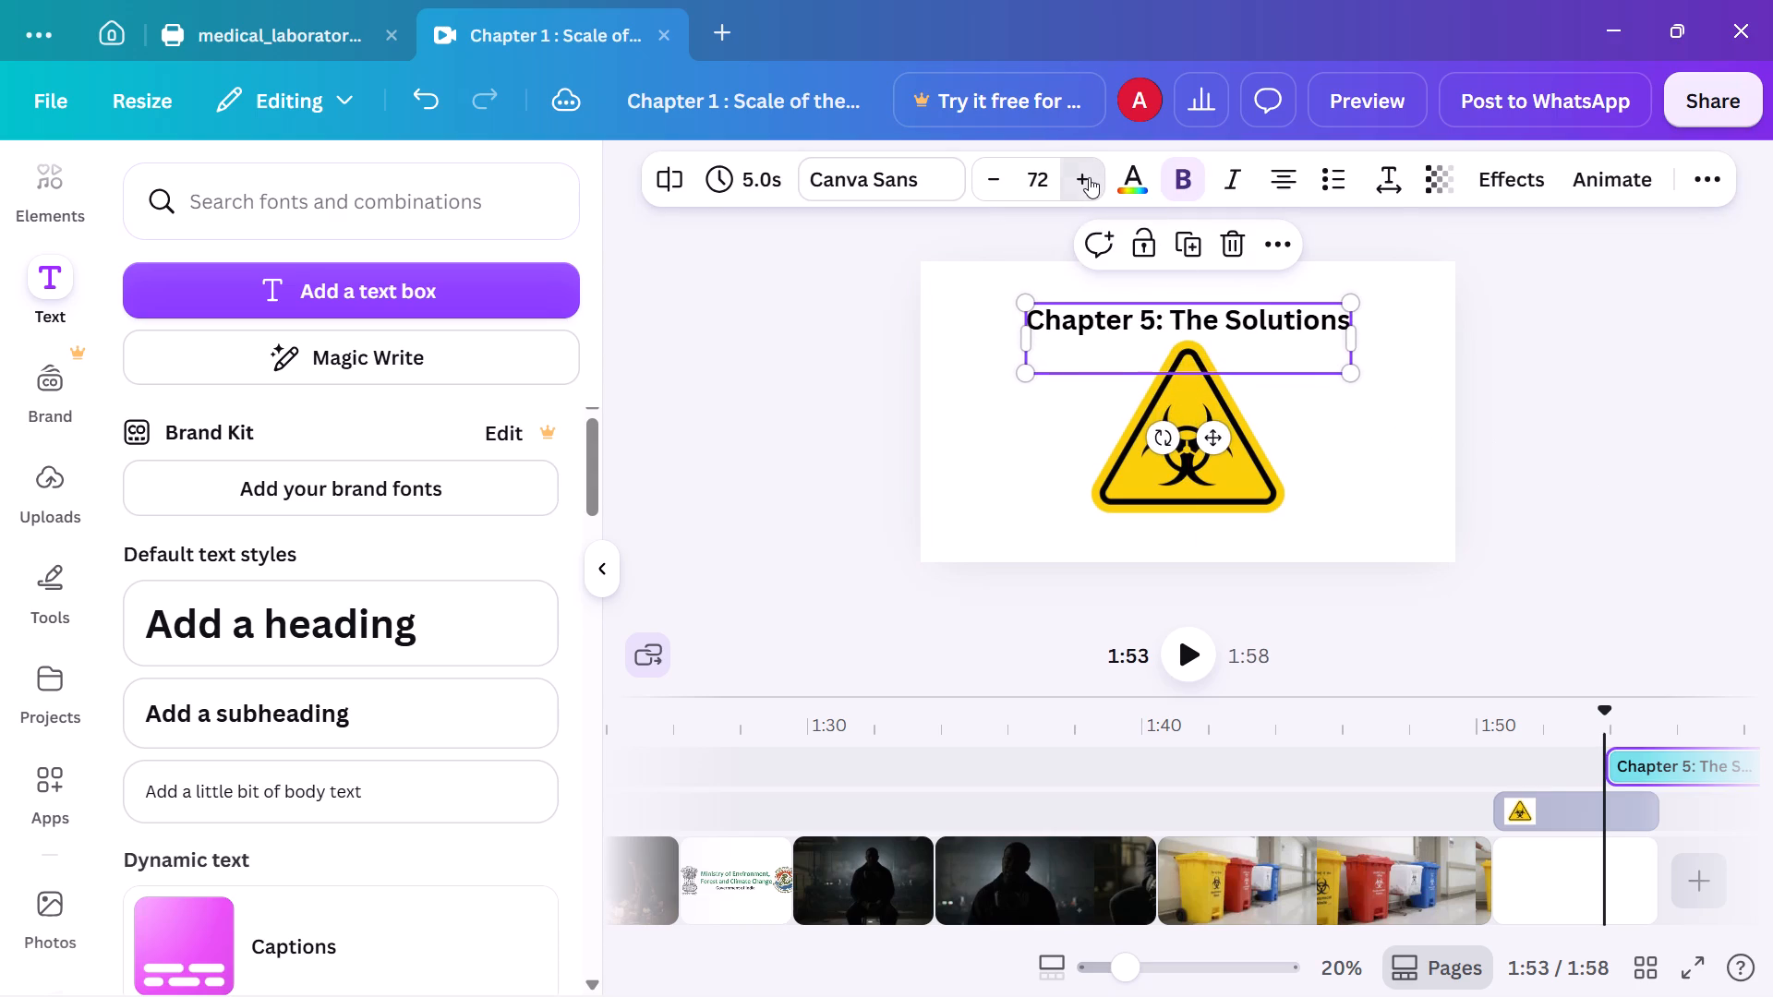
click(1089, 177)
click(1089, 177)
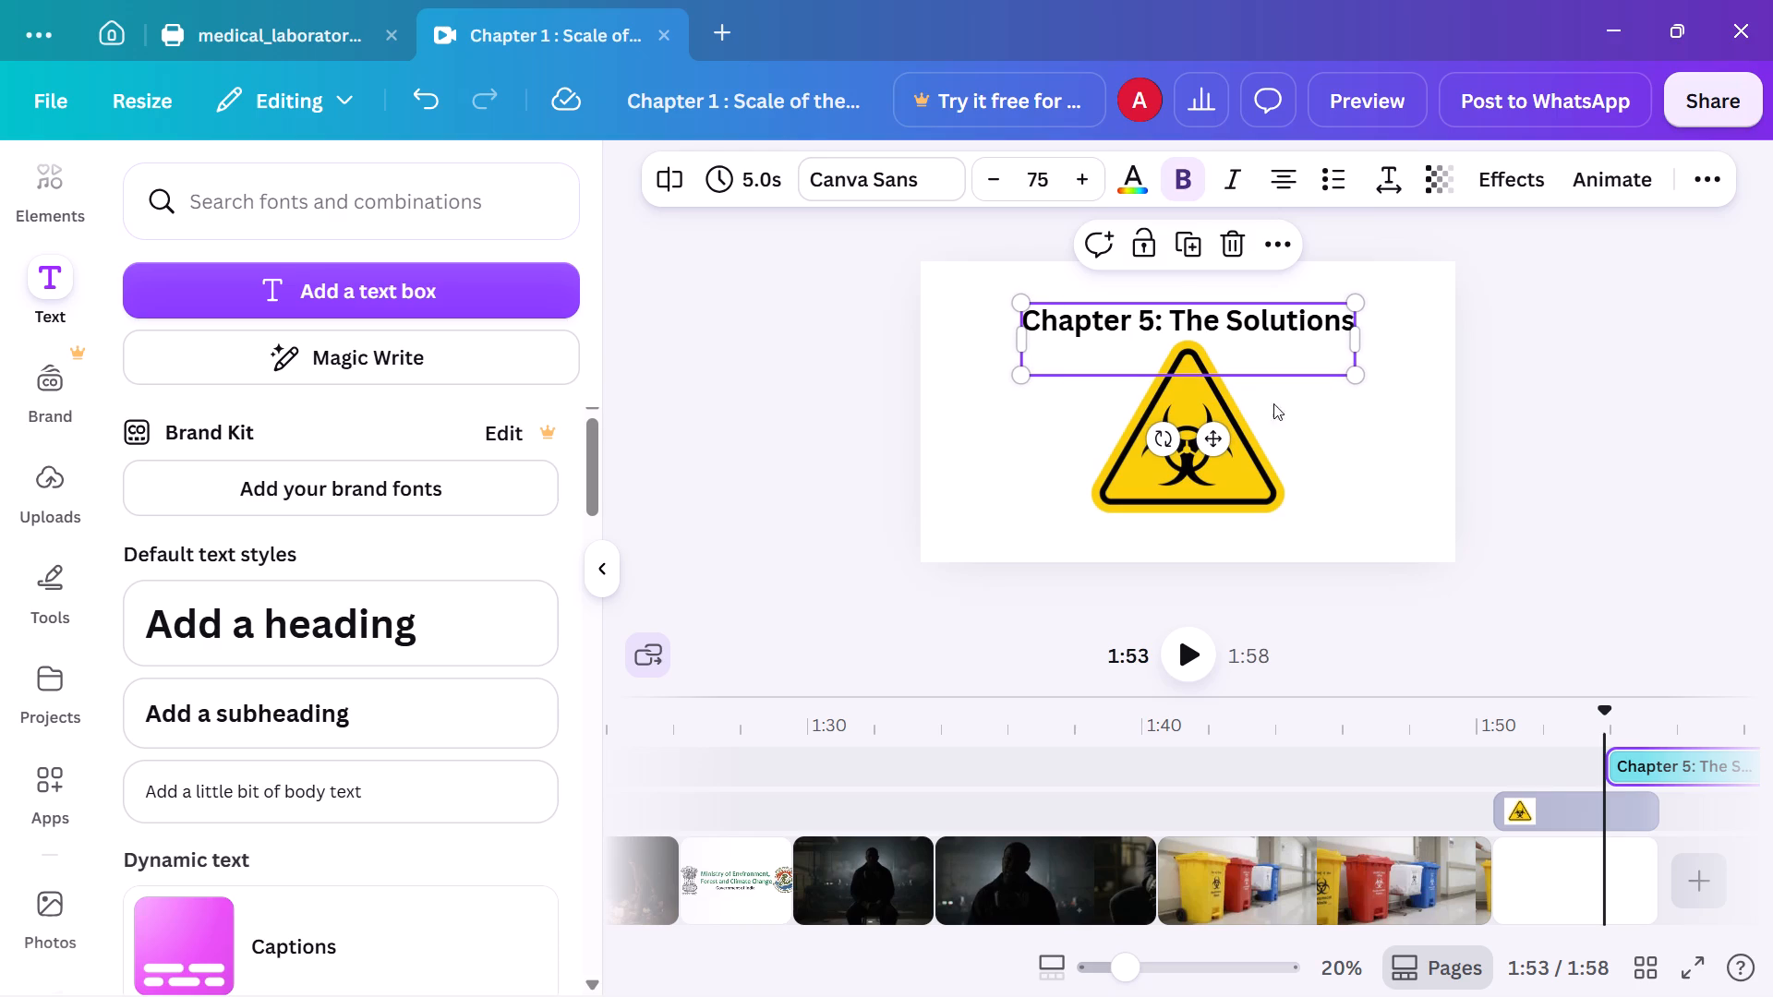
click(1652, 457)
drag(1325, 326, 1323, 307)
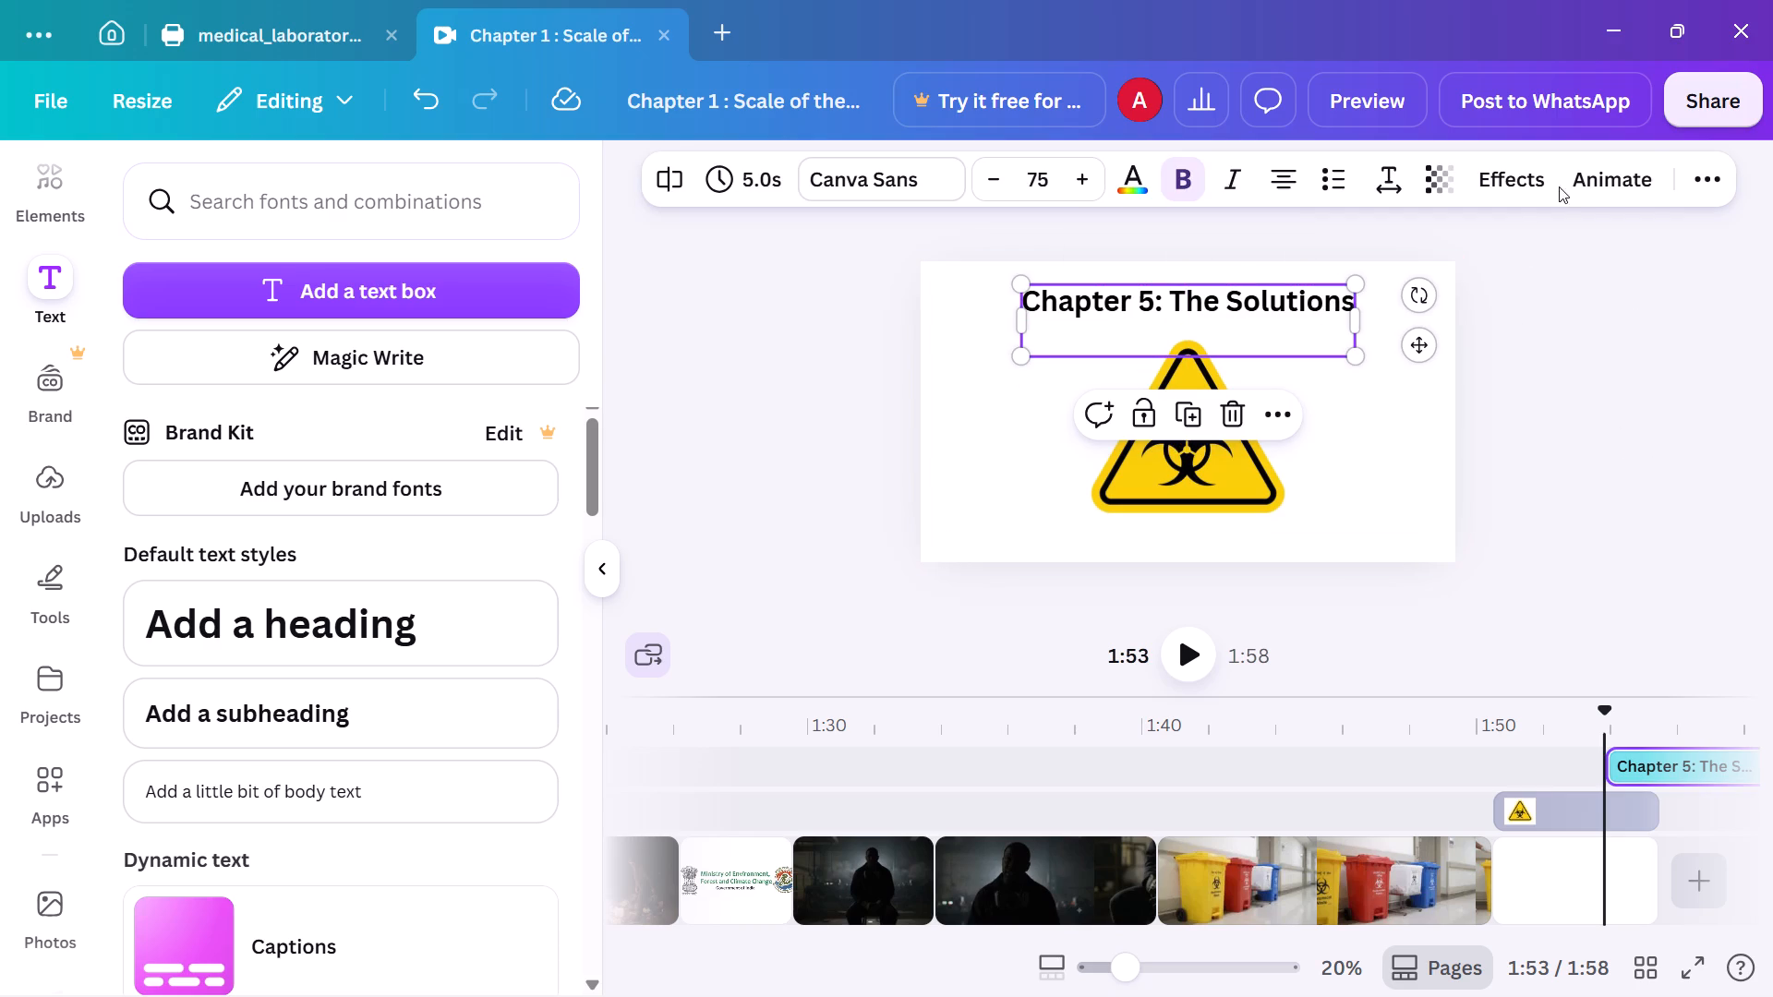
Apply the Block animation to the Chapter 5 title on both enter and exit.
click(1586, 174)
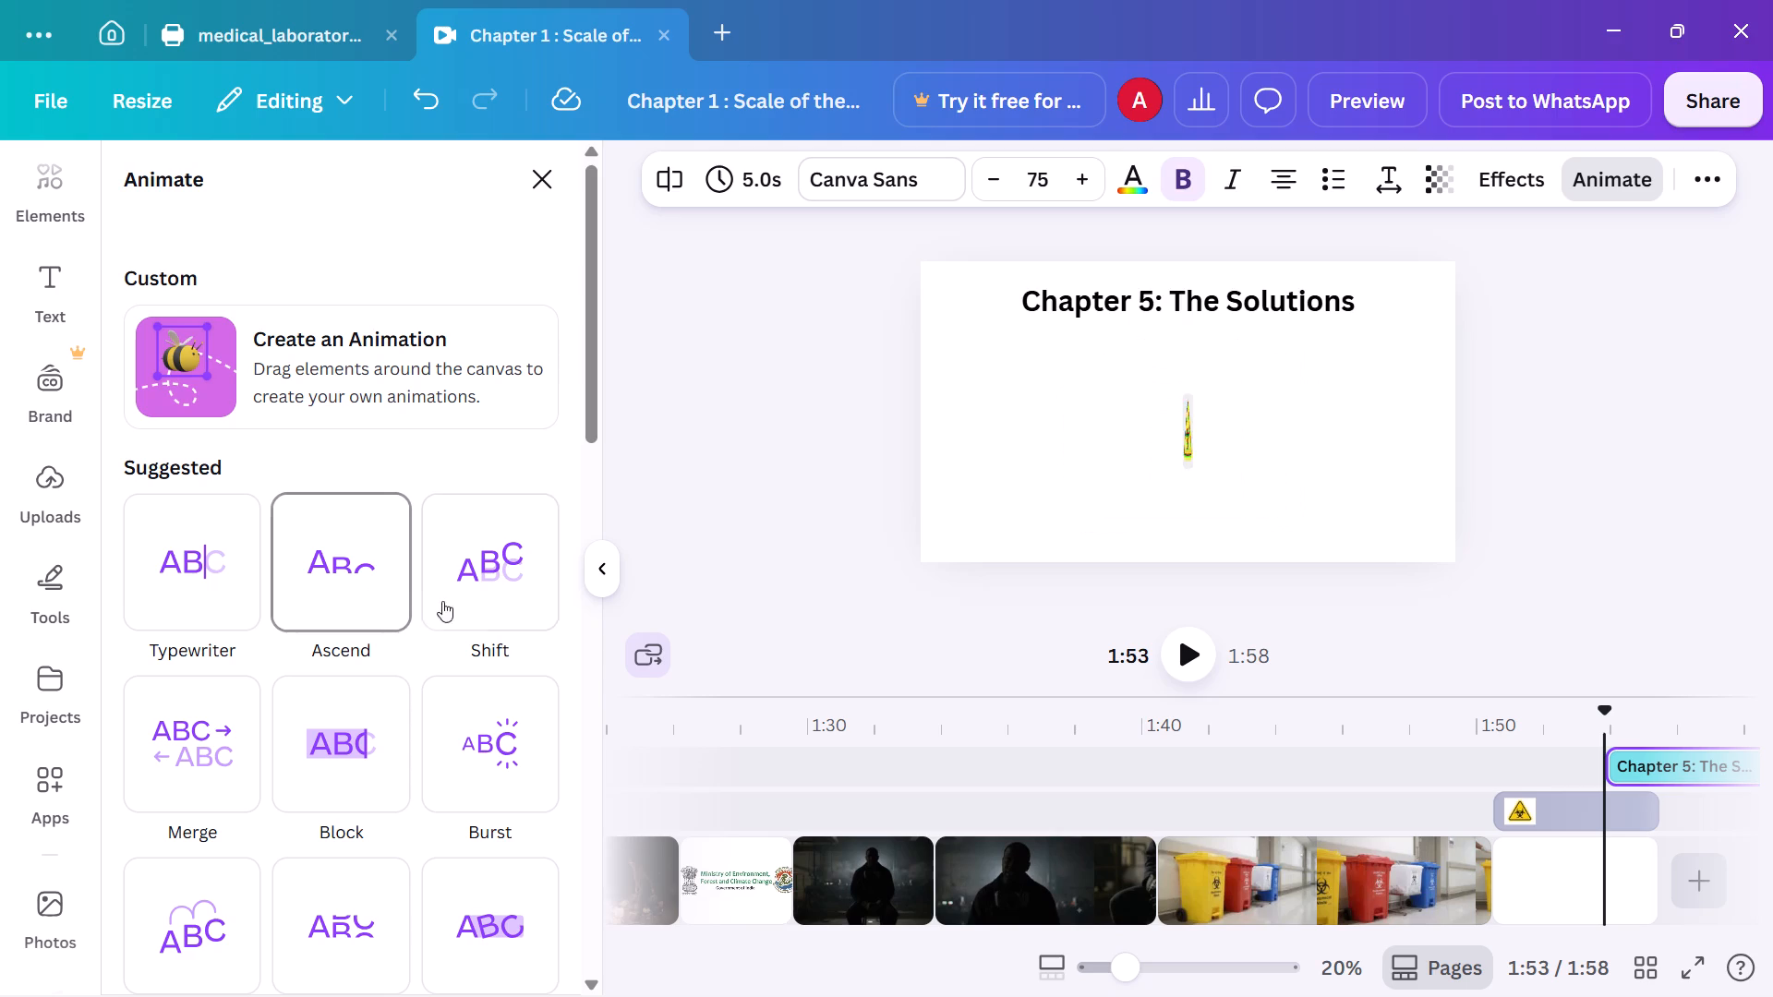
click(357, 763)
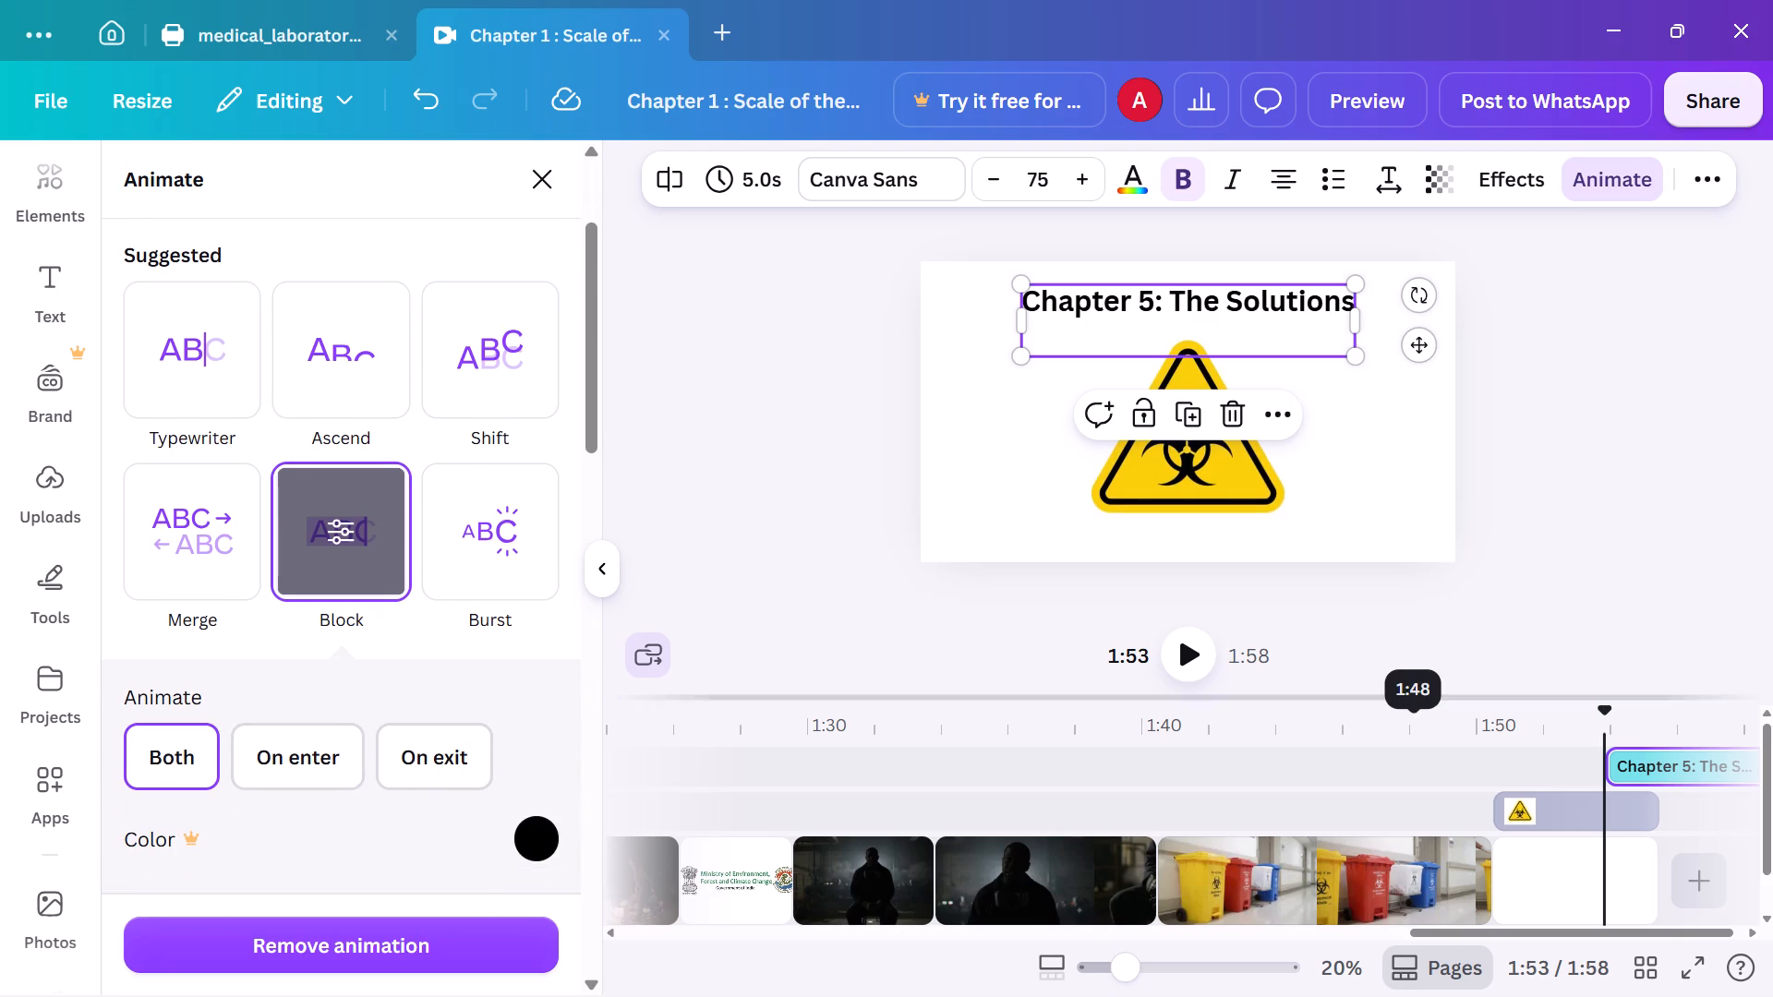
Play back the video from about 1:48 to check the start of the biohazard page.
click(1434, 750)
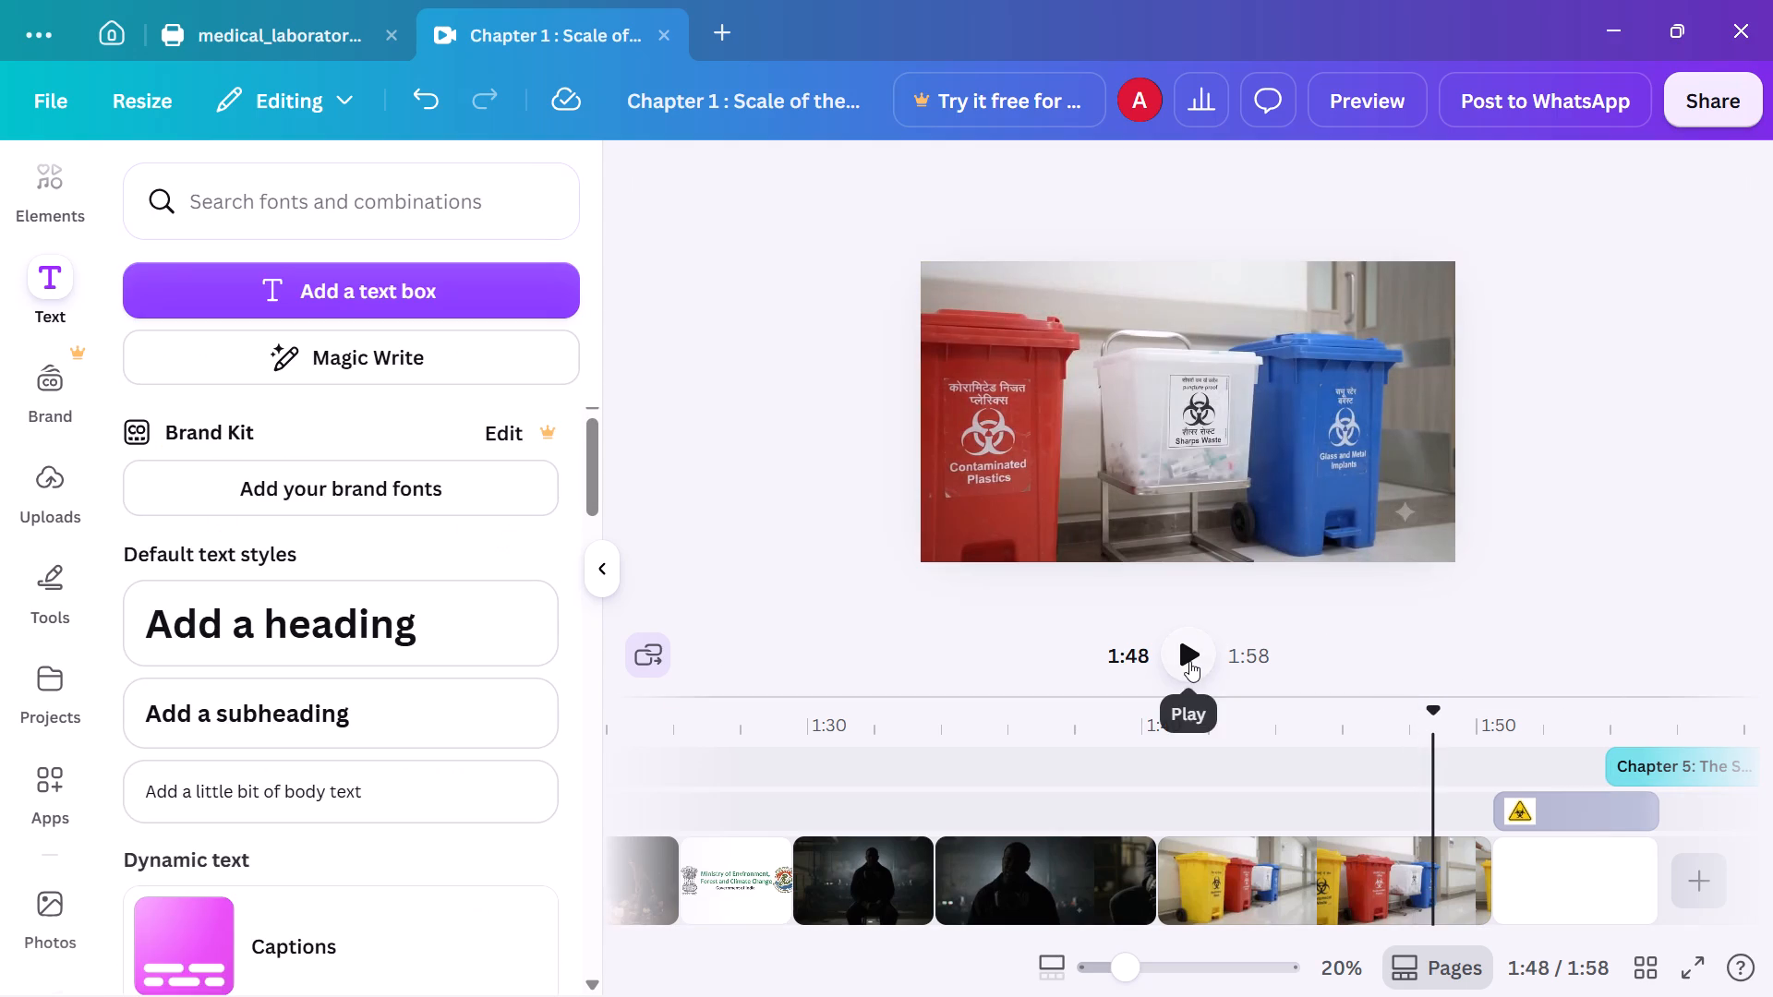
click(1189, 661)
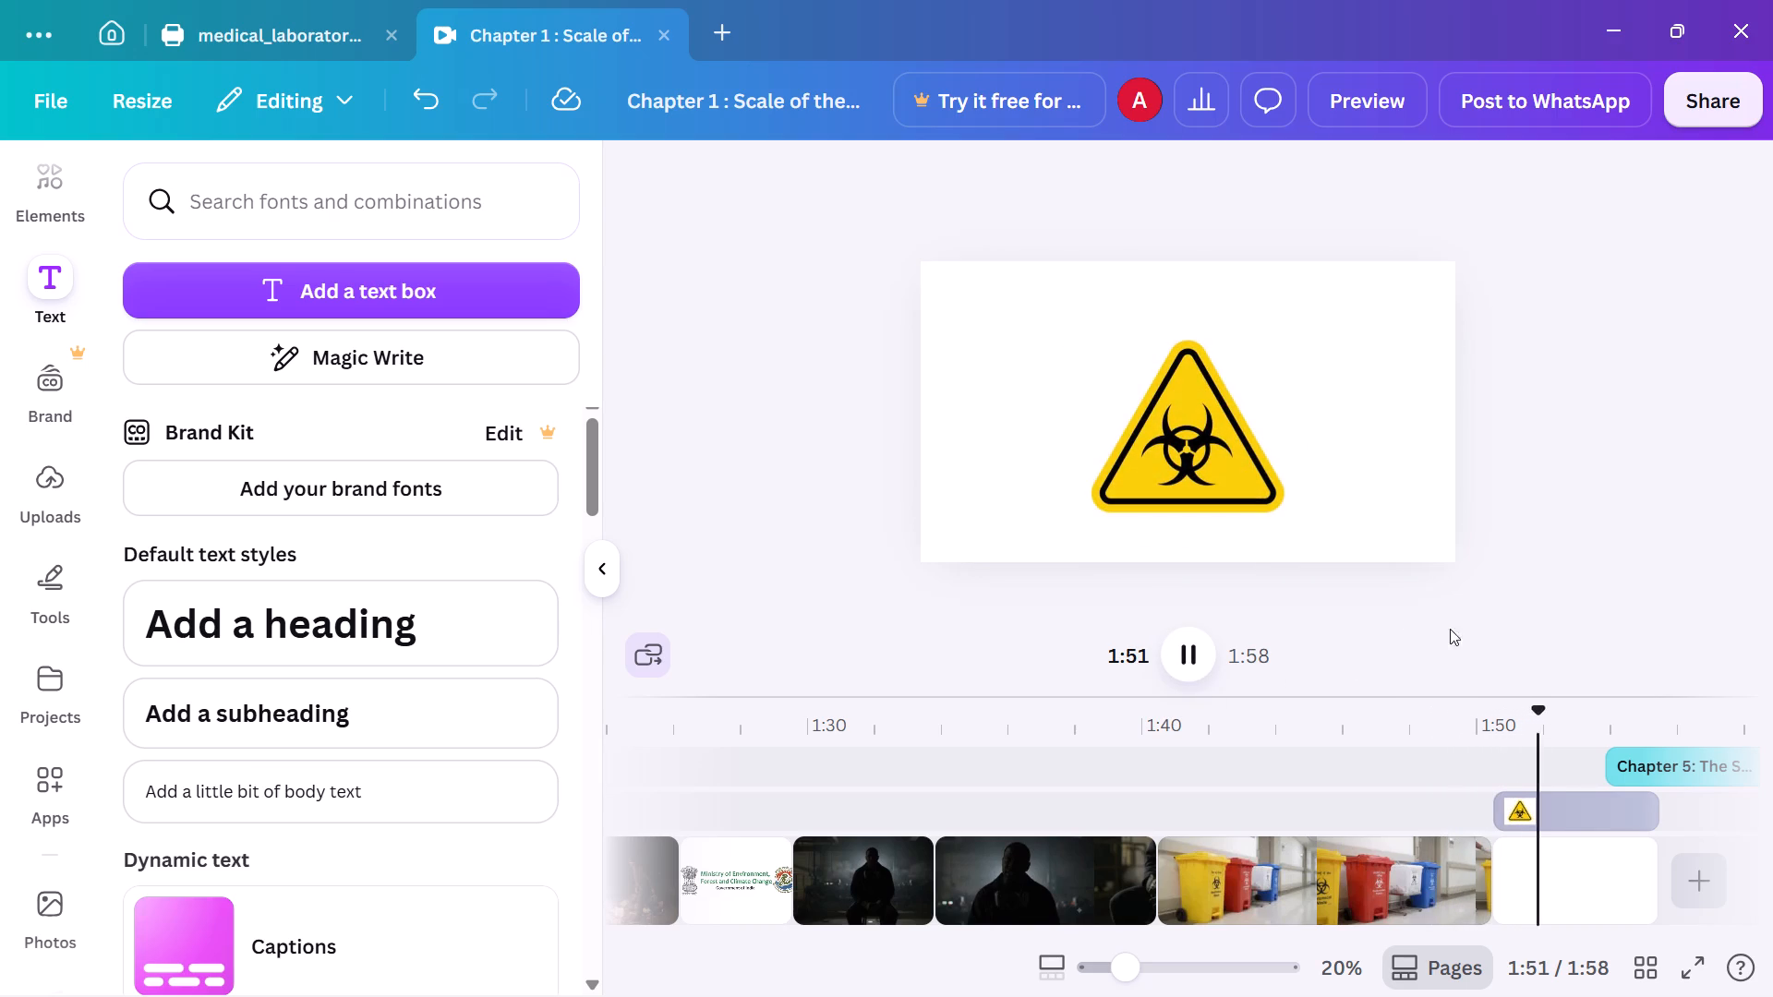
Move the Chapter 5 title's timeline clip earlier to align with the biohazard symbol's clip at about 1:50.
click(1669, 766)
drag(1669, 766, 1650, 769)
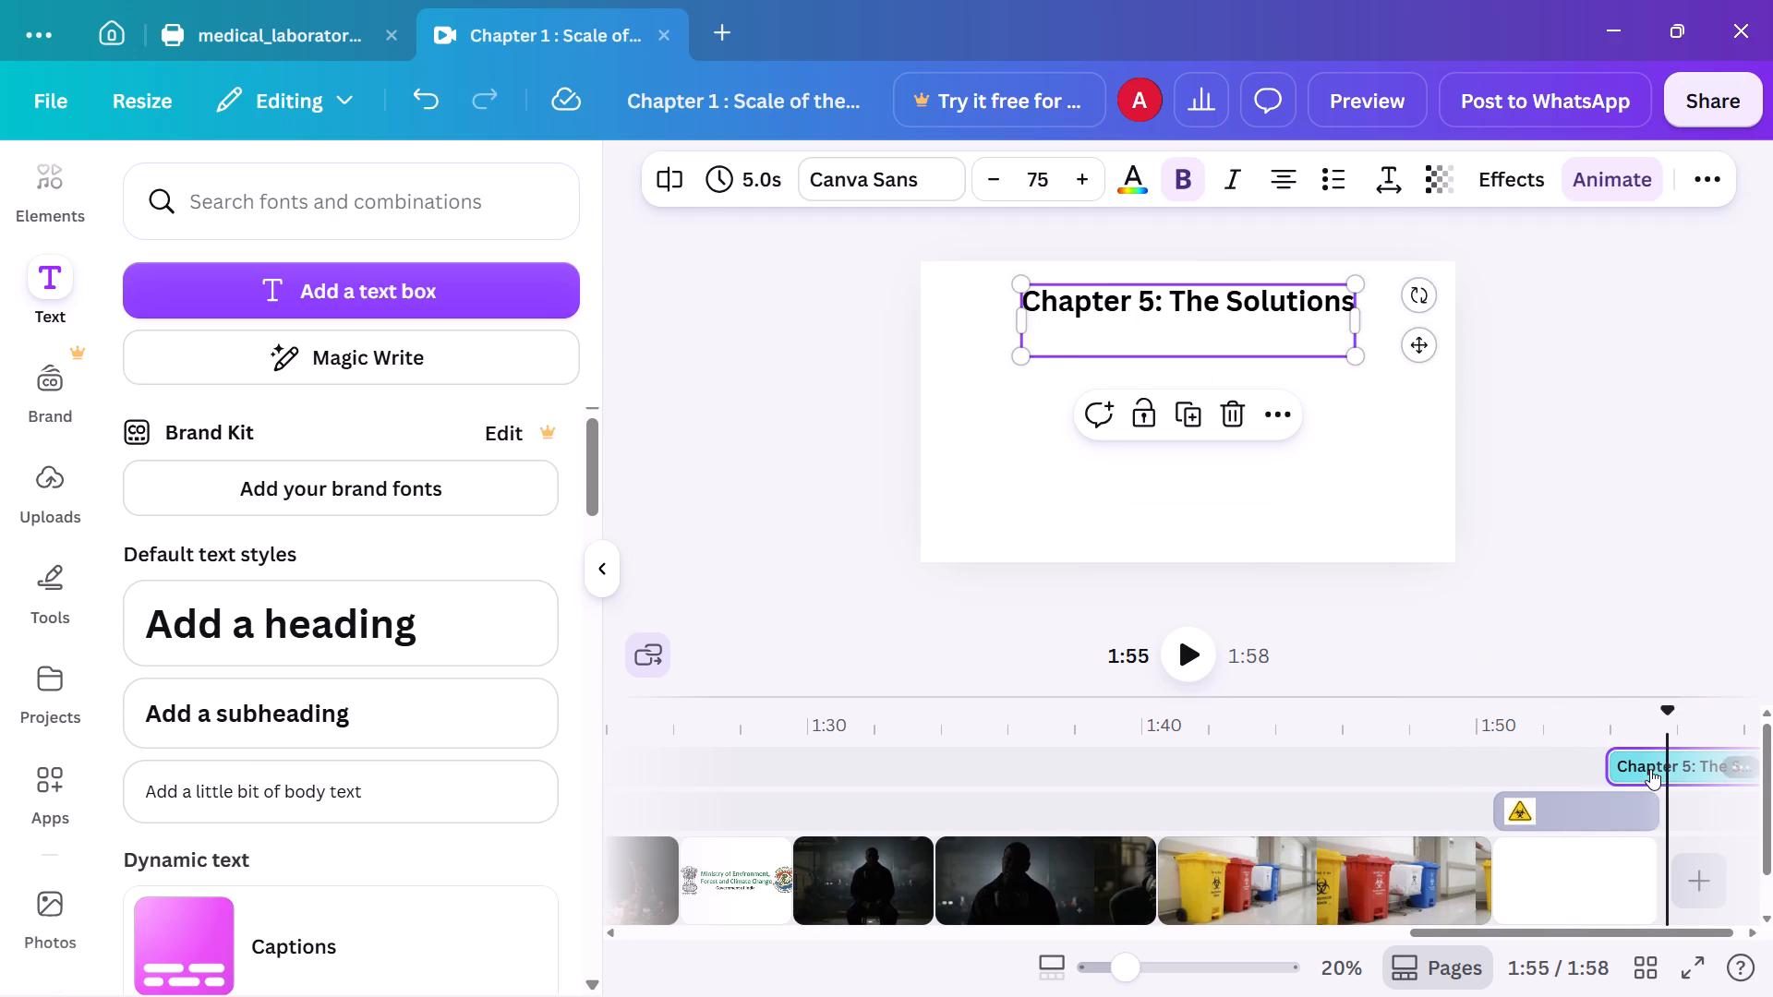
drag(1650, 769, 1527, 765)
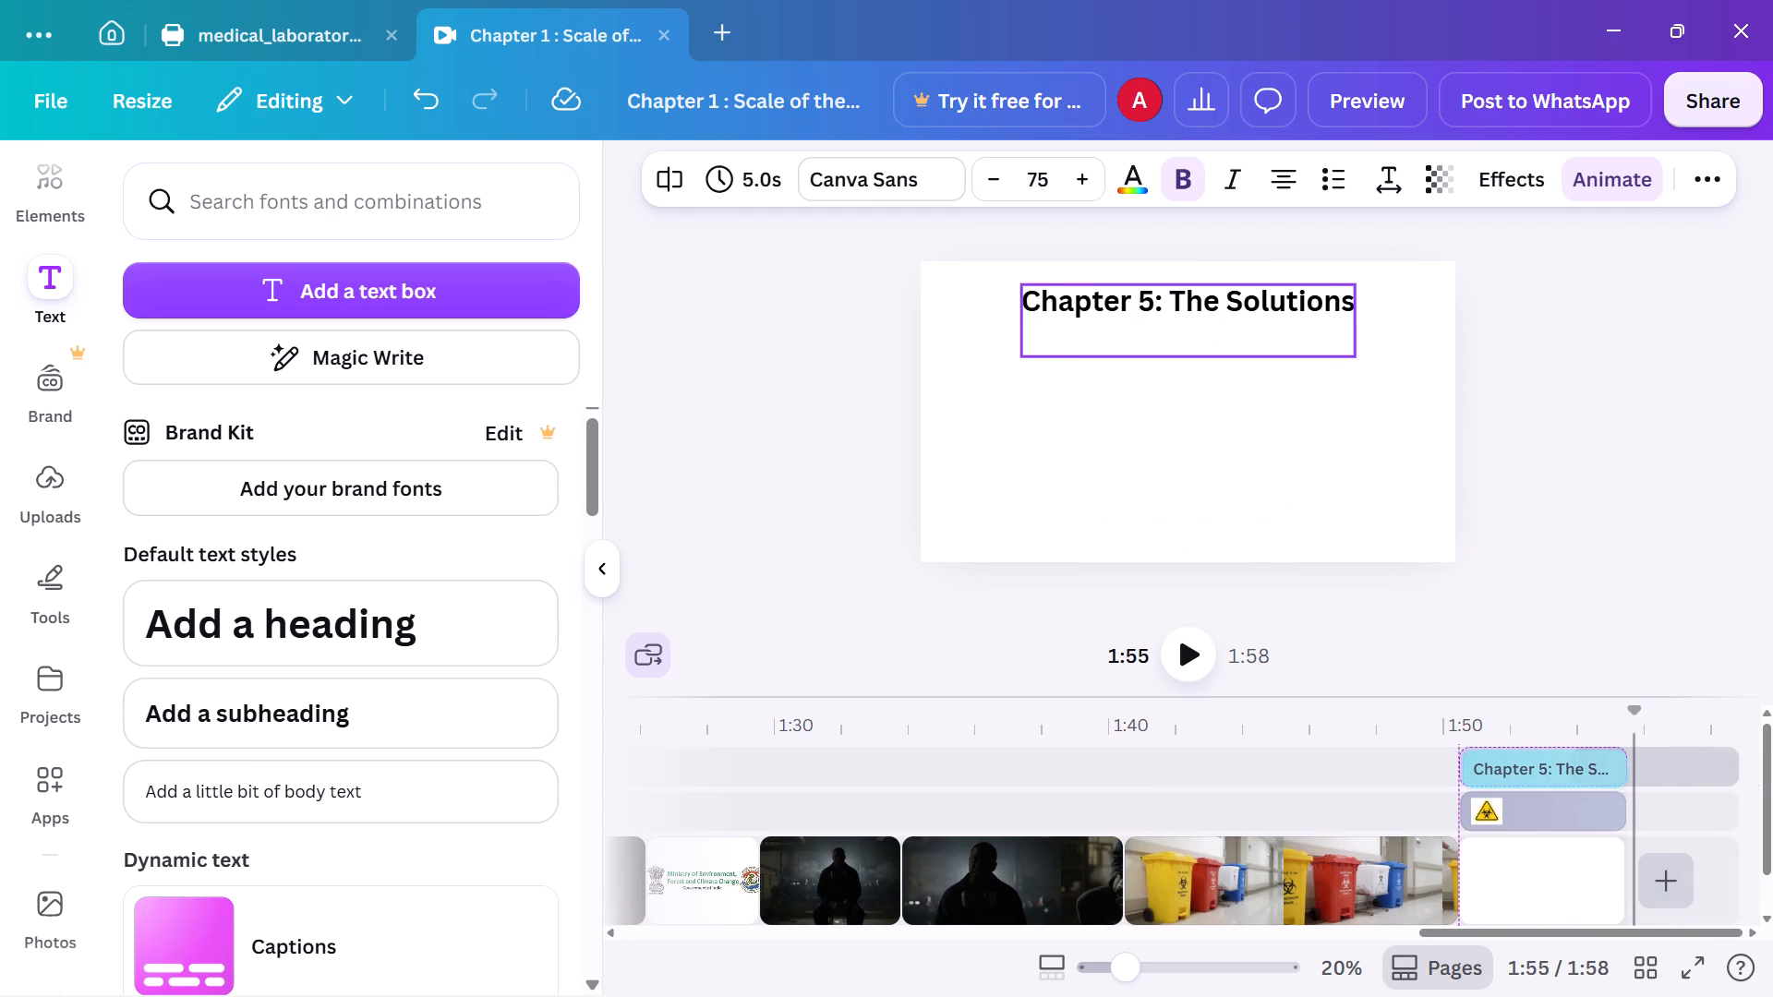
drag(1527, 765, 1526, 765)
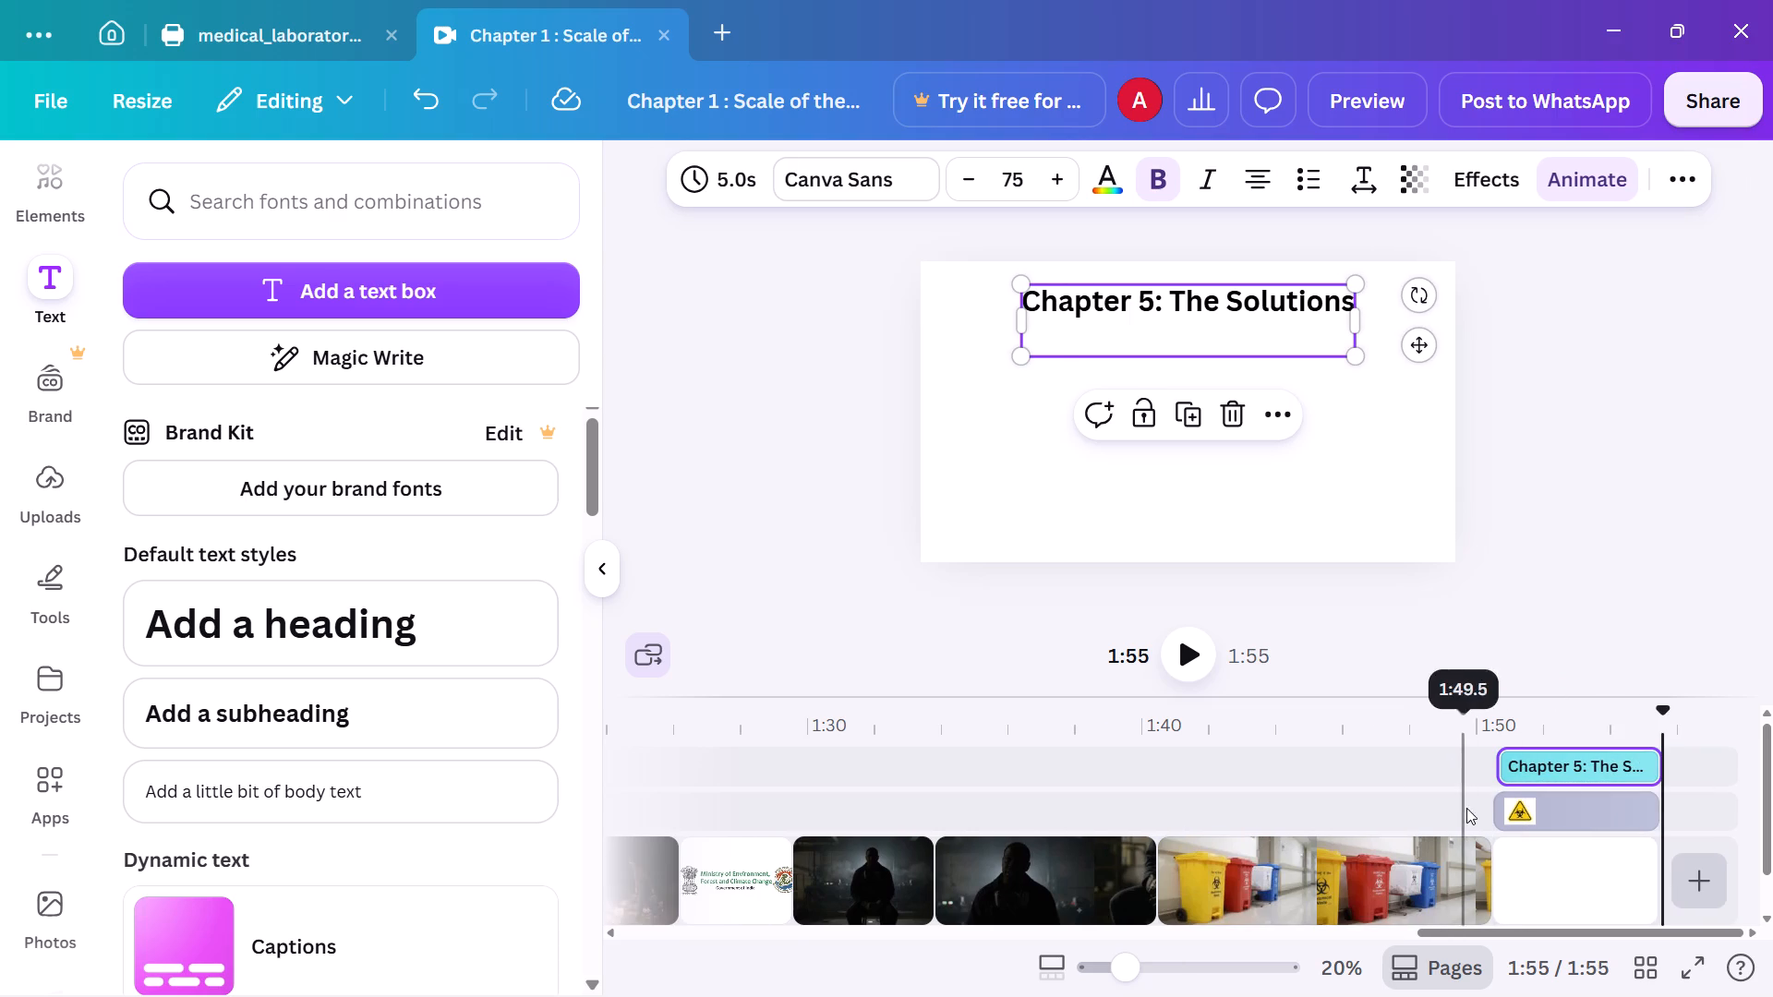
click(1574, 484)
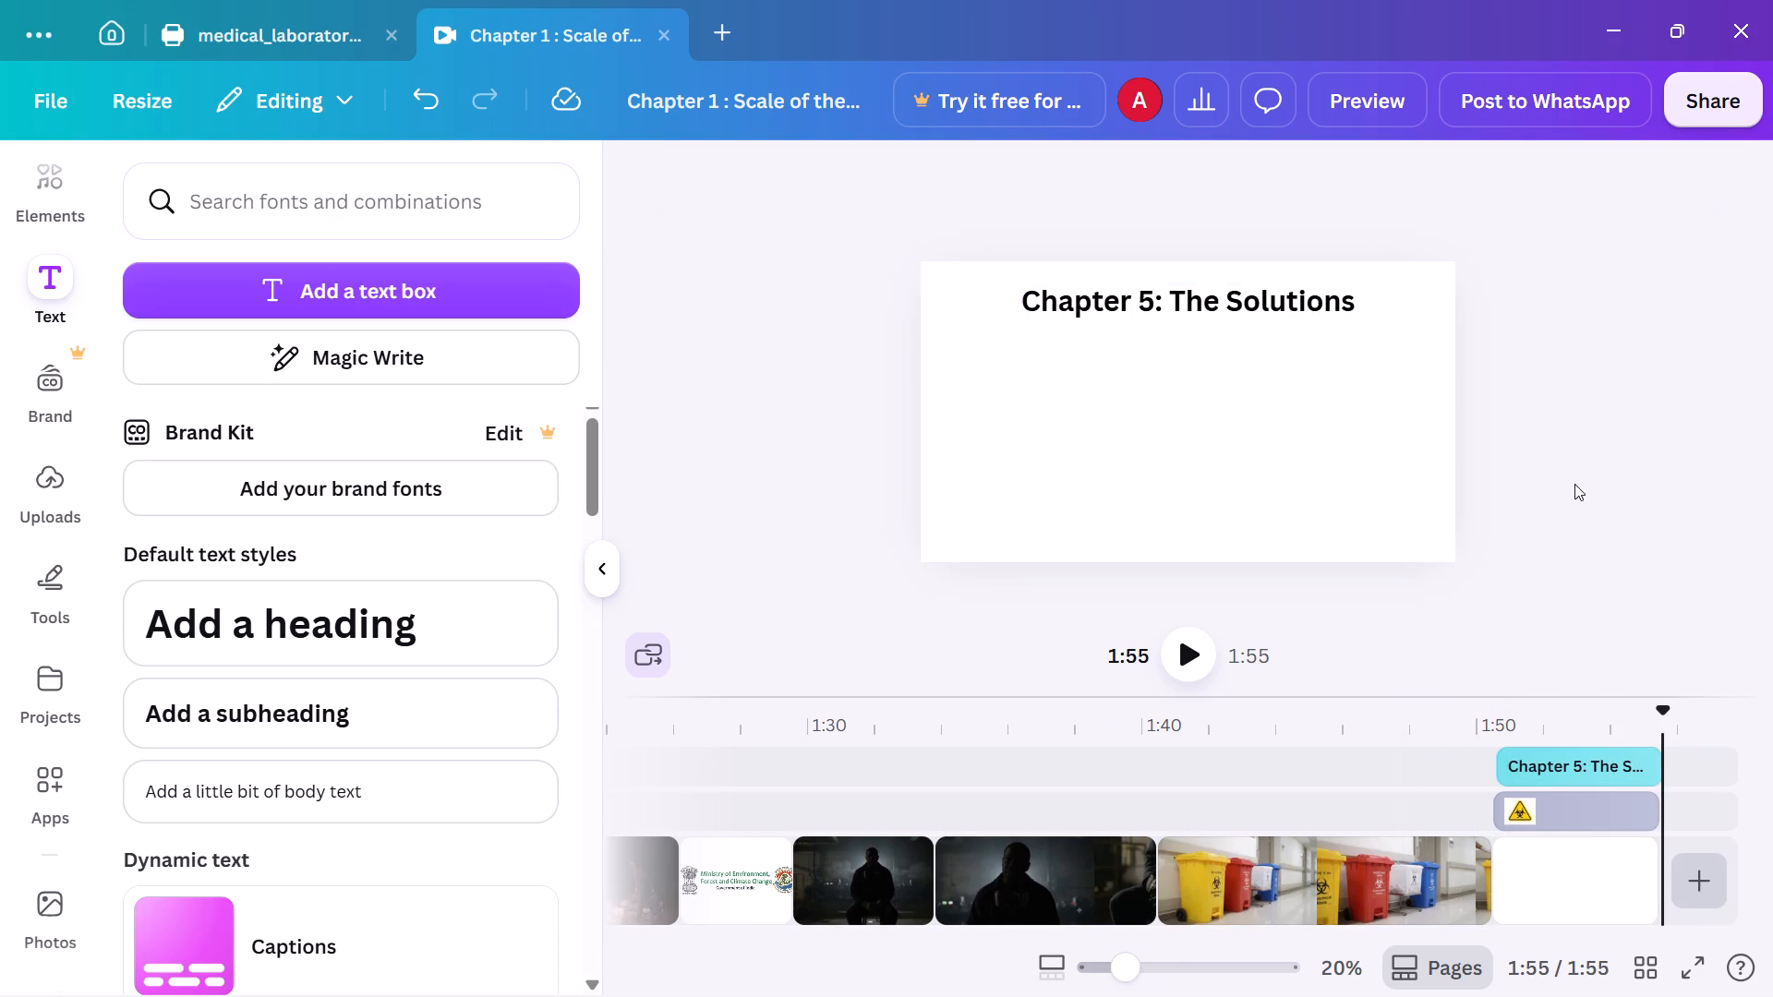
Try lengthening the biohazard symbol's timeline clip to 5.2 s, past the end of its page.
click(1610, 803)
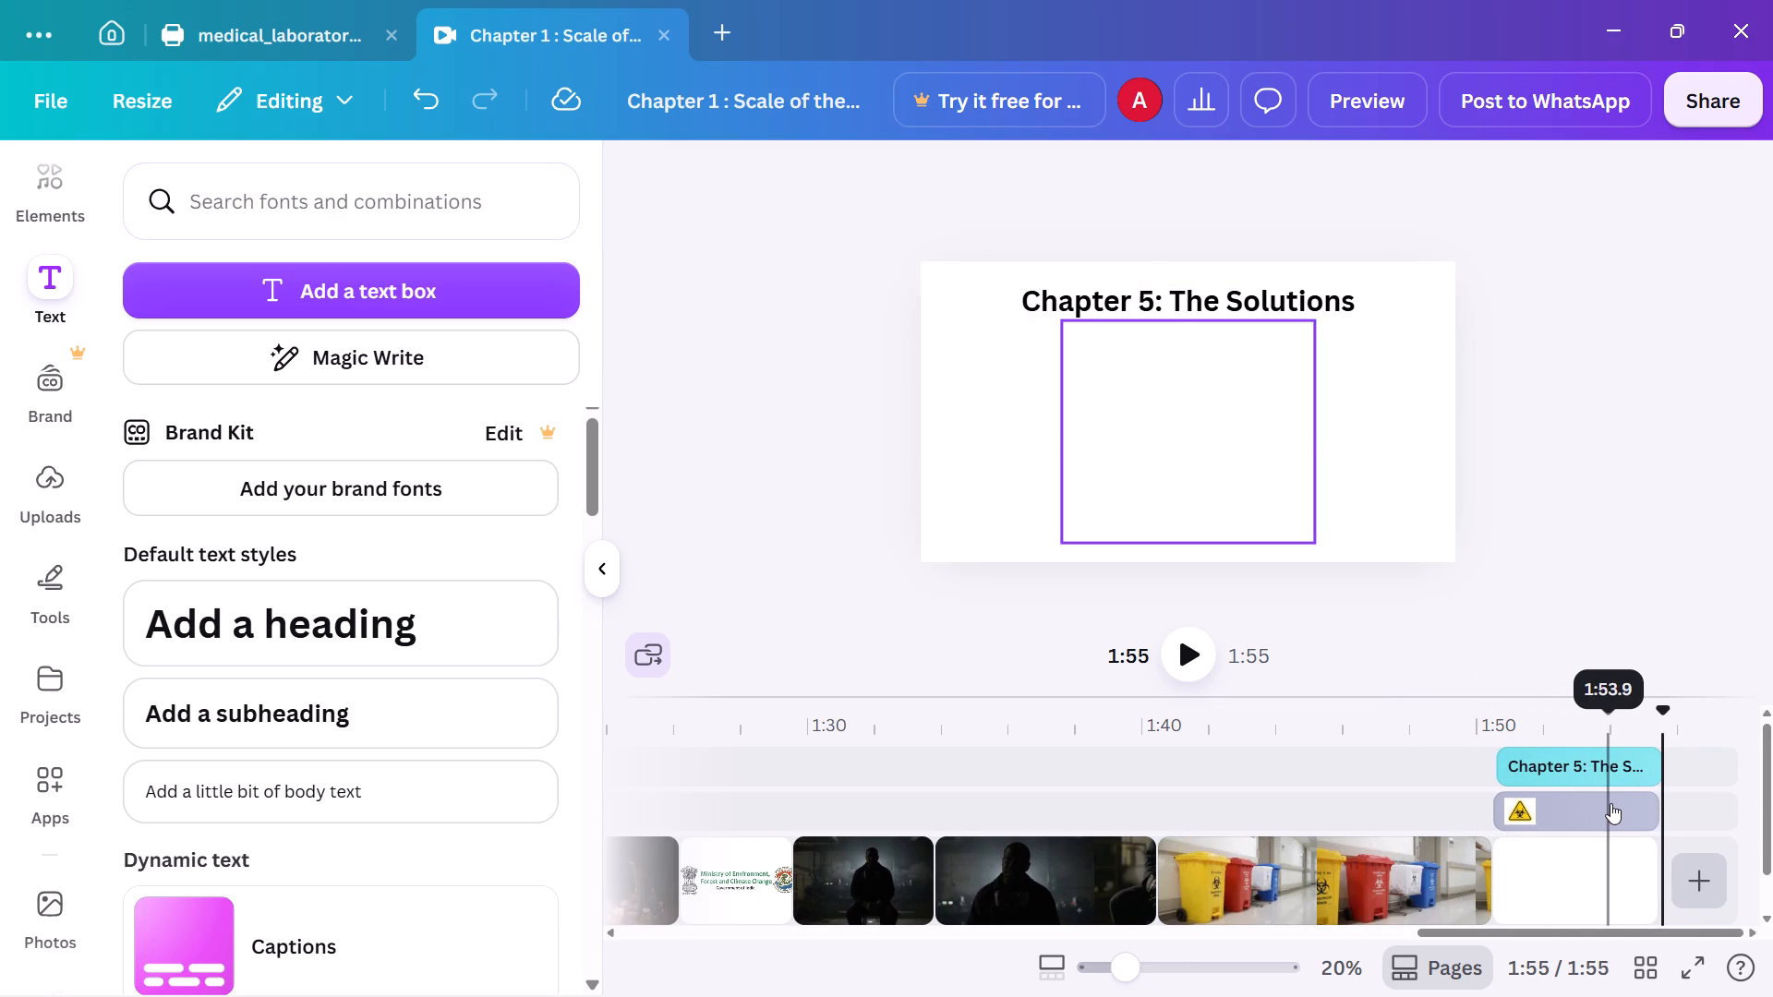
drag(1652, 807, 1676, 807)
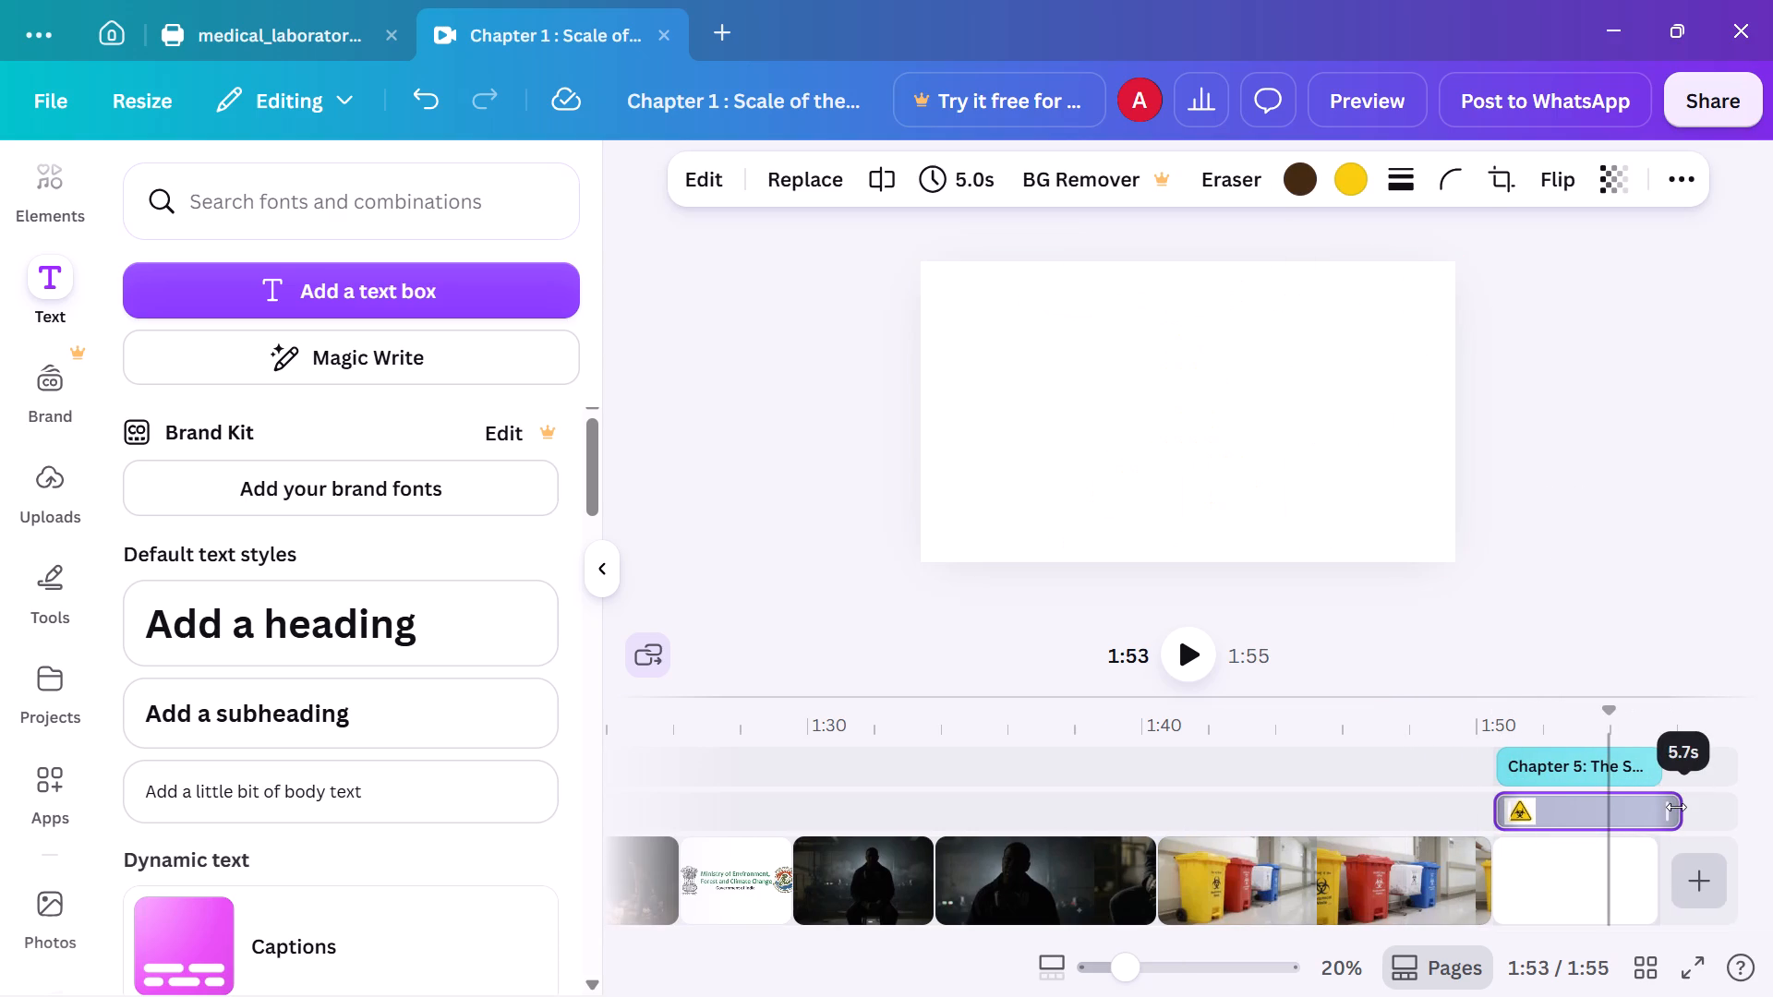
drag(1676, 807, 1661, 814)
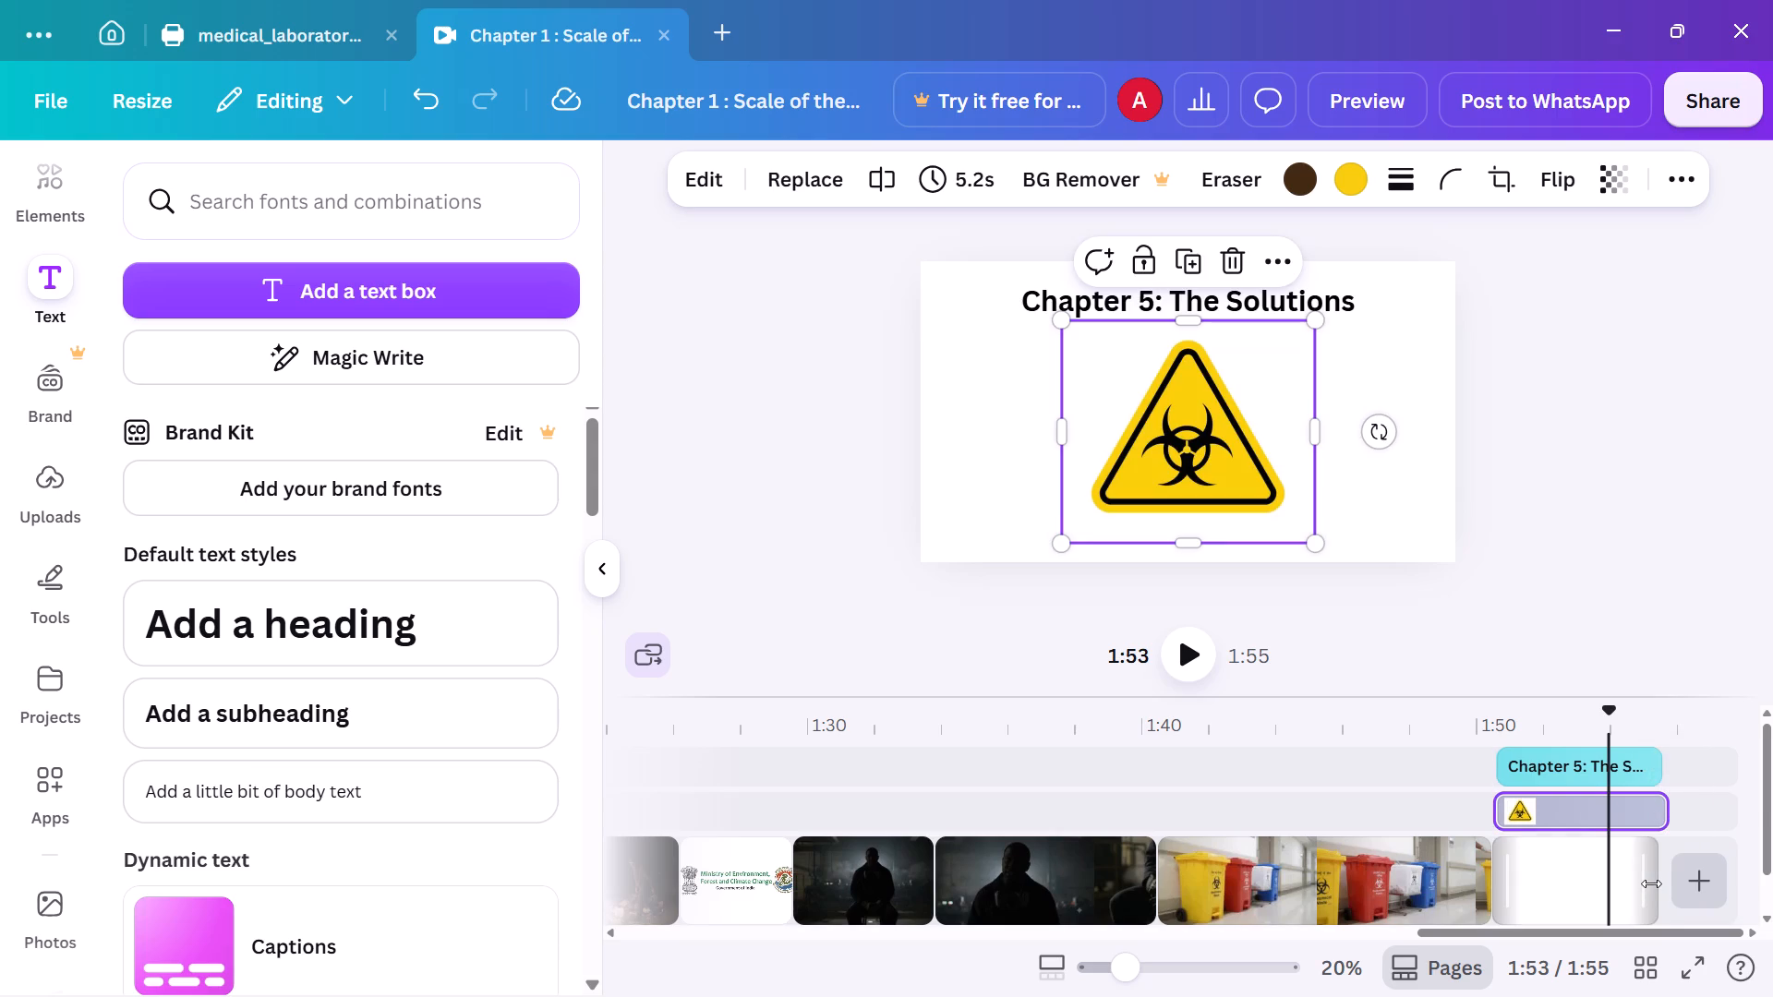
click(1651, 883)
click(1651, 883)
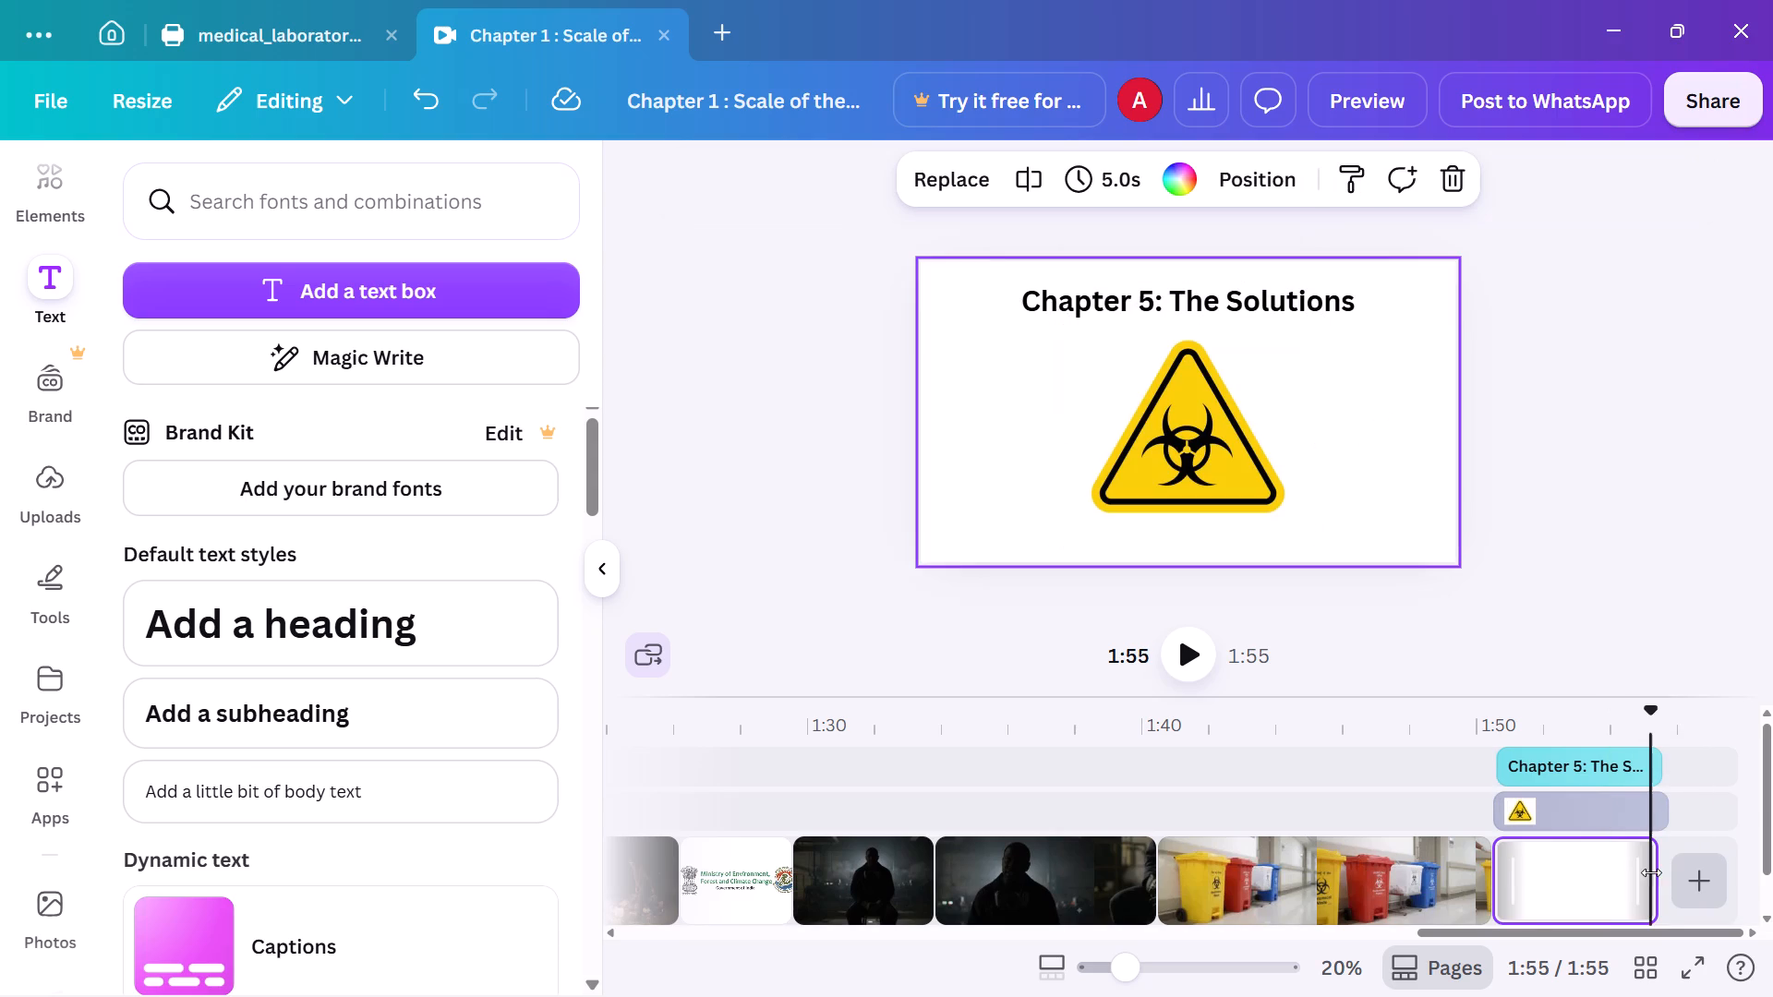
Trim the Chapter 5 title, biohazard symbol and page clips to end together, with the symbol and page lasting 4.7 s.
drag(1658, 774, 1642, 779)
drag(1664, 811, 1650, 813)
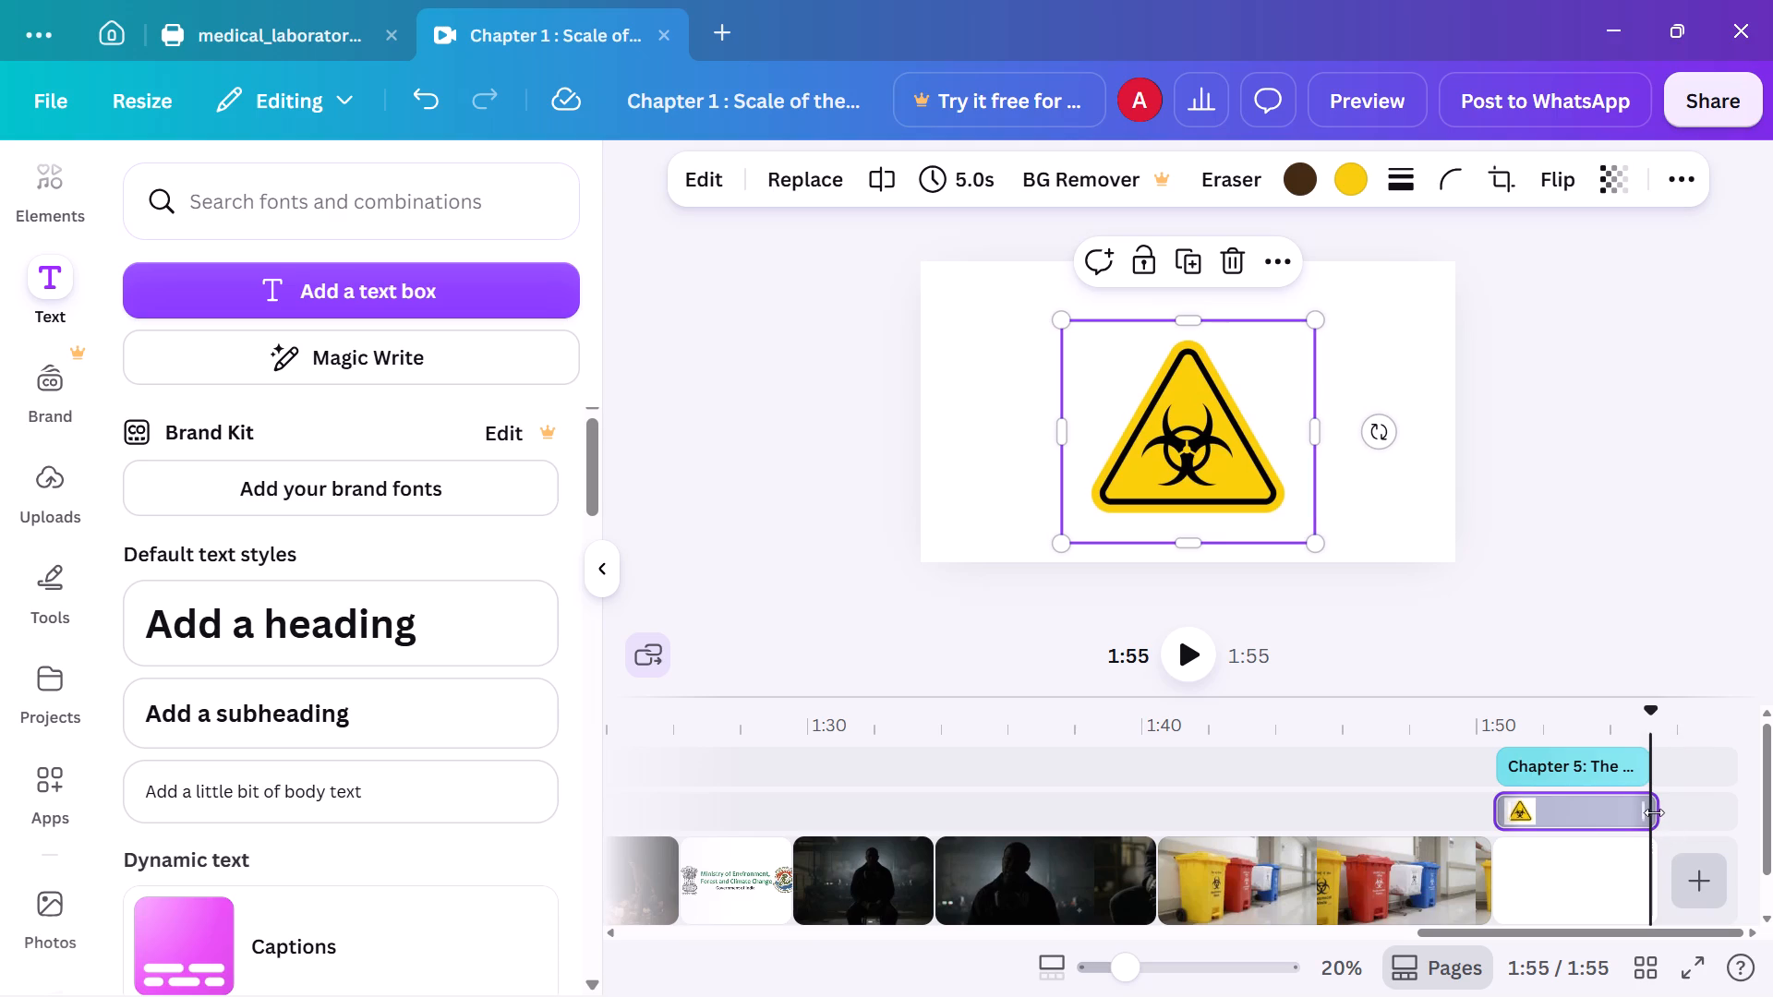
drag(1653, 812, 1644, 815)
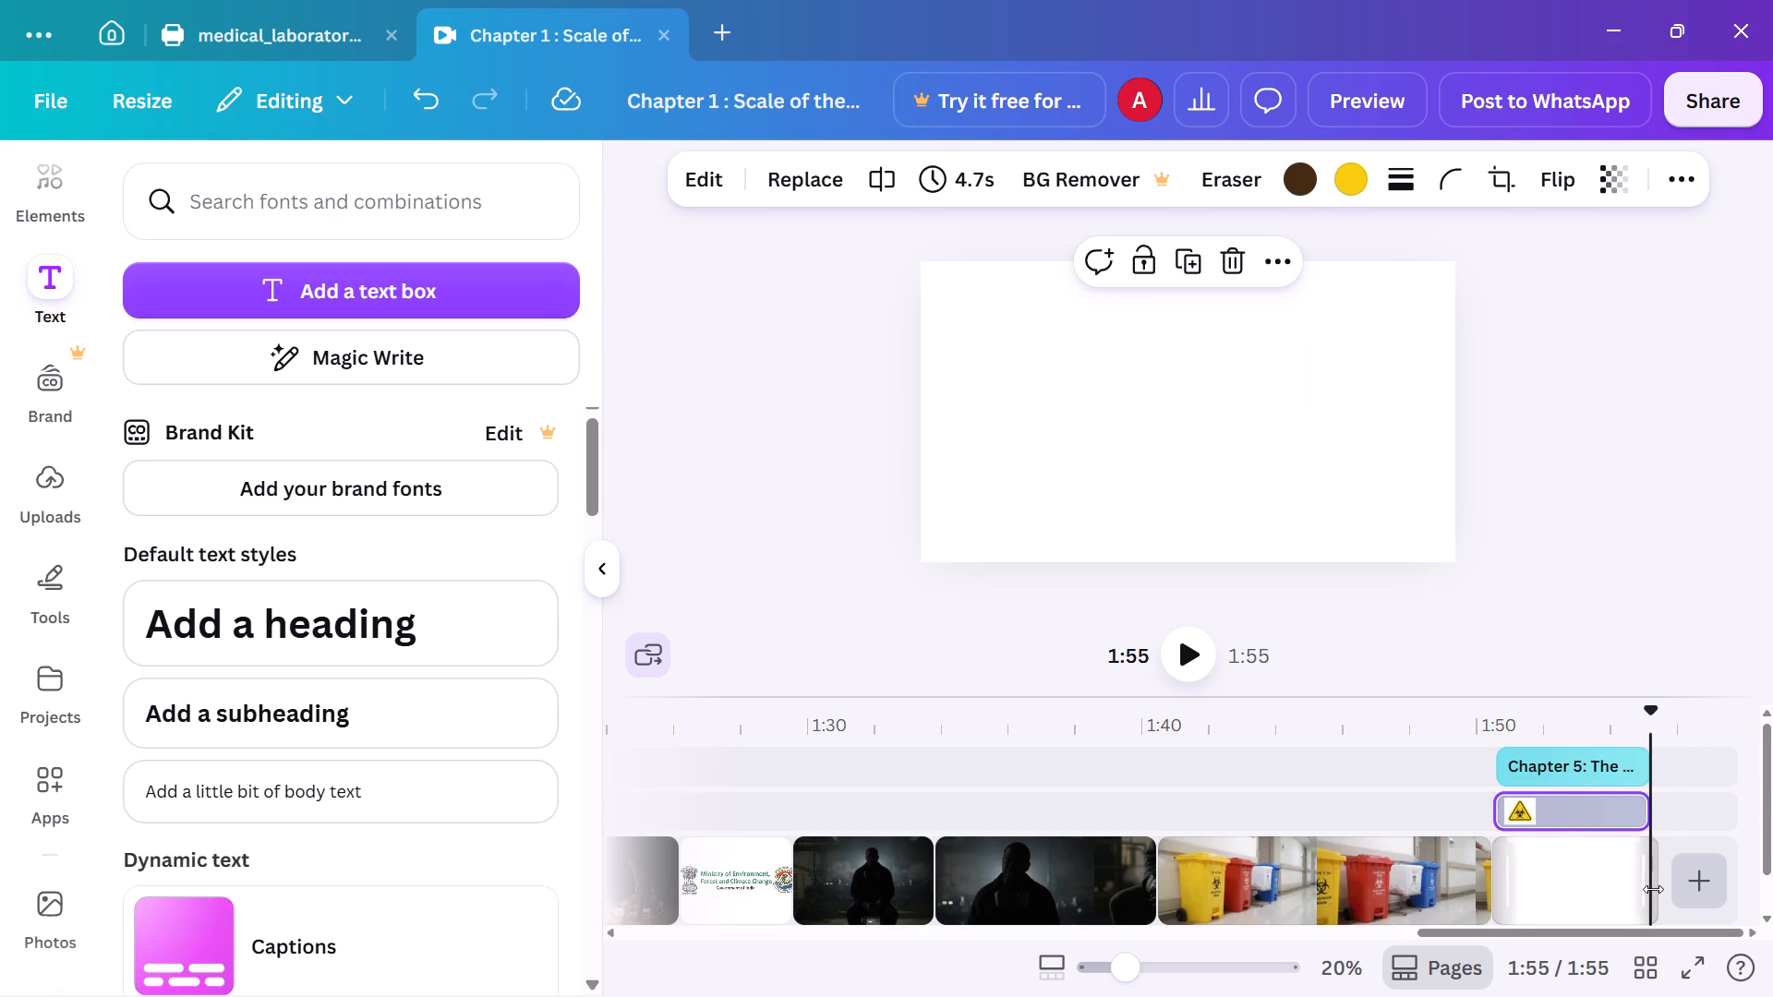
drag(1653, 889, 1637, 895)
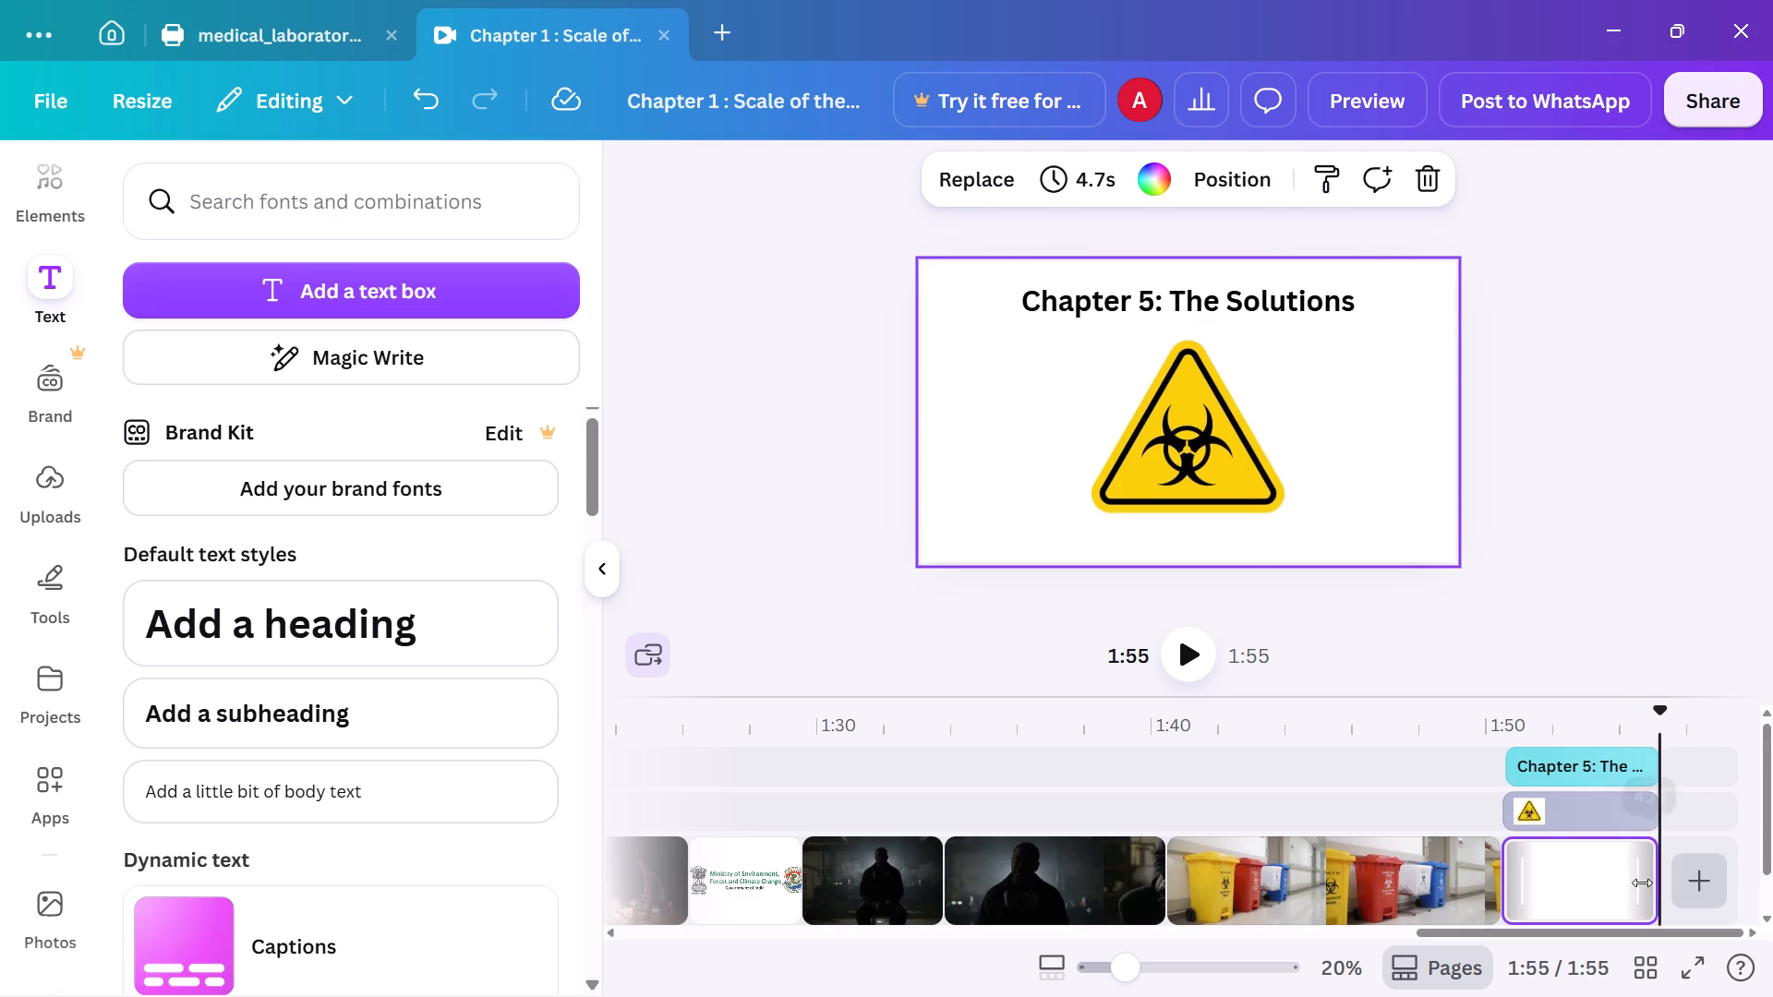
click(1638, 503)
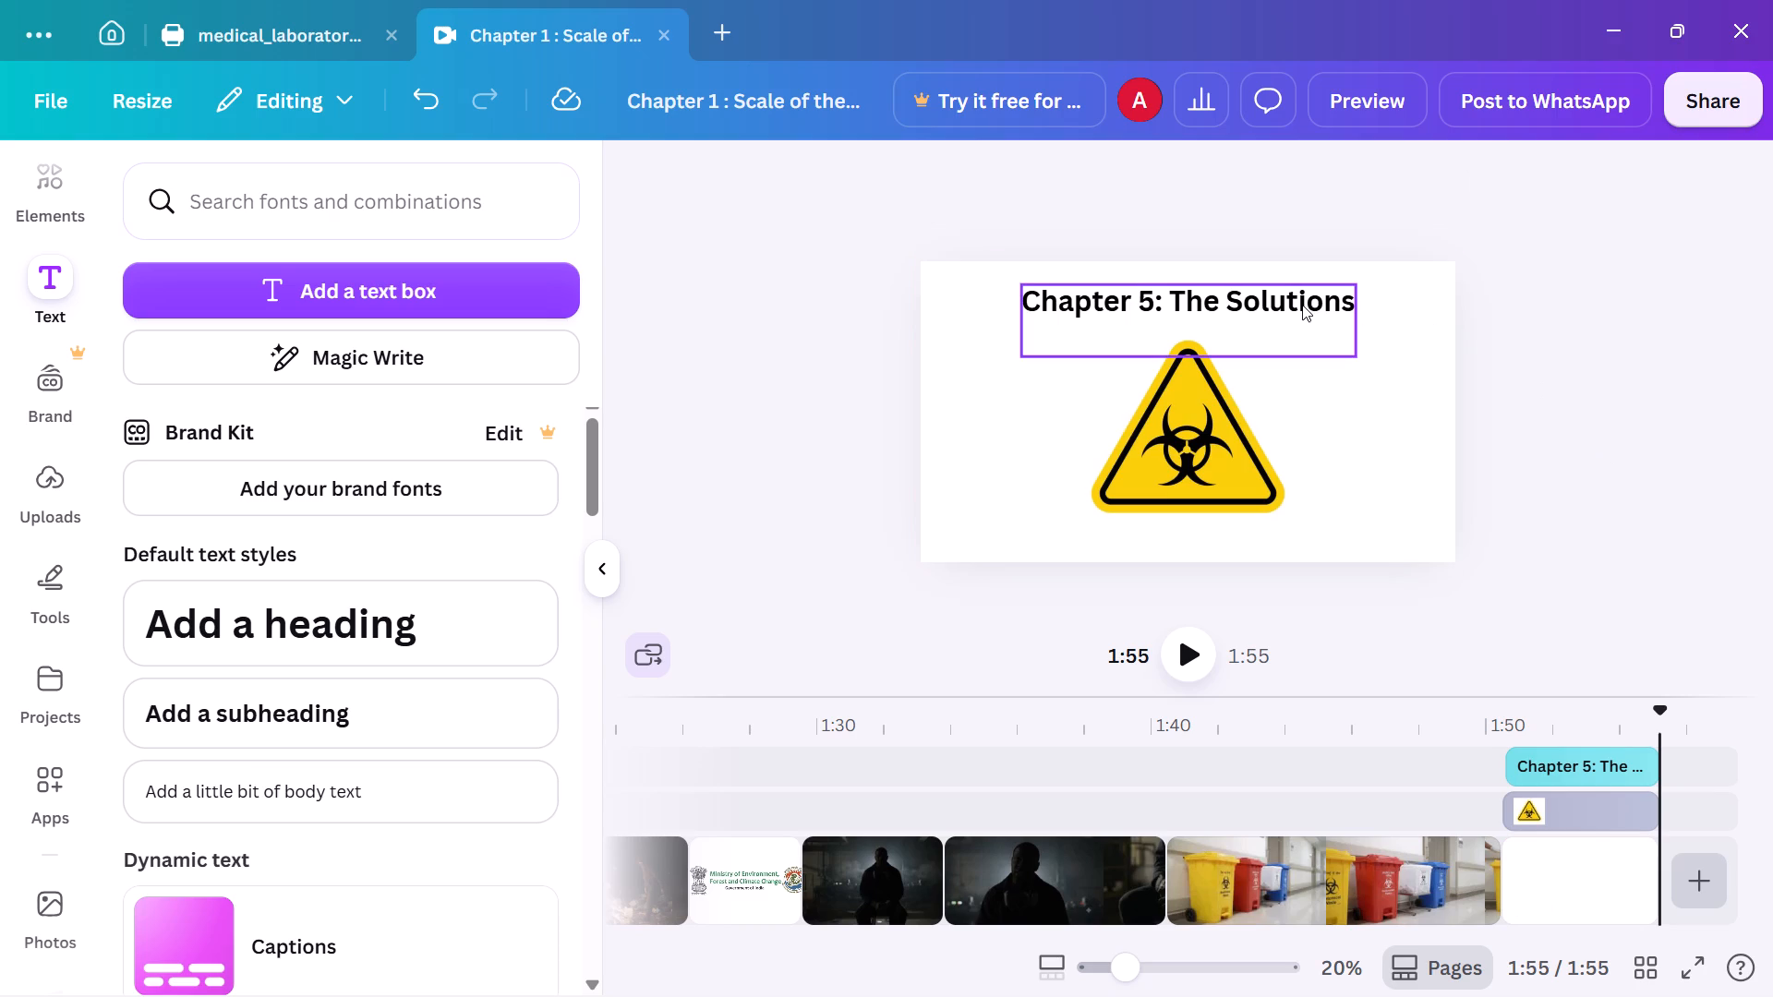
Play back the video from about 1:49 to check the trimmed Chapter 5 title page.
click(1302, 305)
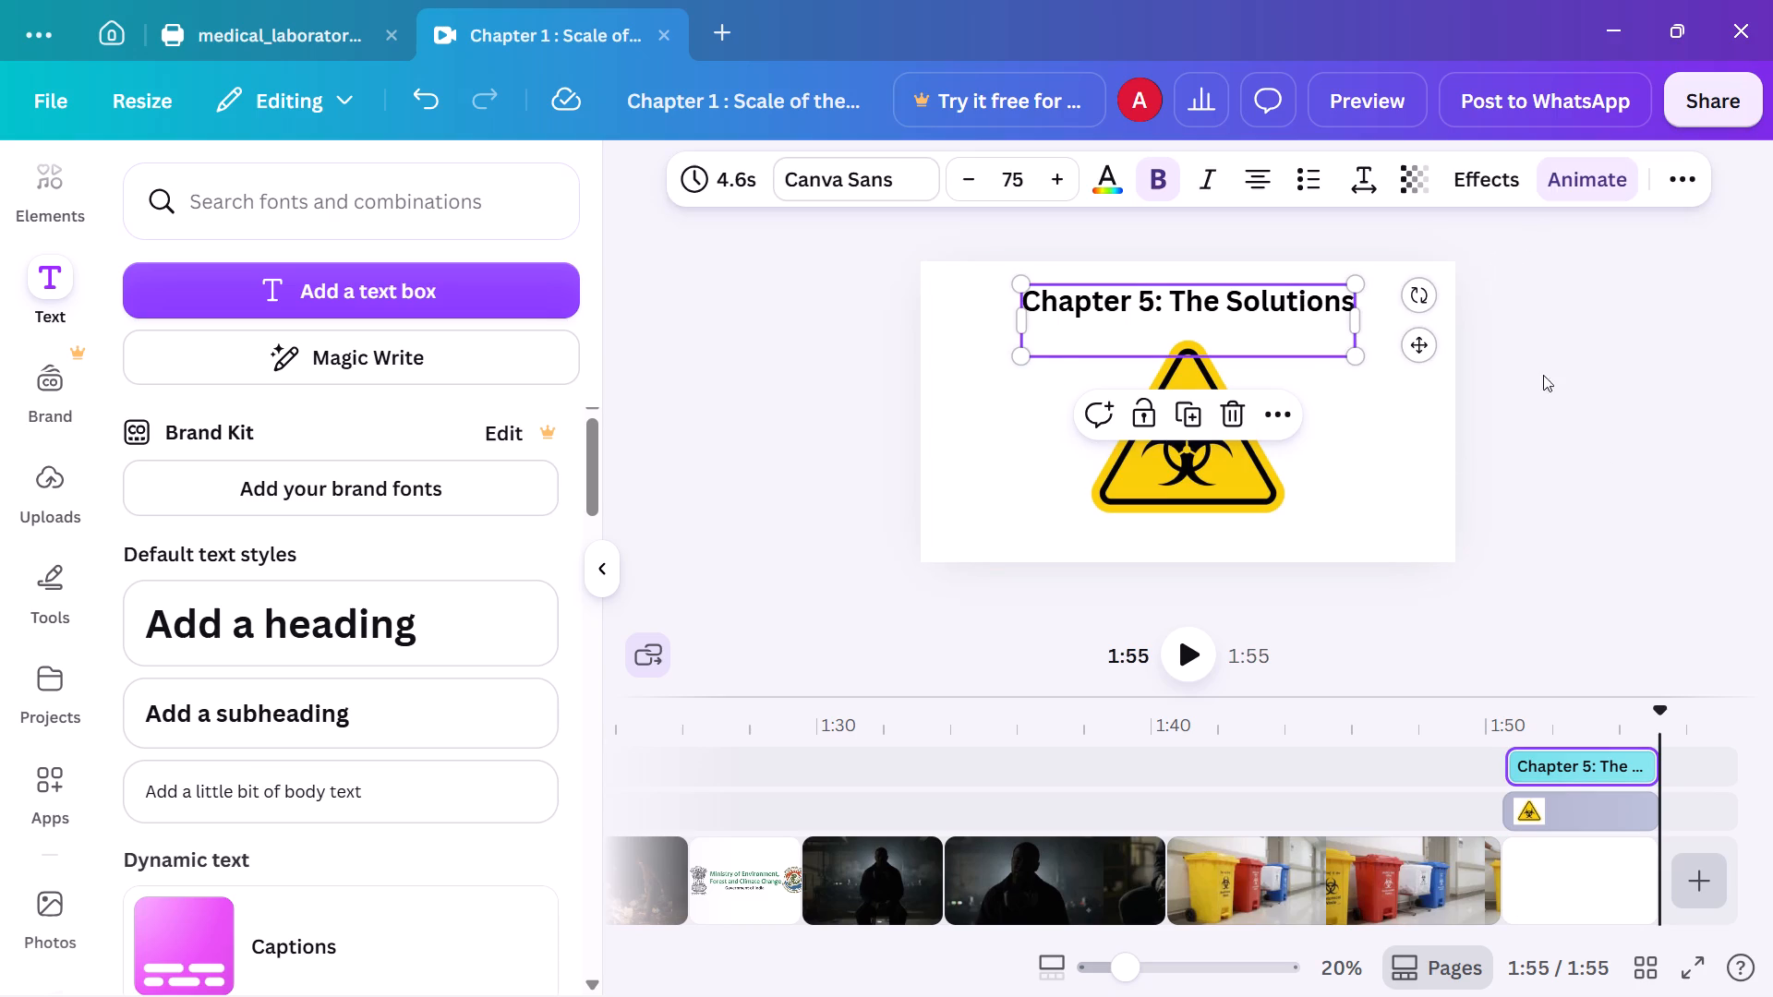
click(1459, 756)
click(1176, 653)
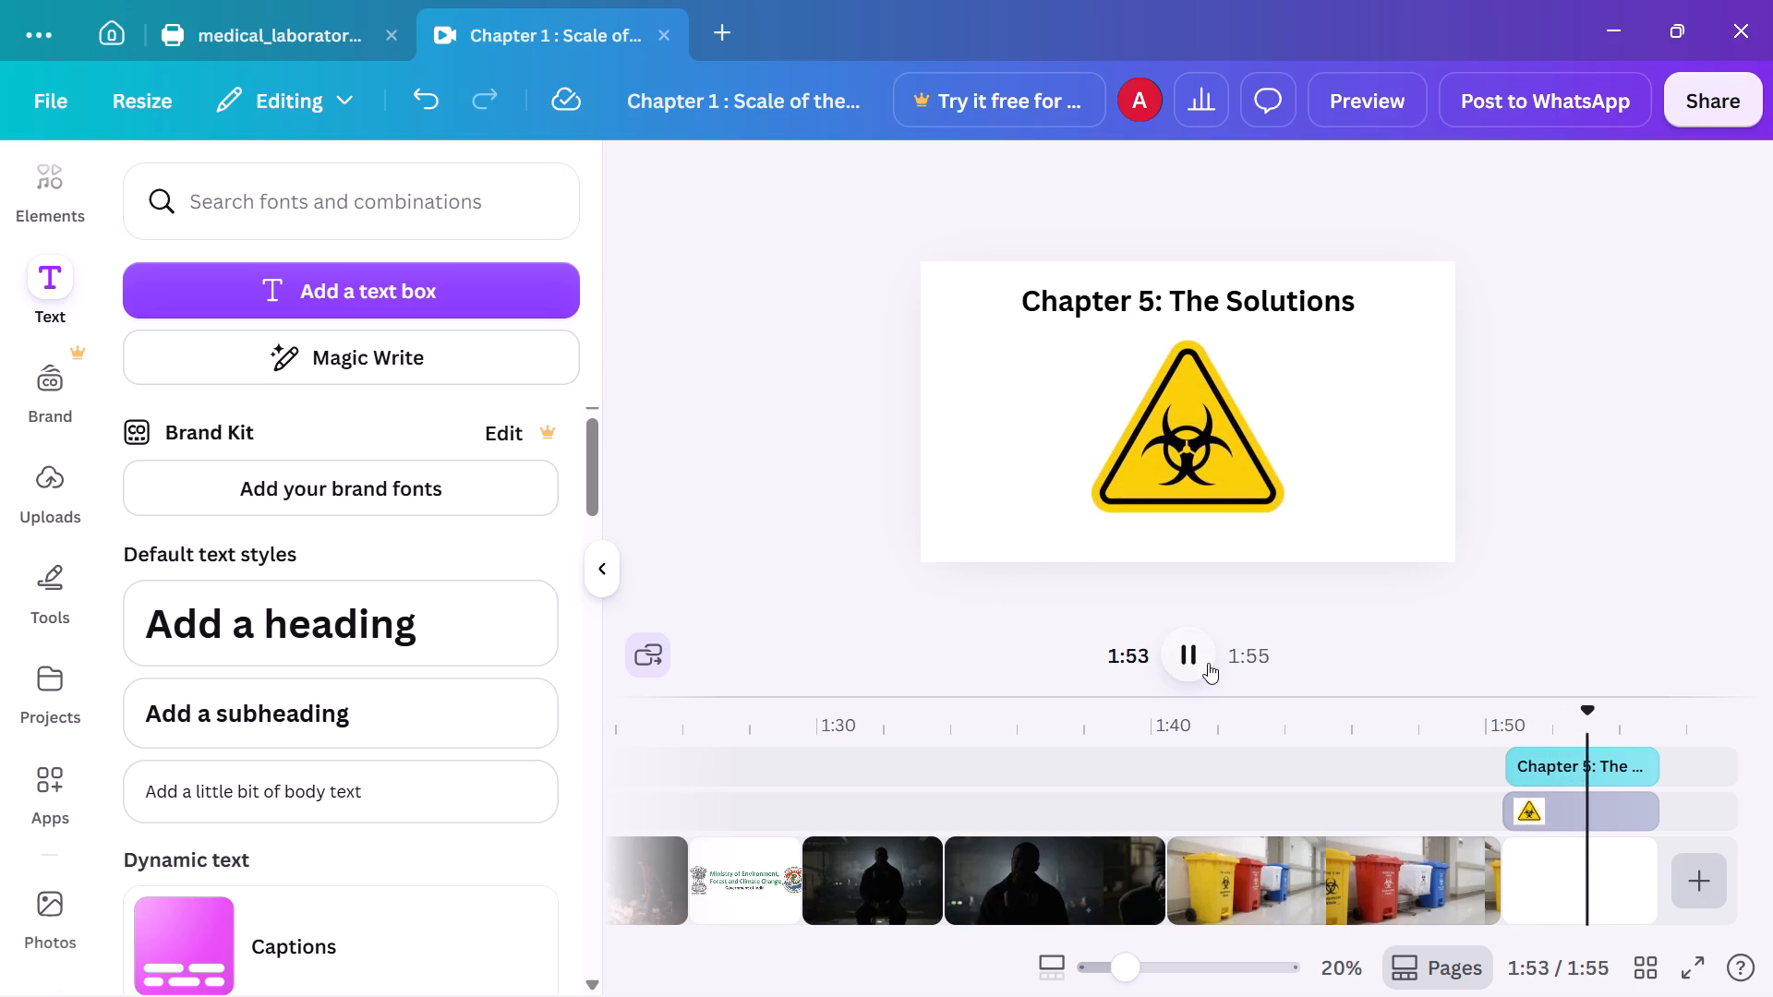
click(1186, 663)
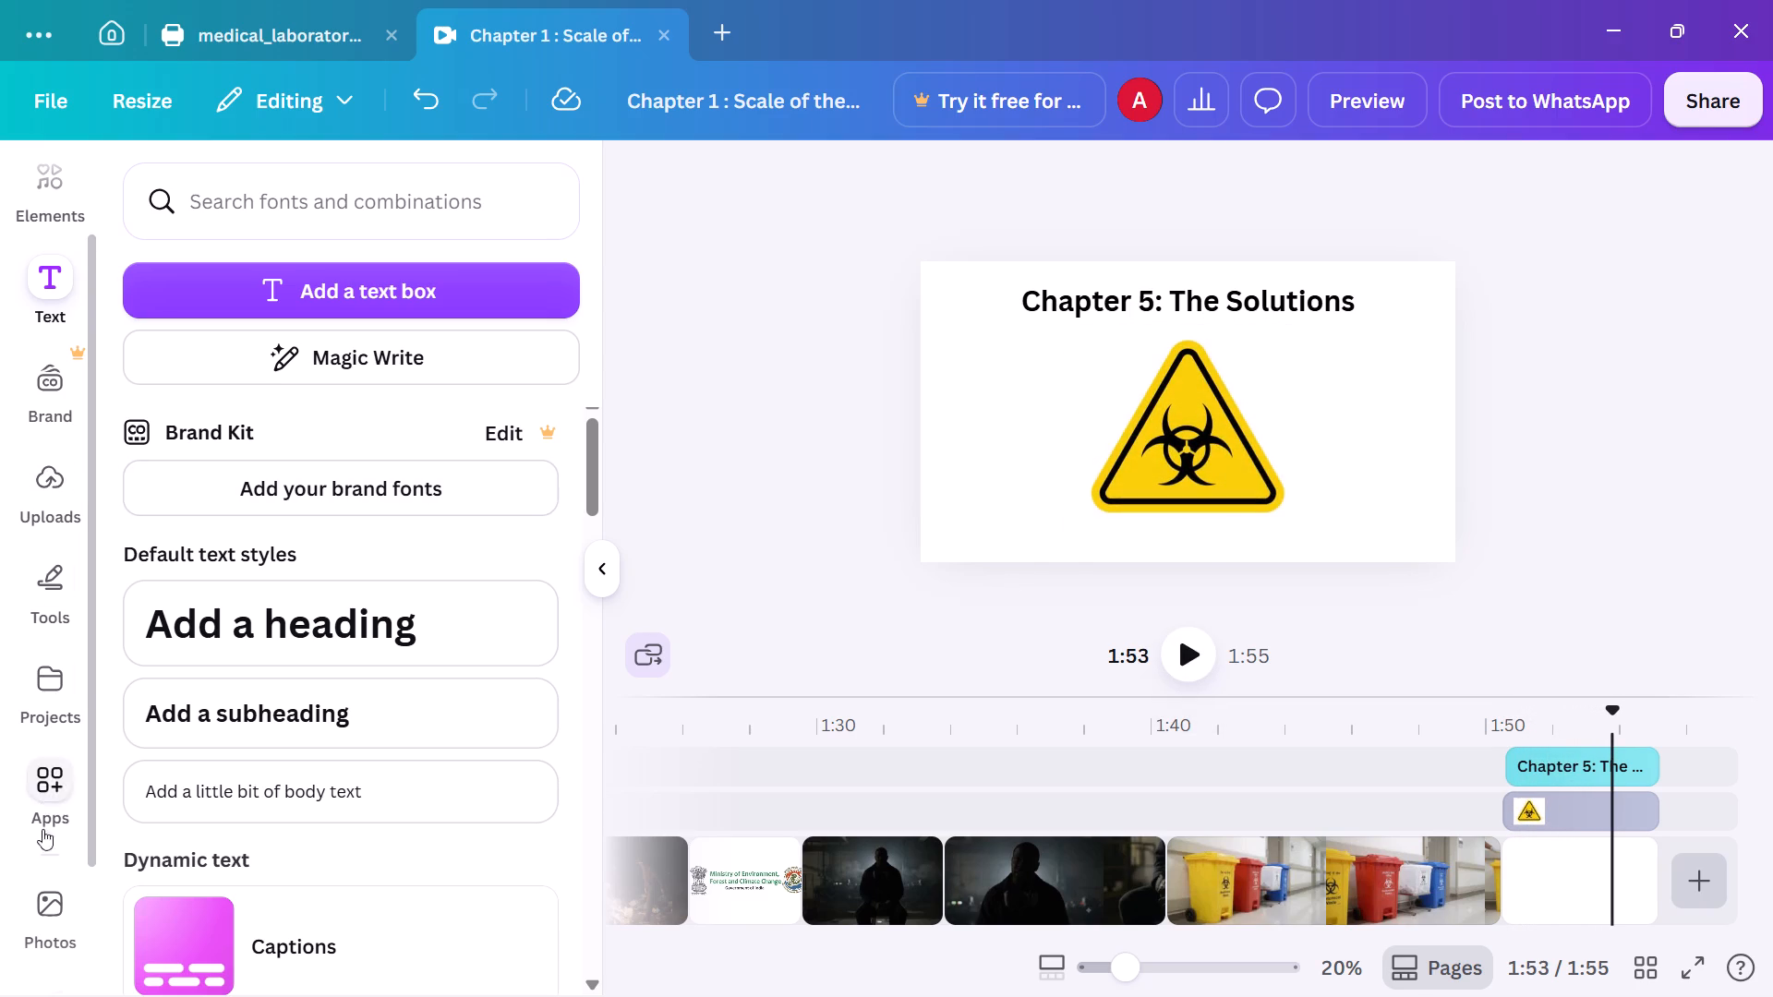
Search the audio library for "TEC INTRO".
scroll(47, 881, down, 3)
click(50, 846)
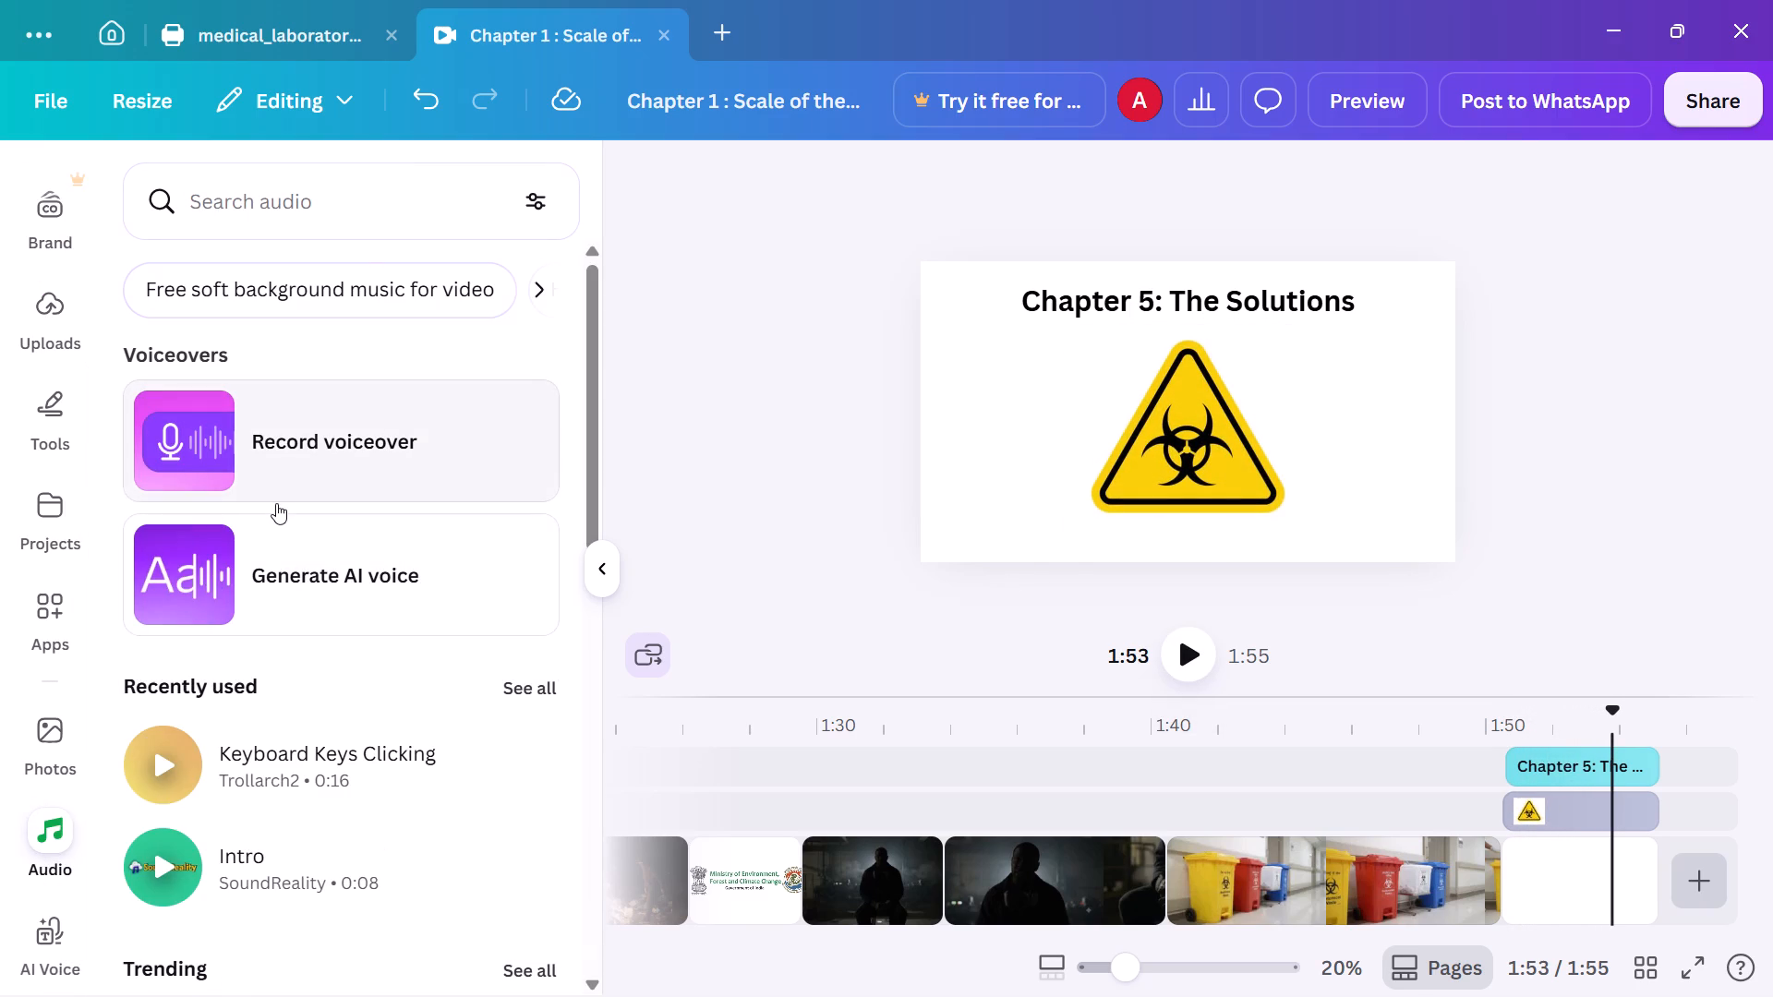
click(337, 233)
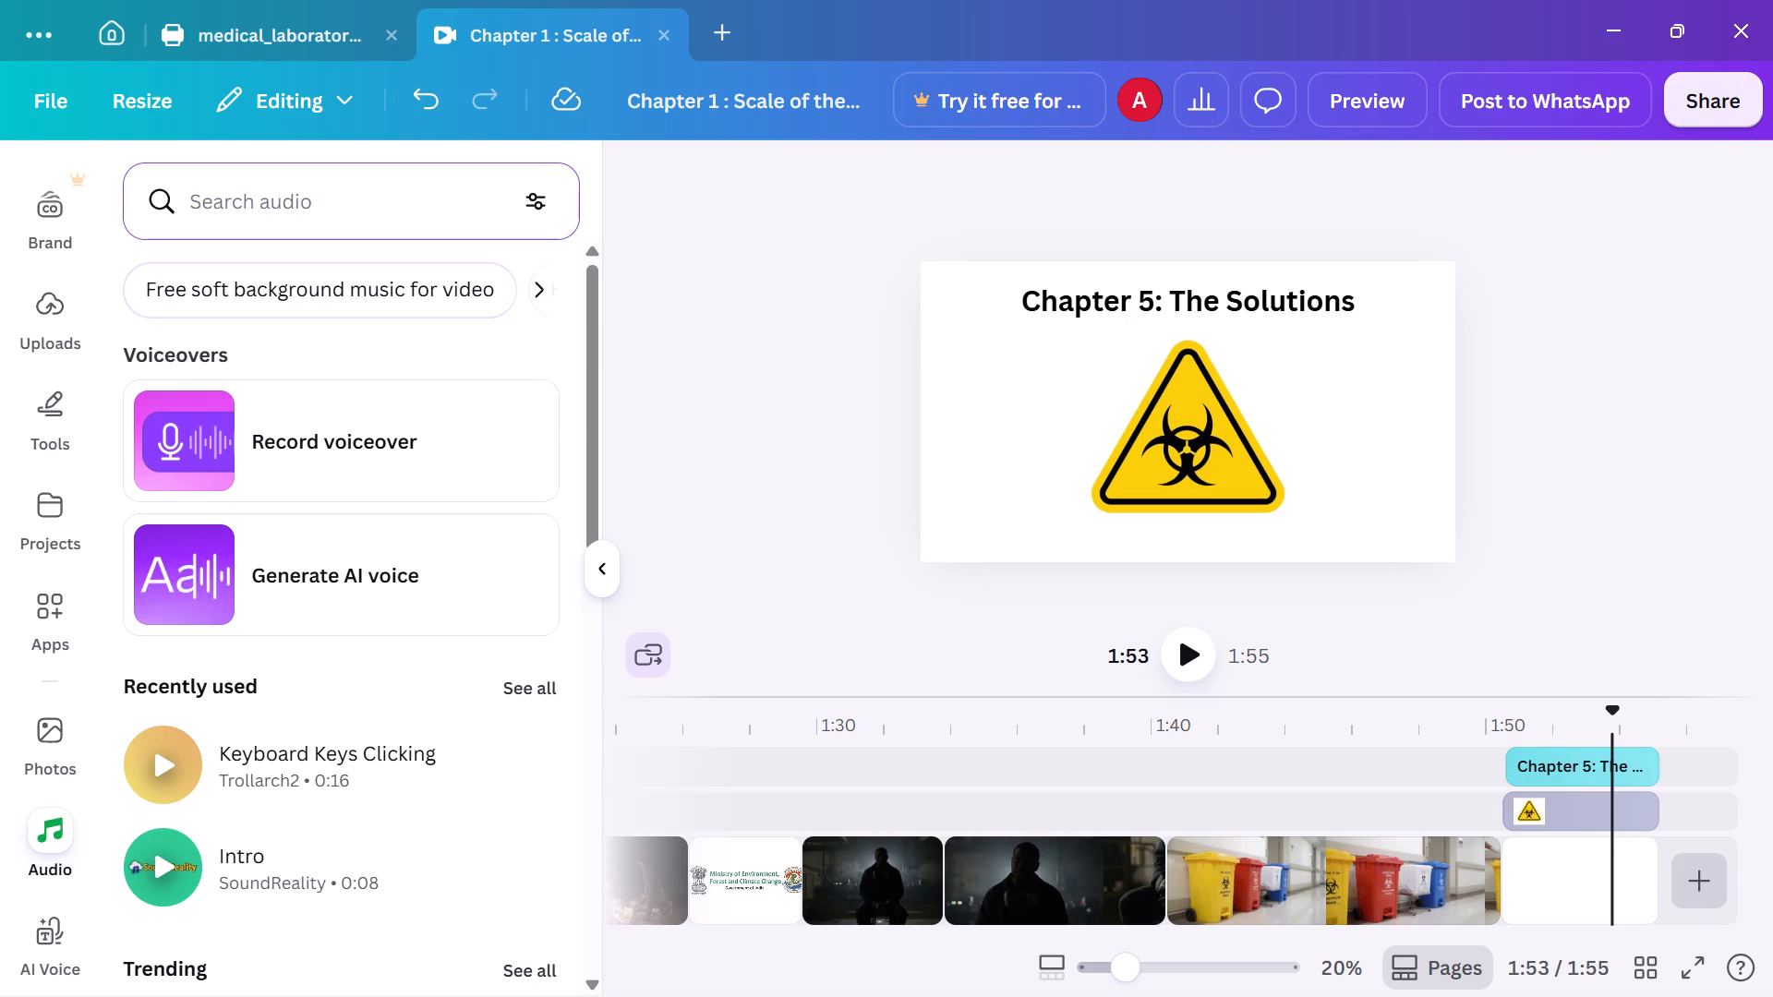
click(337, 233)
click(344, 204)
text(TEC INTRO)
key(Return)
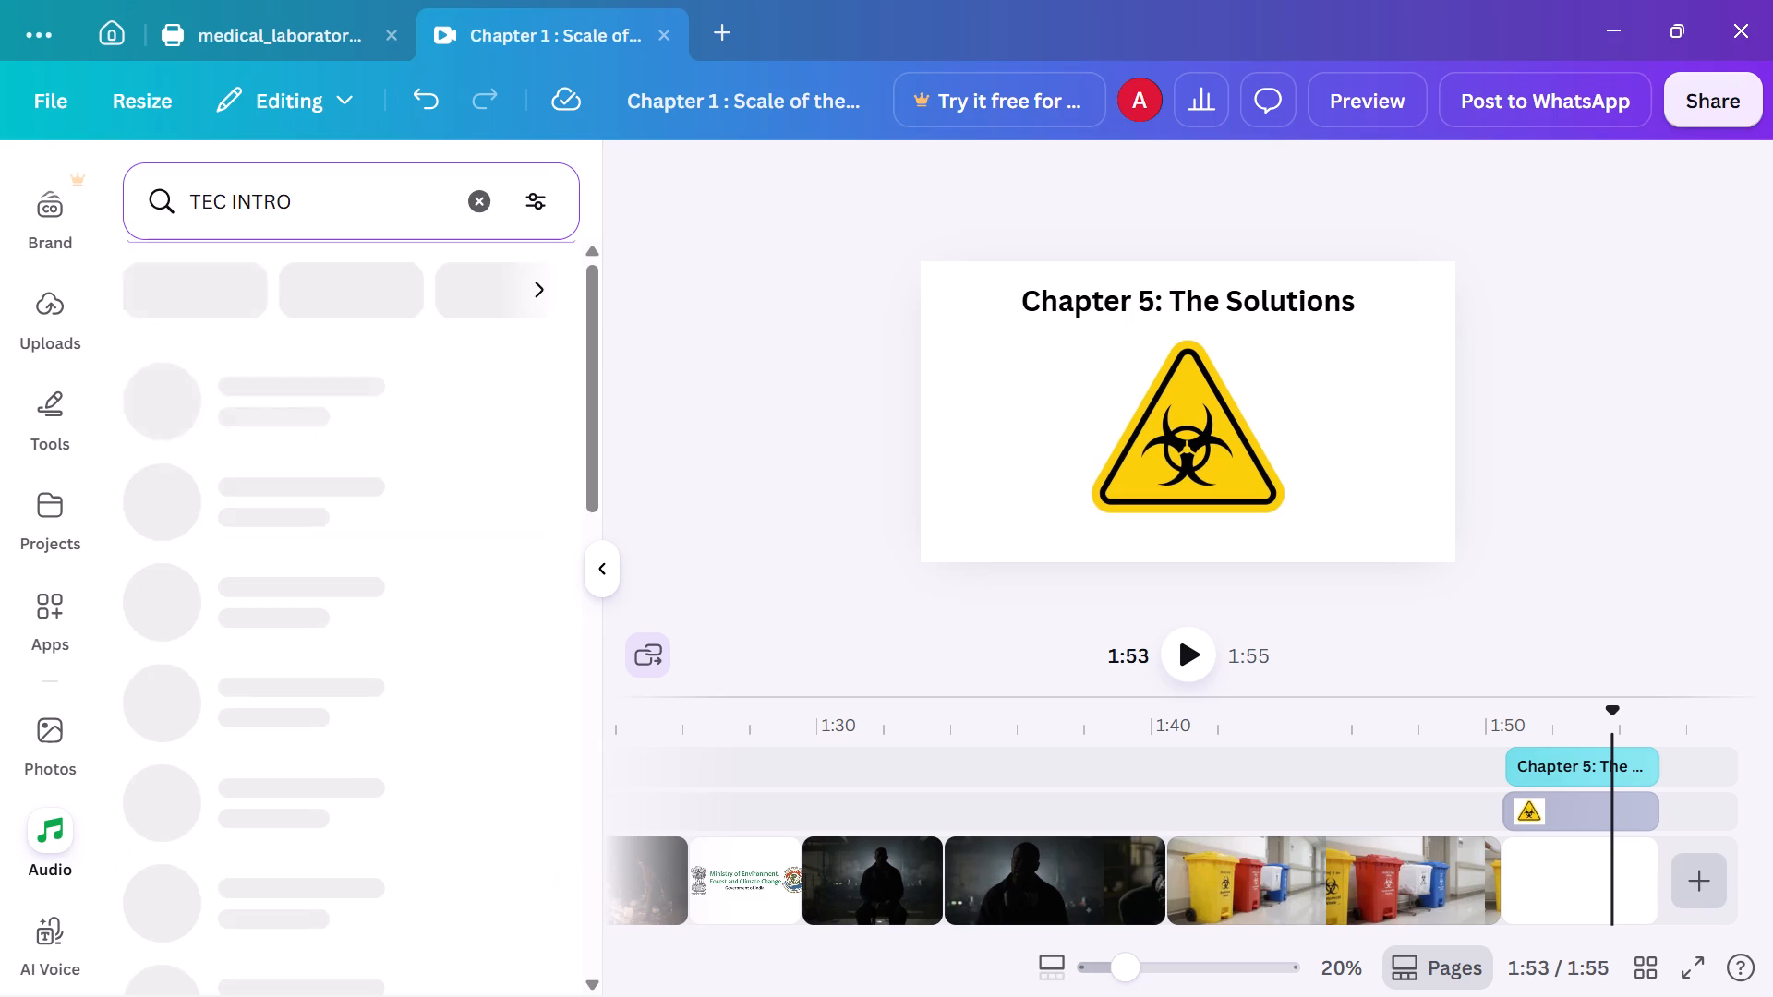
Preview the intro tracks in the audio results, from The Intro Ambient through Percussion Promo Intro, to compare their sound.
click(171, 388)
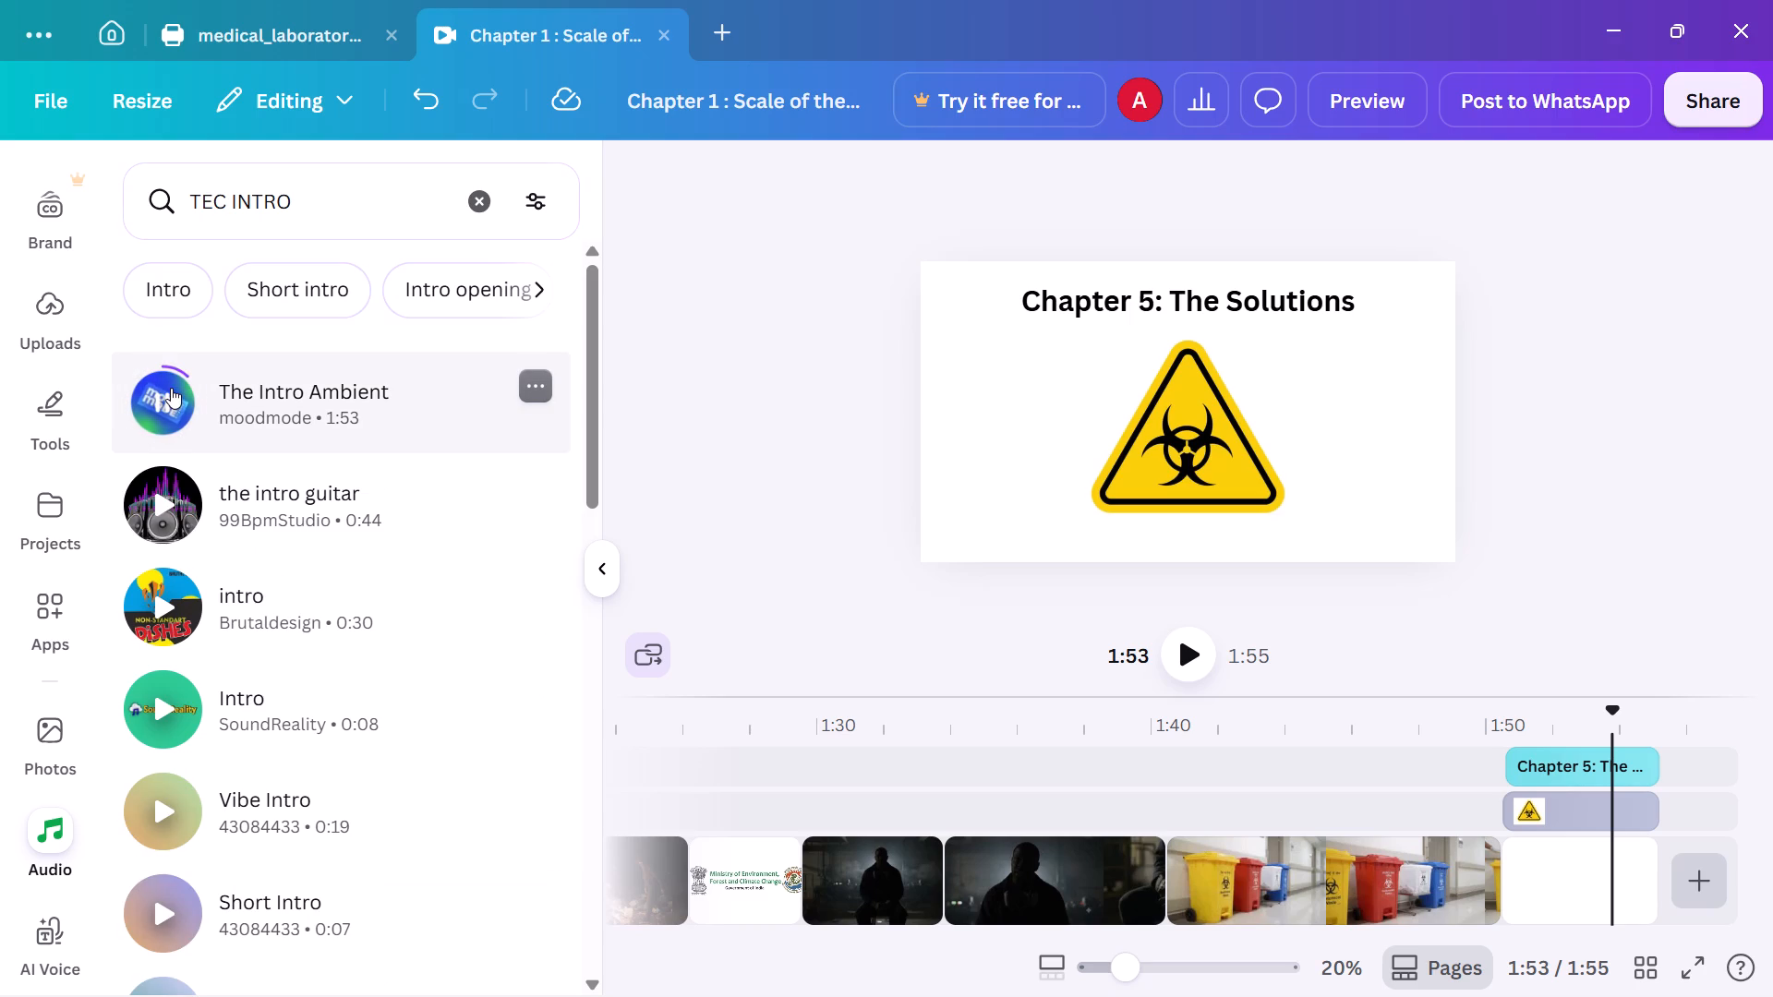
click(175, 499)
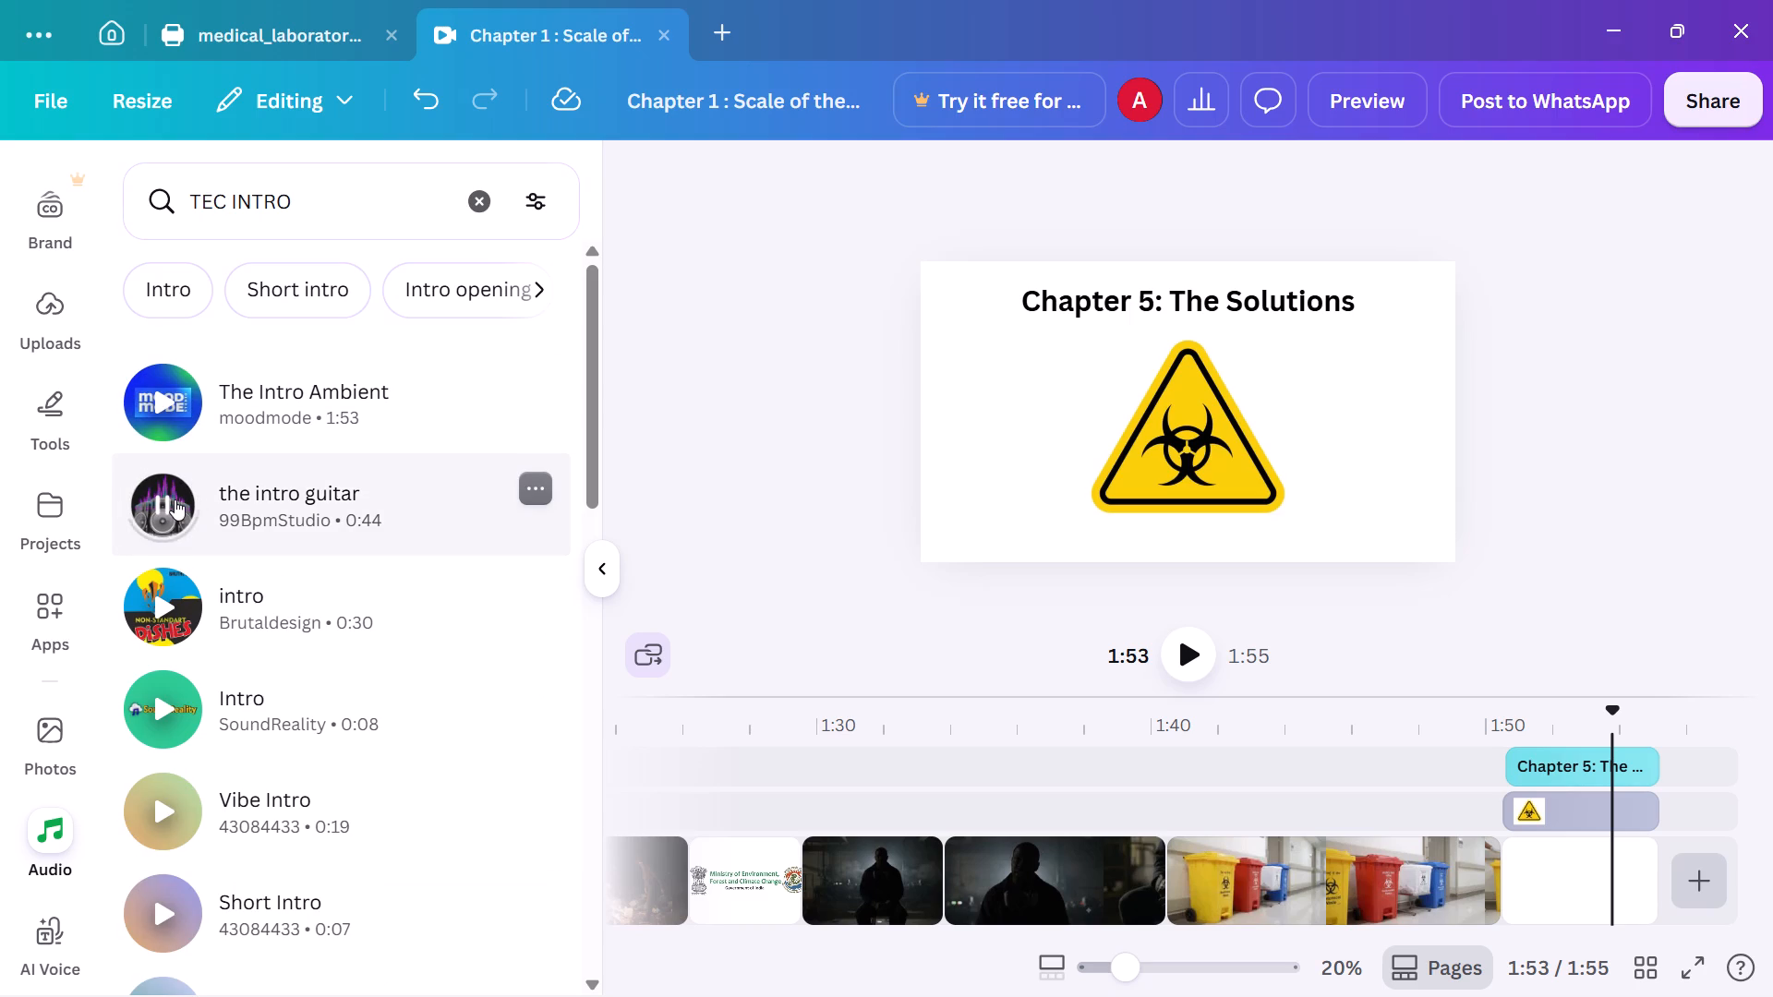
click(165, 607)
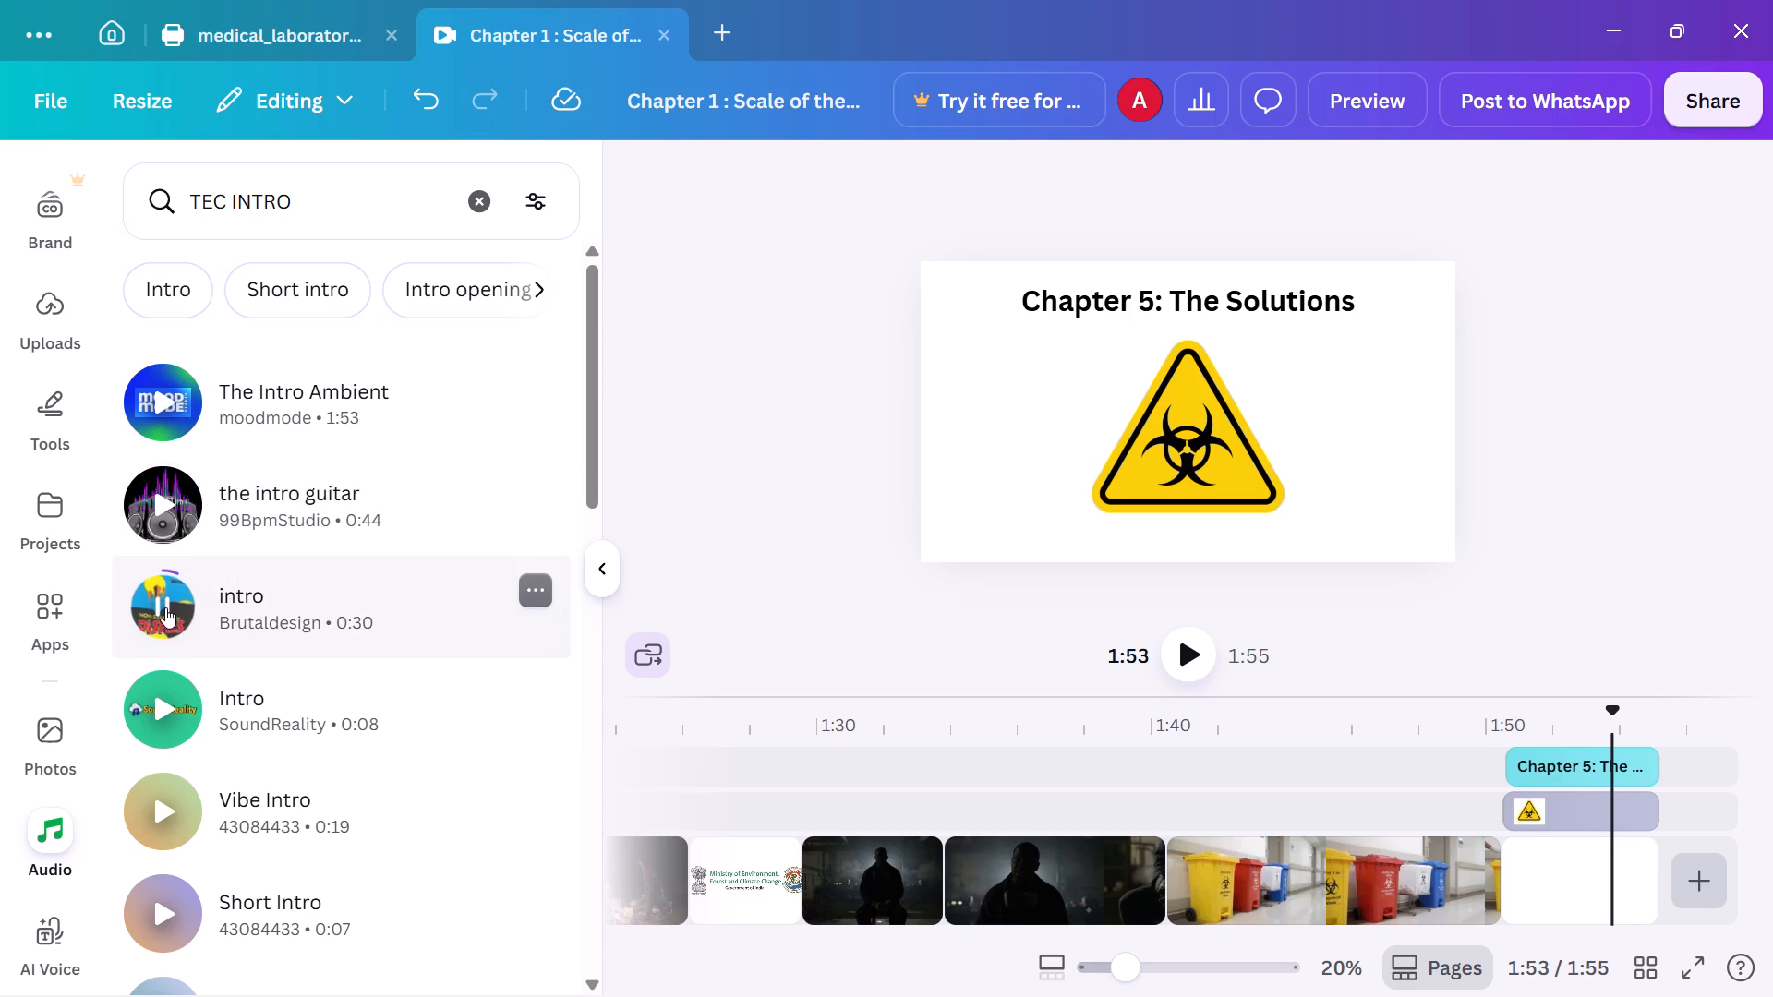
click(165, 607)
click(157, 720)
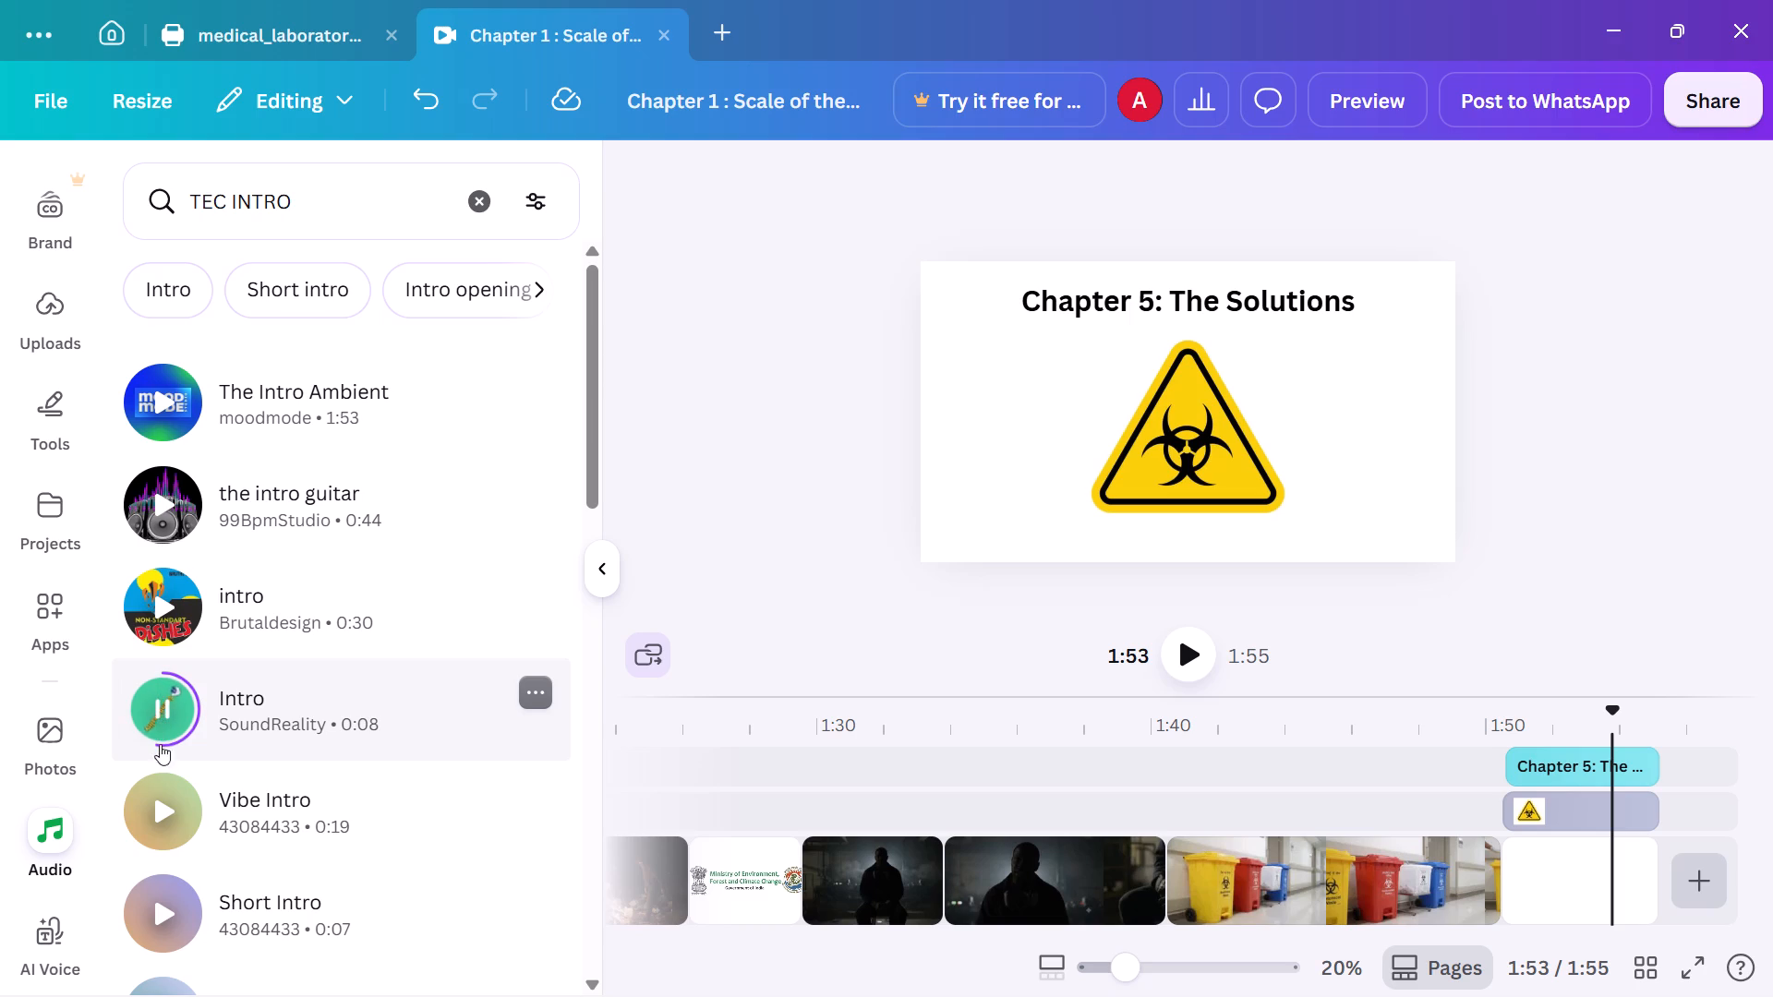
click(167, 809)
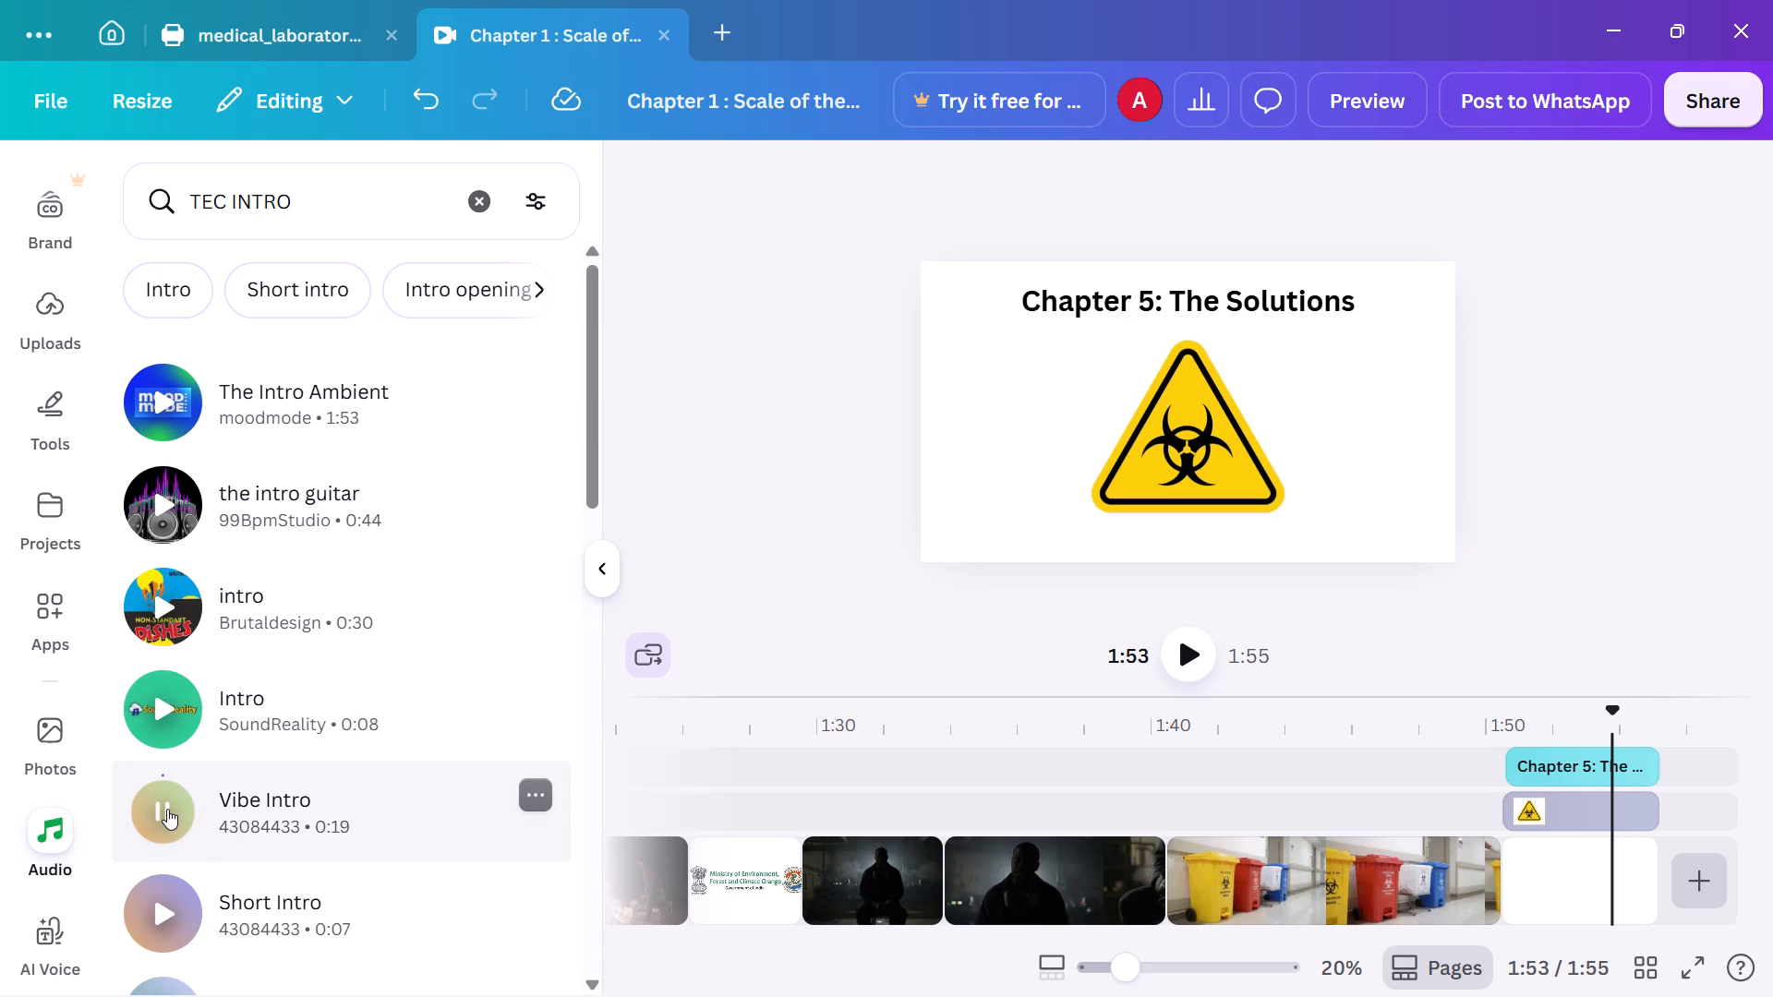
scroll(196, 721, down, 2)
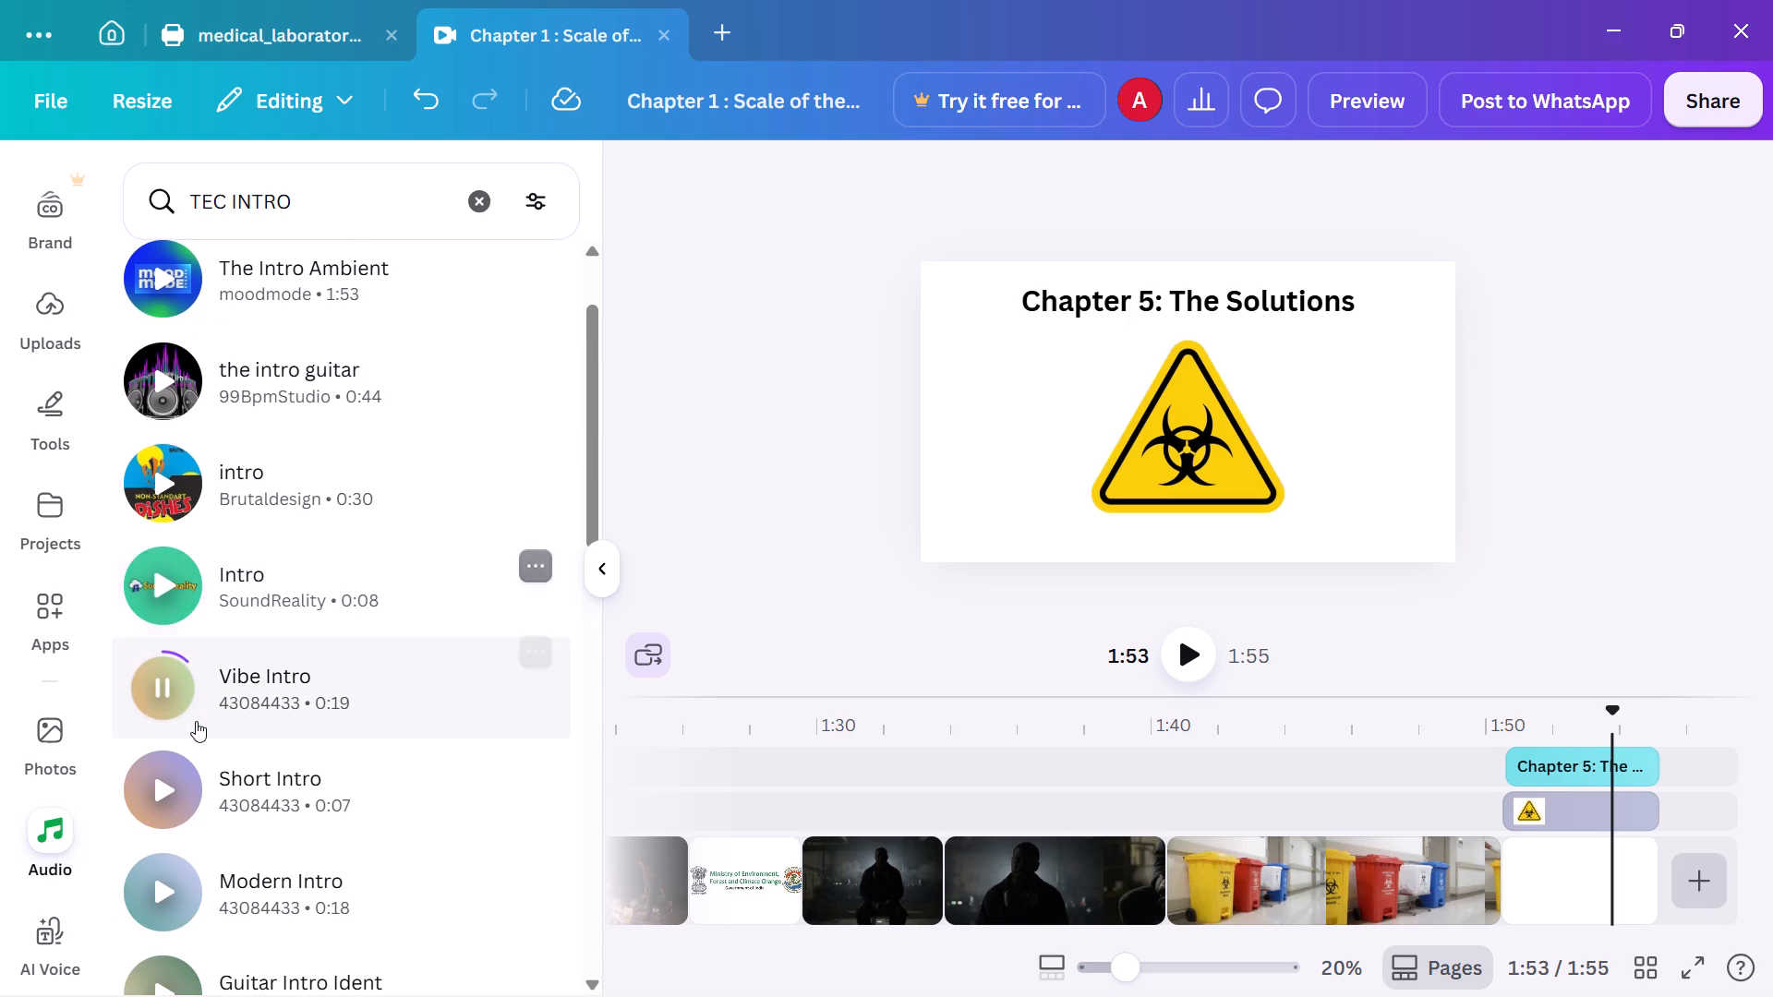
scroll(196, 721, down, 1)
click(169, 718)
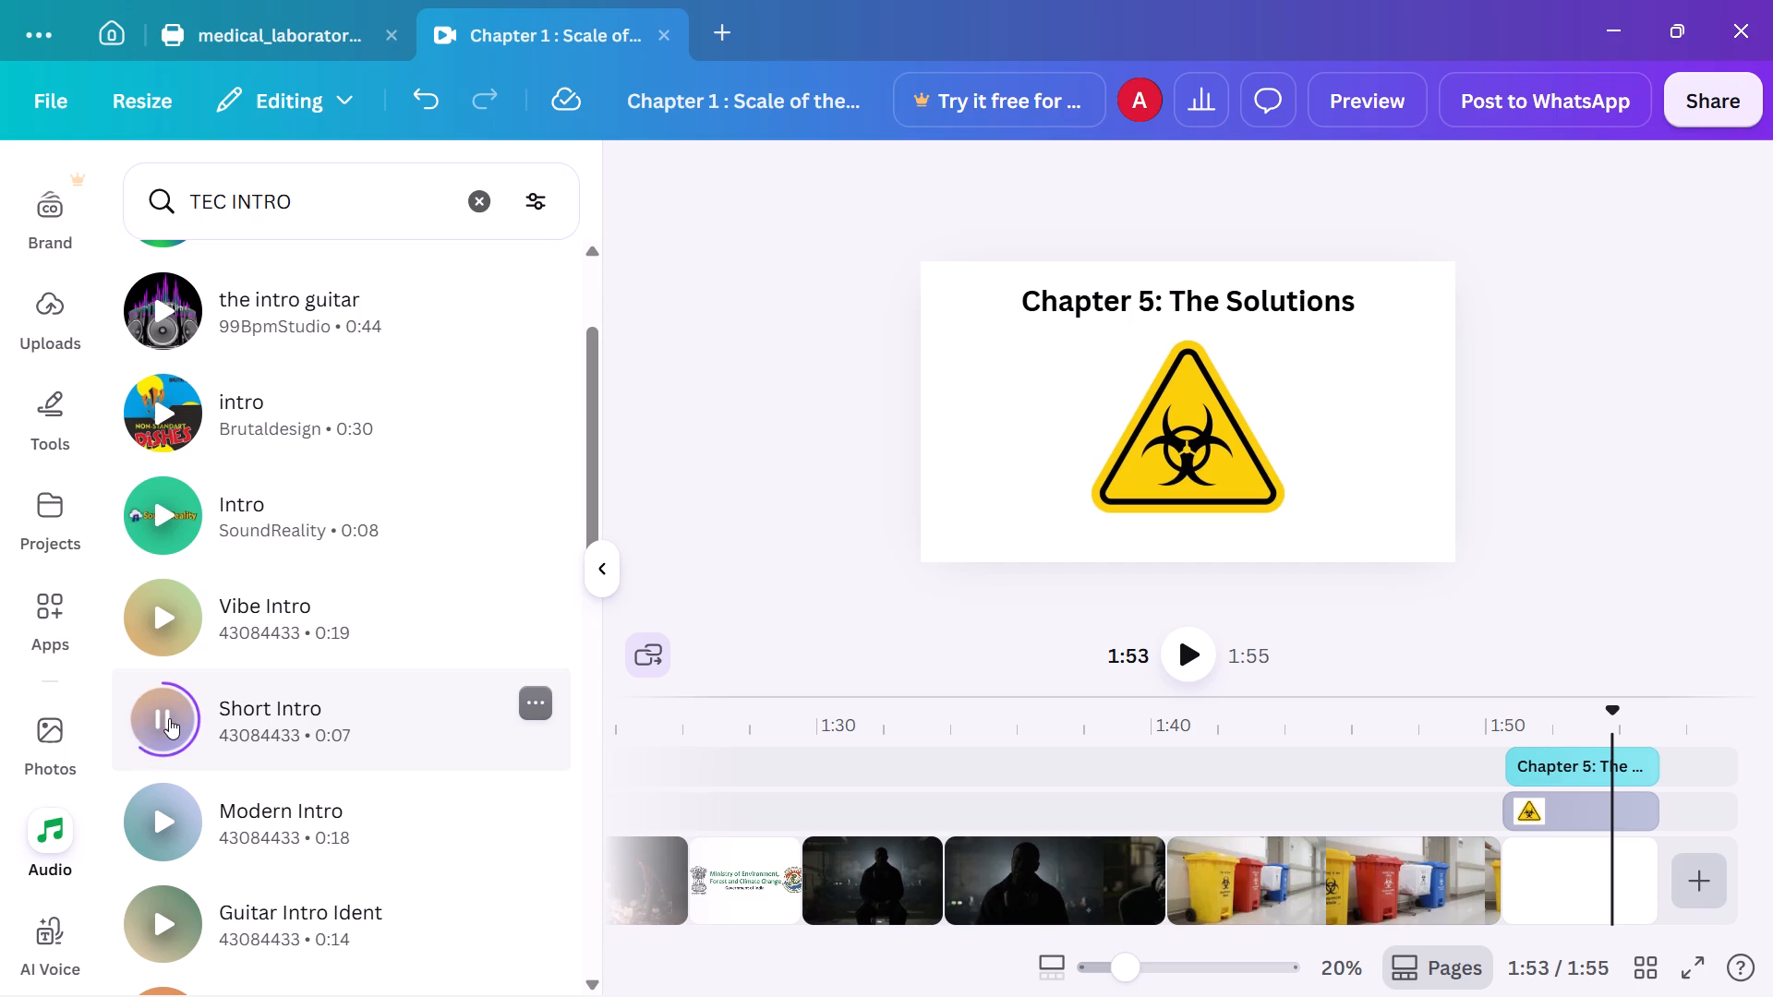
click(163, 825)
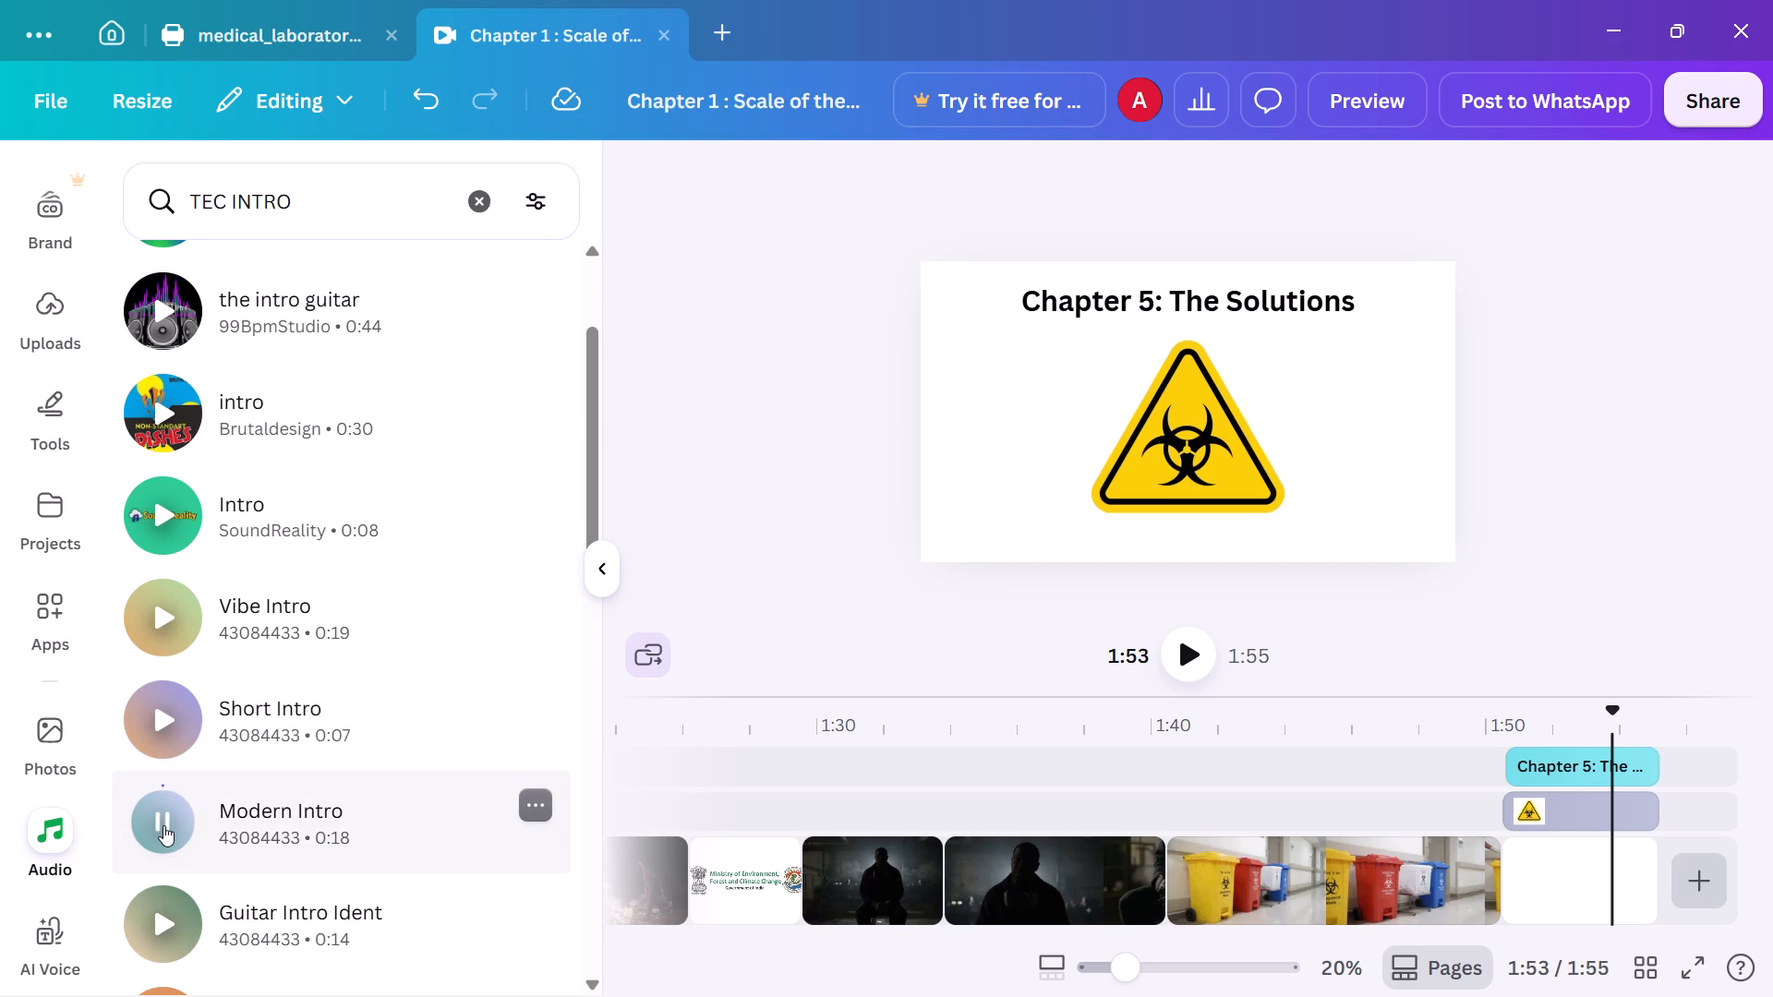
click(168, 909)
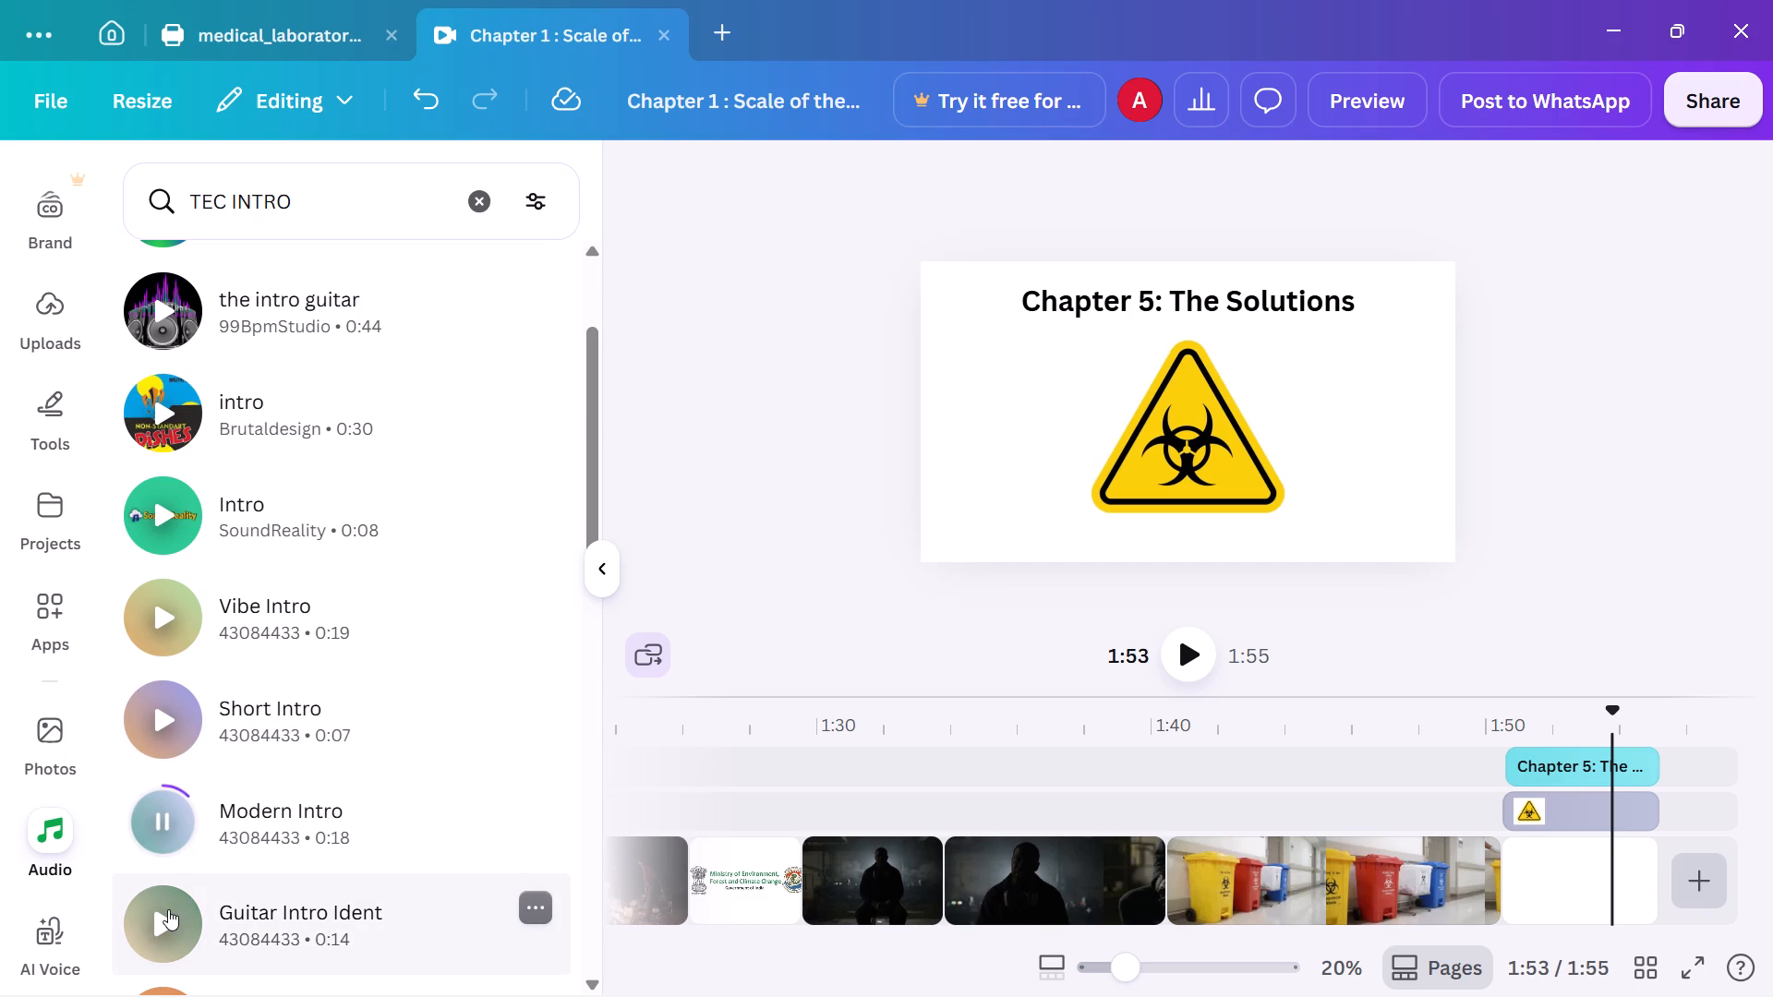
scroll(168, 909, down, 2)
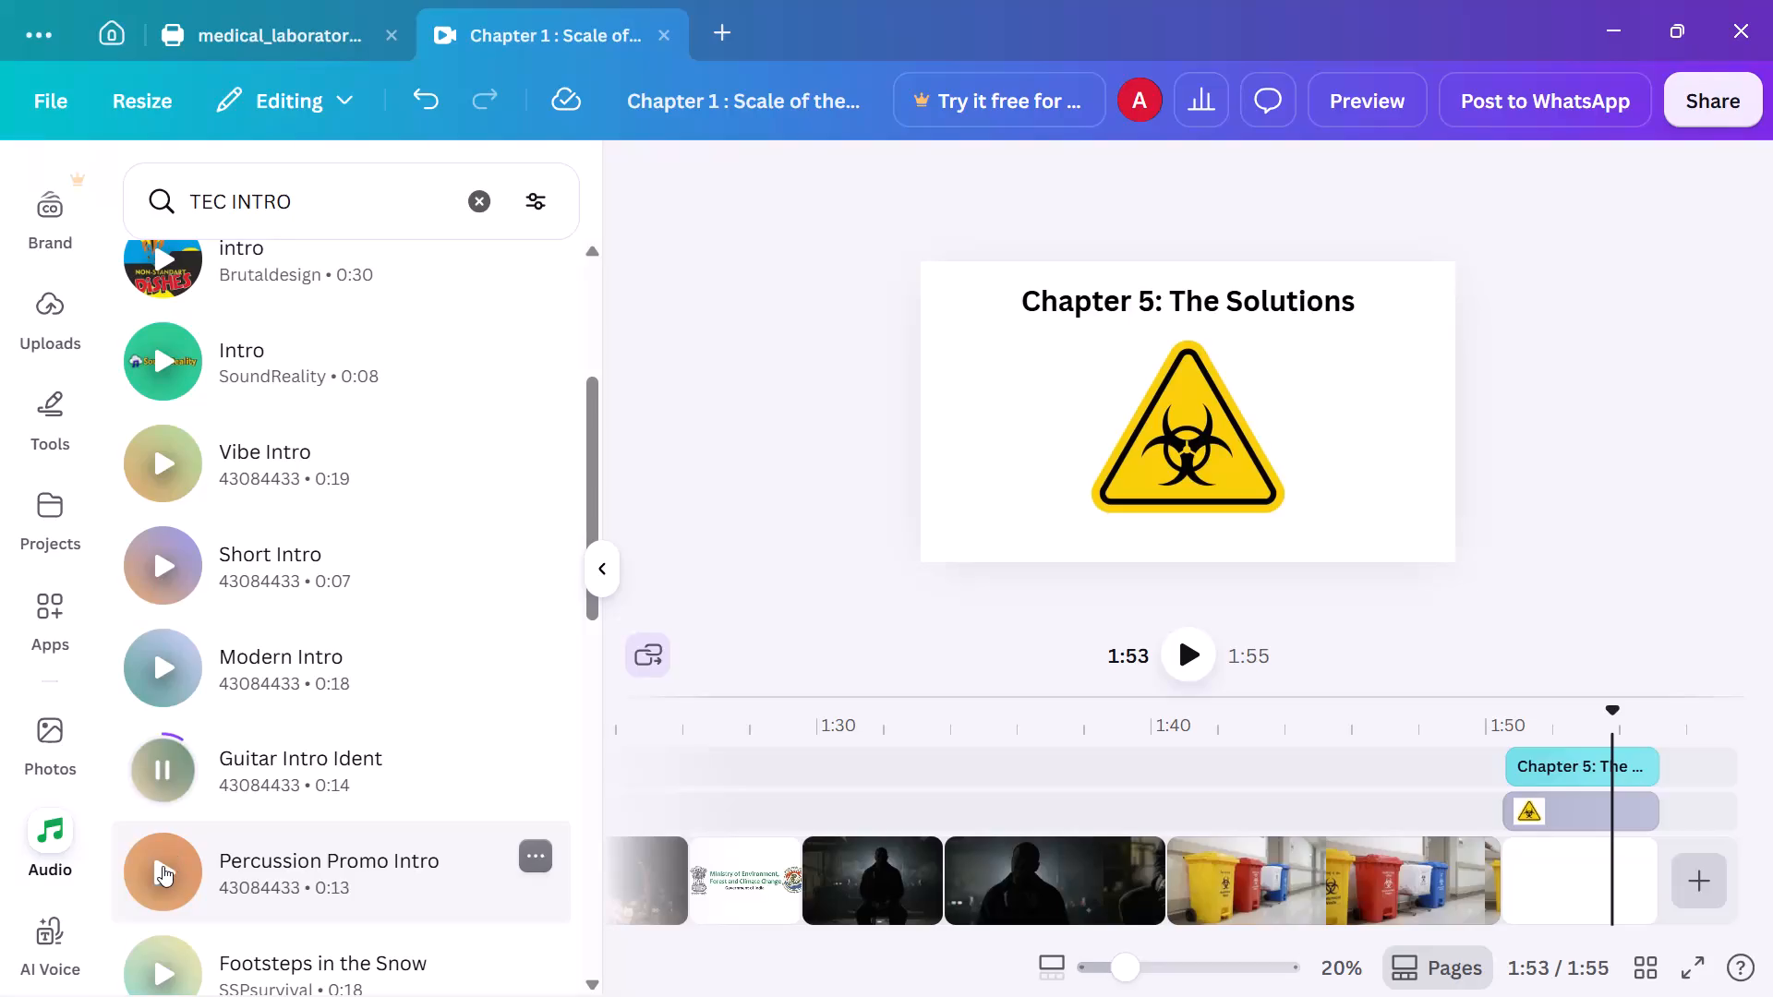
click(163, 866)
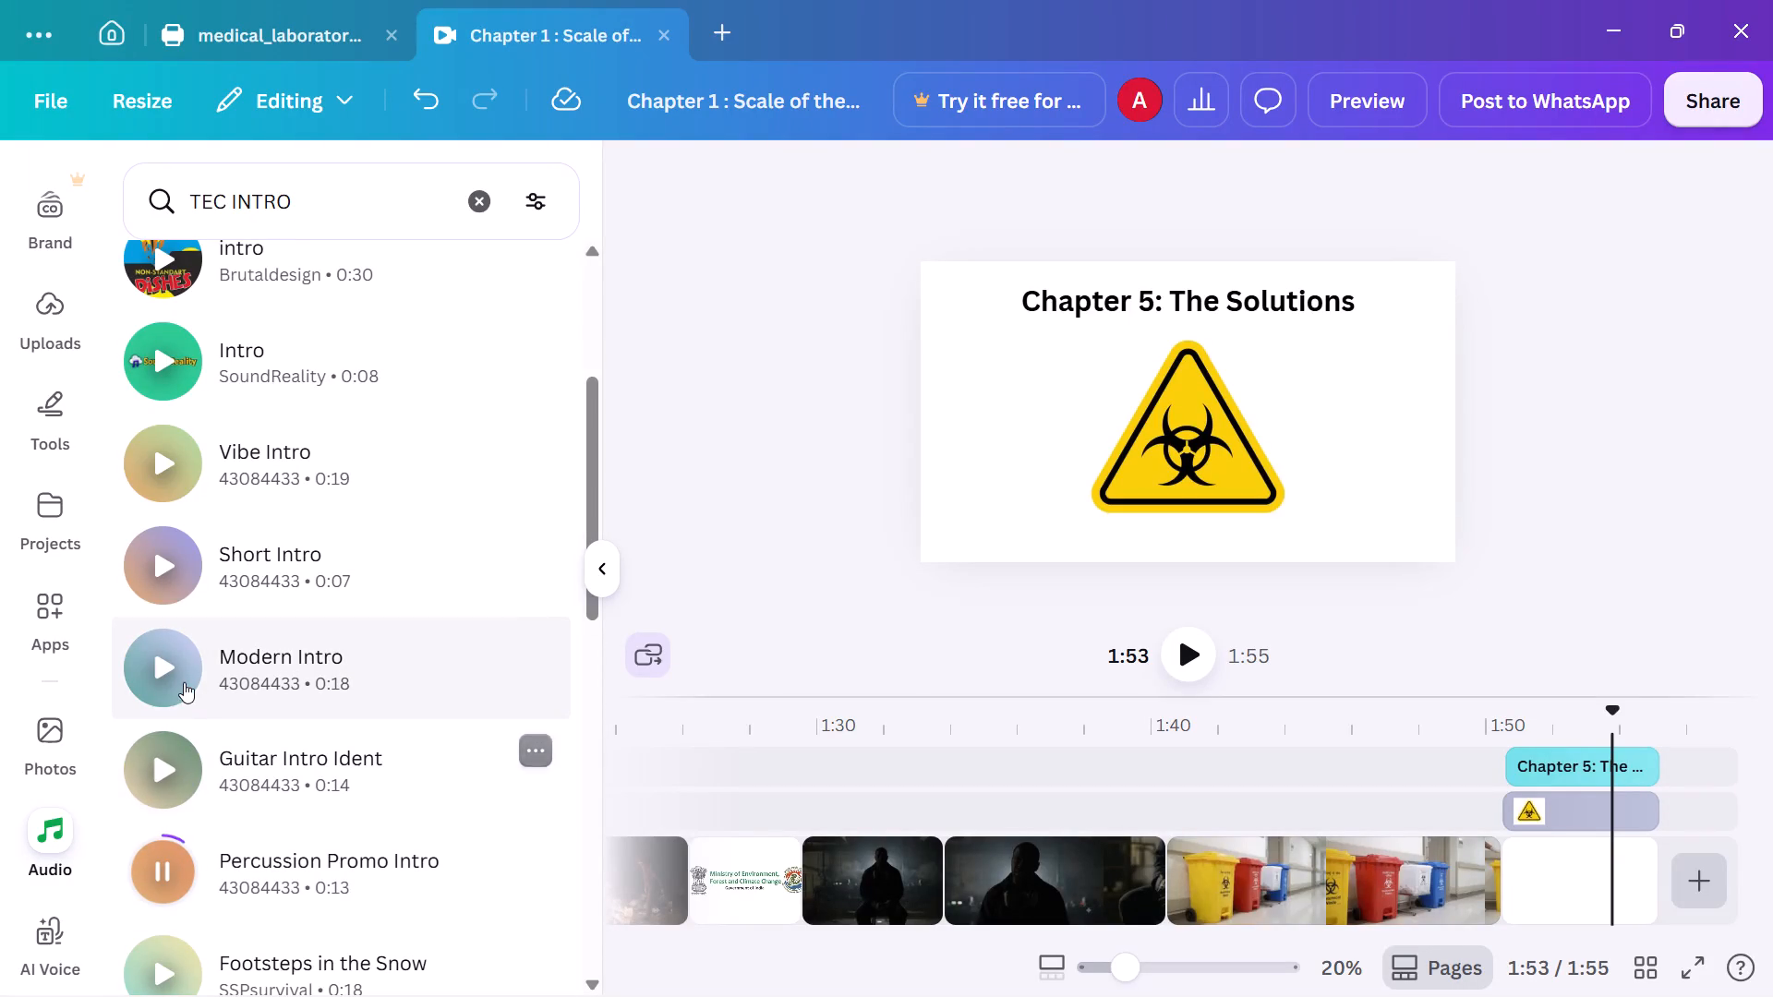
Add the Modern Intro track and fit it under the Chapter 5 page, from the page's start to its end, lasting 4.7 s.
click(227, 672)
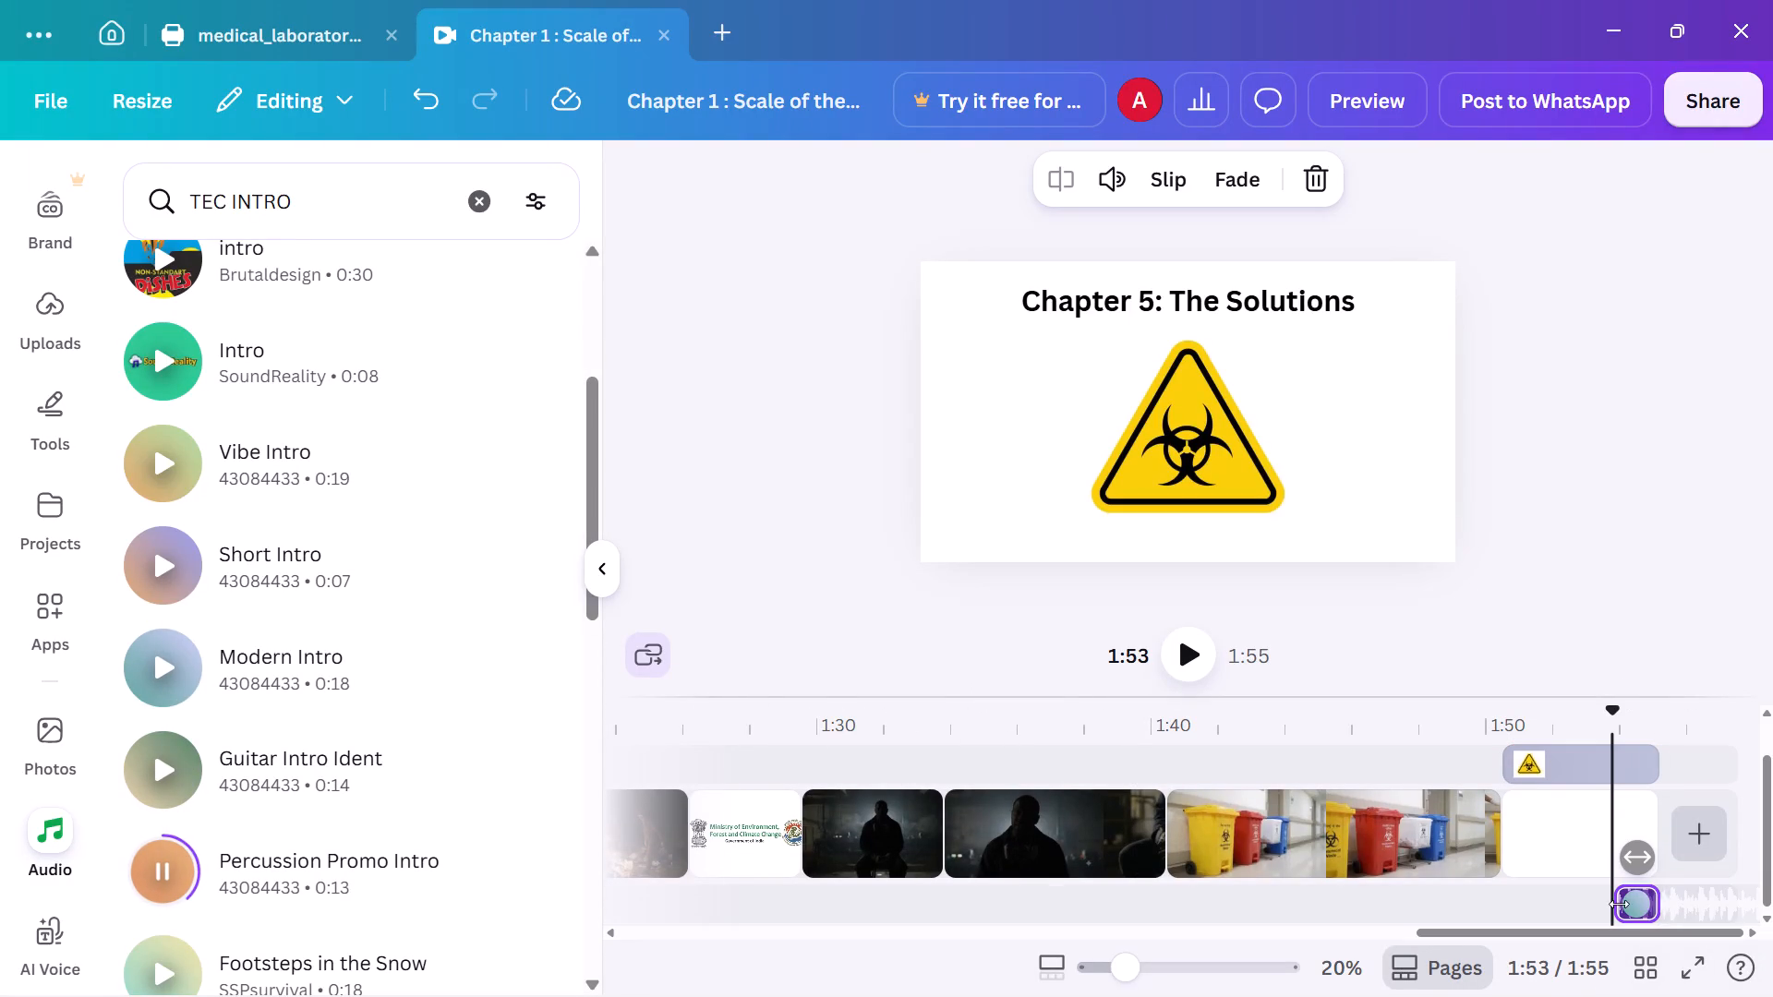
drag(1611, 904, 1531, 911)
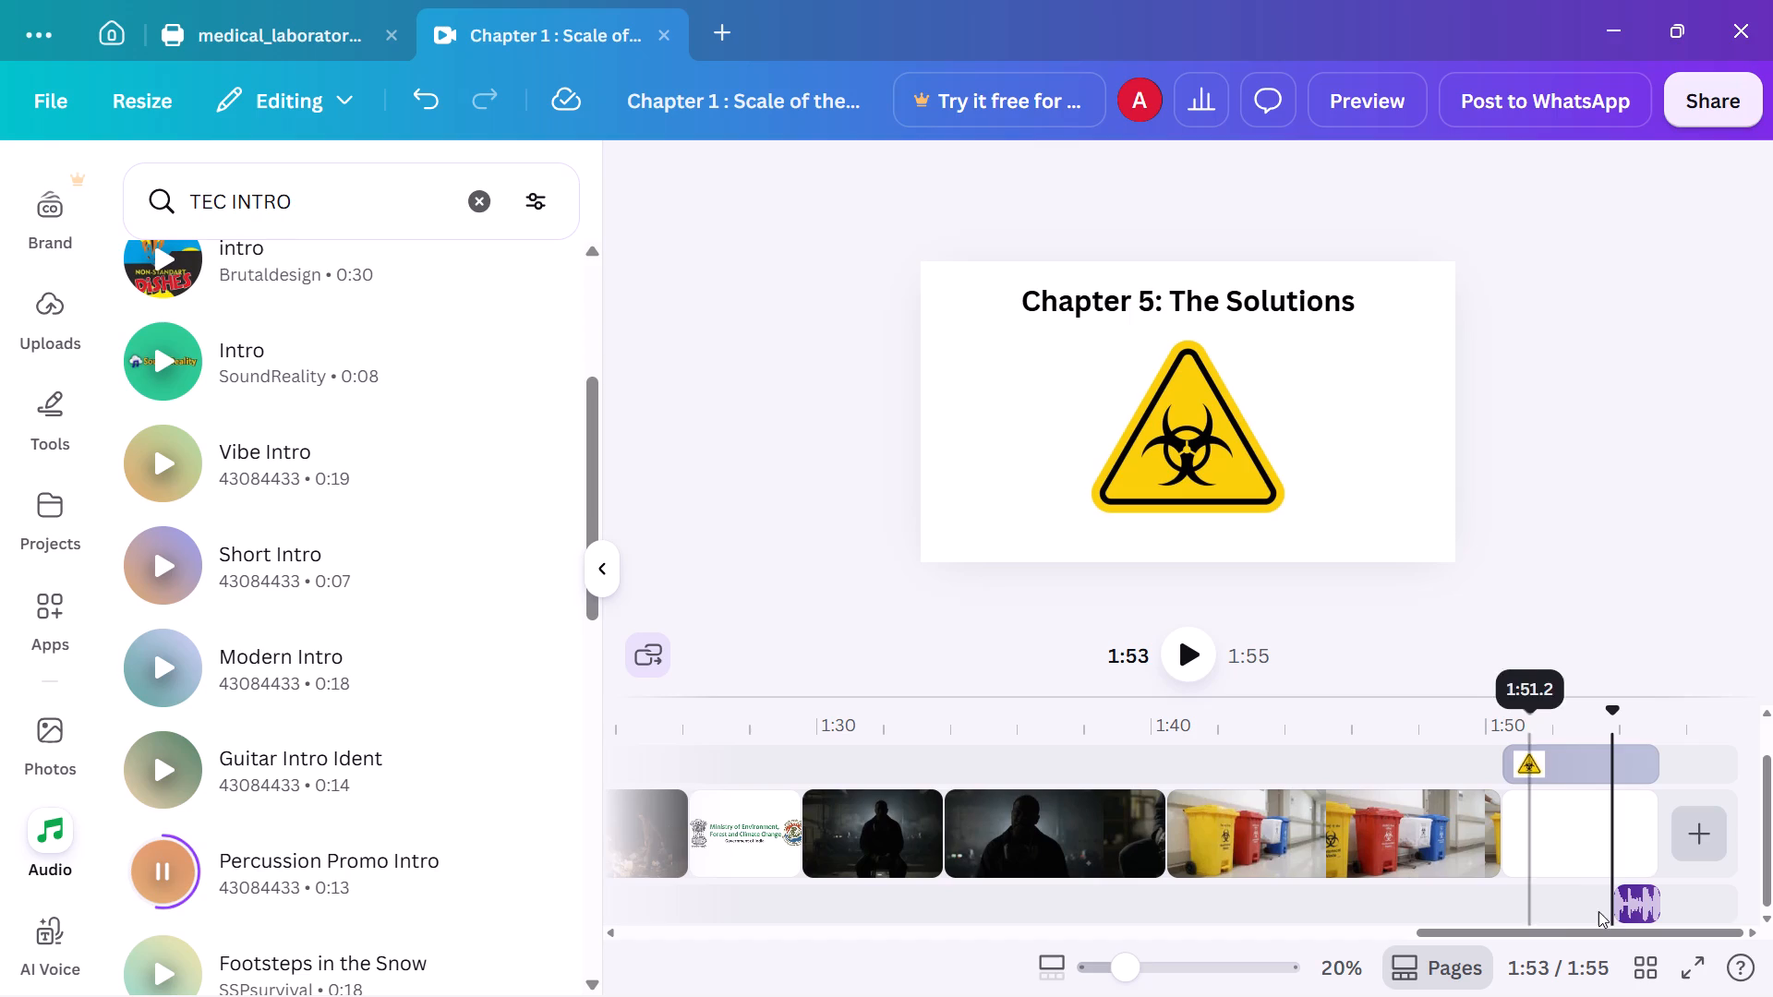
click(1626, 905)
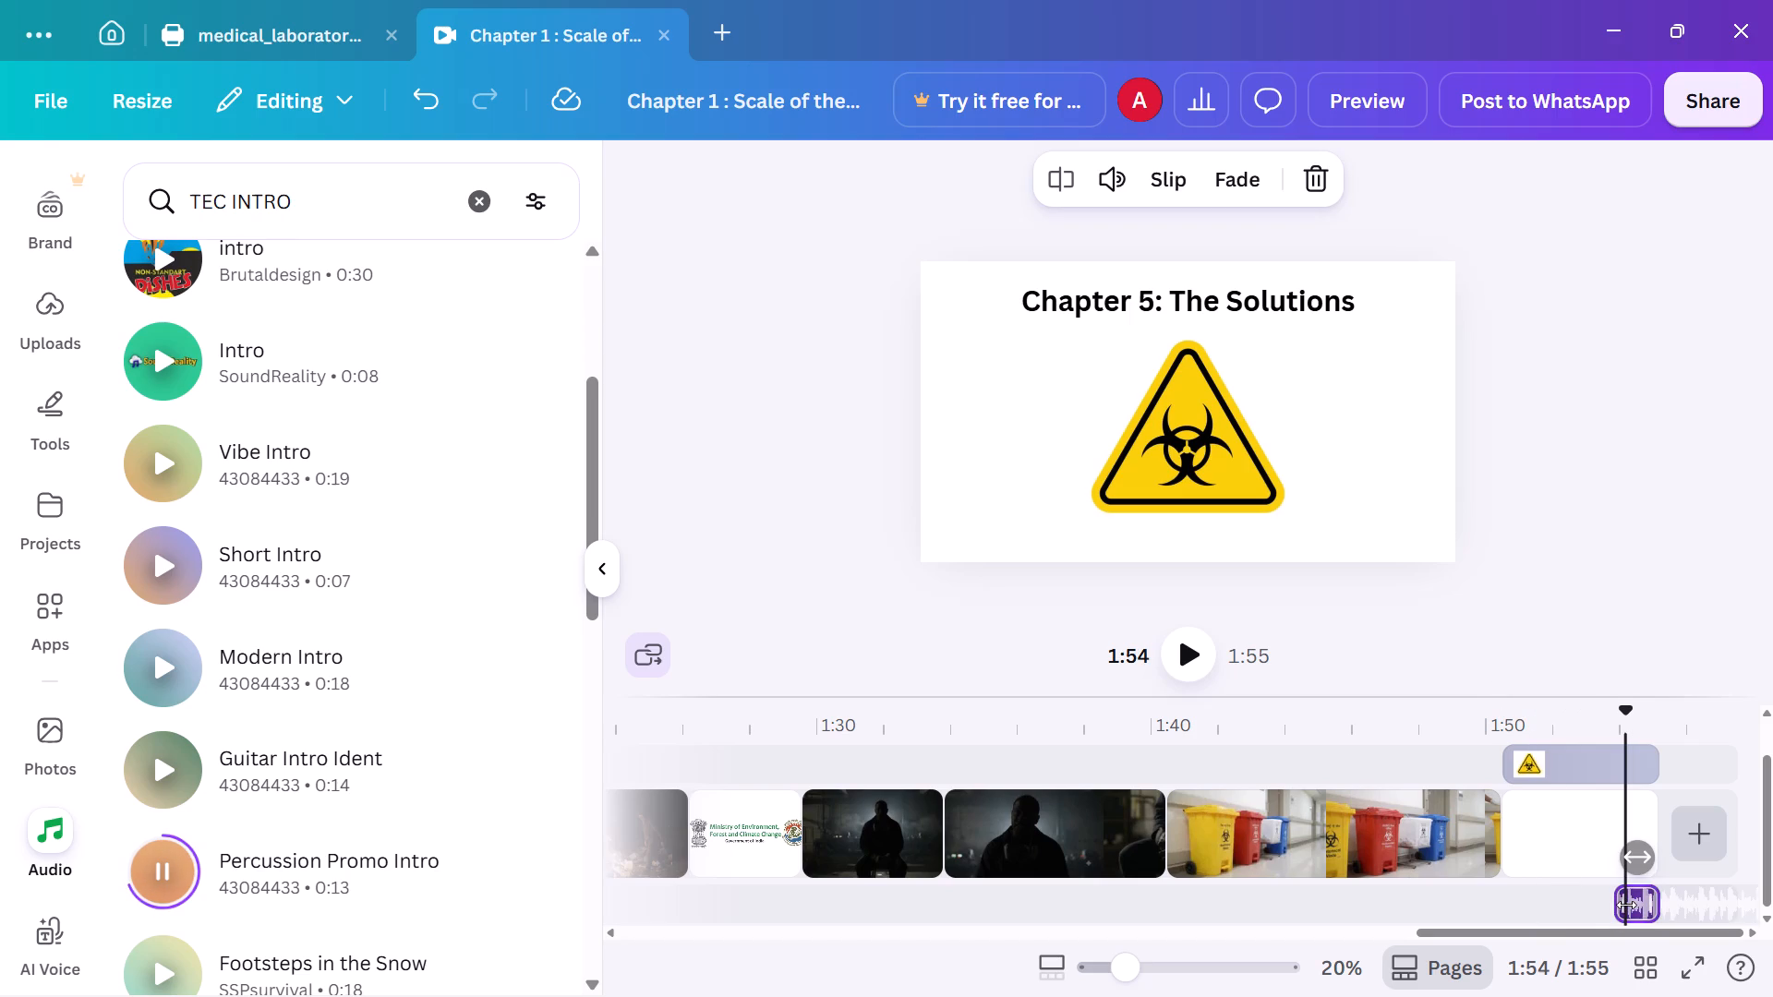
drag(1619, 905, 1496, 912)
click(1544, 902)
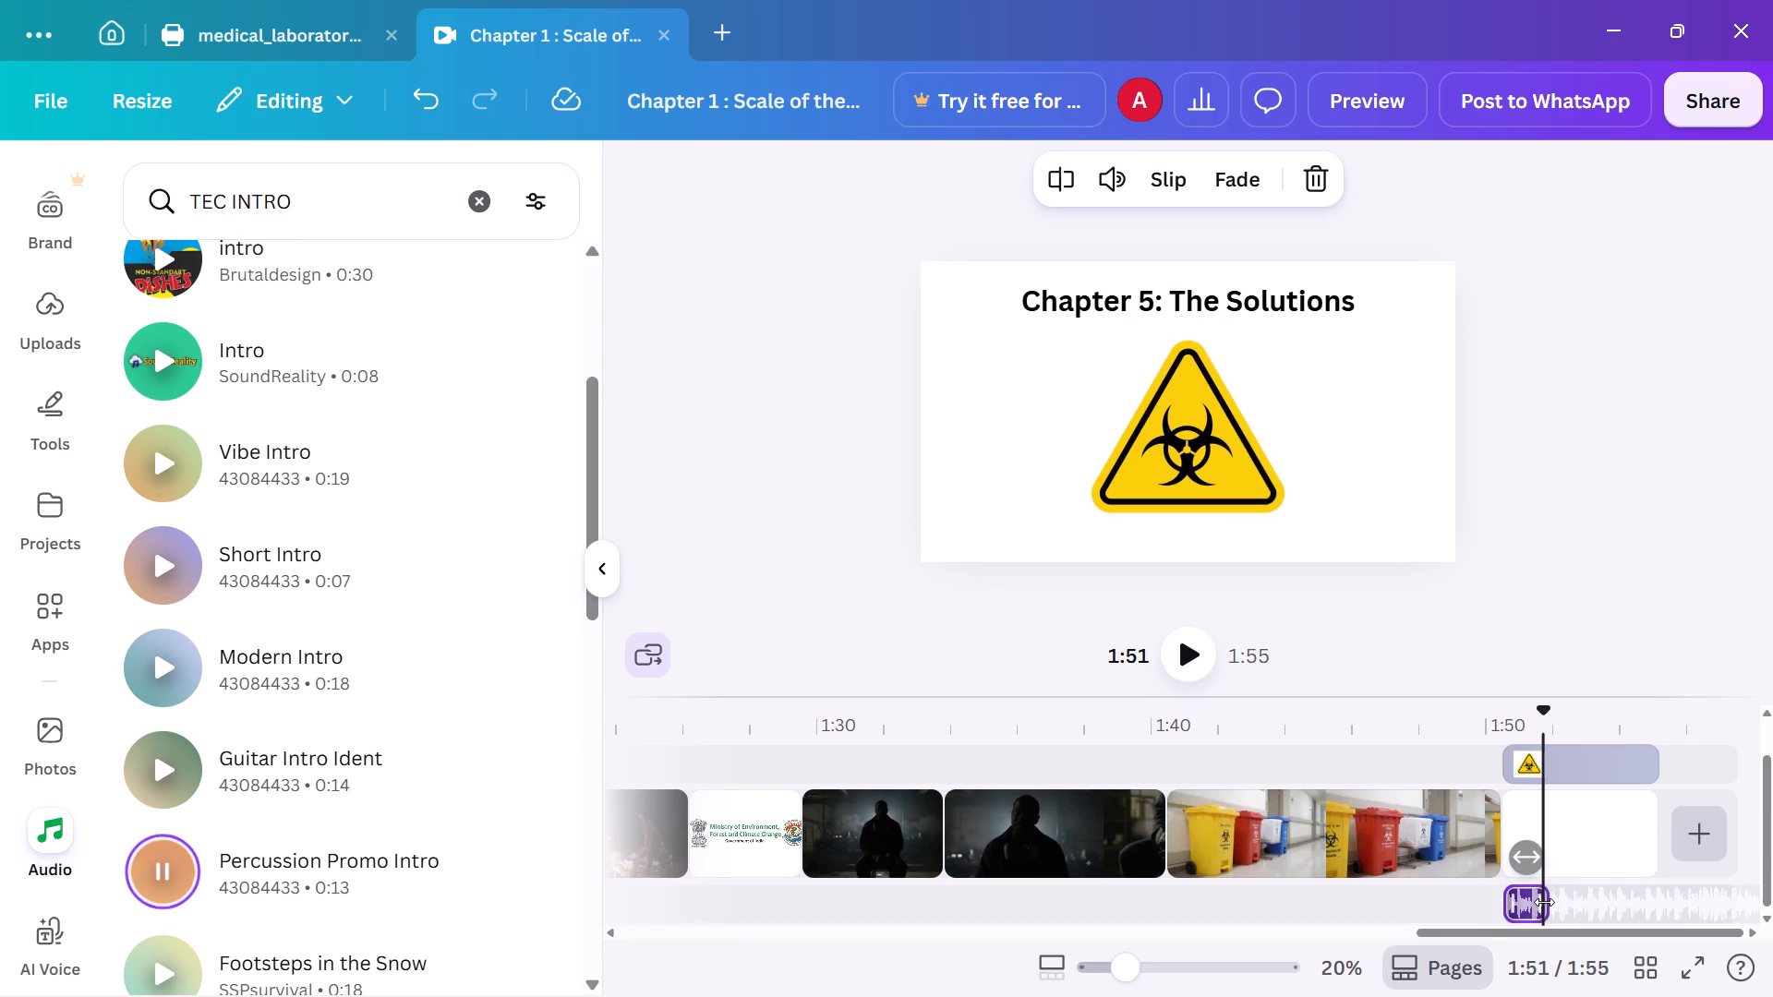
drag(1544, 902, 1658, 889)
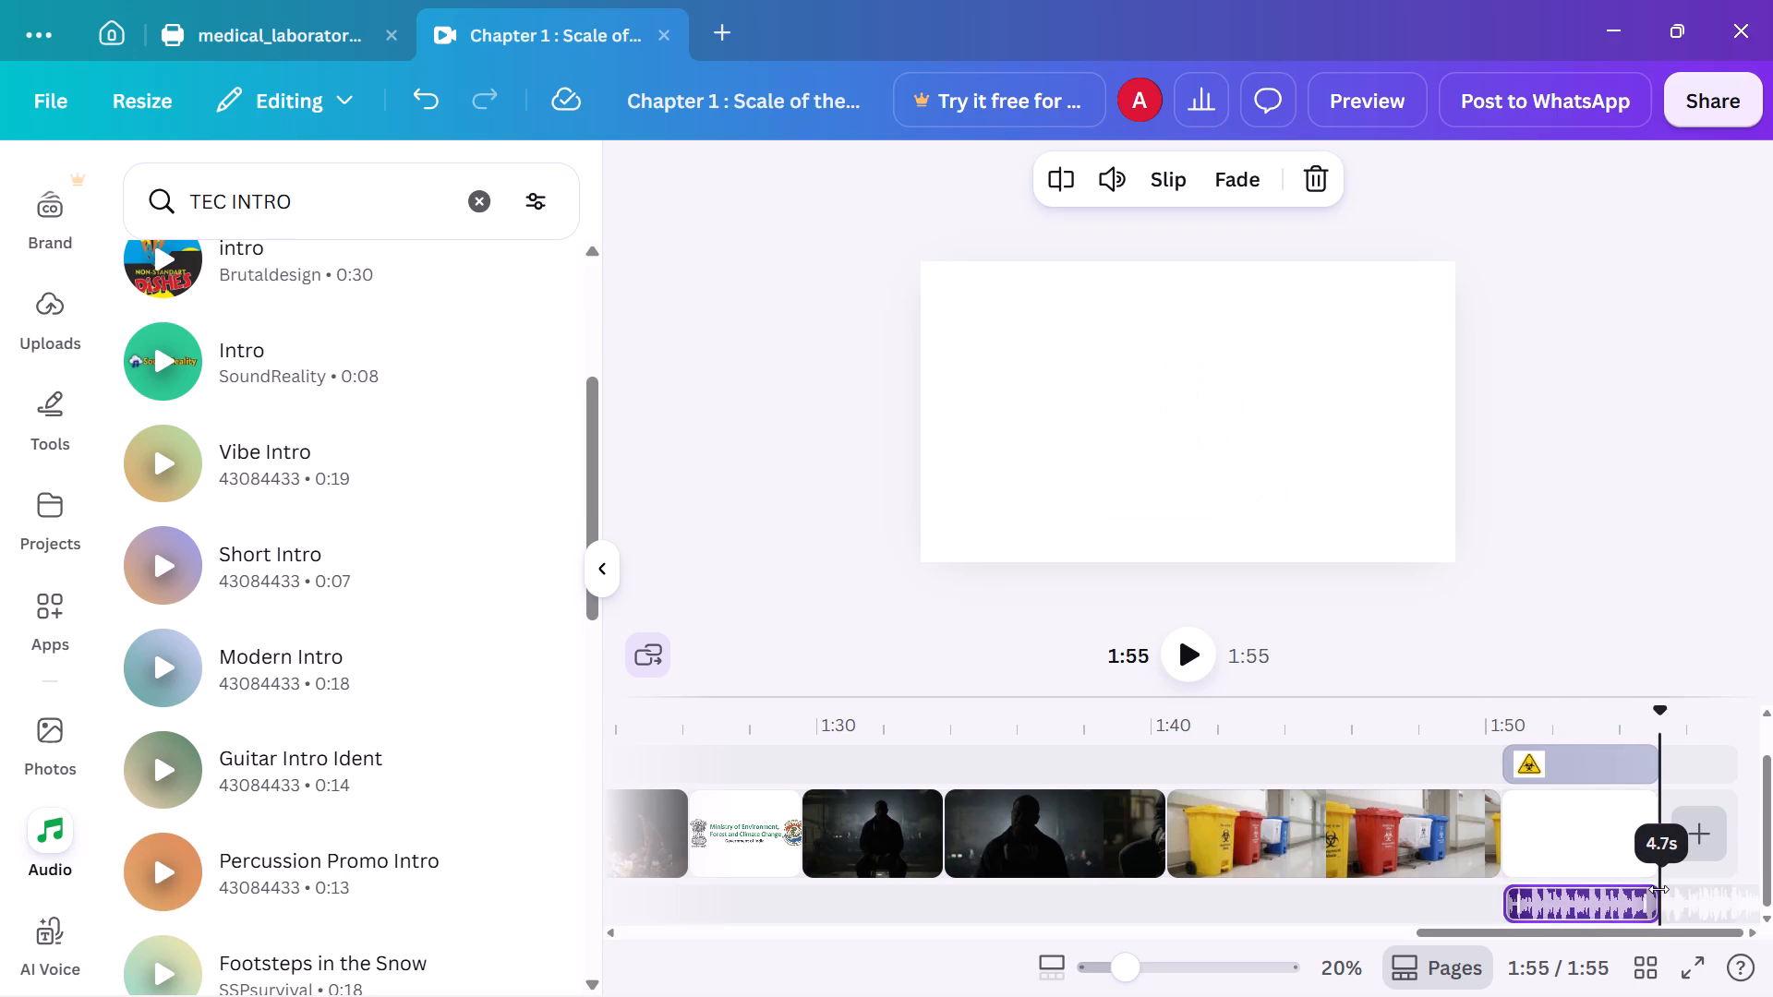
Play back the Chapter 5 page from just before 1:50 to check the added intro music.
click(1483, 918)
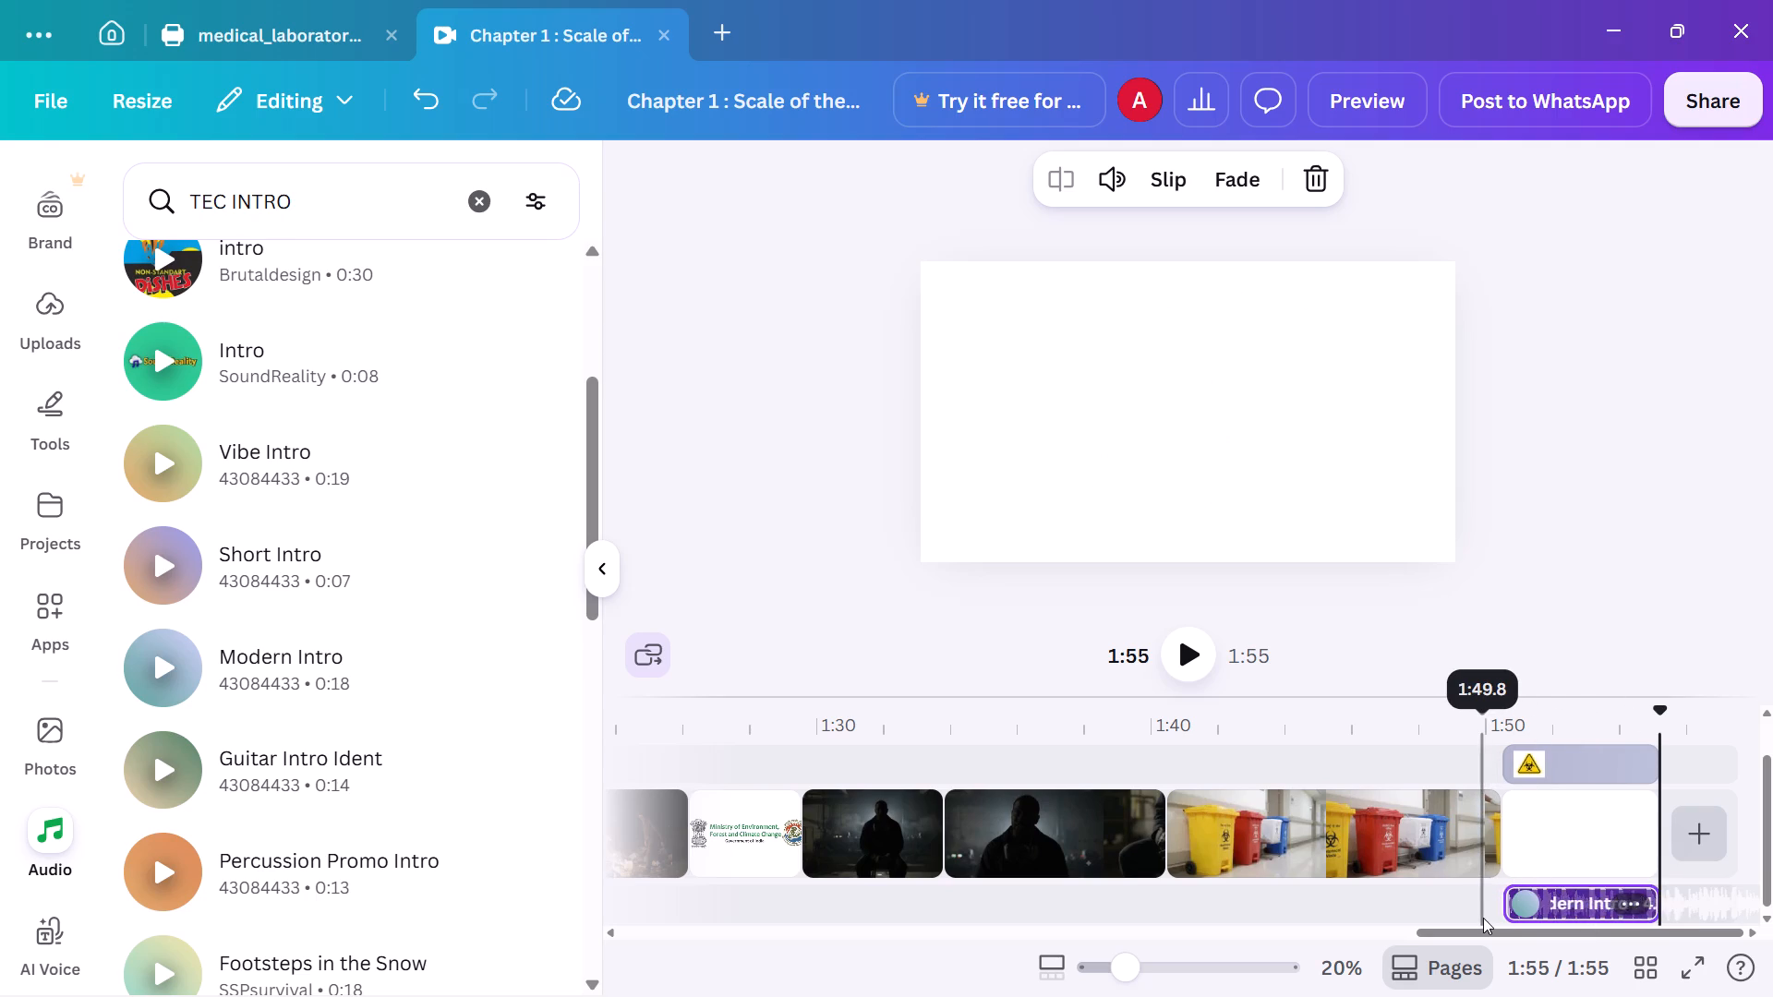
click(1169, 664)
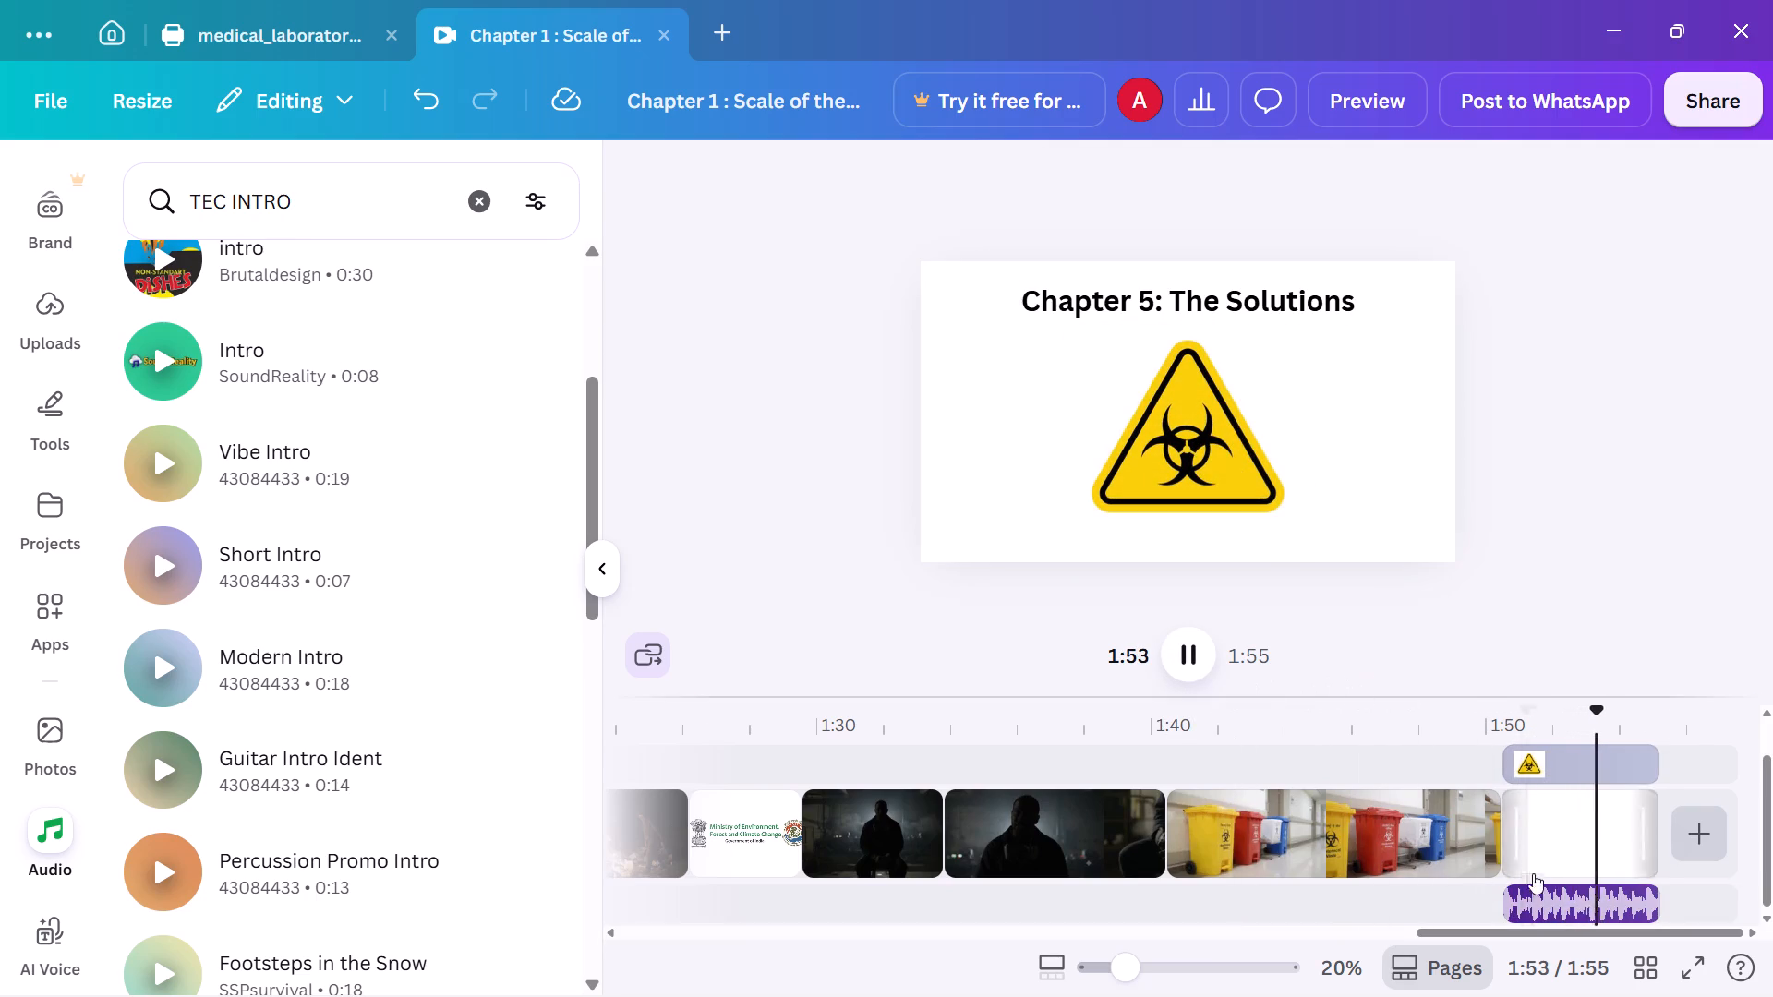
Remove the Modern Intro track from beneath the Chapter 5 page.
click(1541, 898)
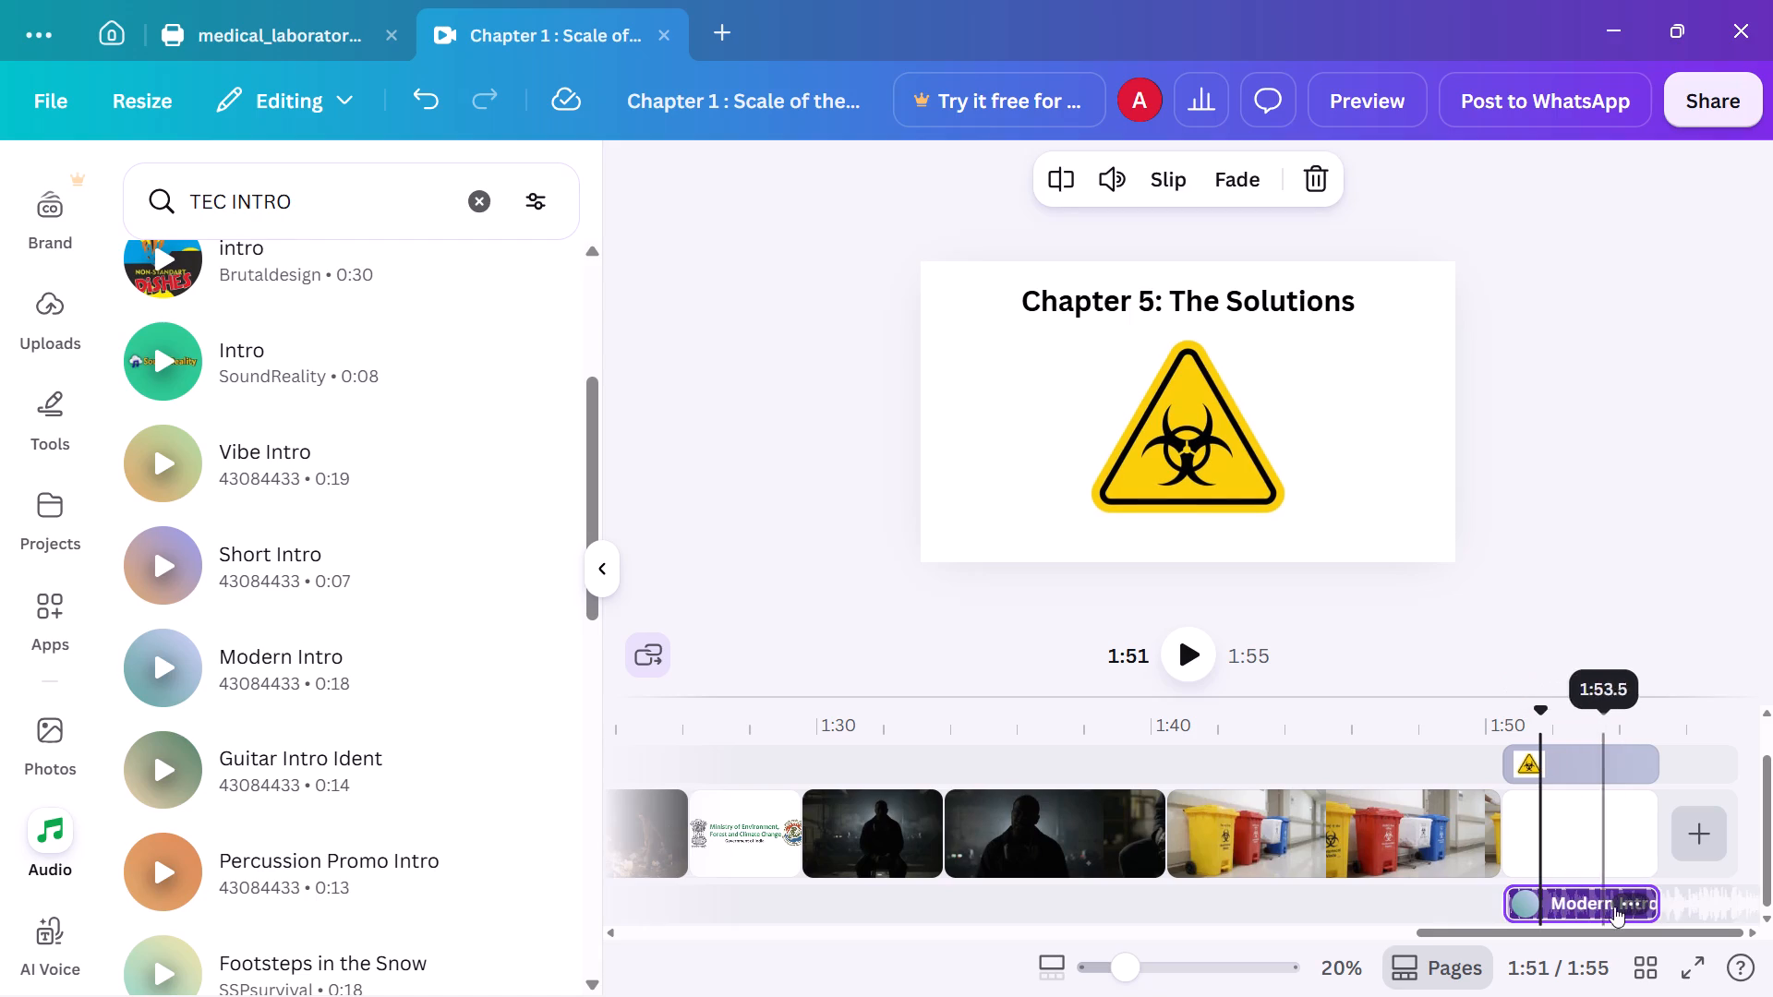
drag(1609, 902, 1681, 895)
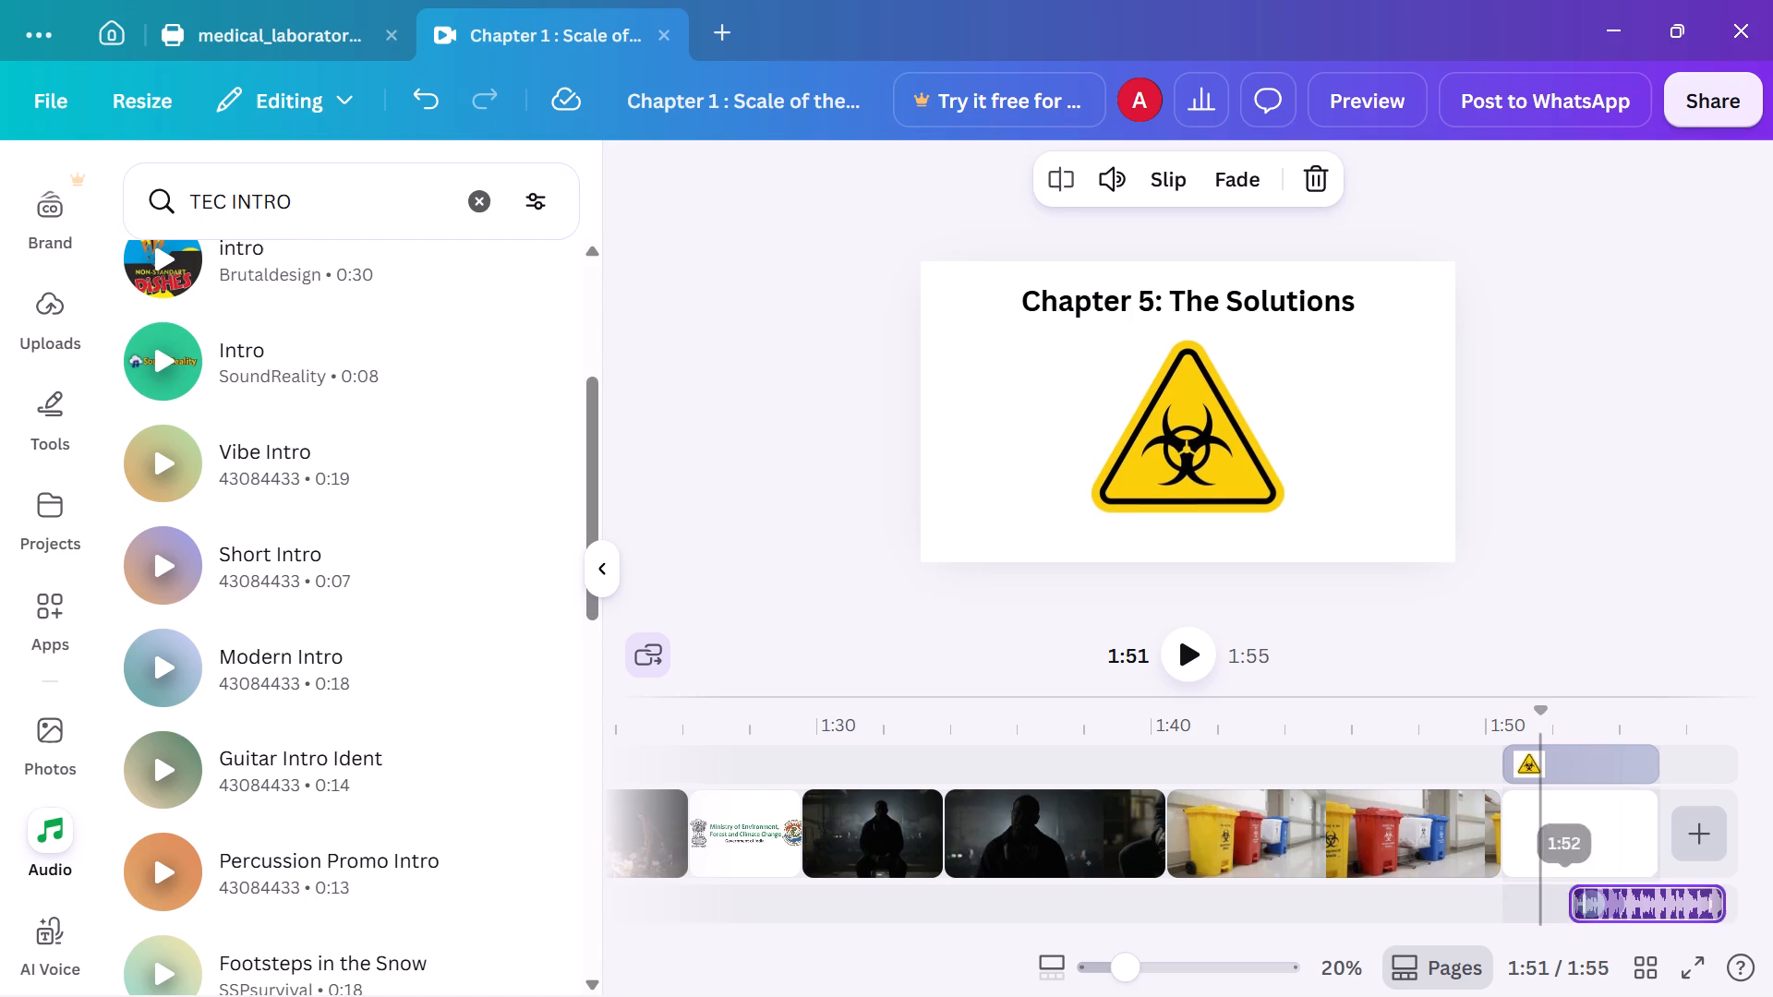
drag(1681, 895, 1700, 895)
drag(1598, 902, 1526, 907)
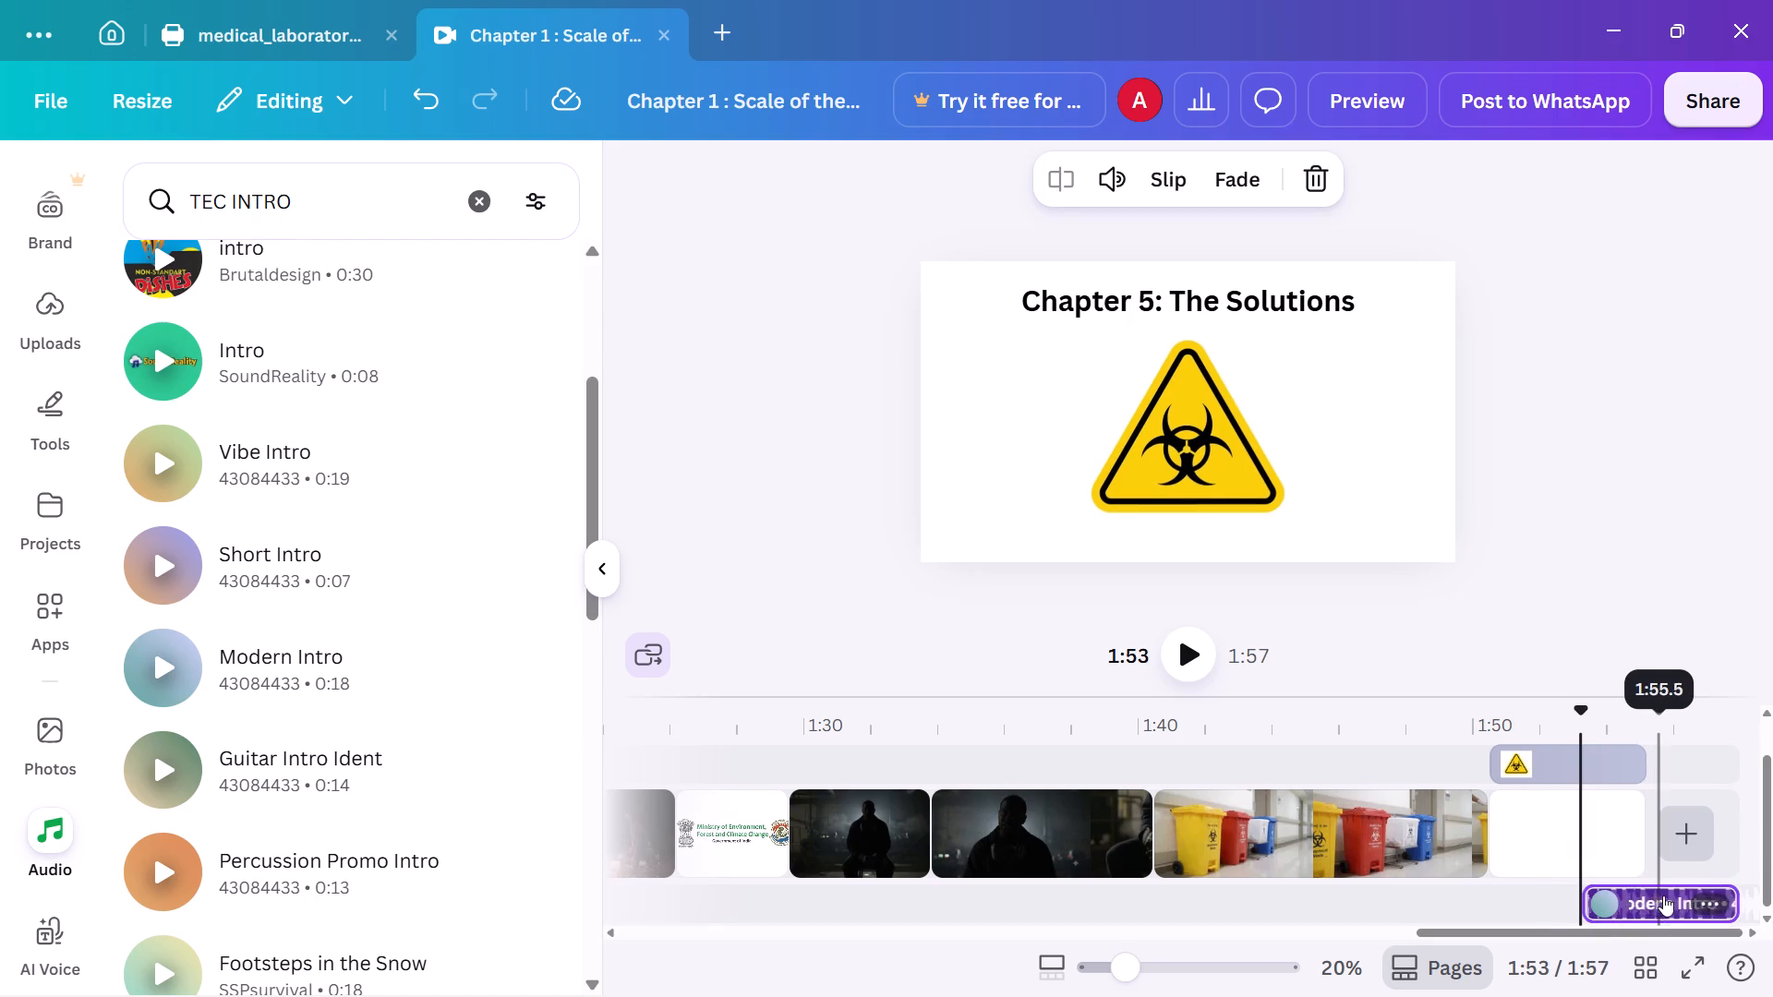
key(ctrl+x)
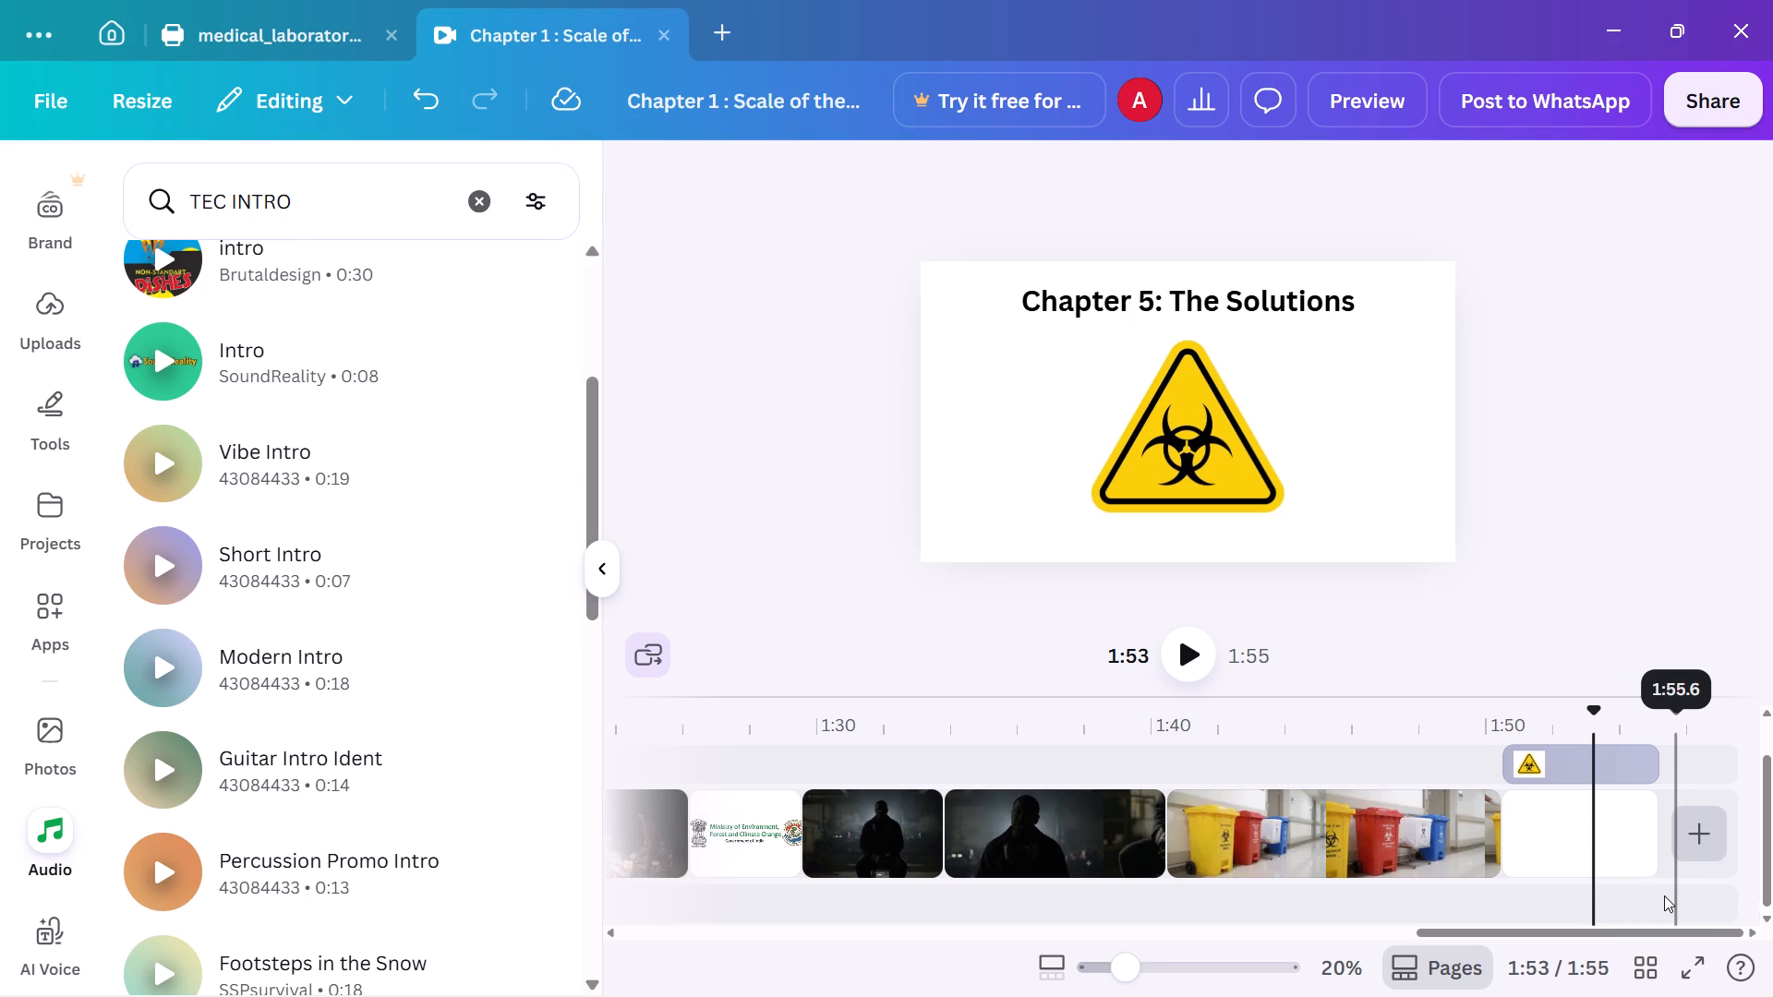
drag(1590, 901, 1547, 911)
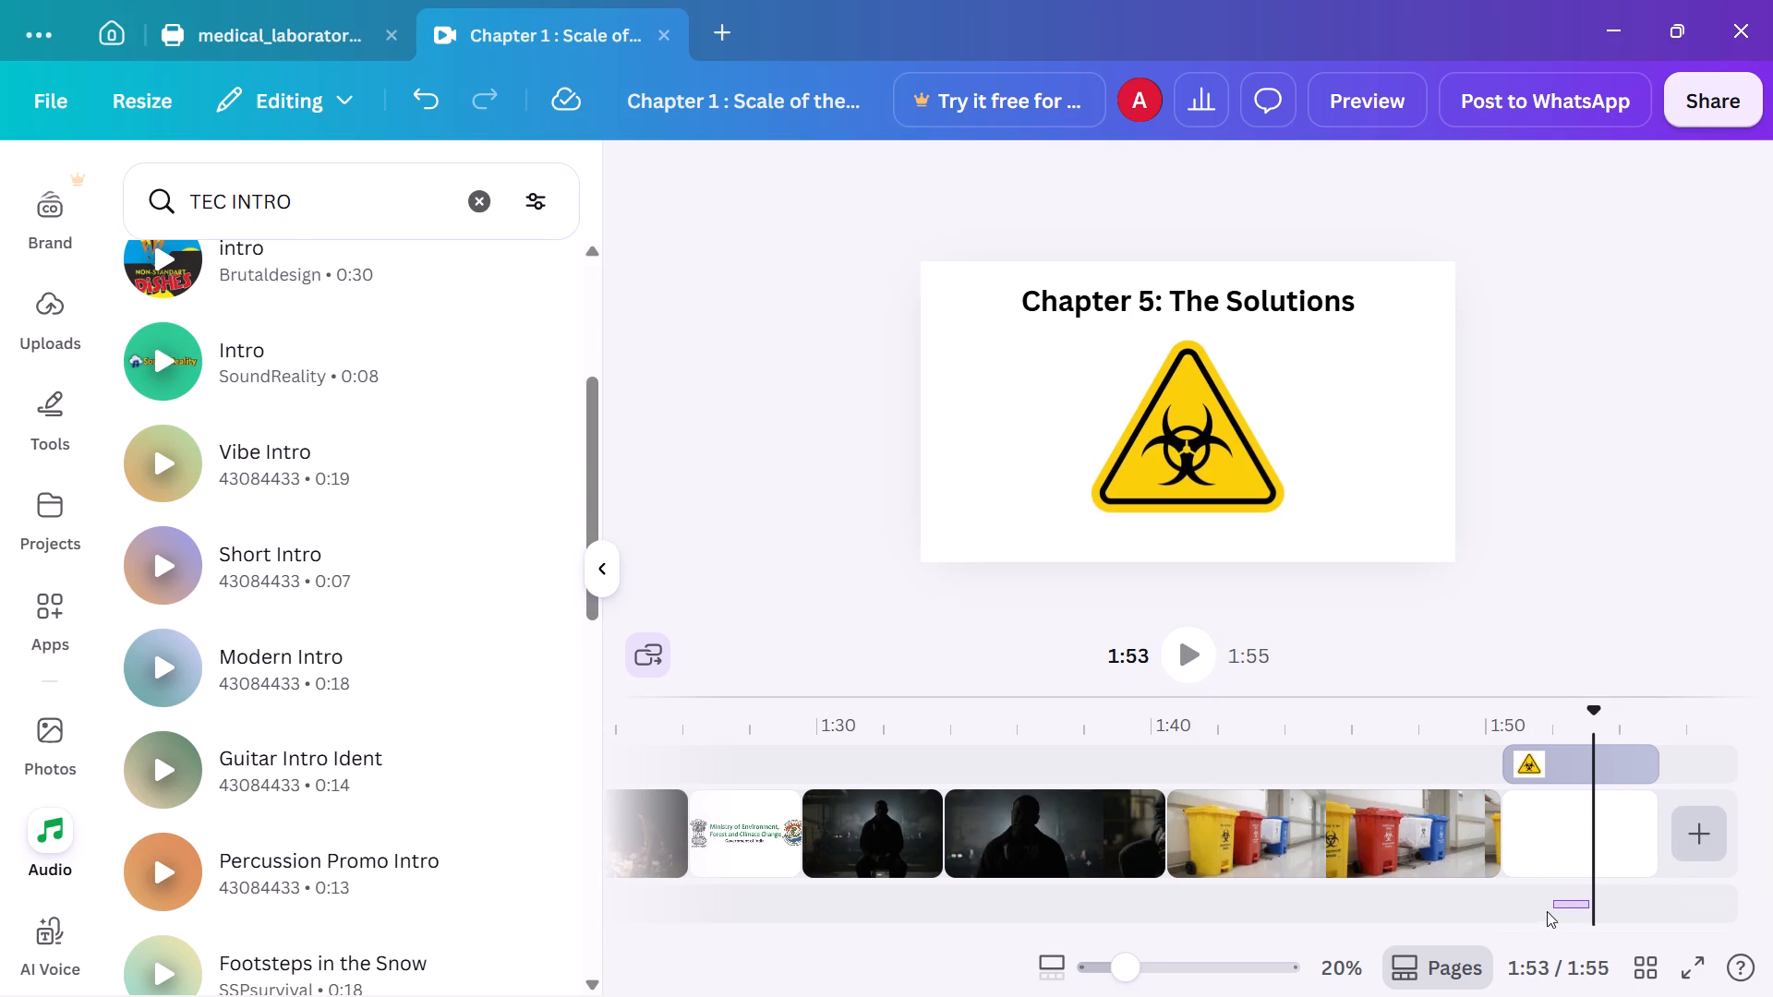
drag(1547, 911, 1523, 916)
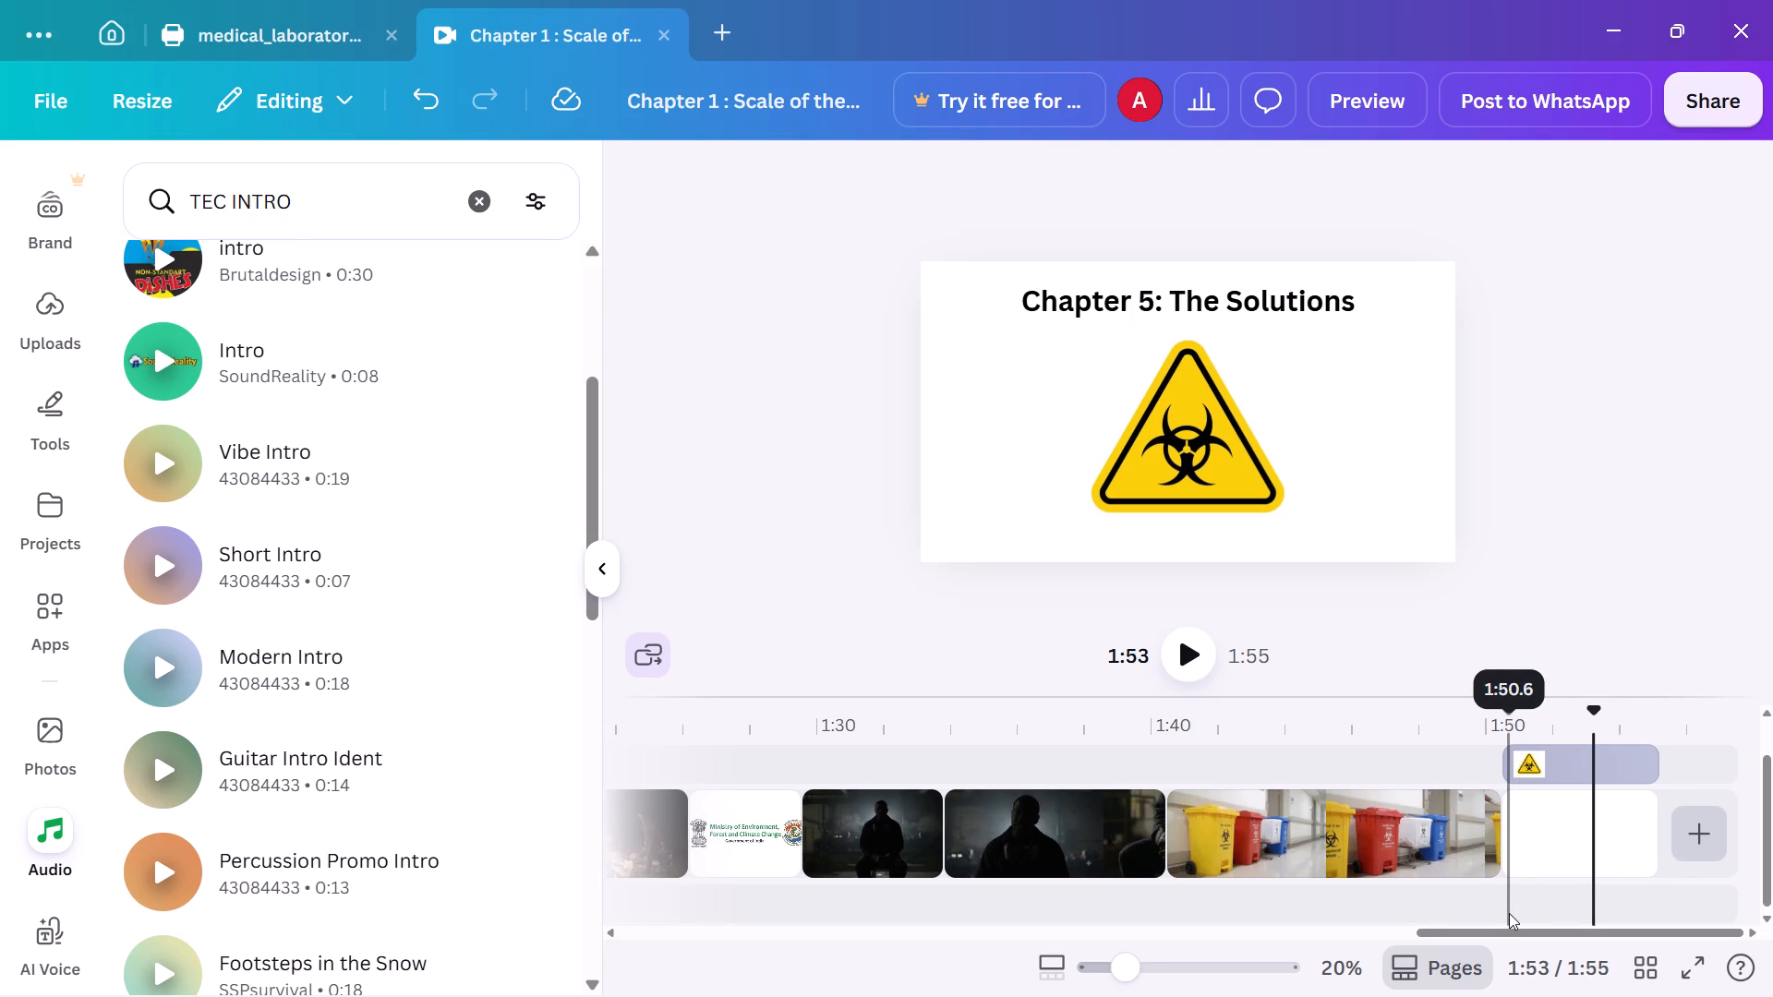
Preview the Vibe Intro and Short Intro tracks, and add Short Intro at the start of the Chapter 5 page.
click(1506, 916)
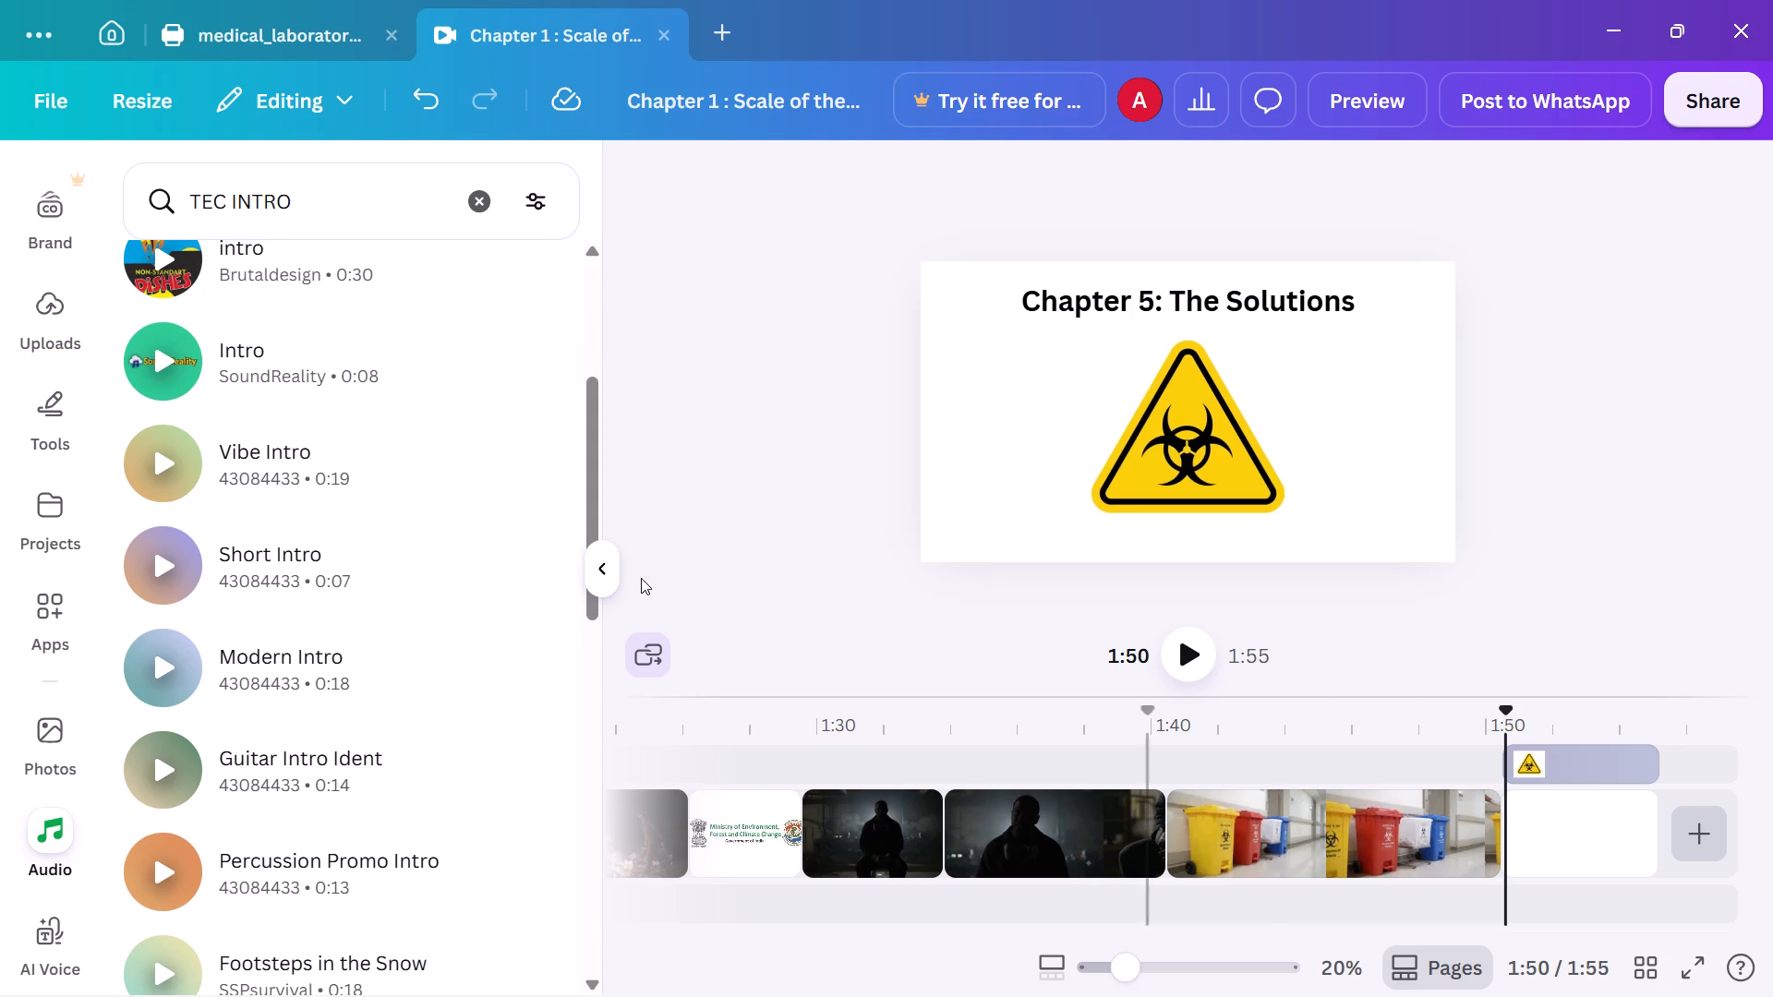
click(179, 462)
click(168, 542)
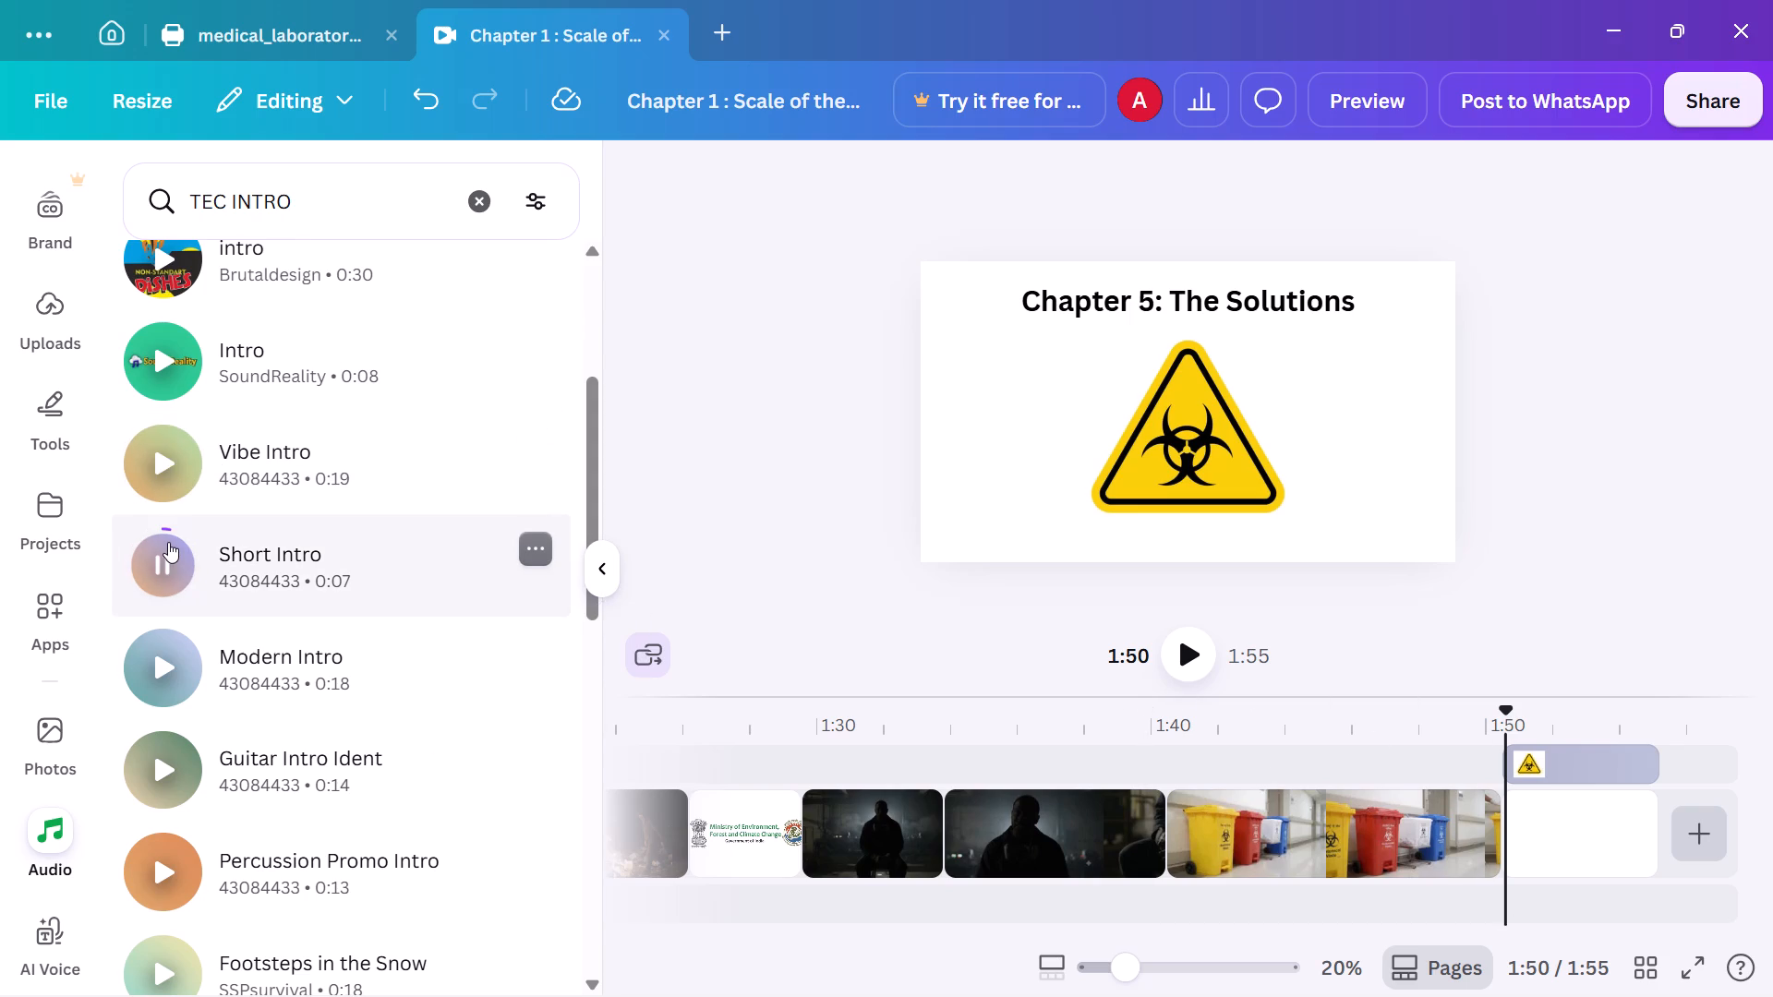
click(265, 565)
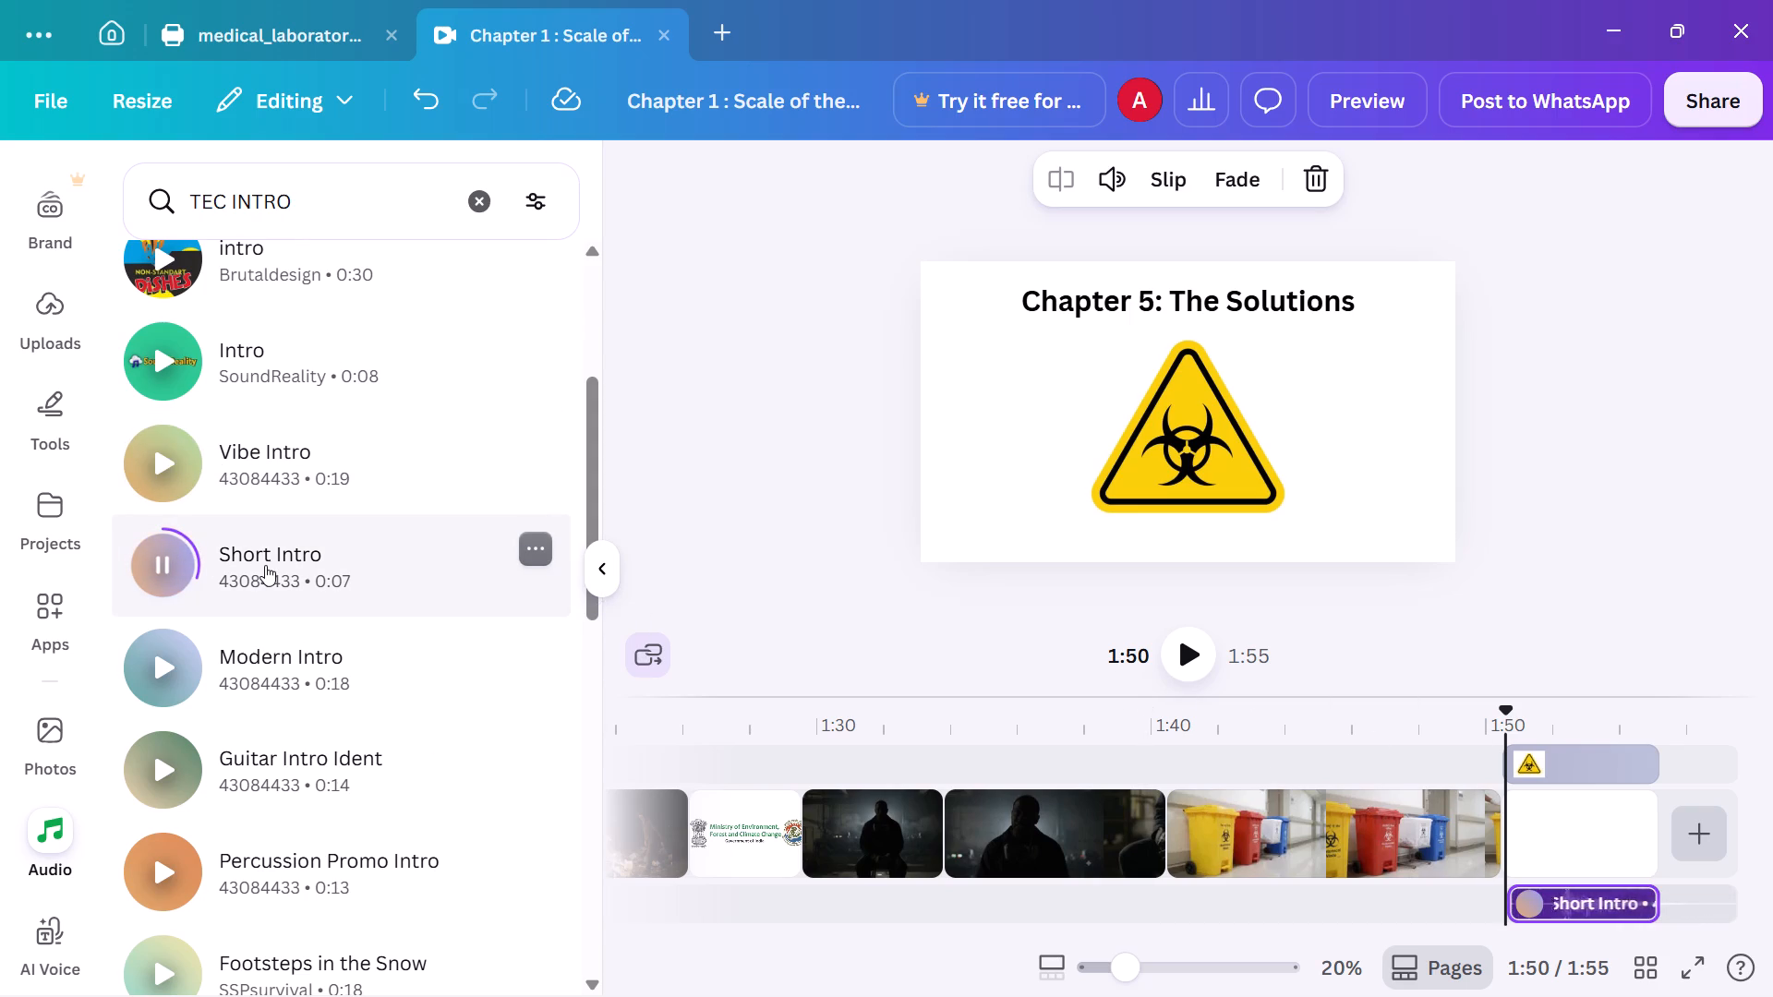
Play back the Chapter 5 page from just before 1:50 to check the Short Intro music.
click(1451, 751)
click(1174, 655)
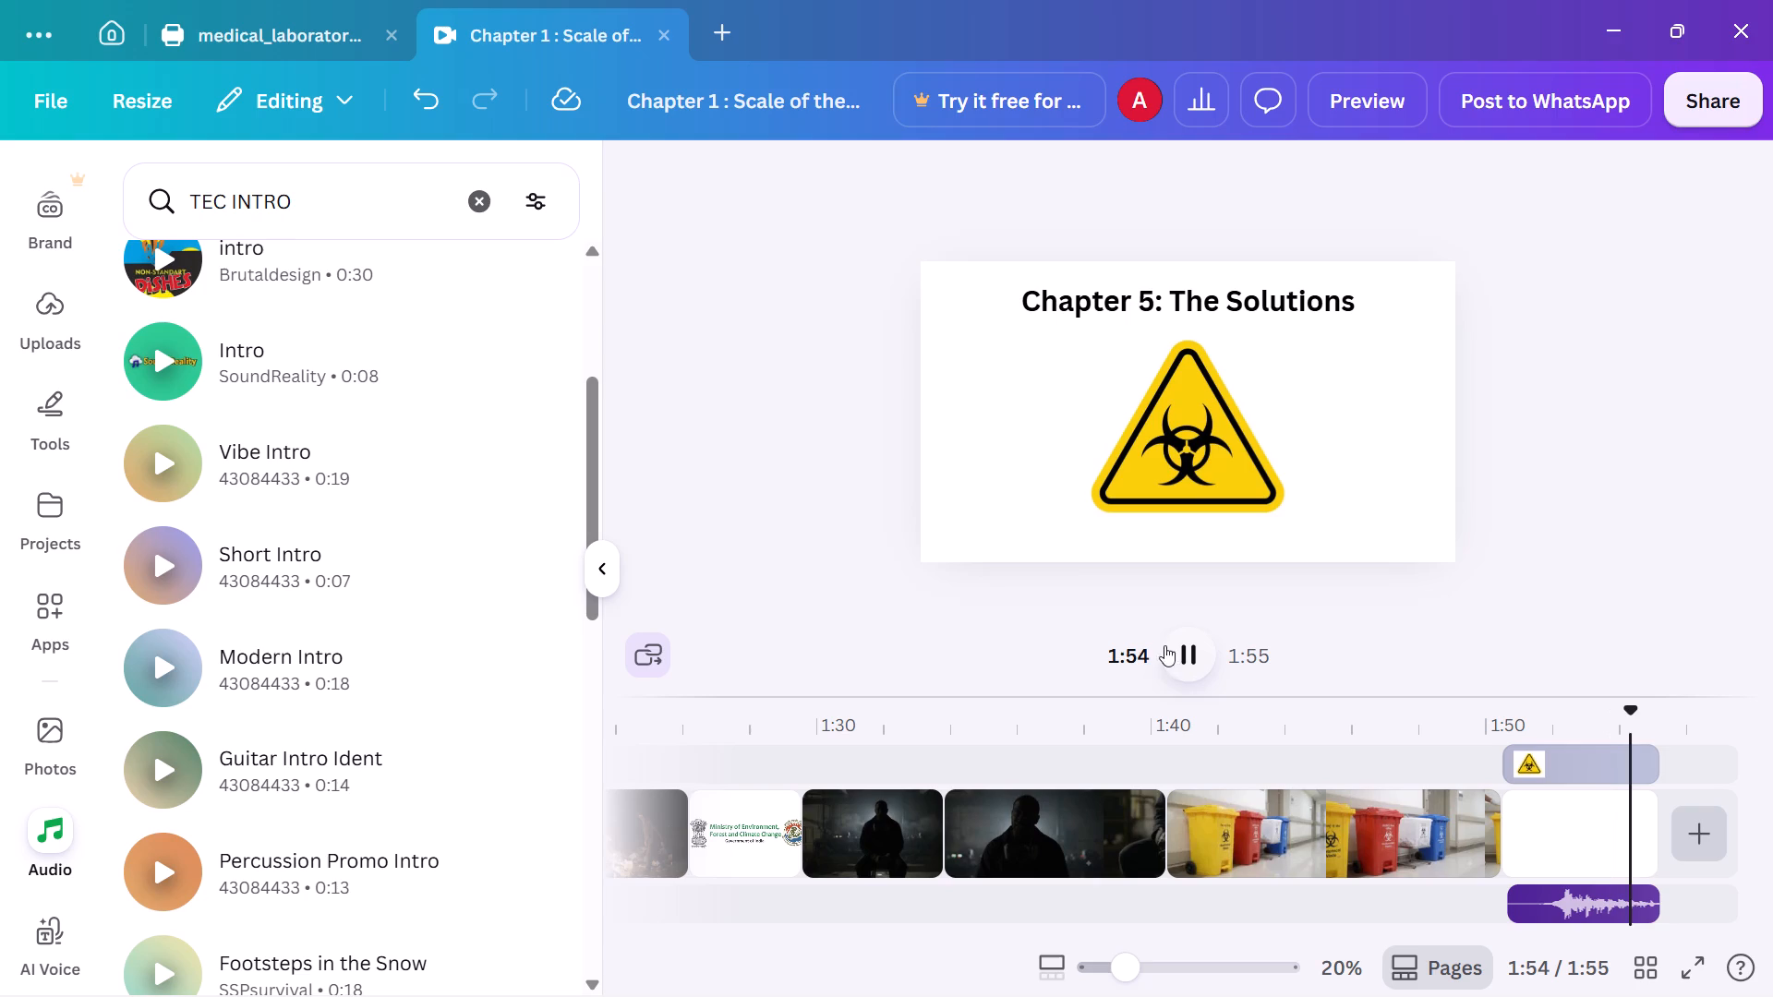
Change the animation of the "Chapter 5: The Solutions" title to Burst, leaving it applied on both enter and exit.
click(1139, 289)
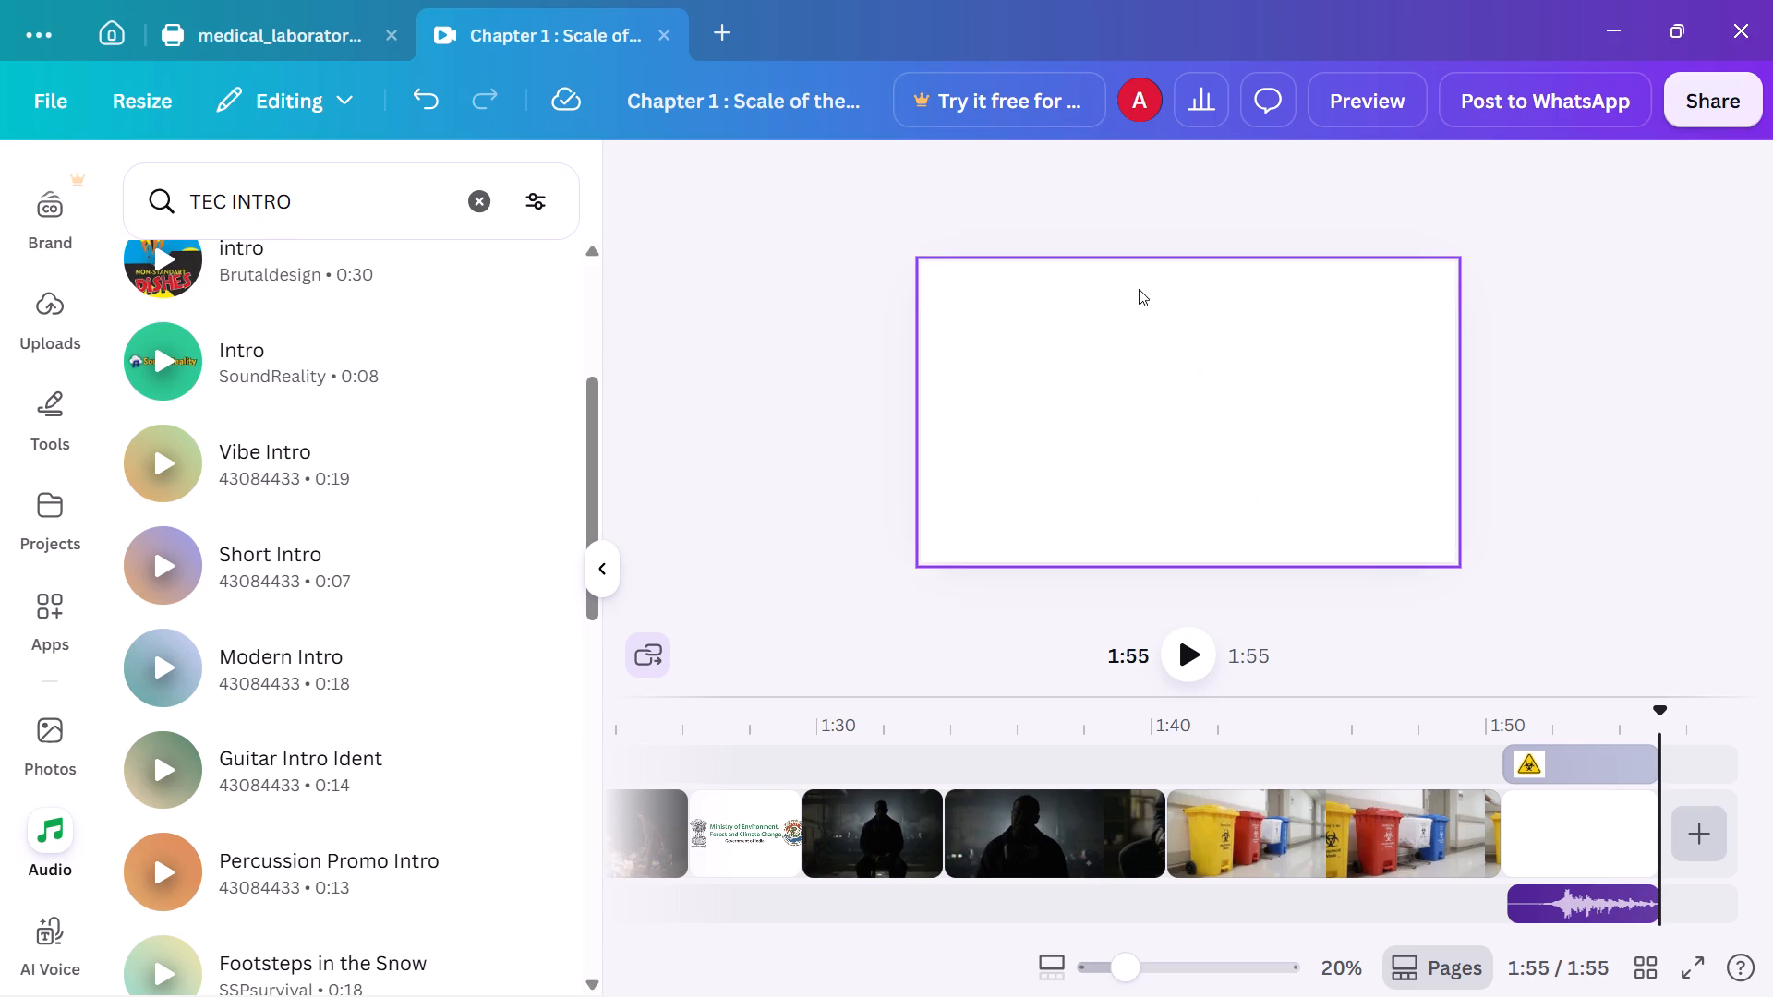
click(1570, 772)
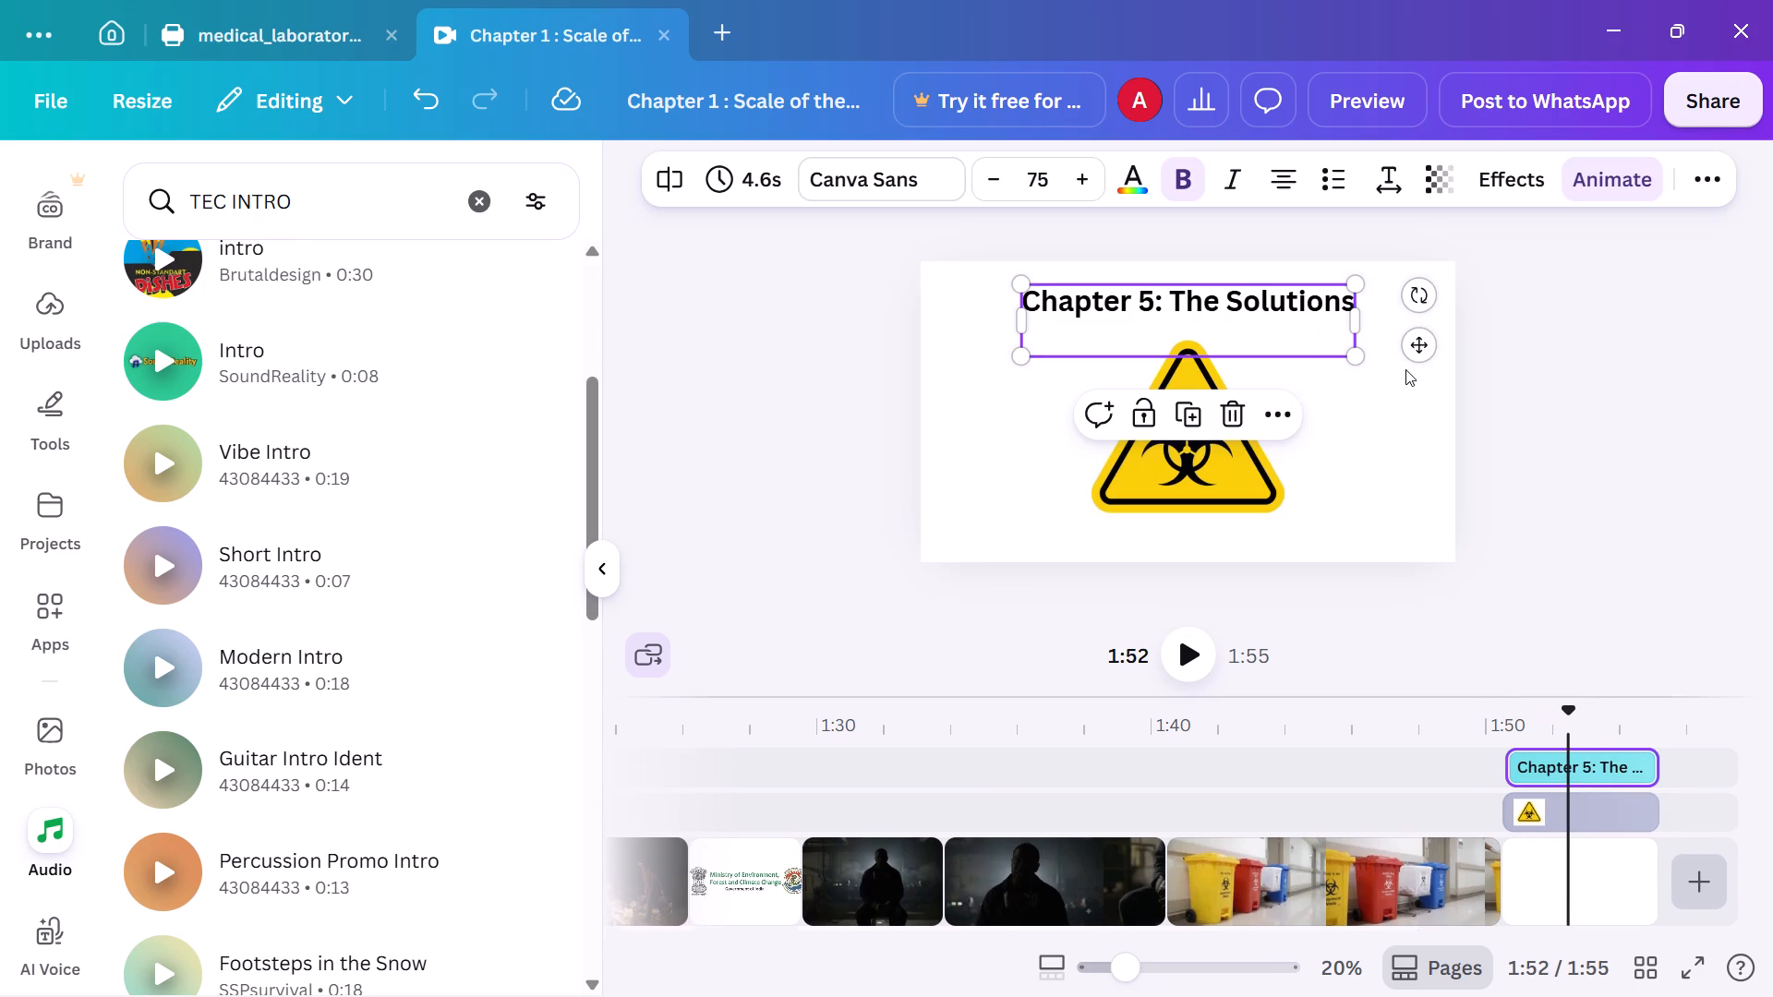
click(1586, 186)
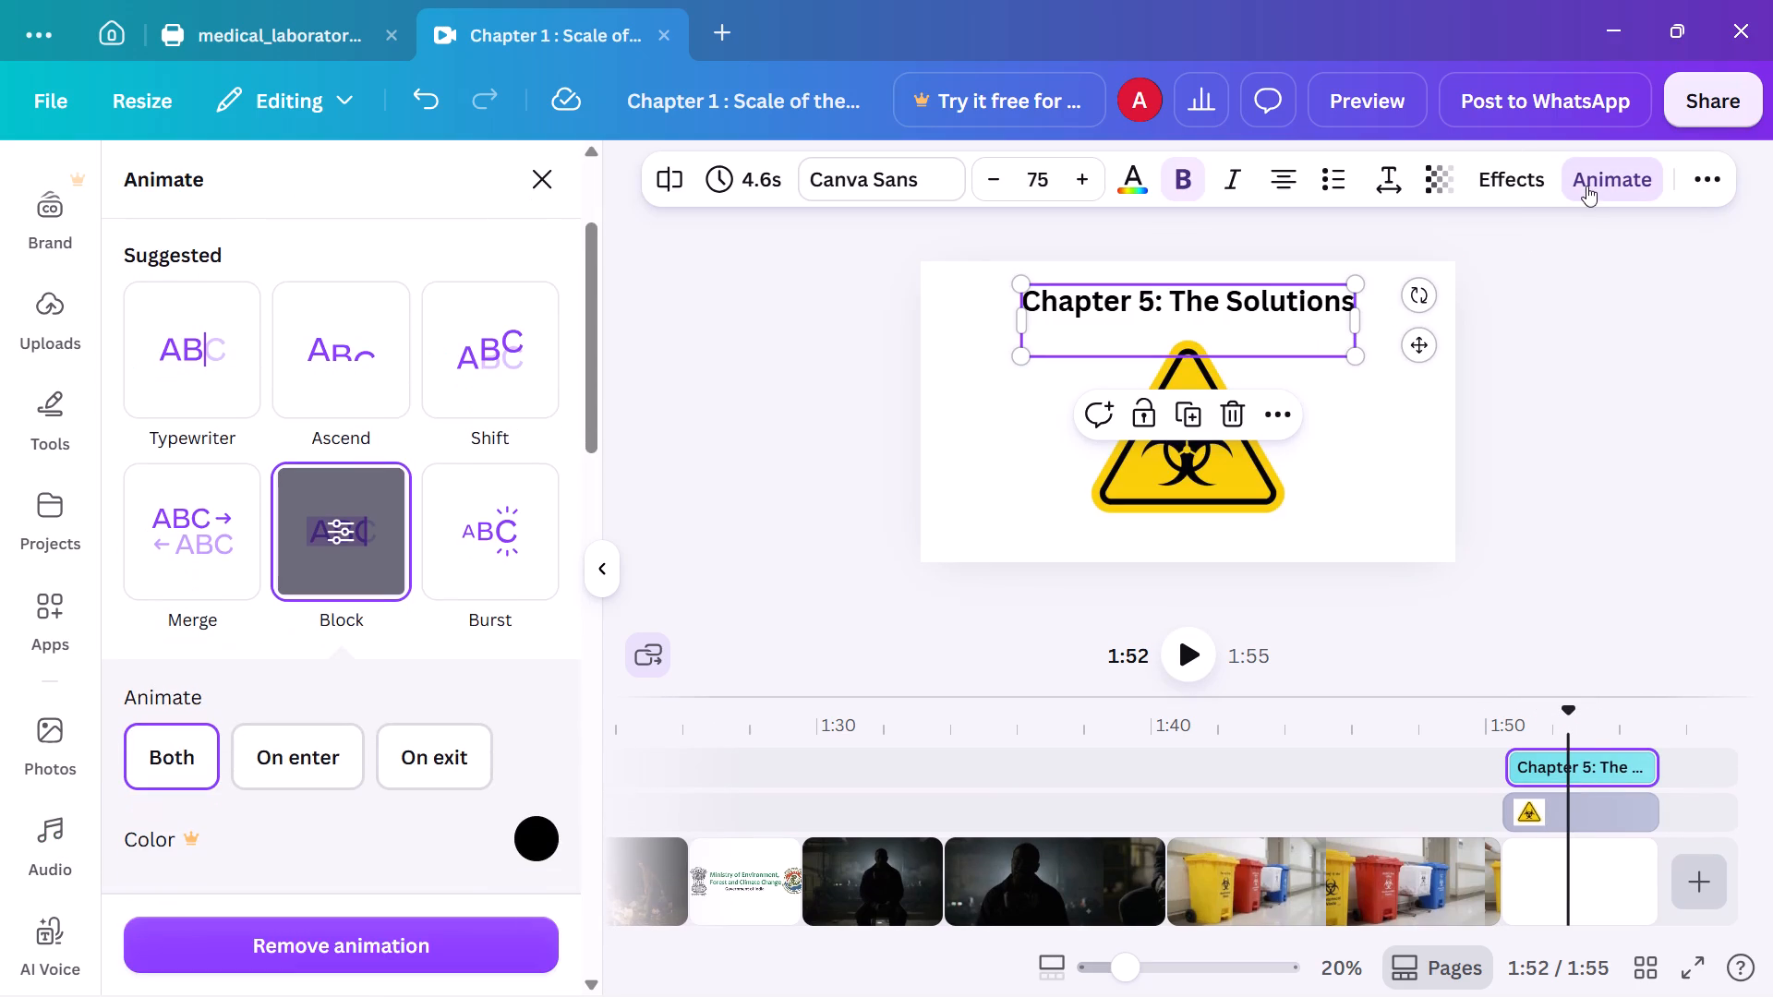
click(479, 543)
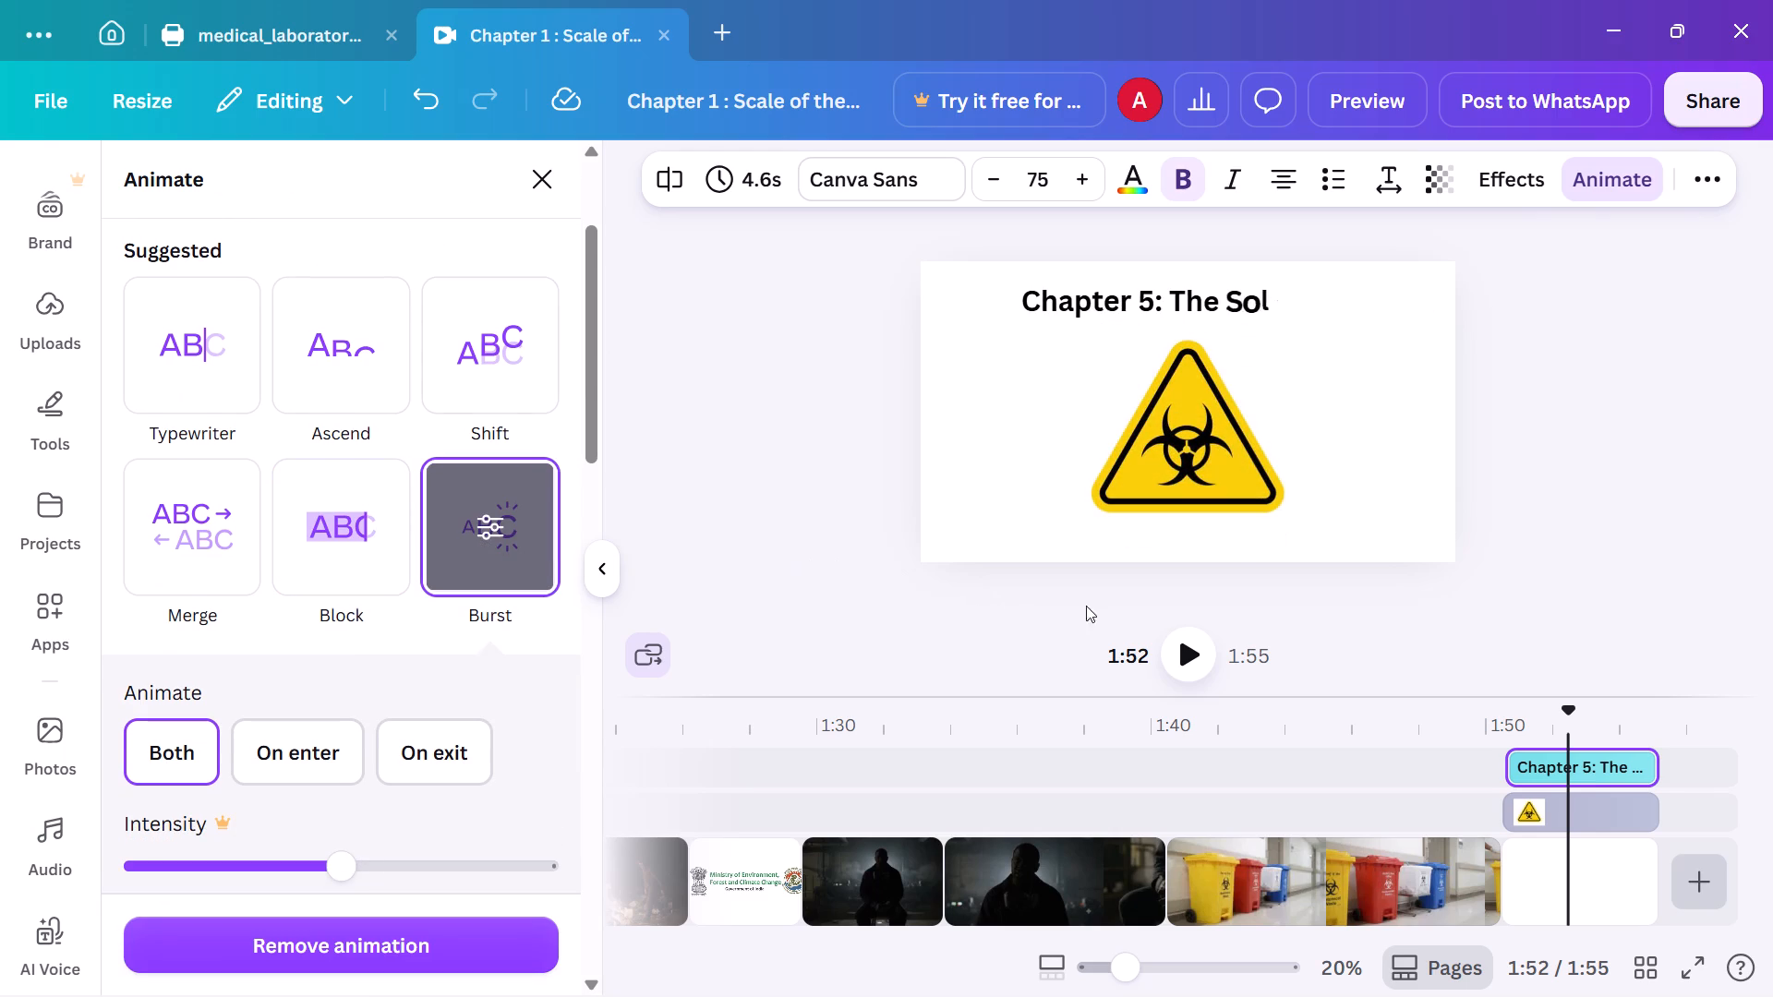
Play back the Chapter 5 page from about 1:50 to check the Burst title animation with the music.
click(1494, 802)
click(1187, 646)
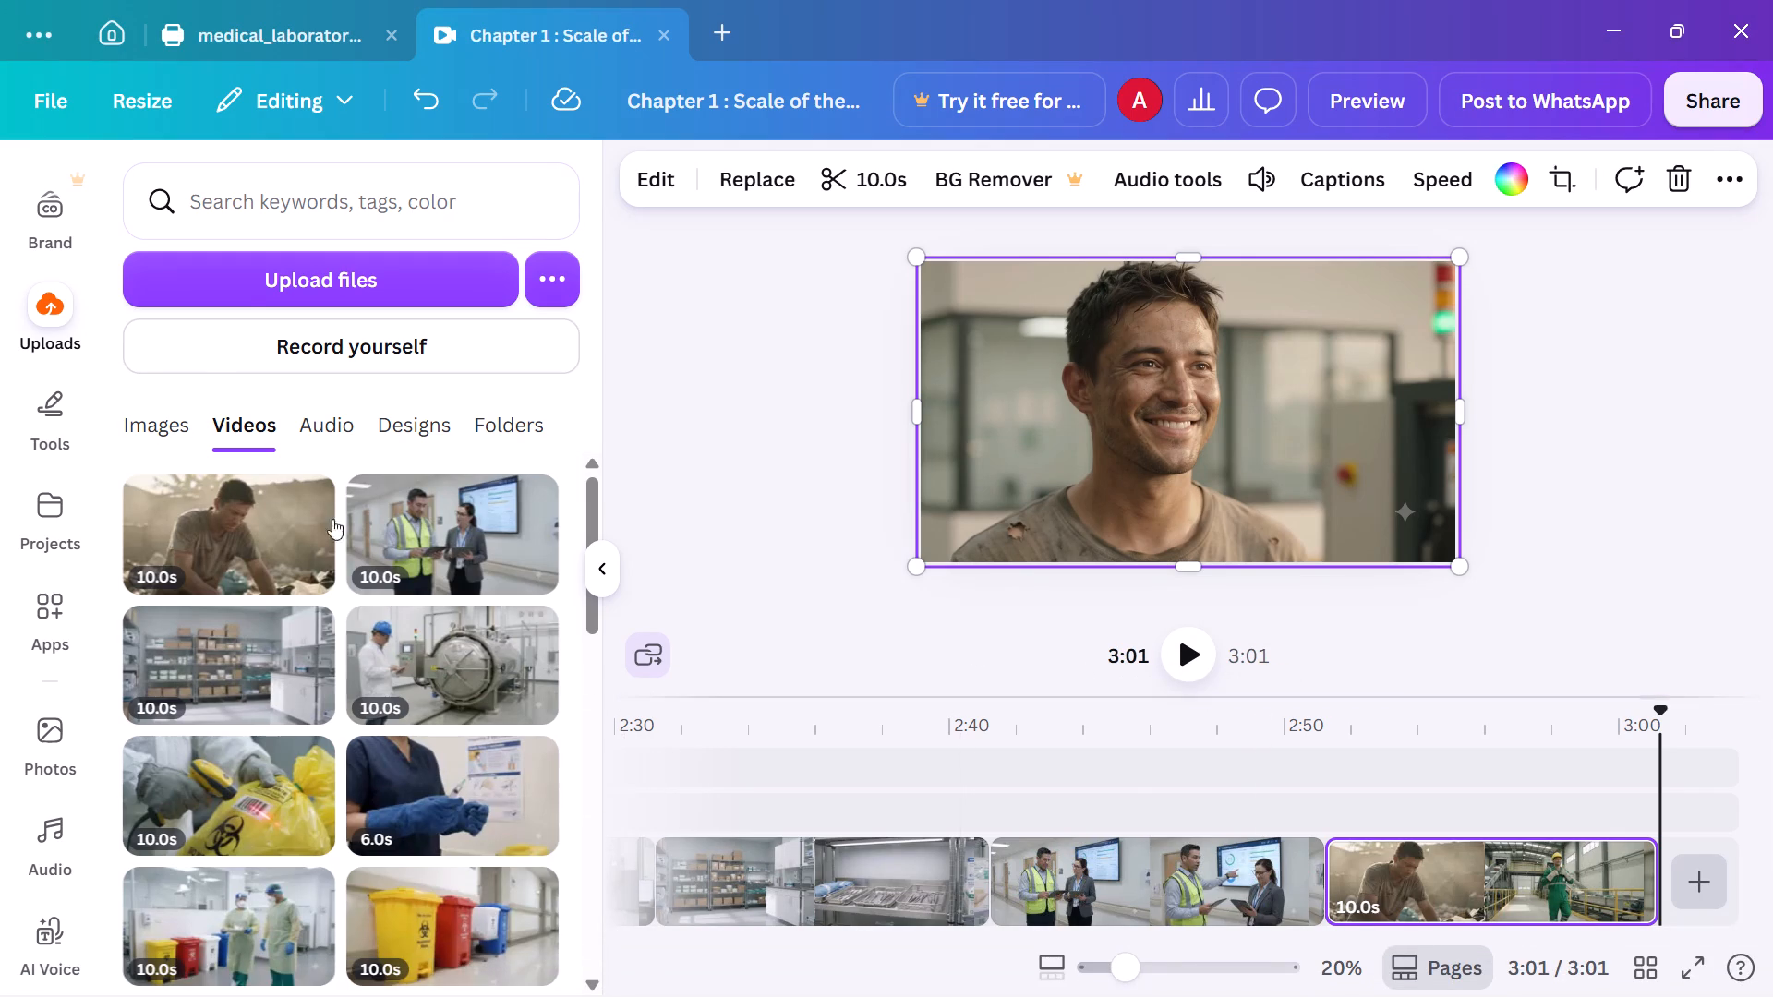
click(256, 283)
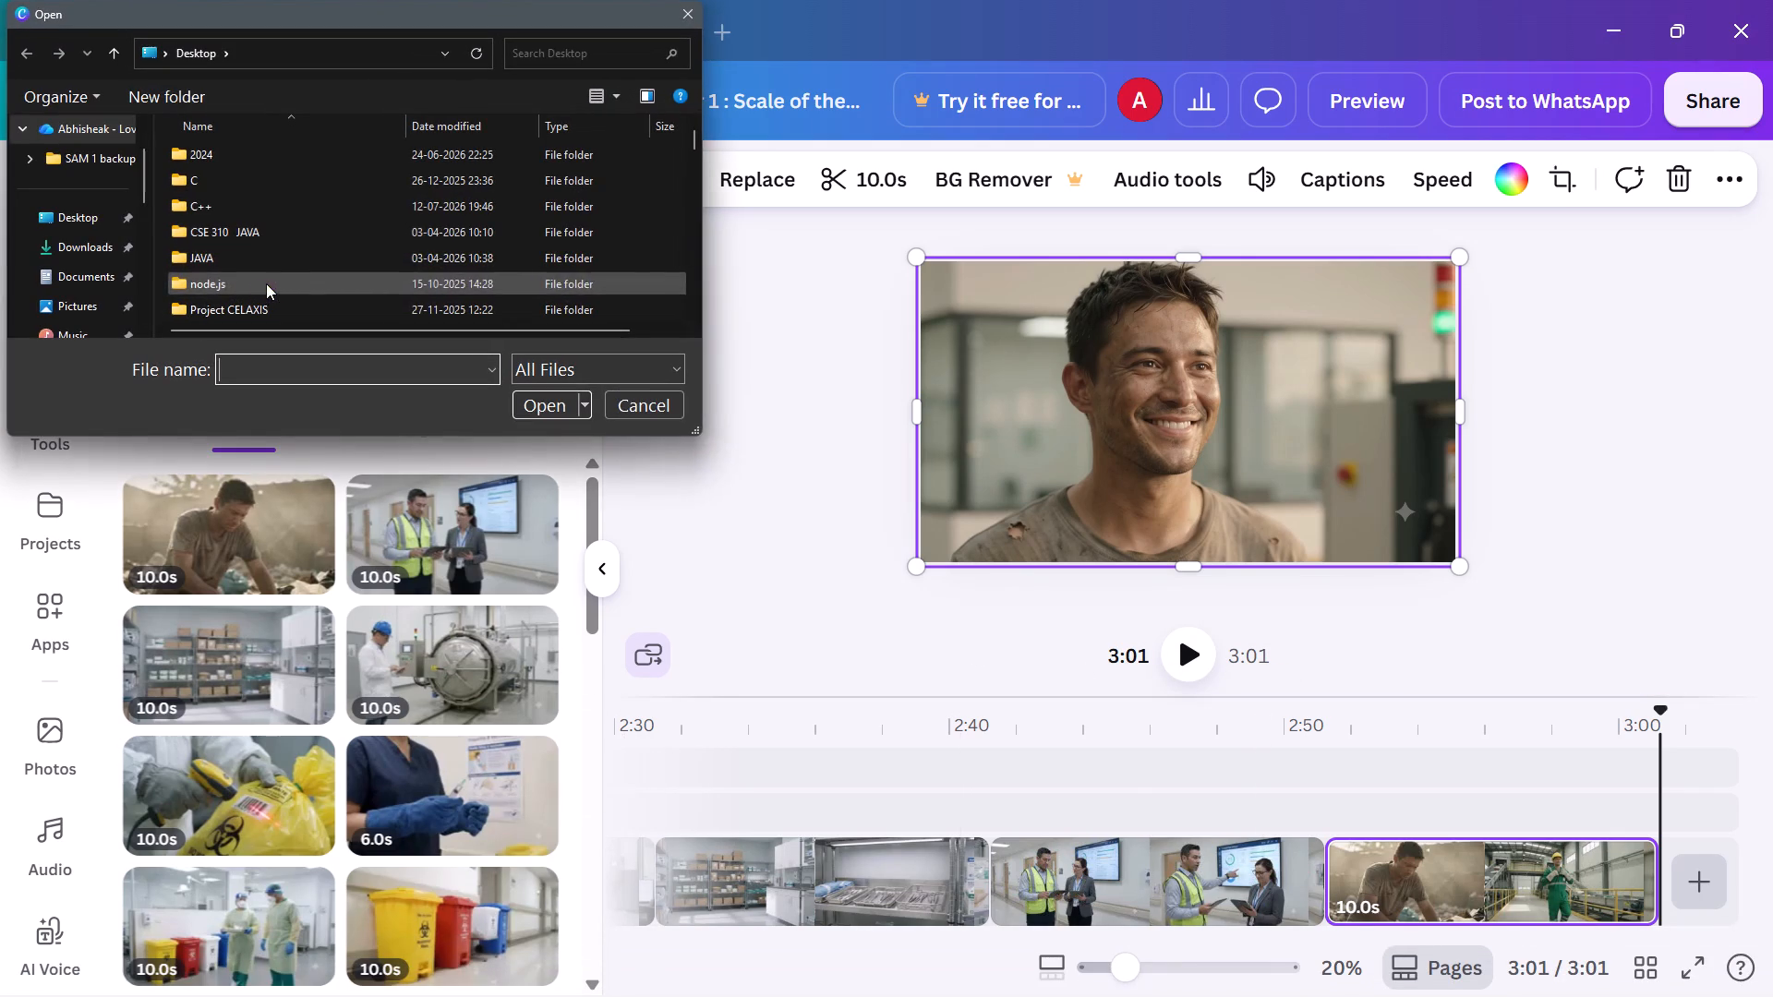
scroll(303, 275, down, 5)
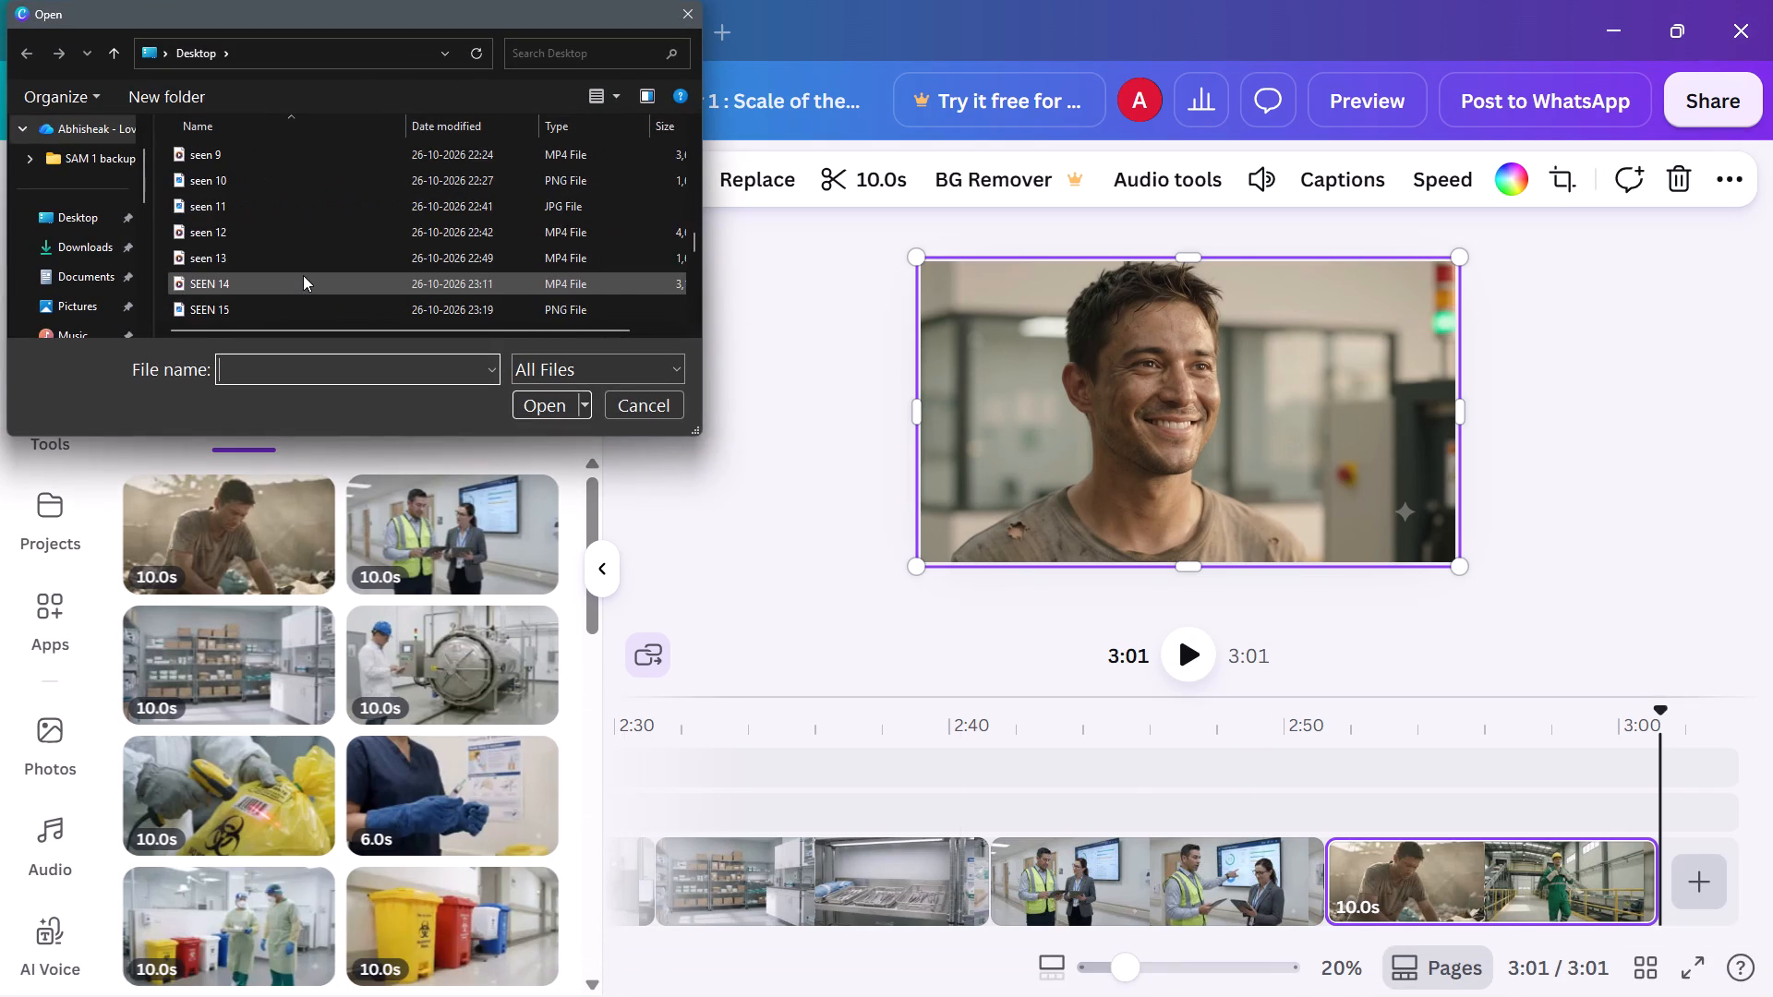
scroll(303, 275, down, 7)
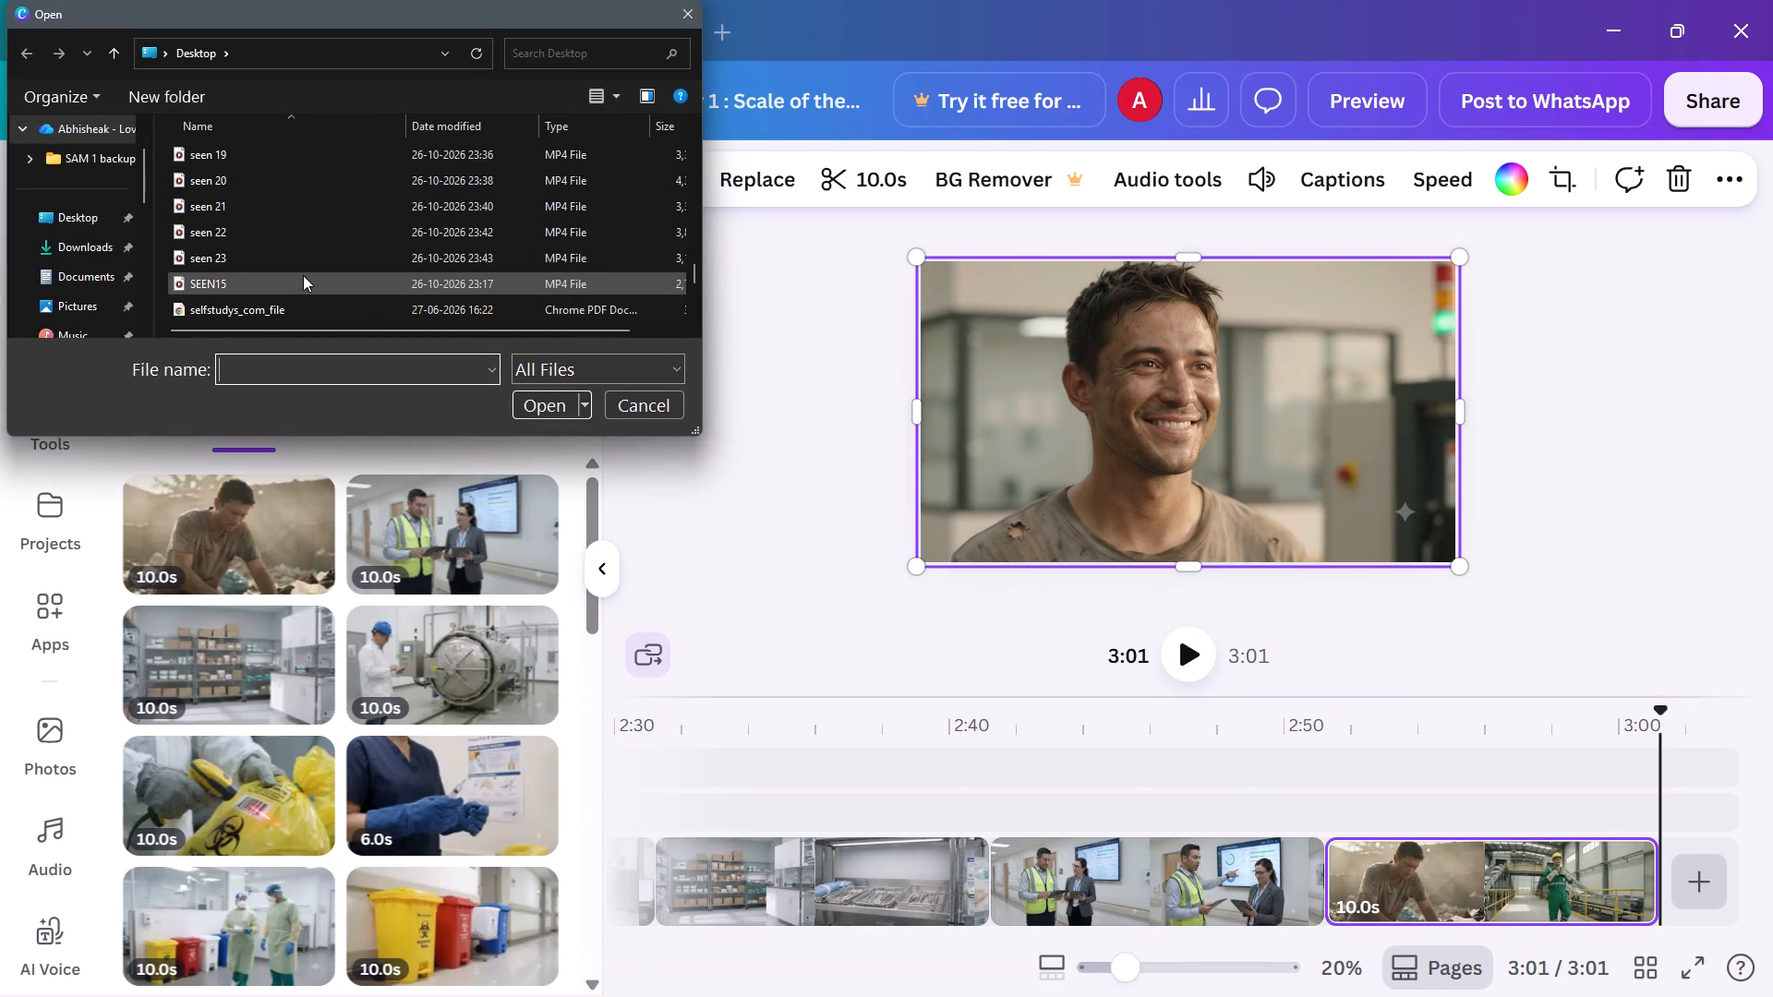
click(322, 259)
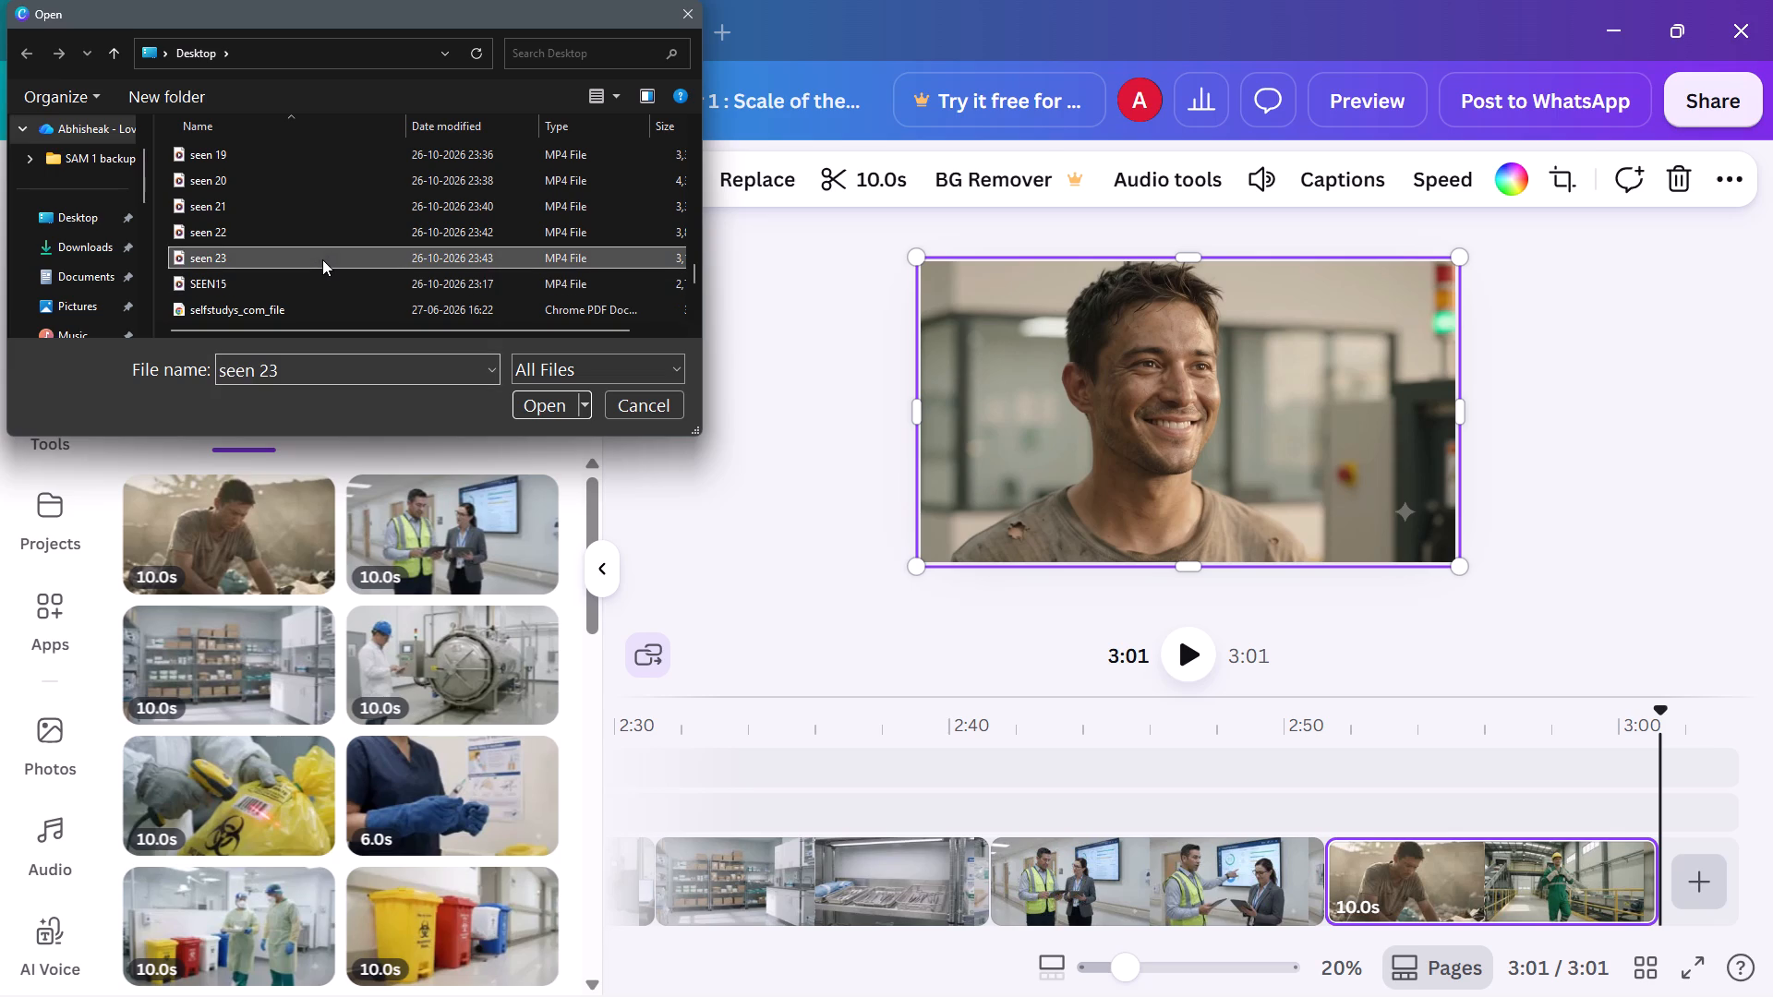
click(549, 410)
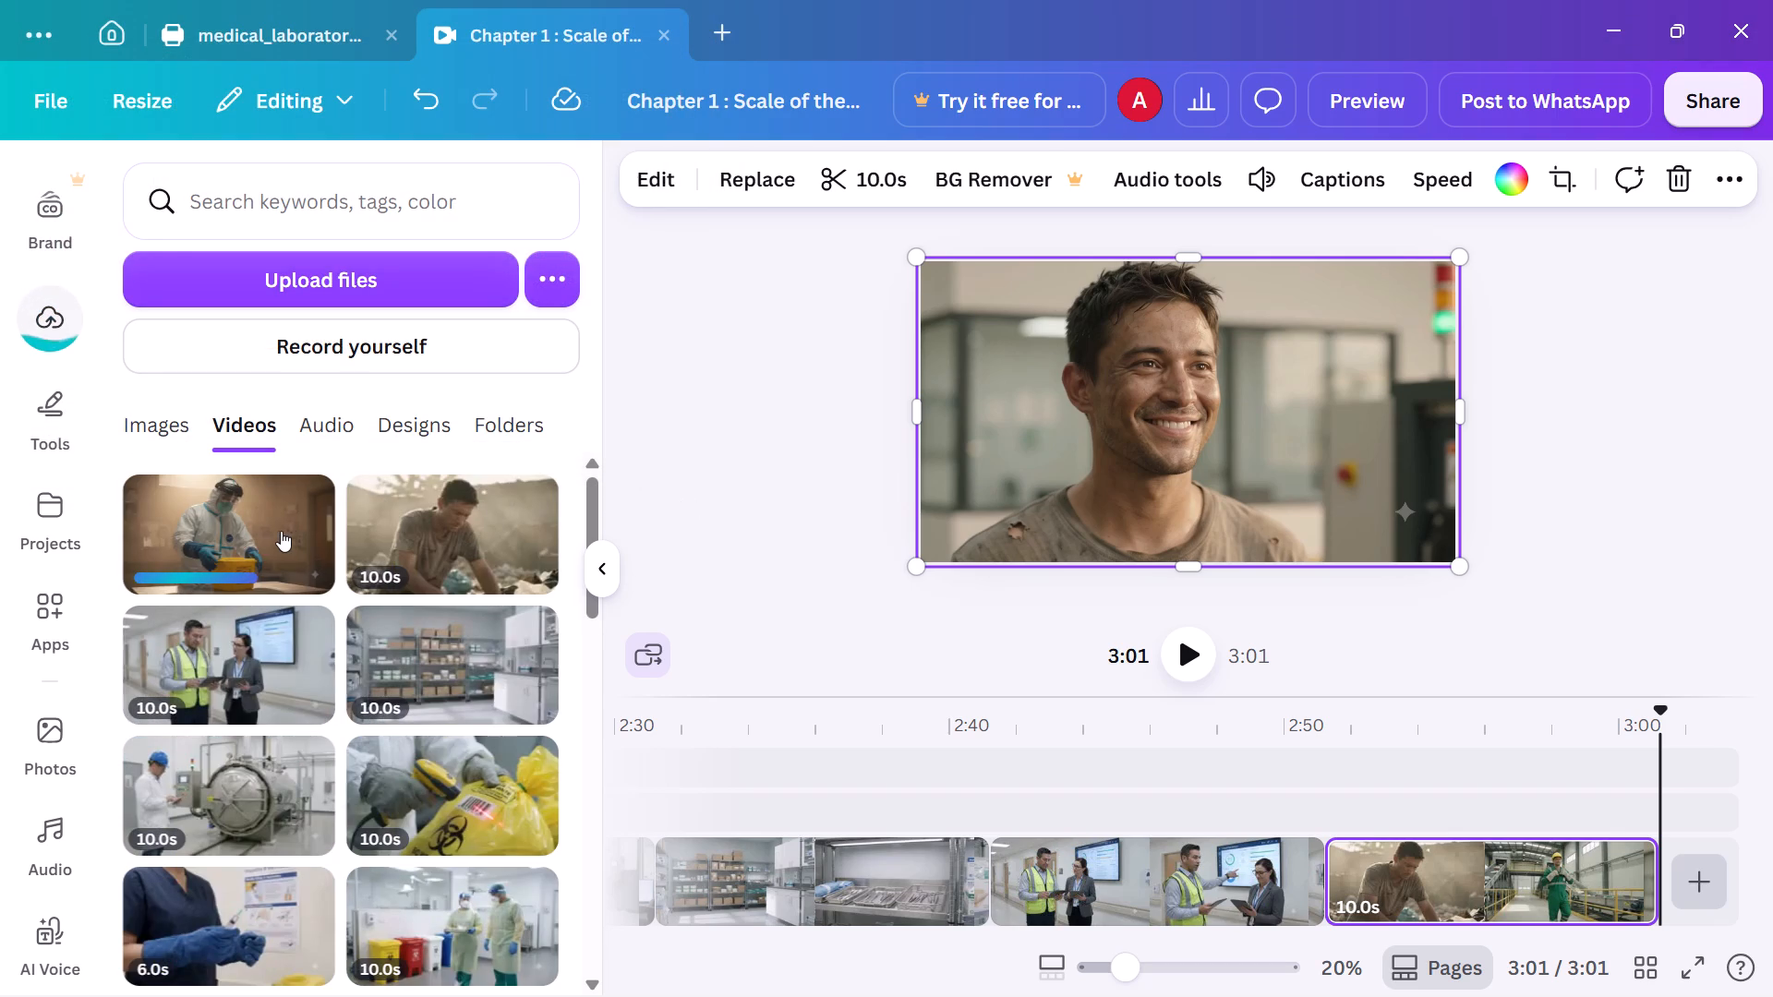
Add the uploaded "seen 23" sharps container clip to the end of the timeline and play the ending from about 2:56.
click(277, 531)
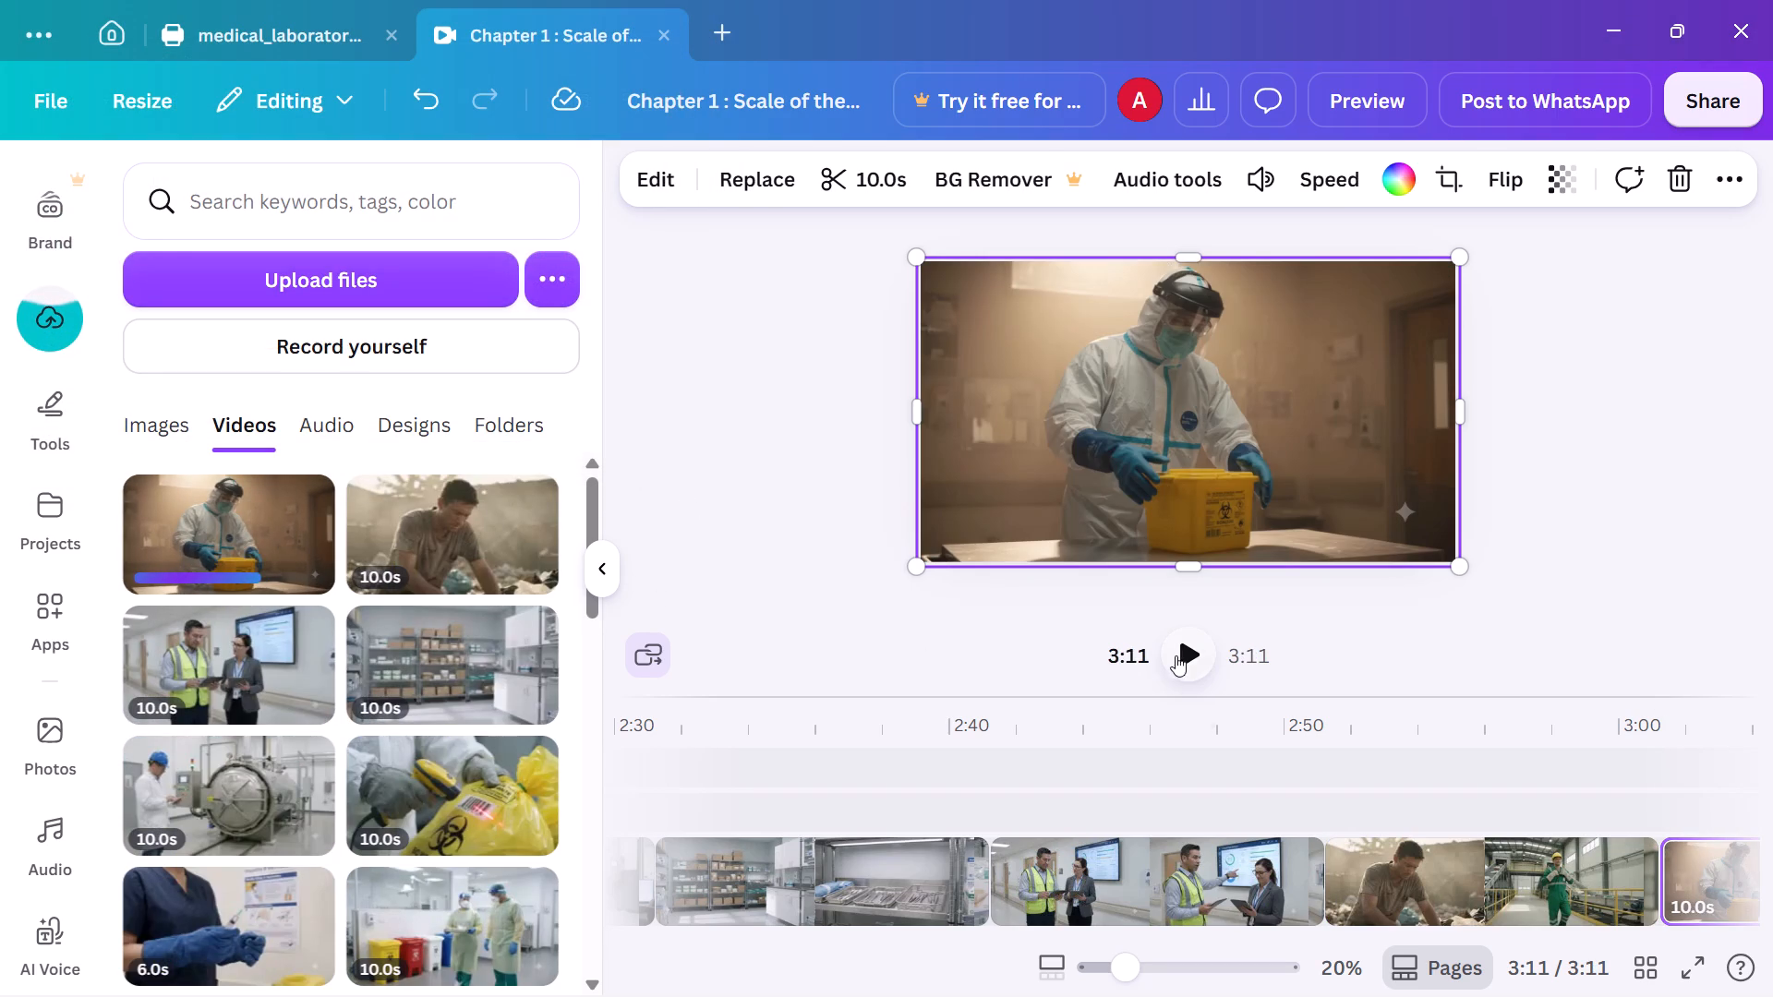
click(1507, 781)
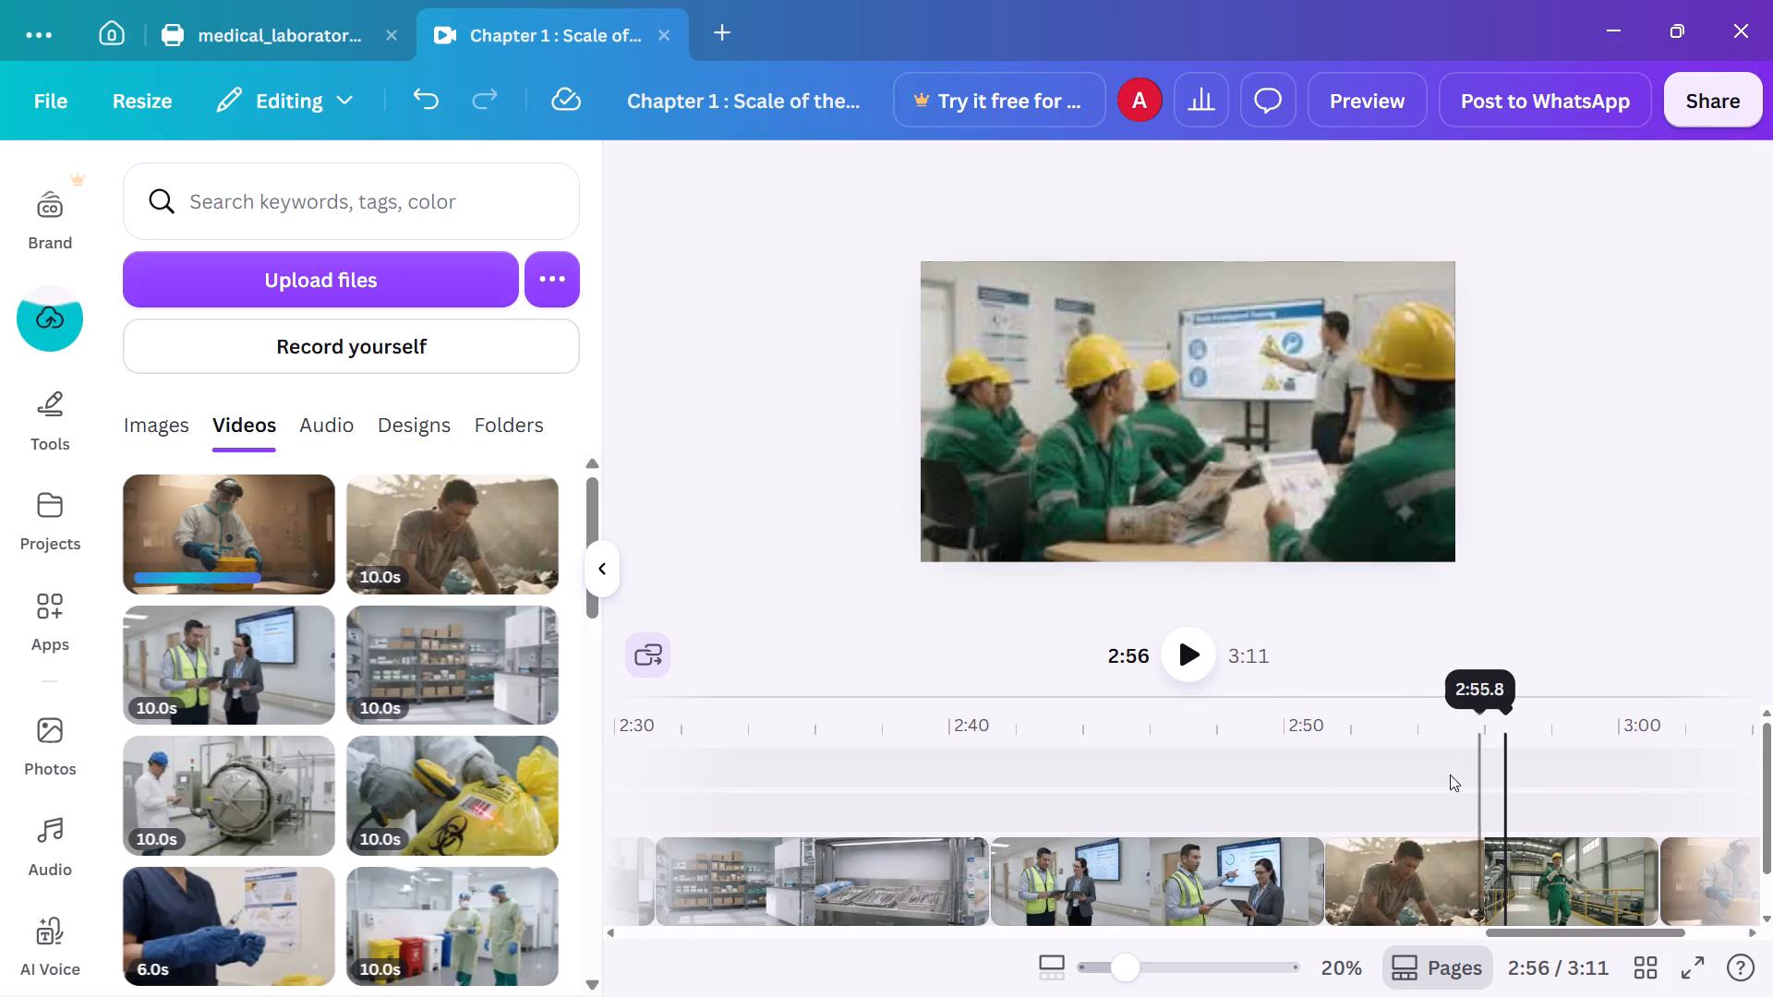
click(1193, 650)
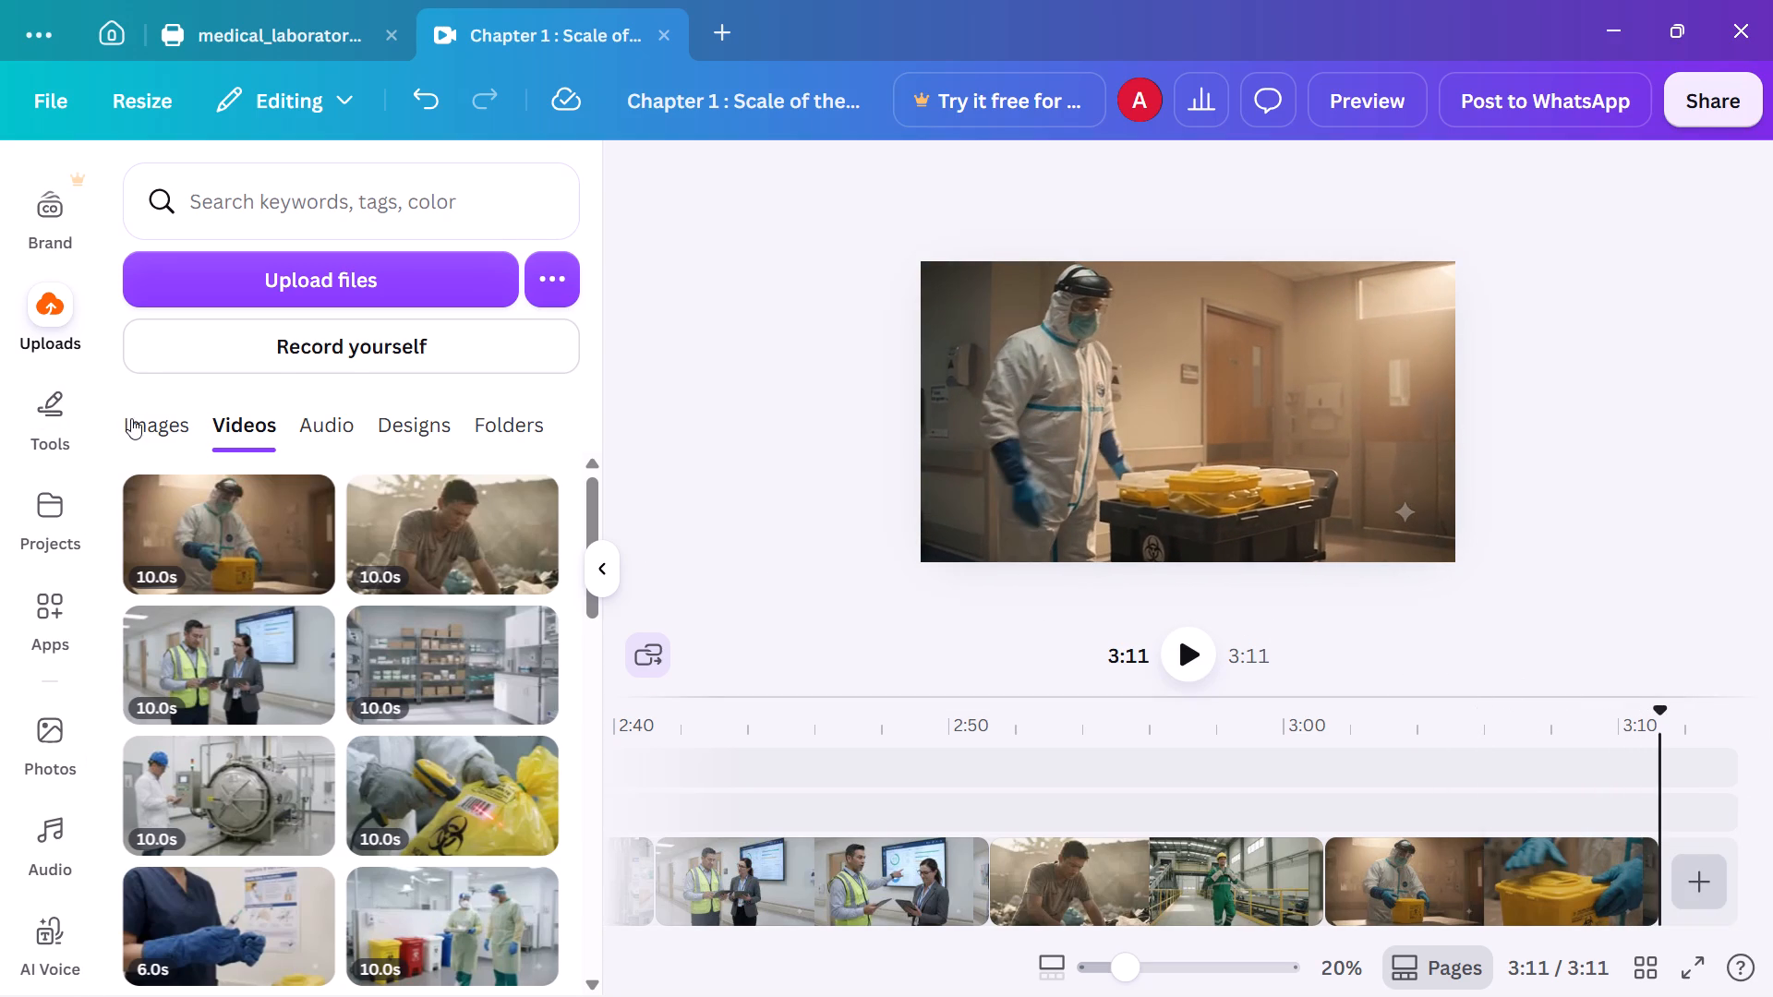
Find the image of Earth's city lights at night among the uploads and add it after the last clip.
click(1681, 870)
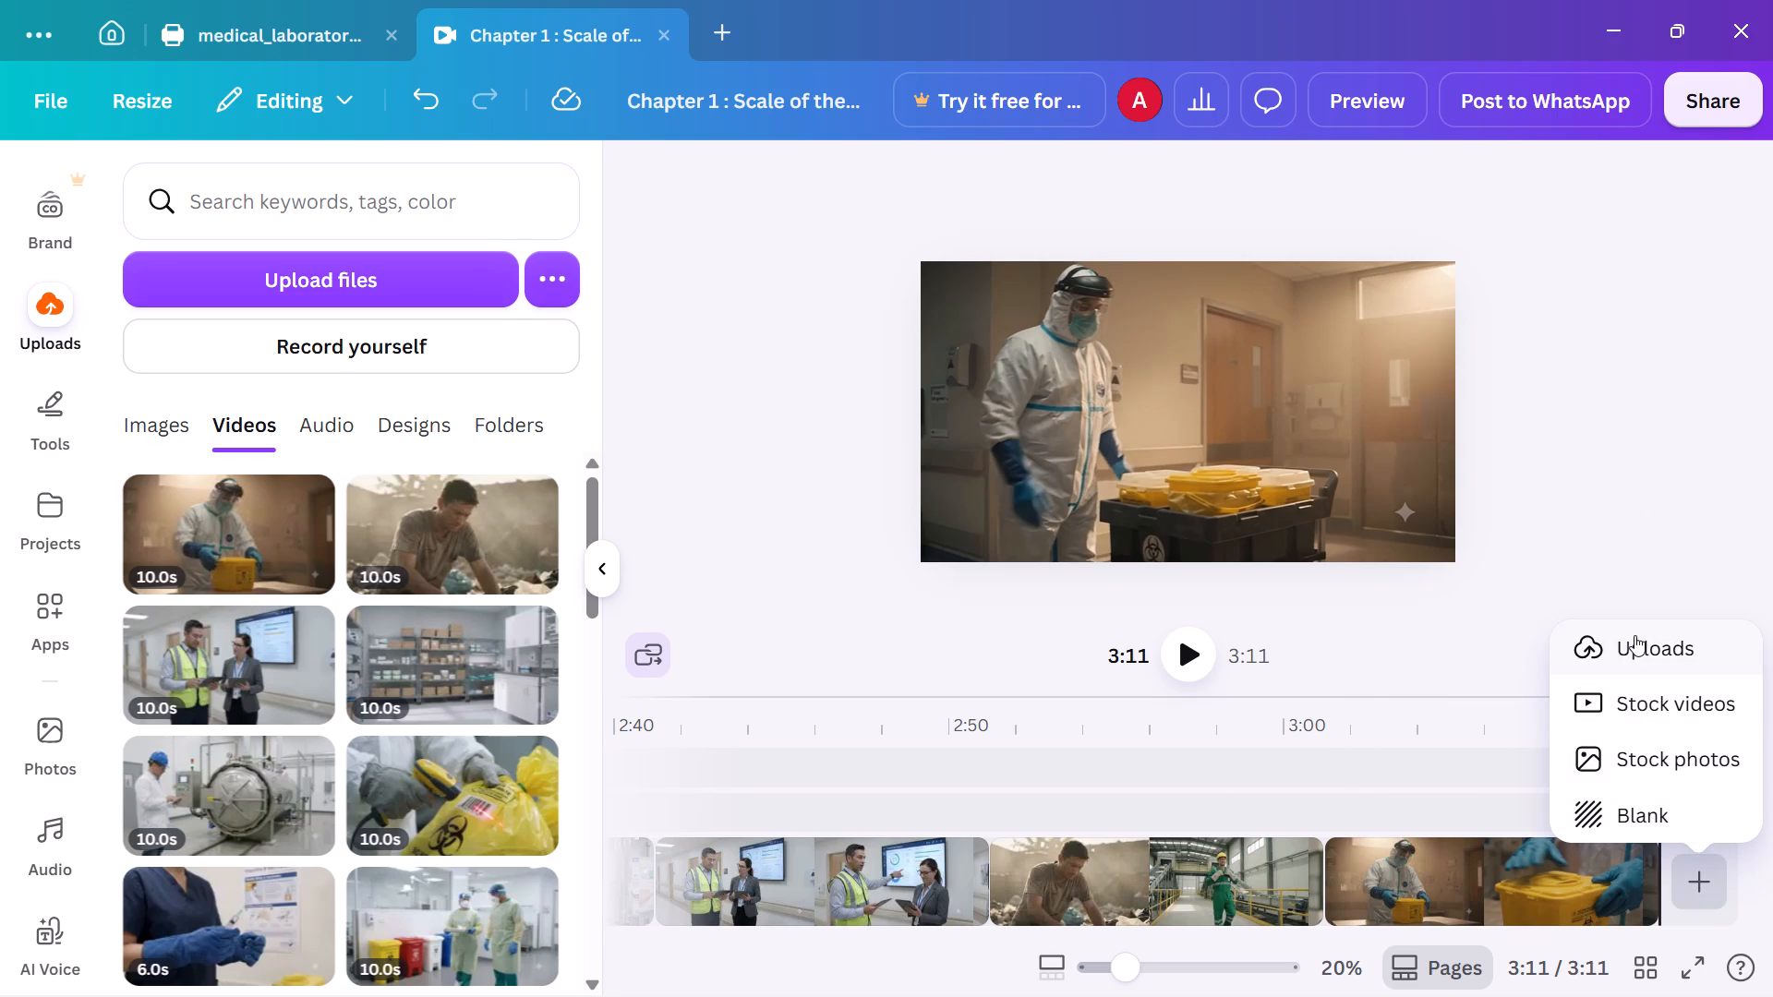
scroll(318, 787, down, 2)
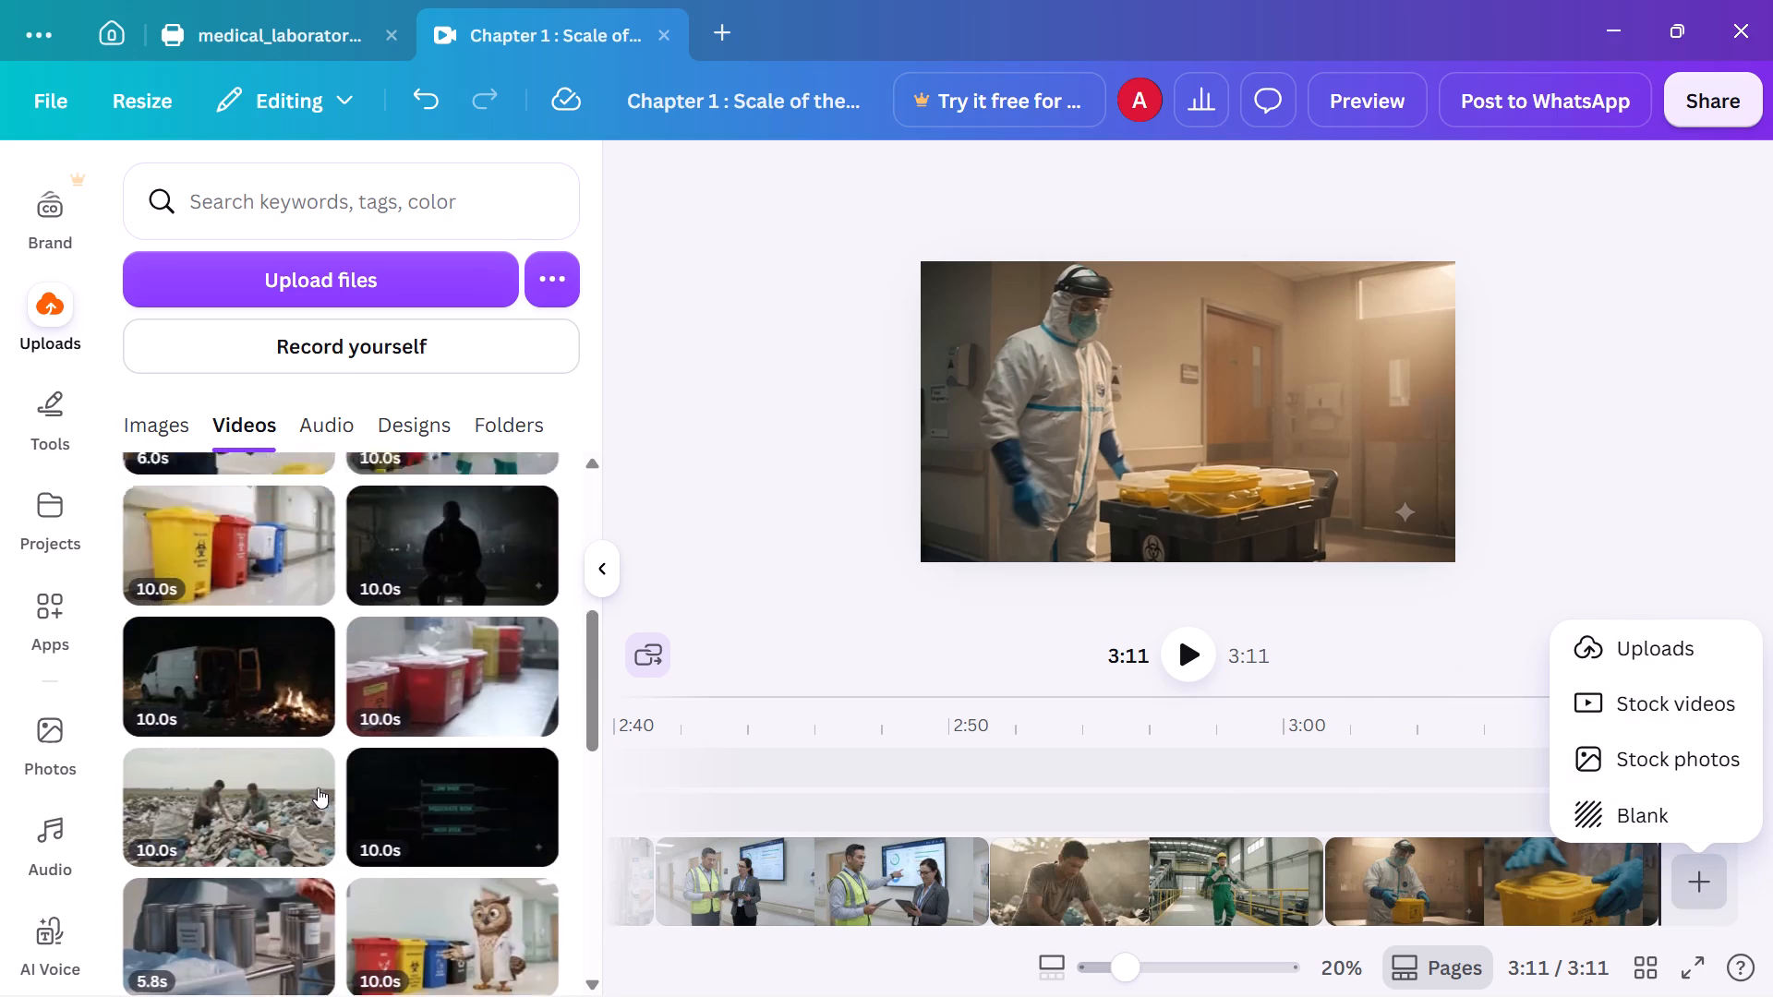
scroll(318, 787, down, 11)
scroll(318, 787, up, 1)
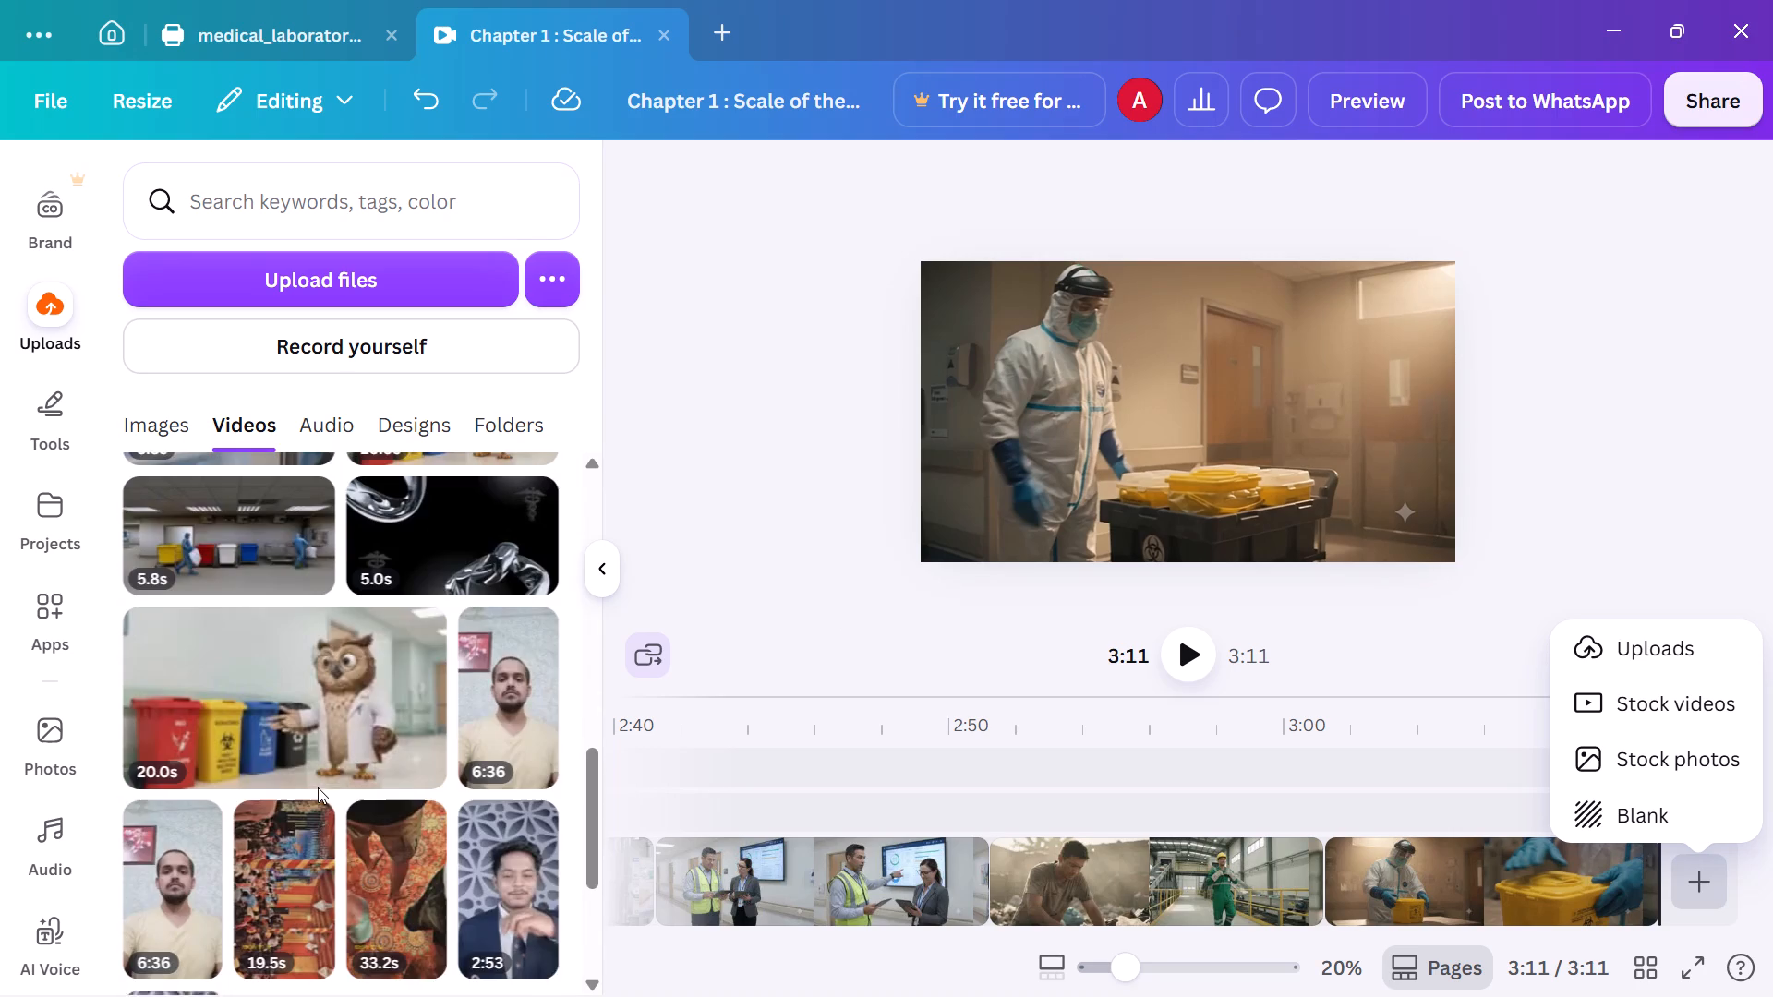
scroll(318, 787, up, 1)
click(132, 426)
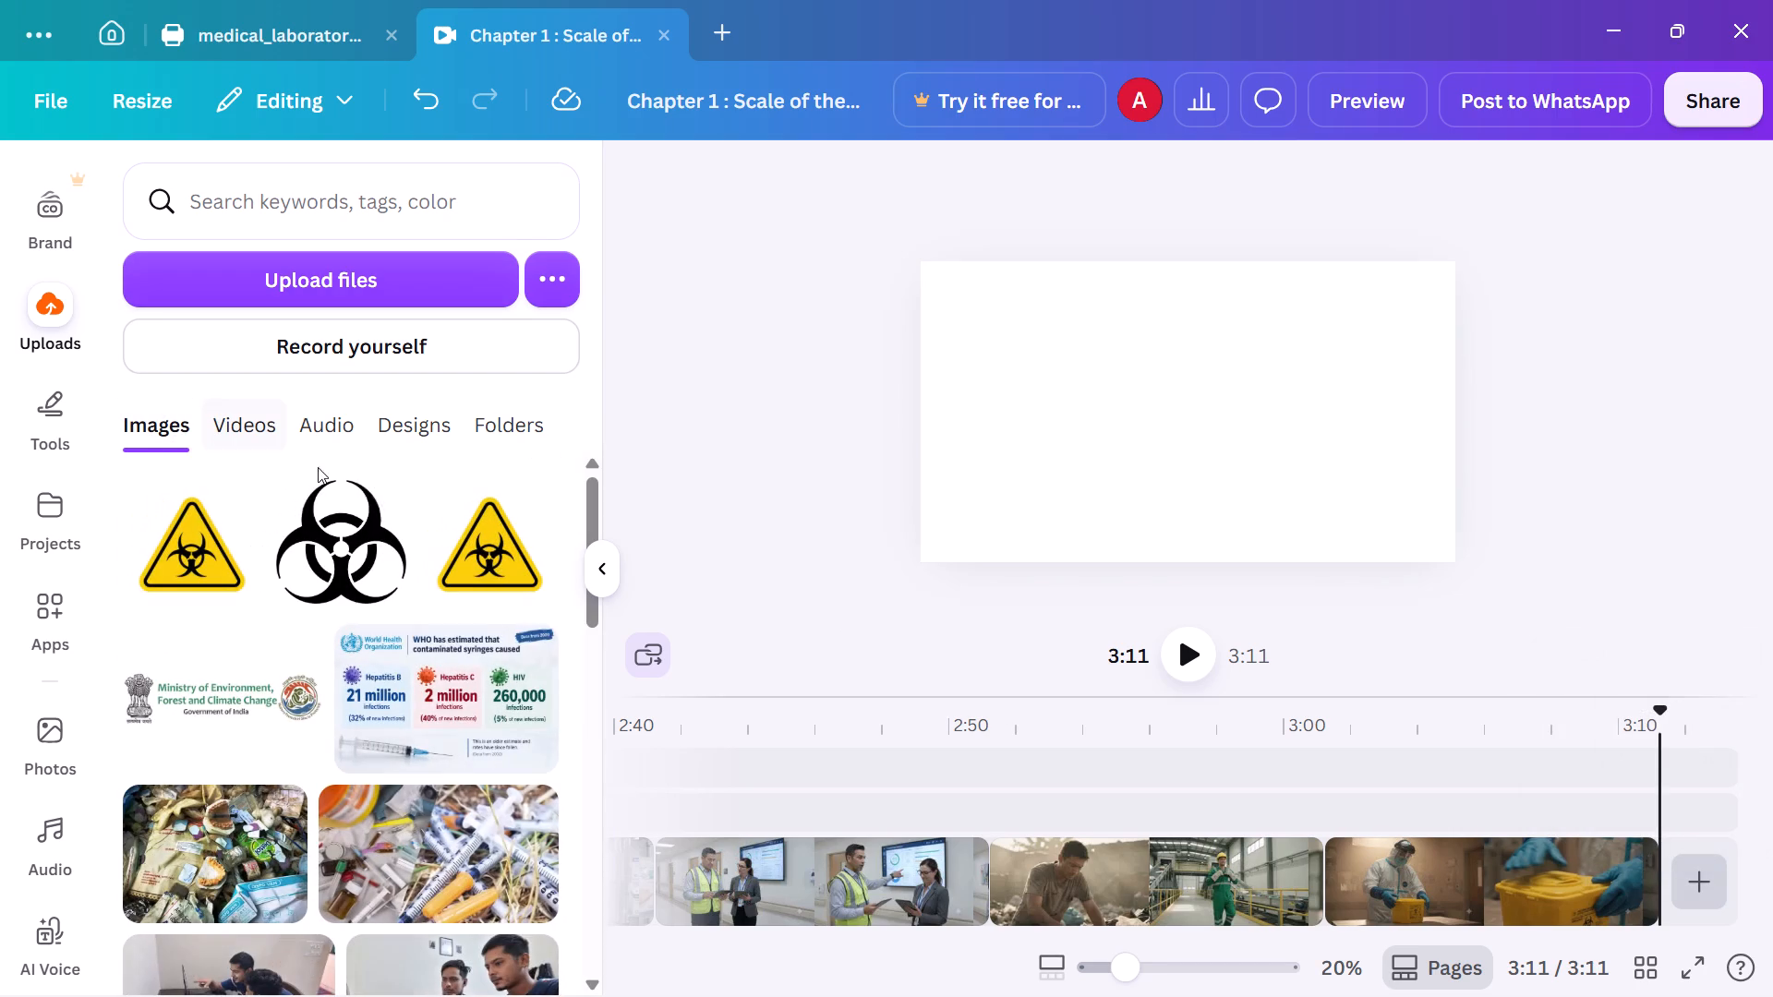
scroll(412, 795, down, 5)
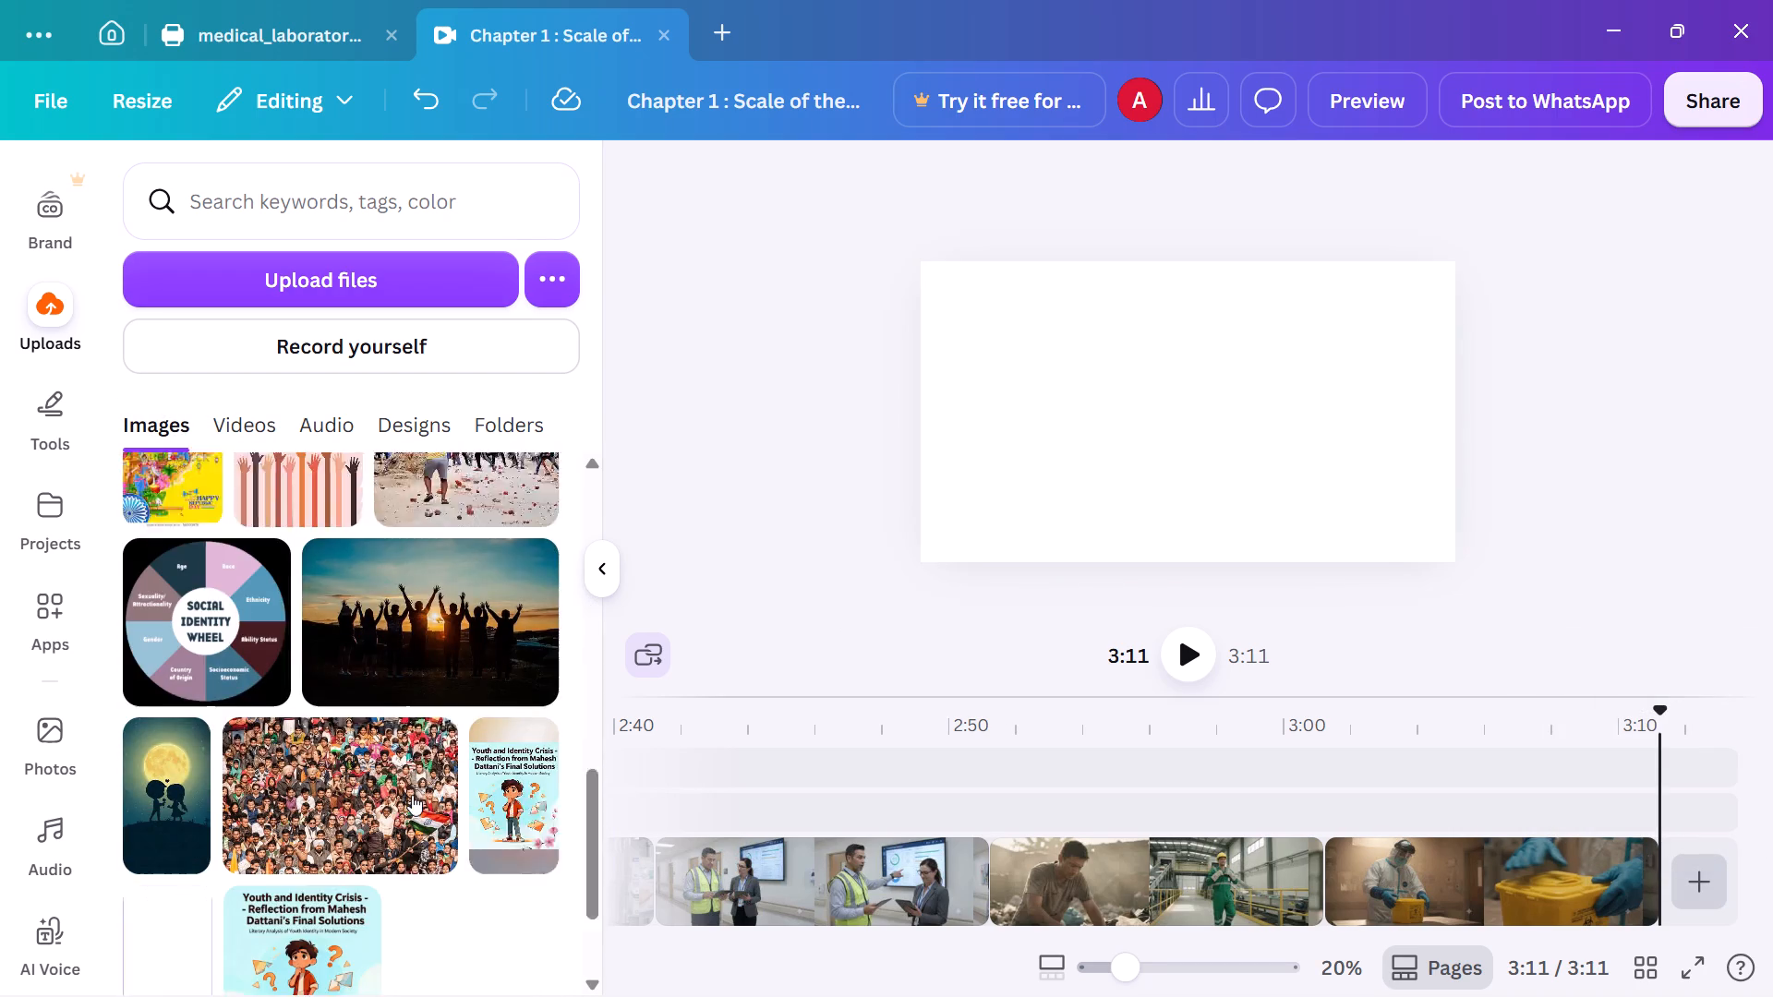
scroll(412, 795, down, 9)
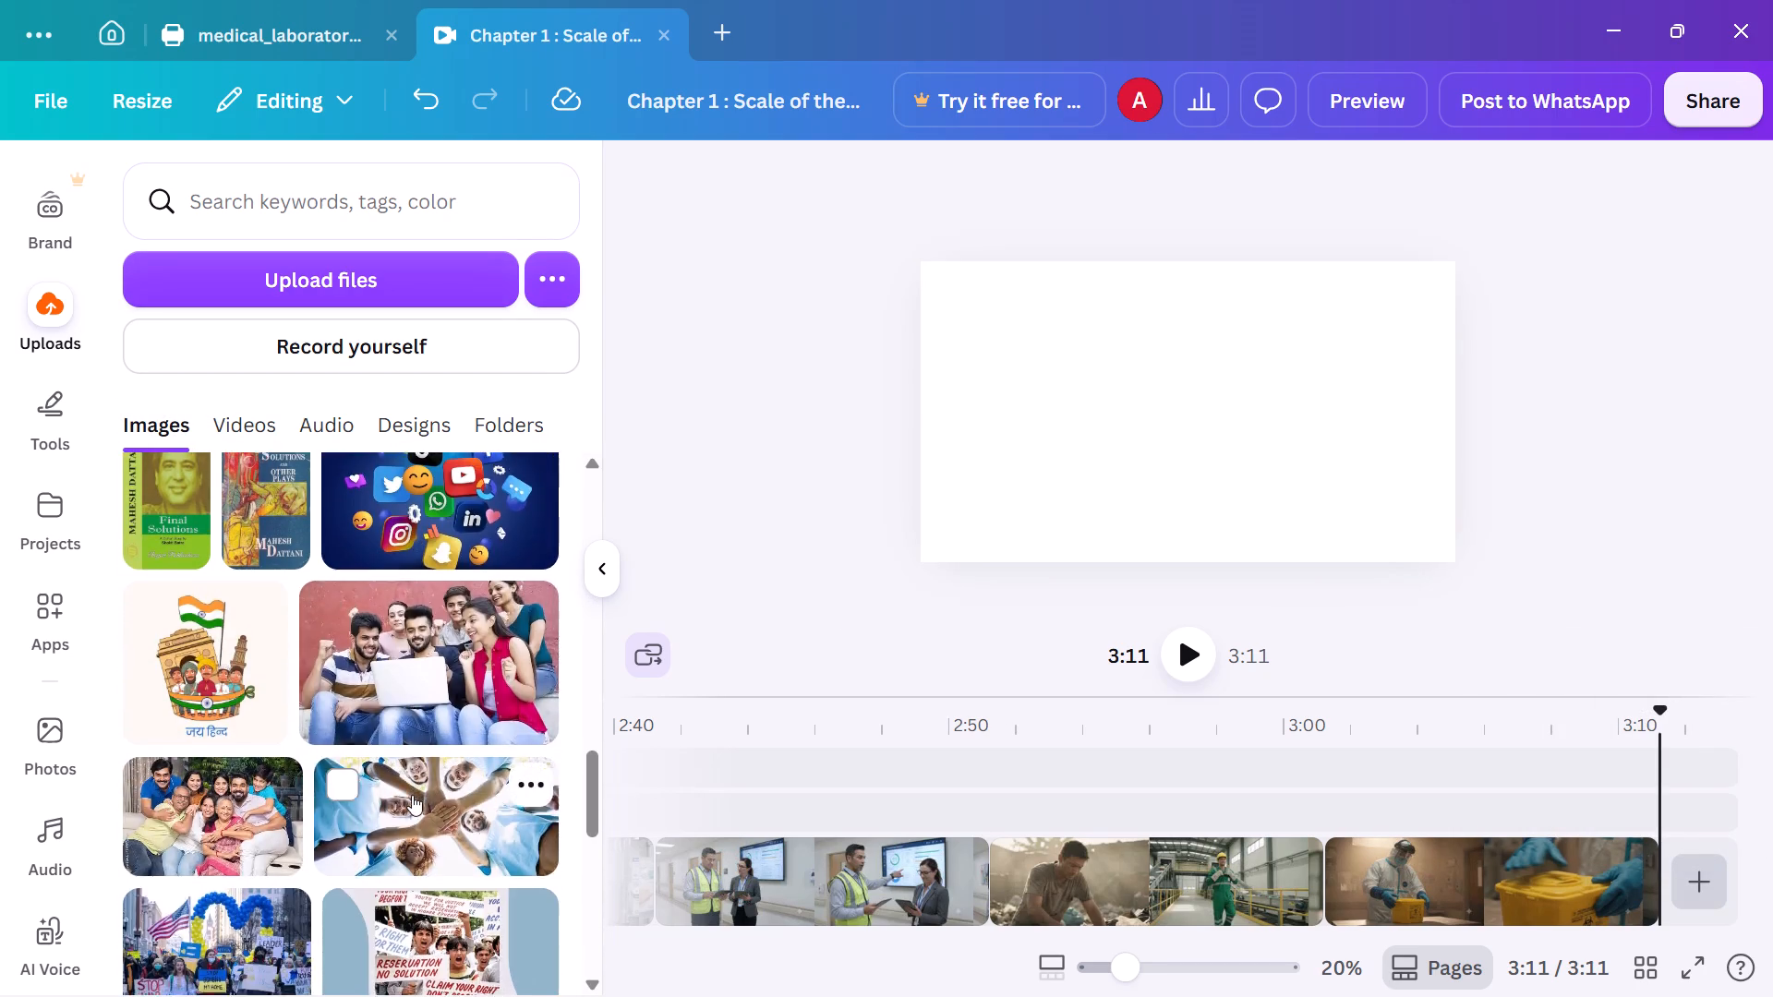
scroll(412, 795, down, 6)
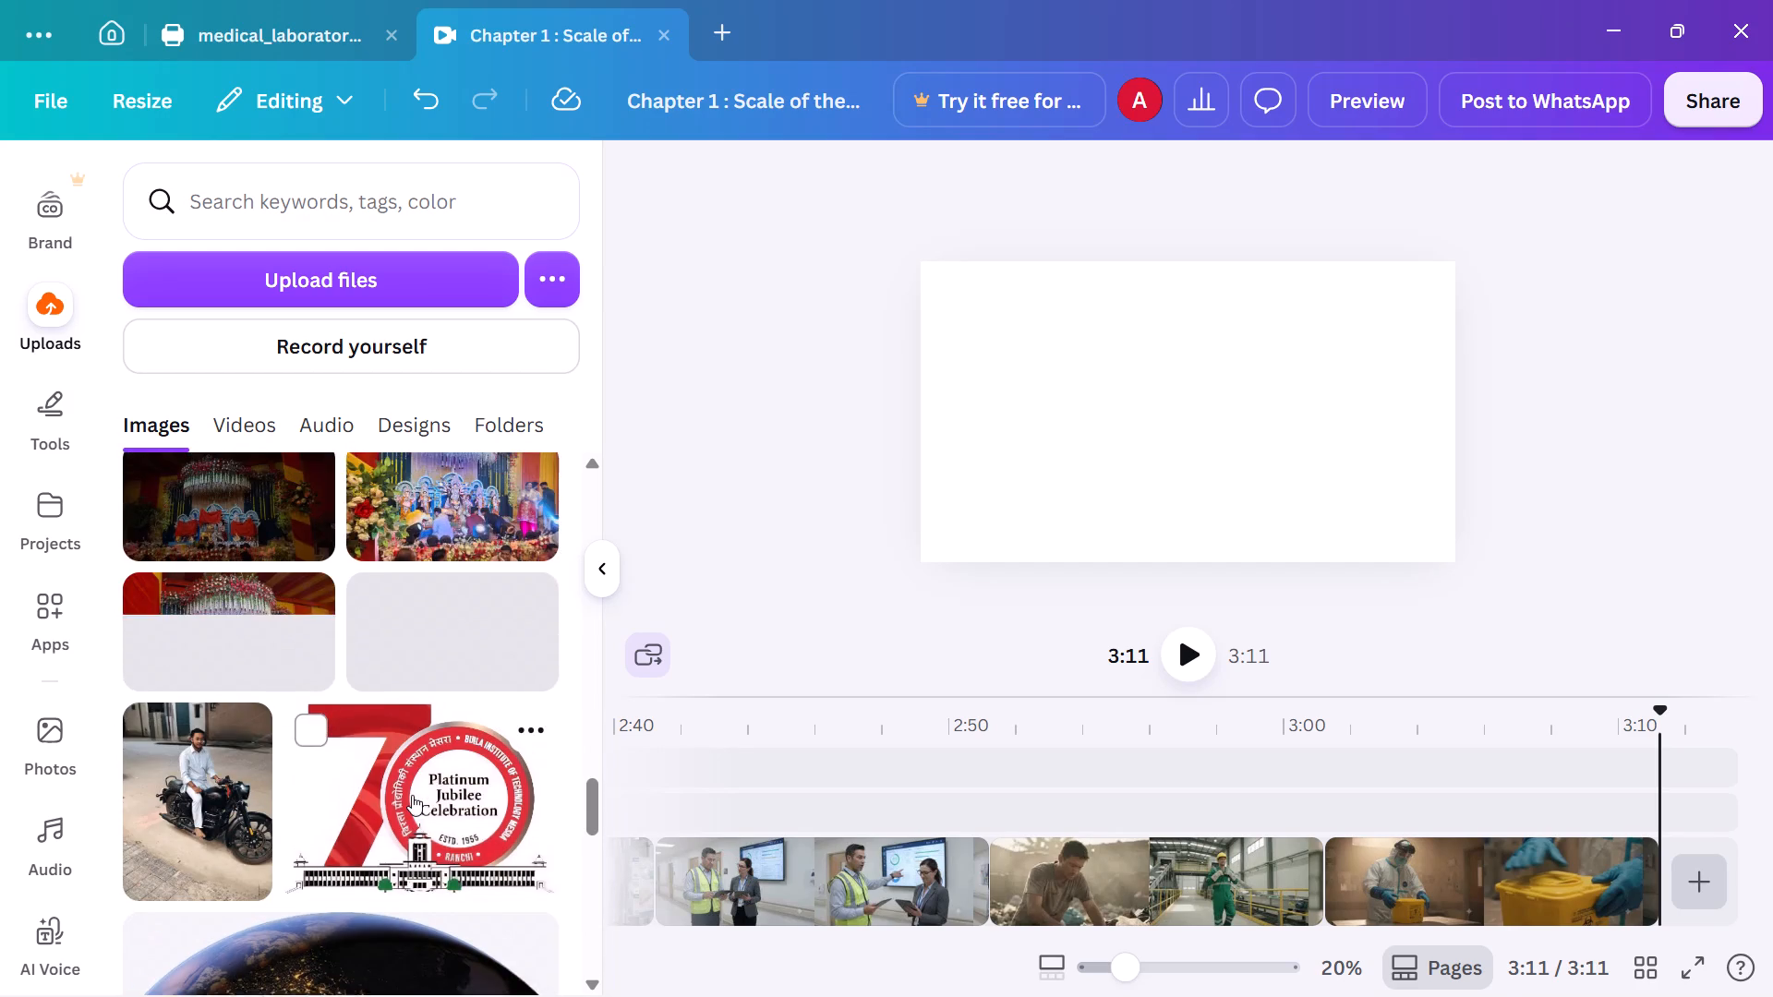
scroll(412, 795, down, 2)
scroll(412, 795, up, 1)
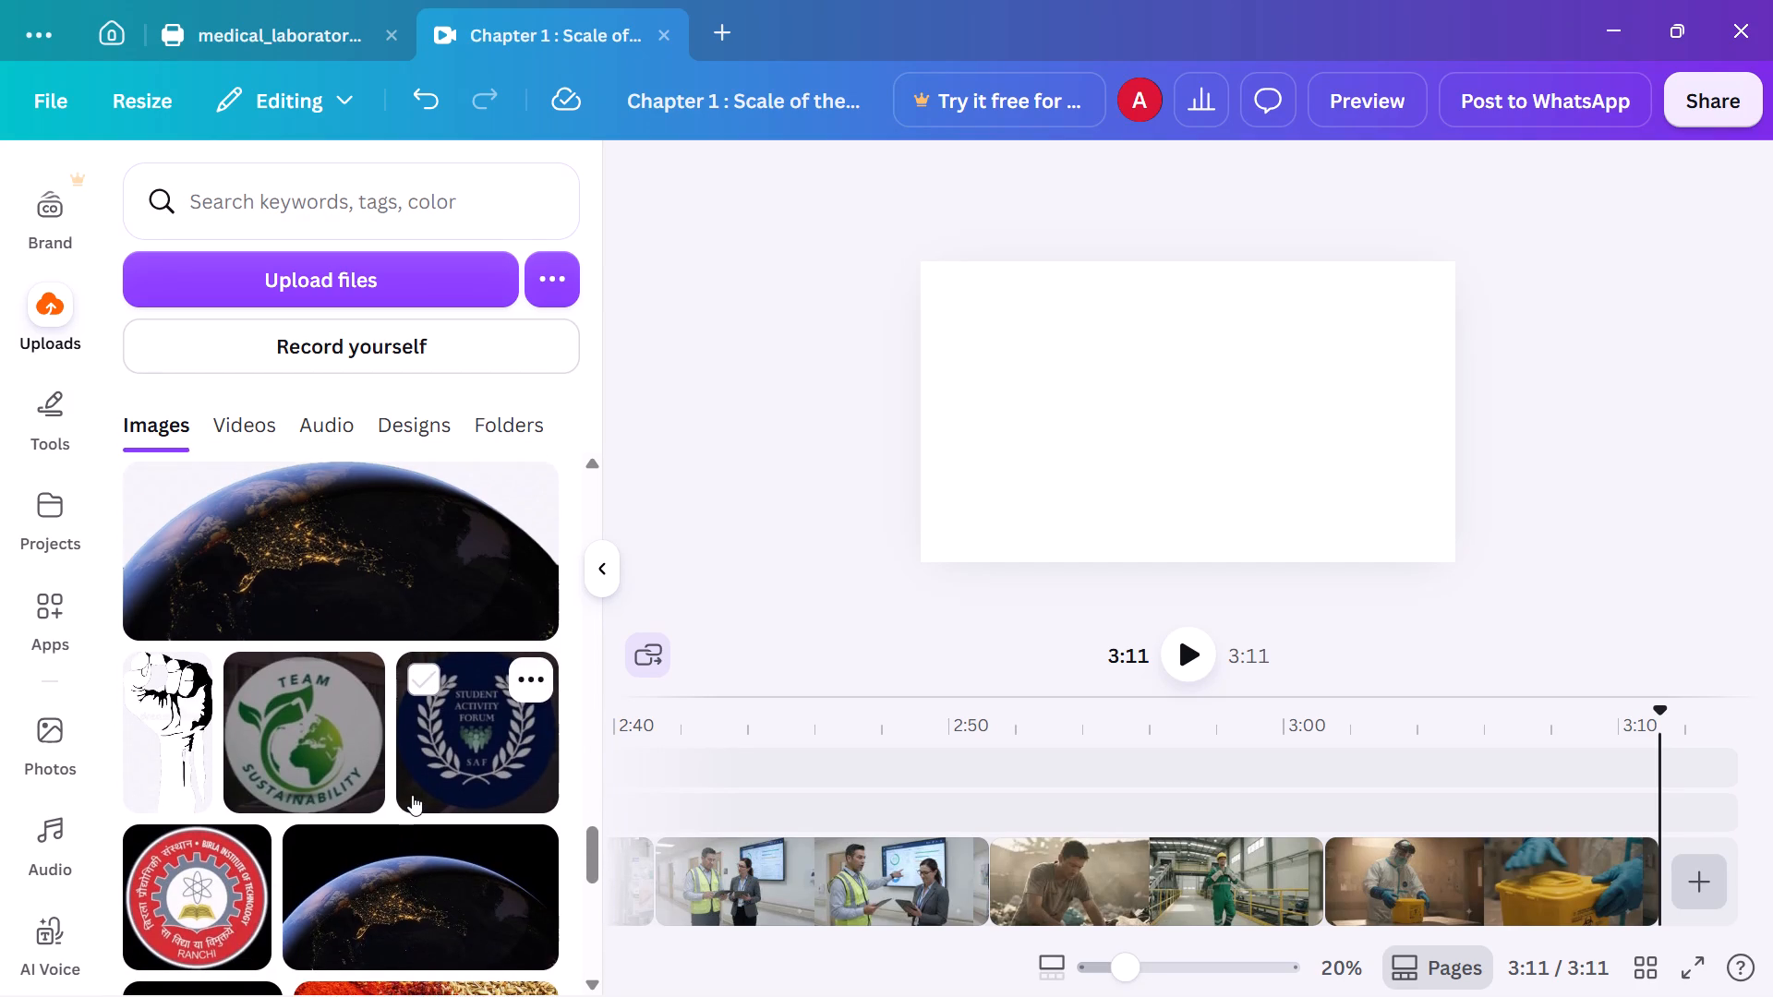
scroll(412, 795, up, 2)
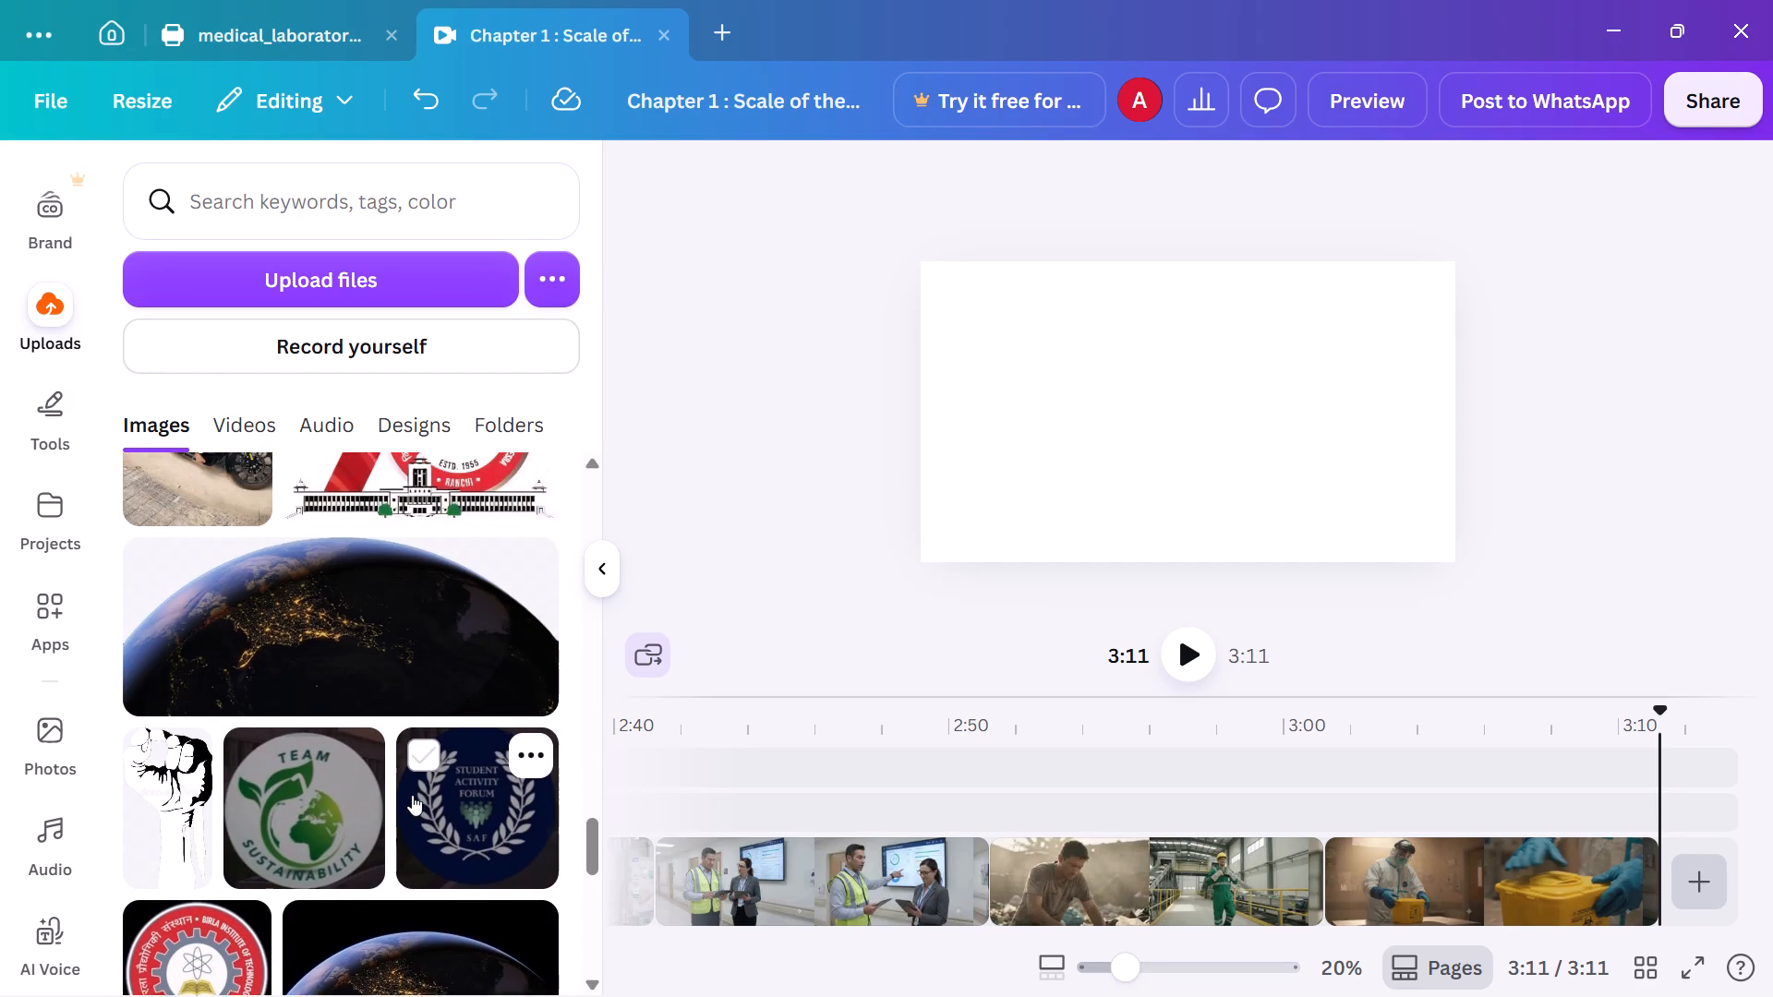
scroll(412, 795, up, 2)
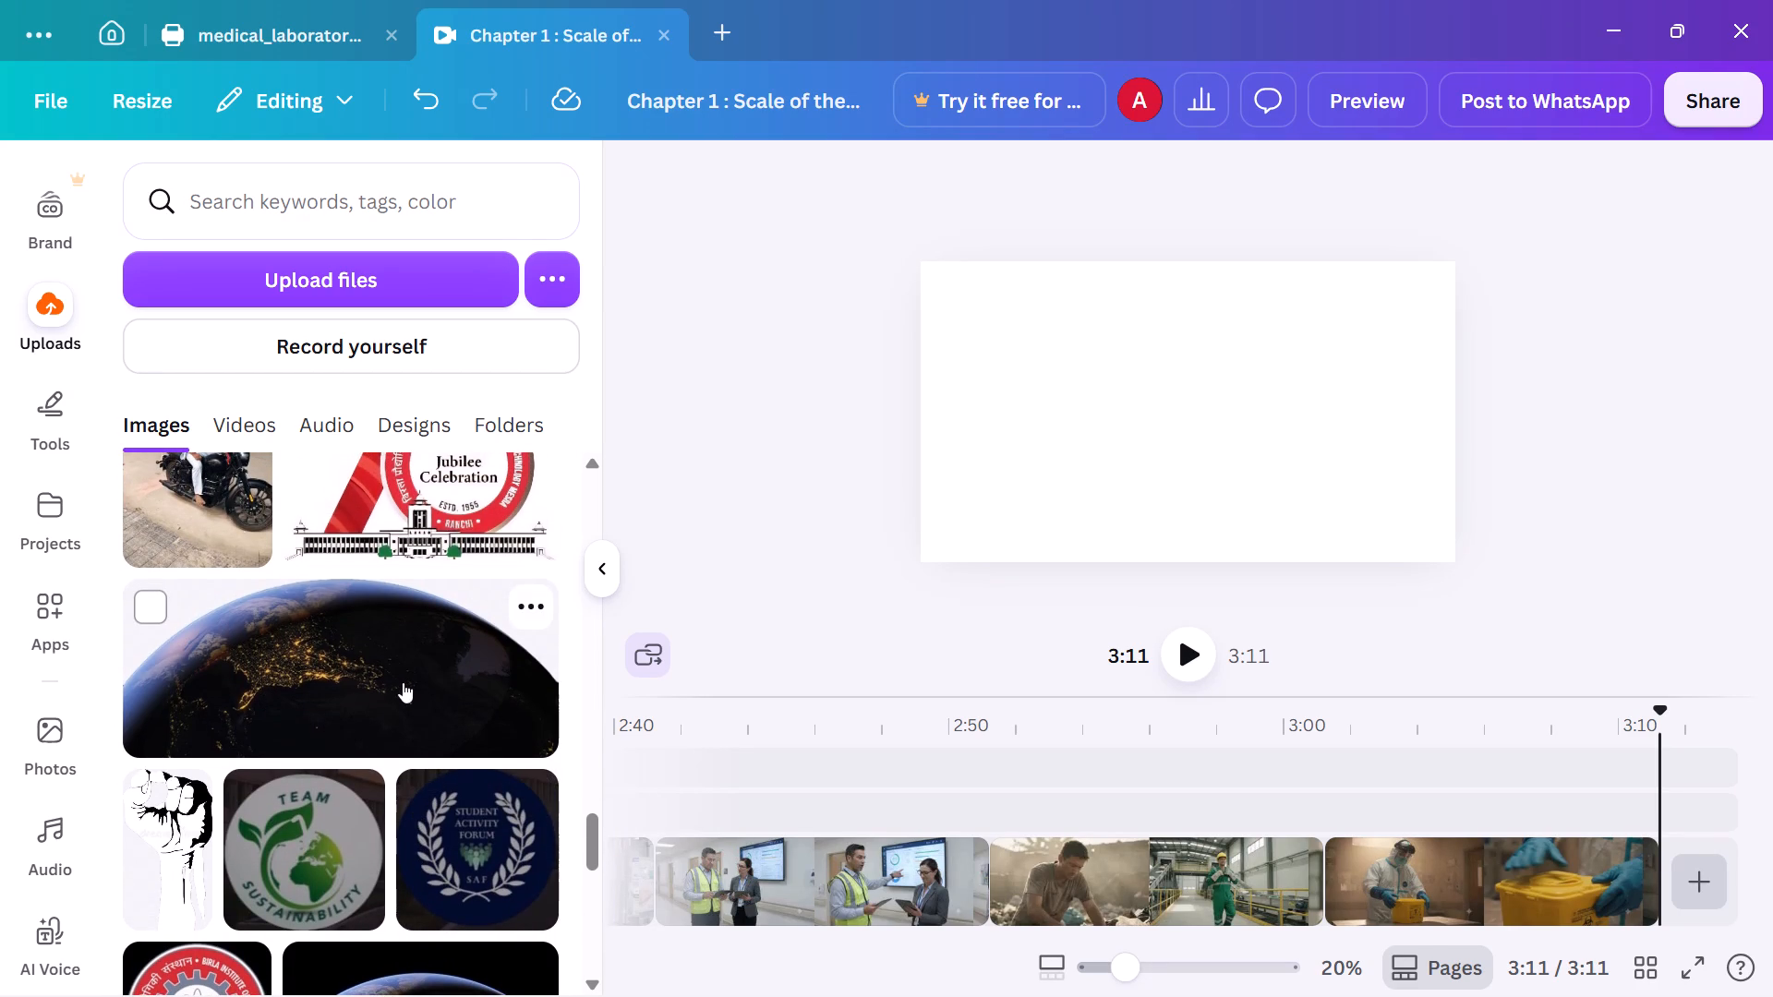
click(395, 681)
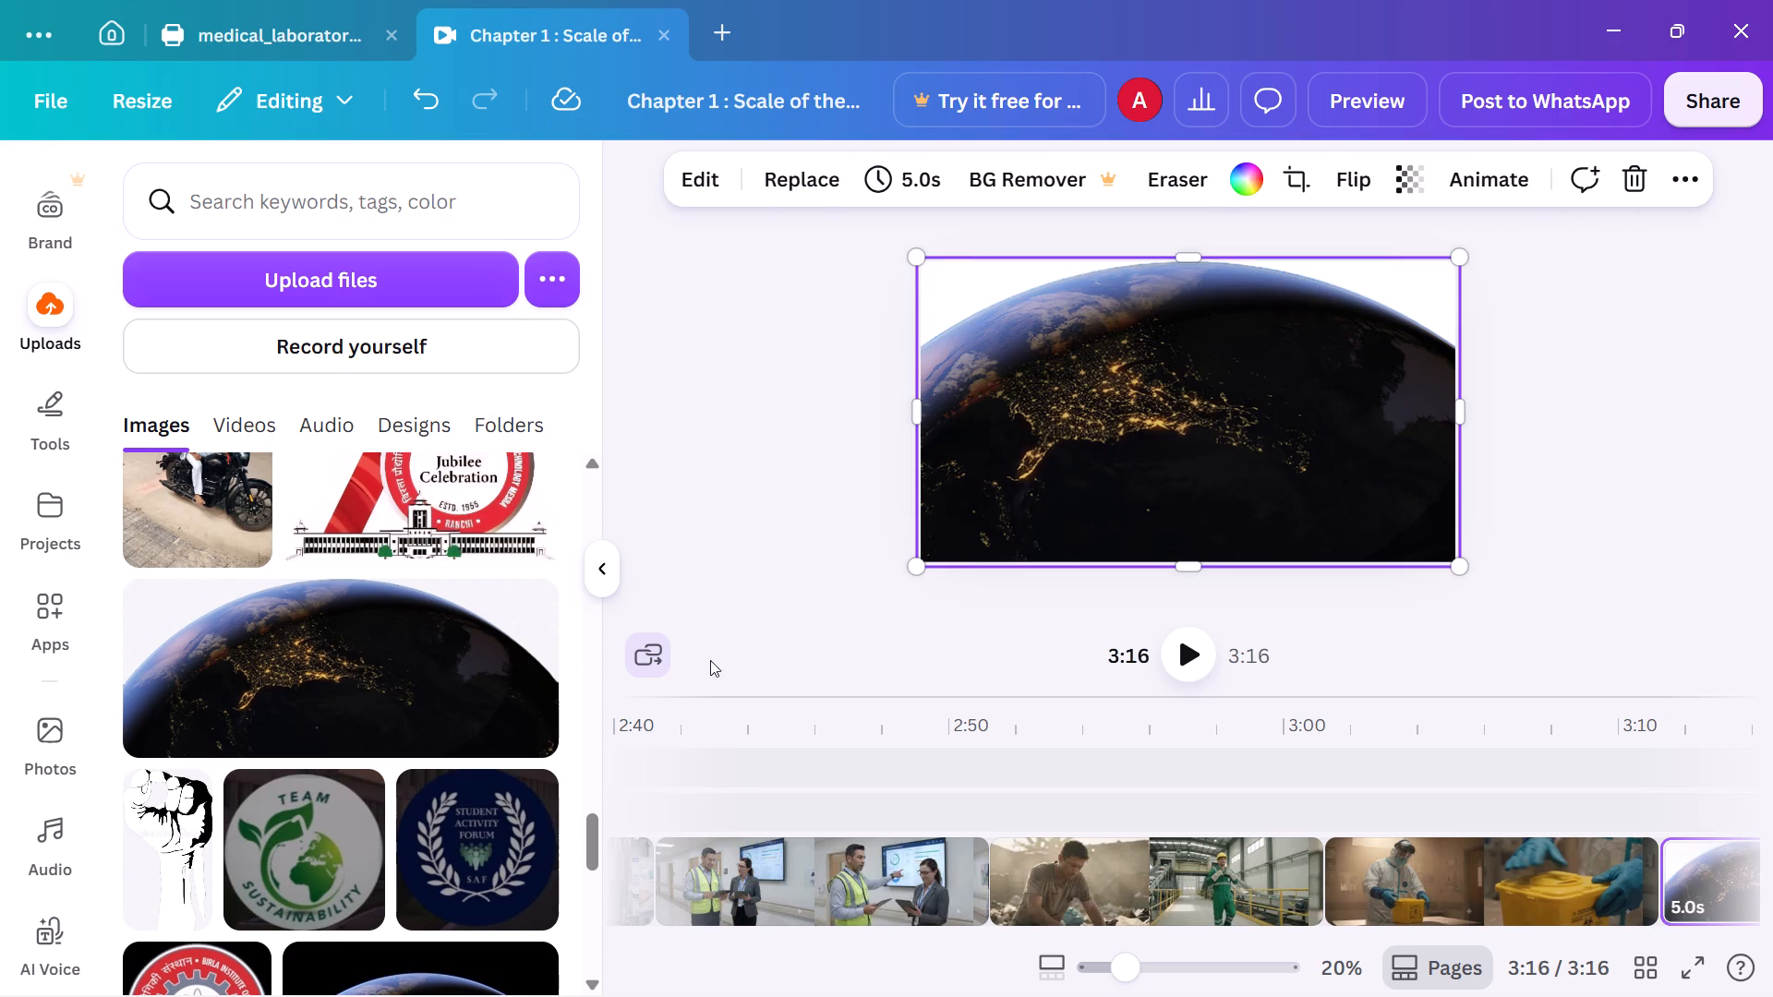
Adjust the Earth image's height and move it down so its curved horizon sits across the lower part of the page.
scroll(1136, 484, up, 1)
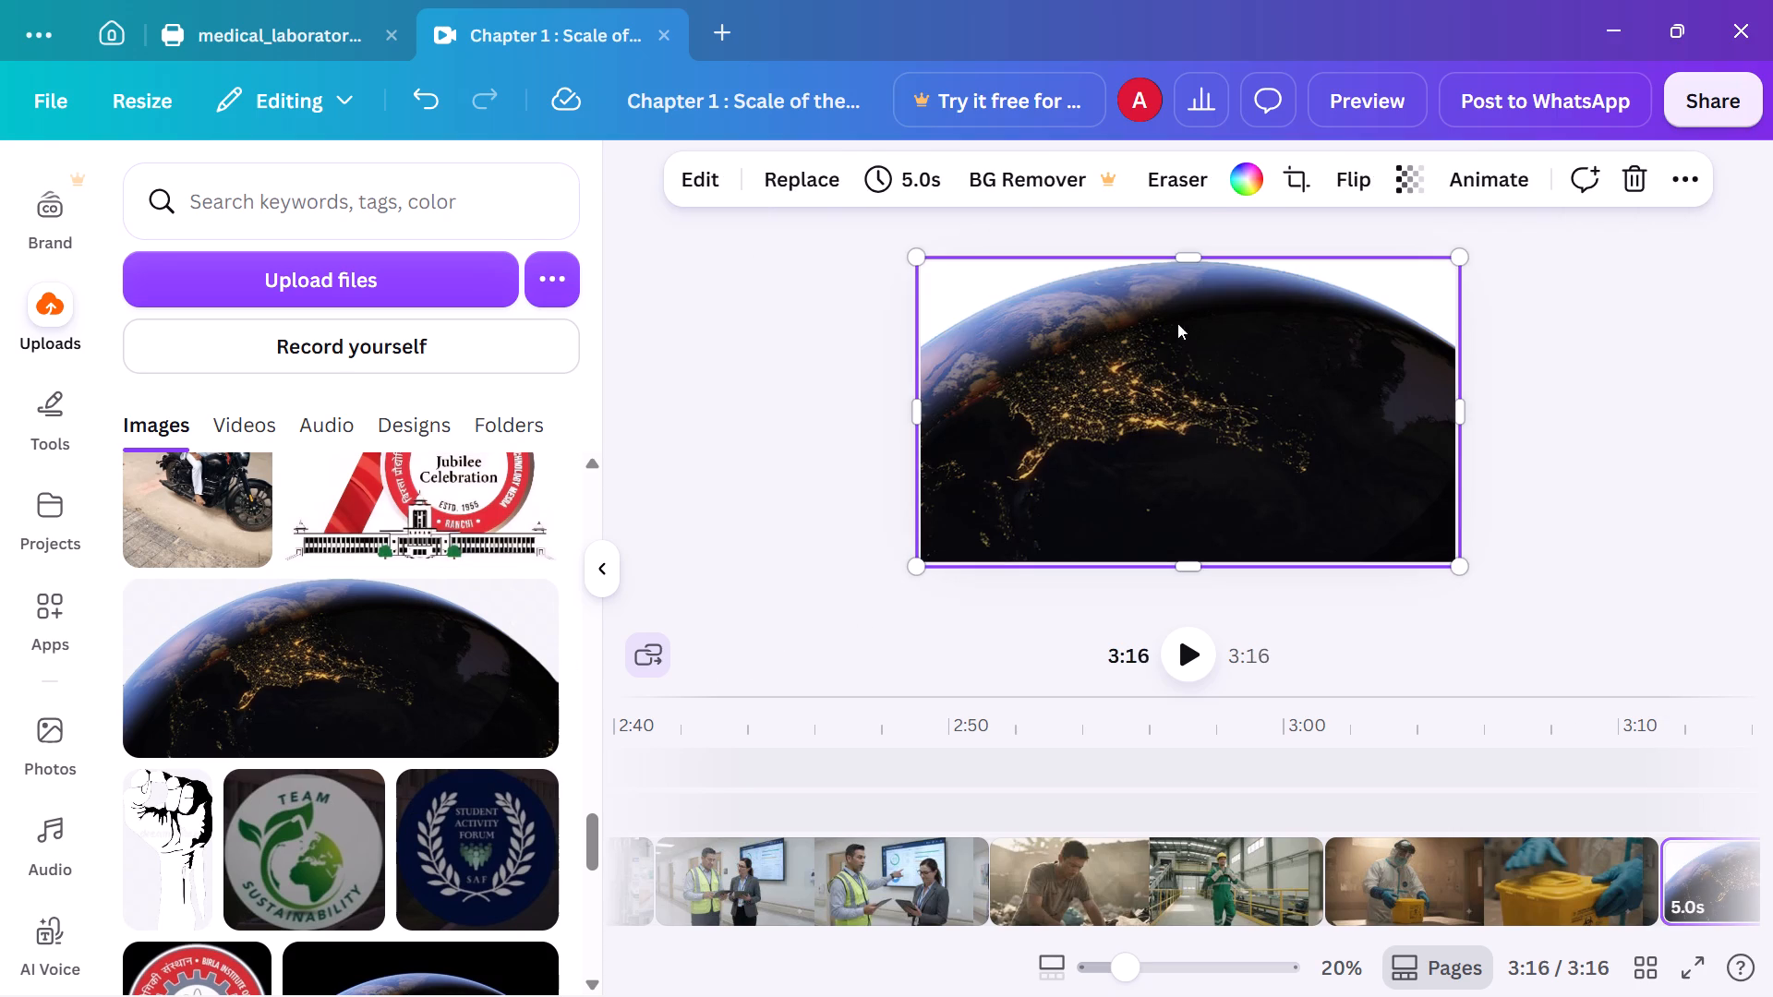
drag(1186, 250, 1188, 363)
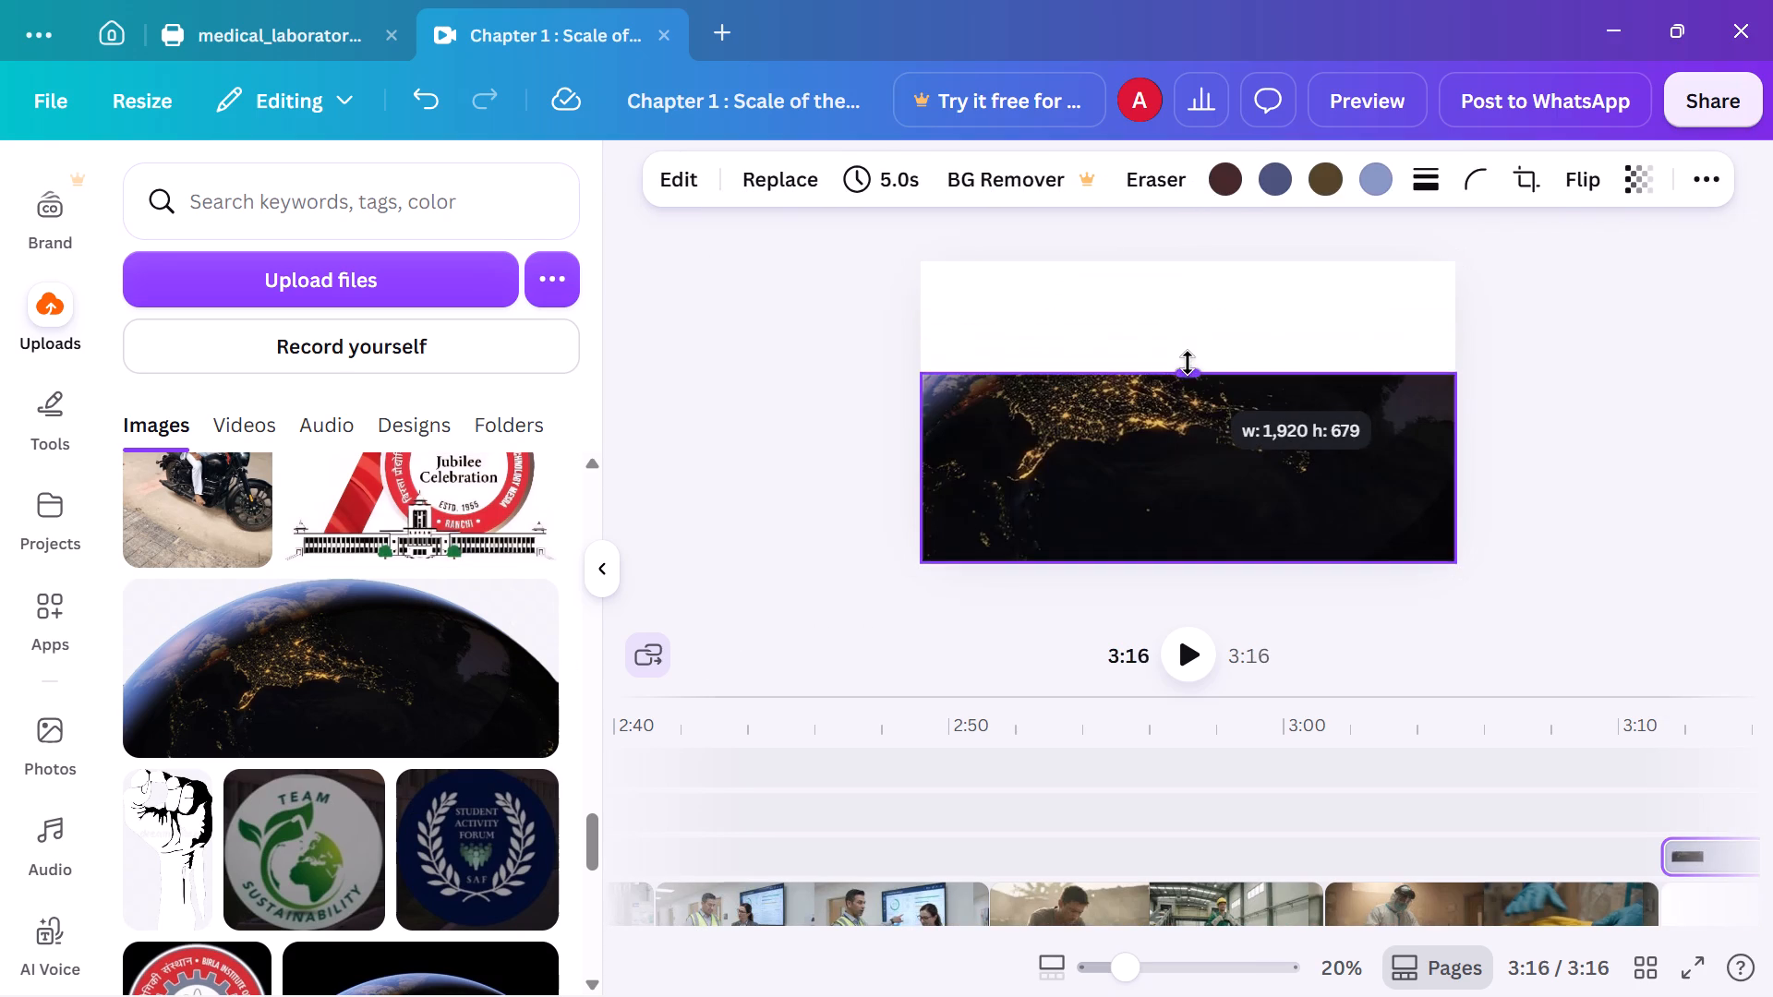
drag(1188, 363, 1188, 327)
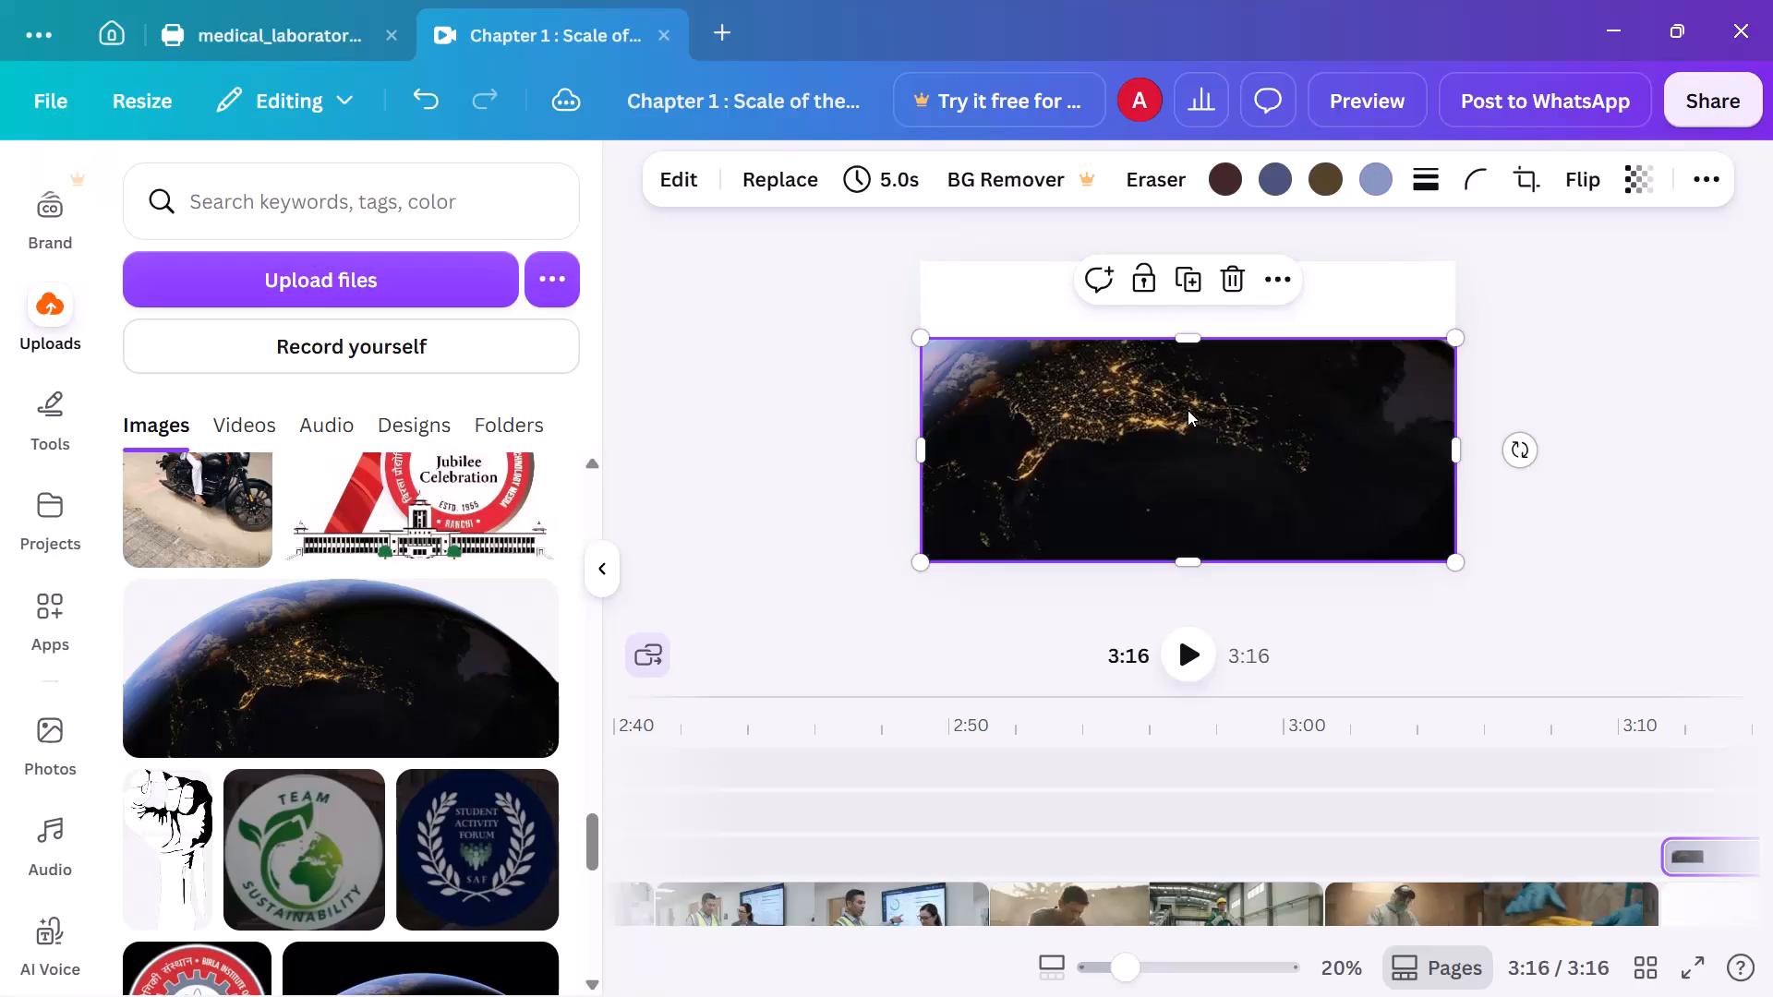
click(1188, 410)
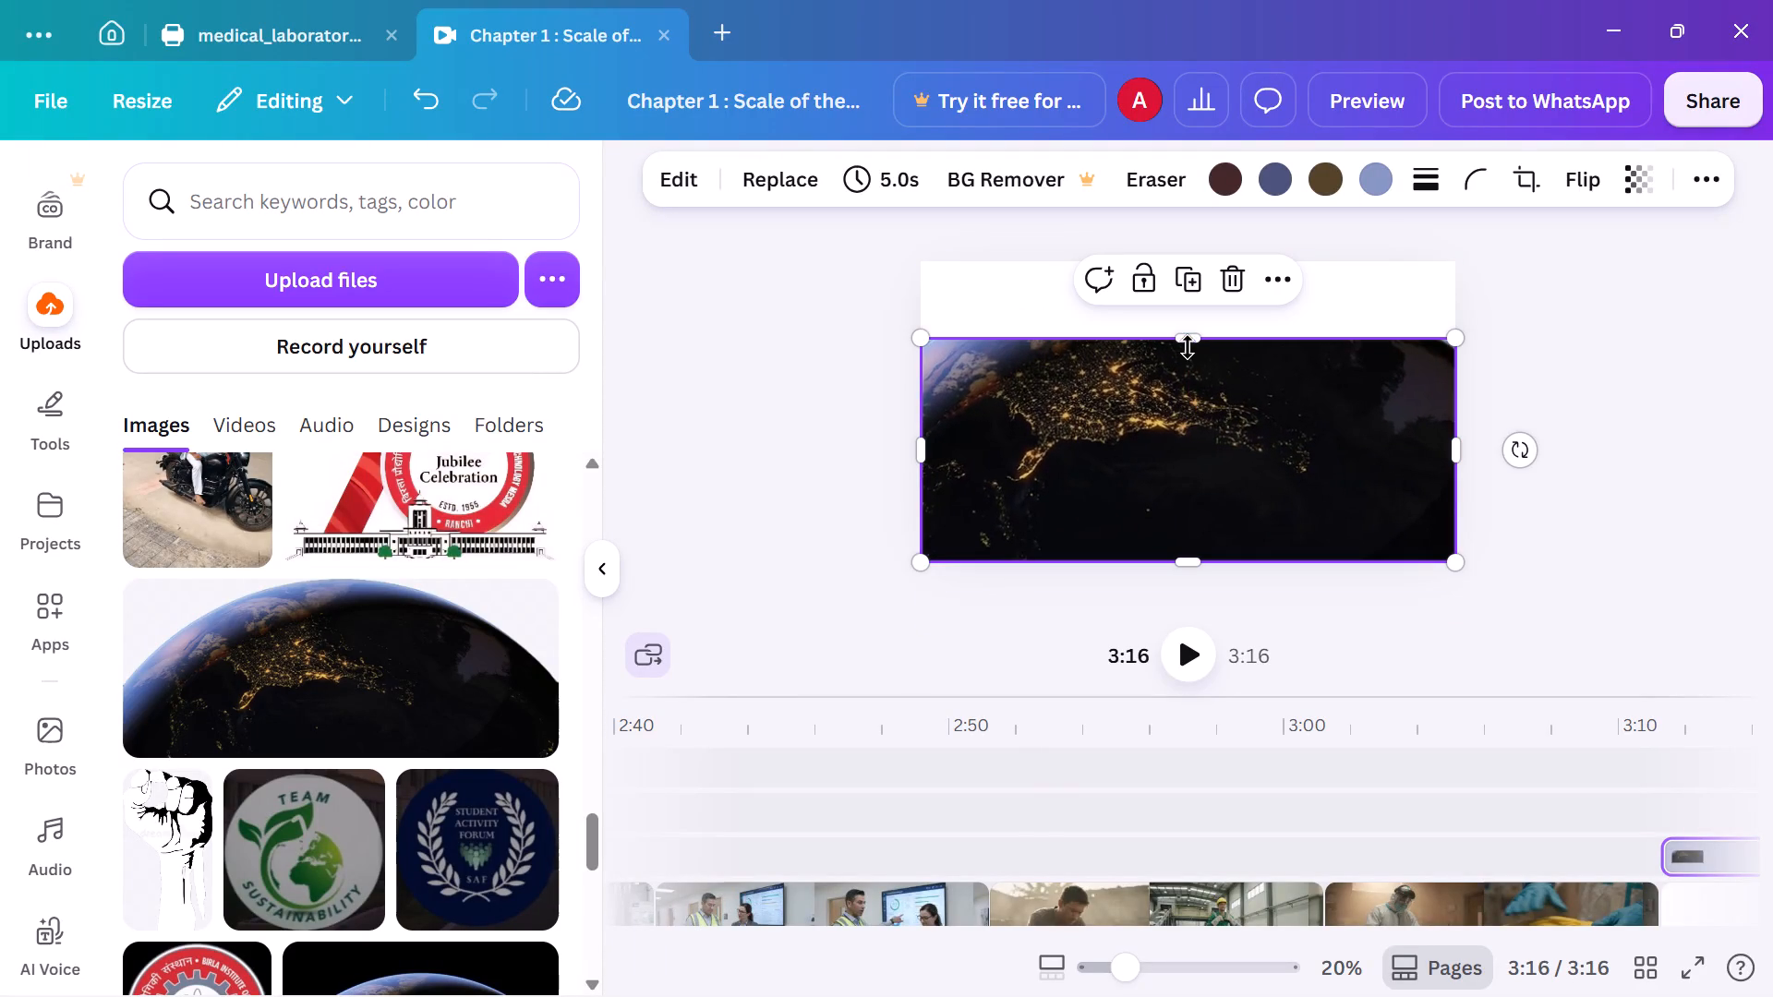
drag(1188, 339, 1193, 253)
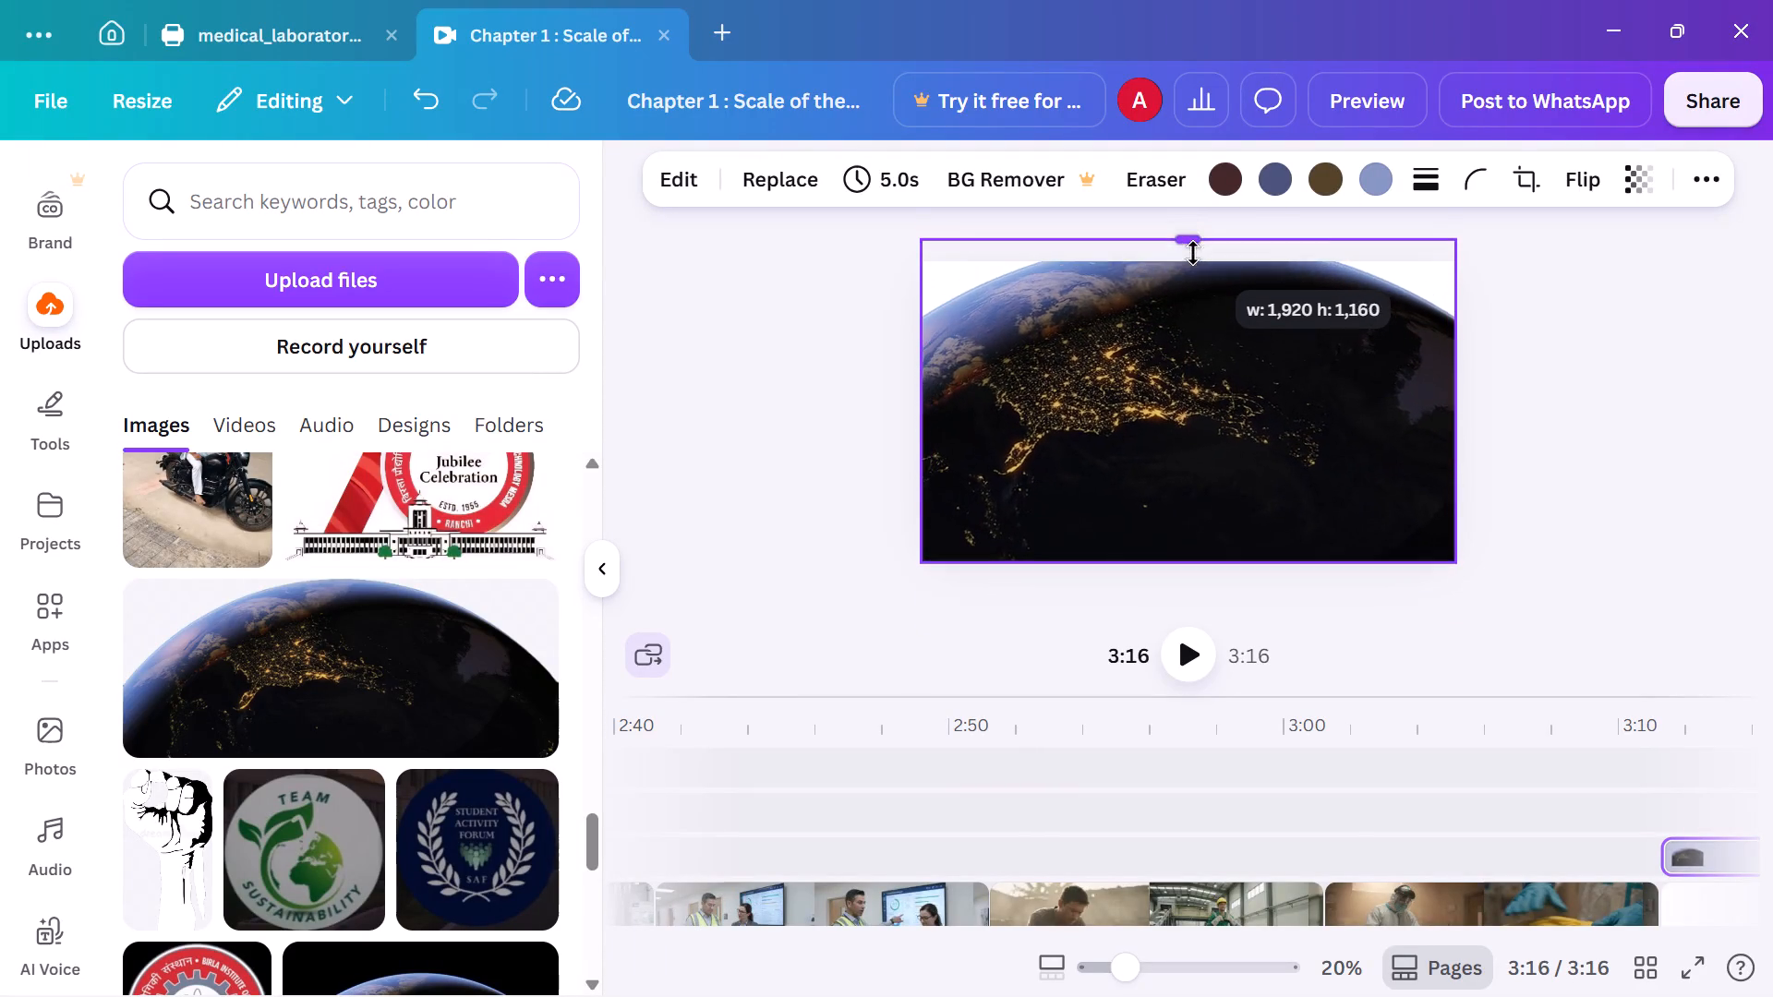
drag(1193, 253, 1193, 261)
drag(1197, 389, 1197, 465)
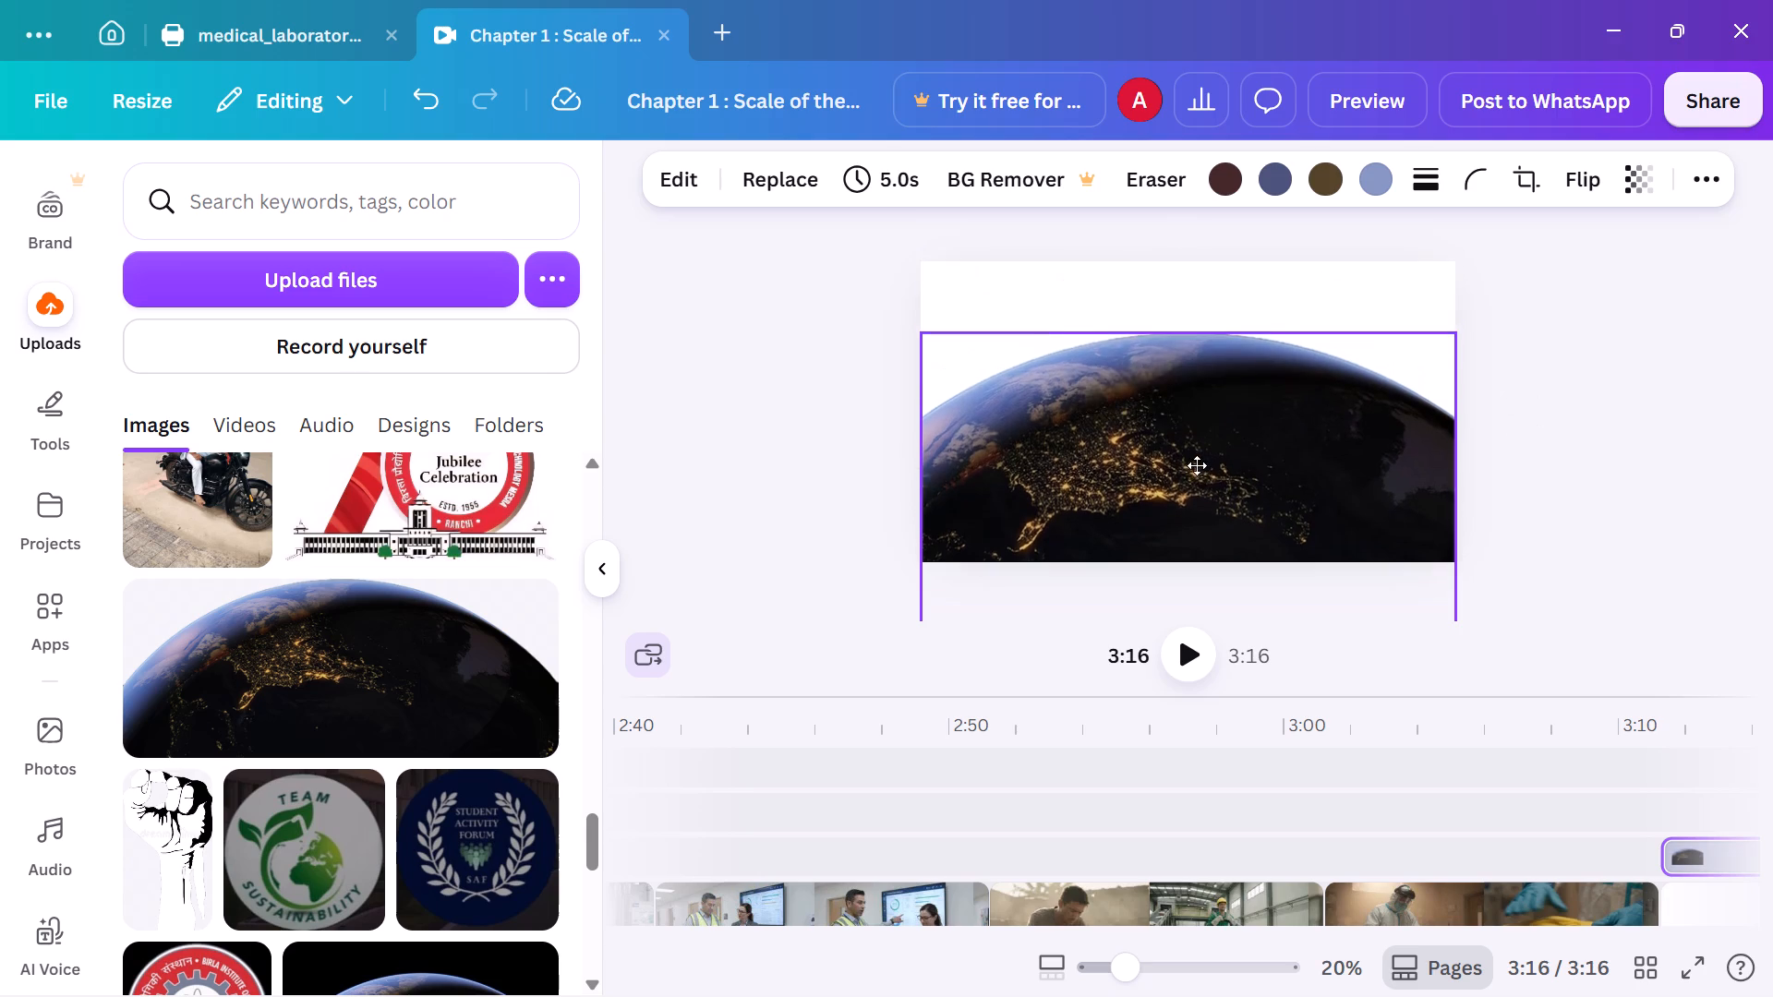
drag(1197, 465, 1199, 554)
click(1646, 579)
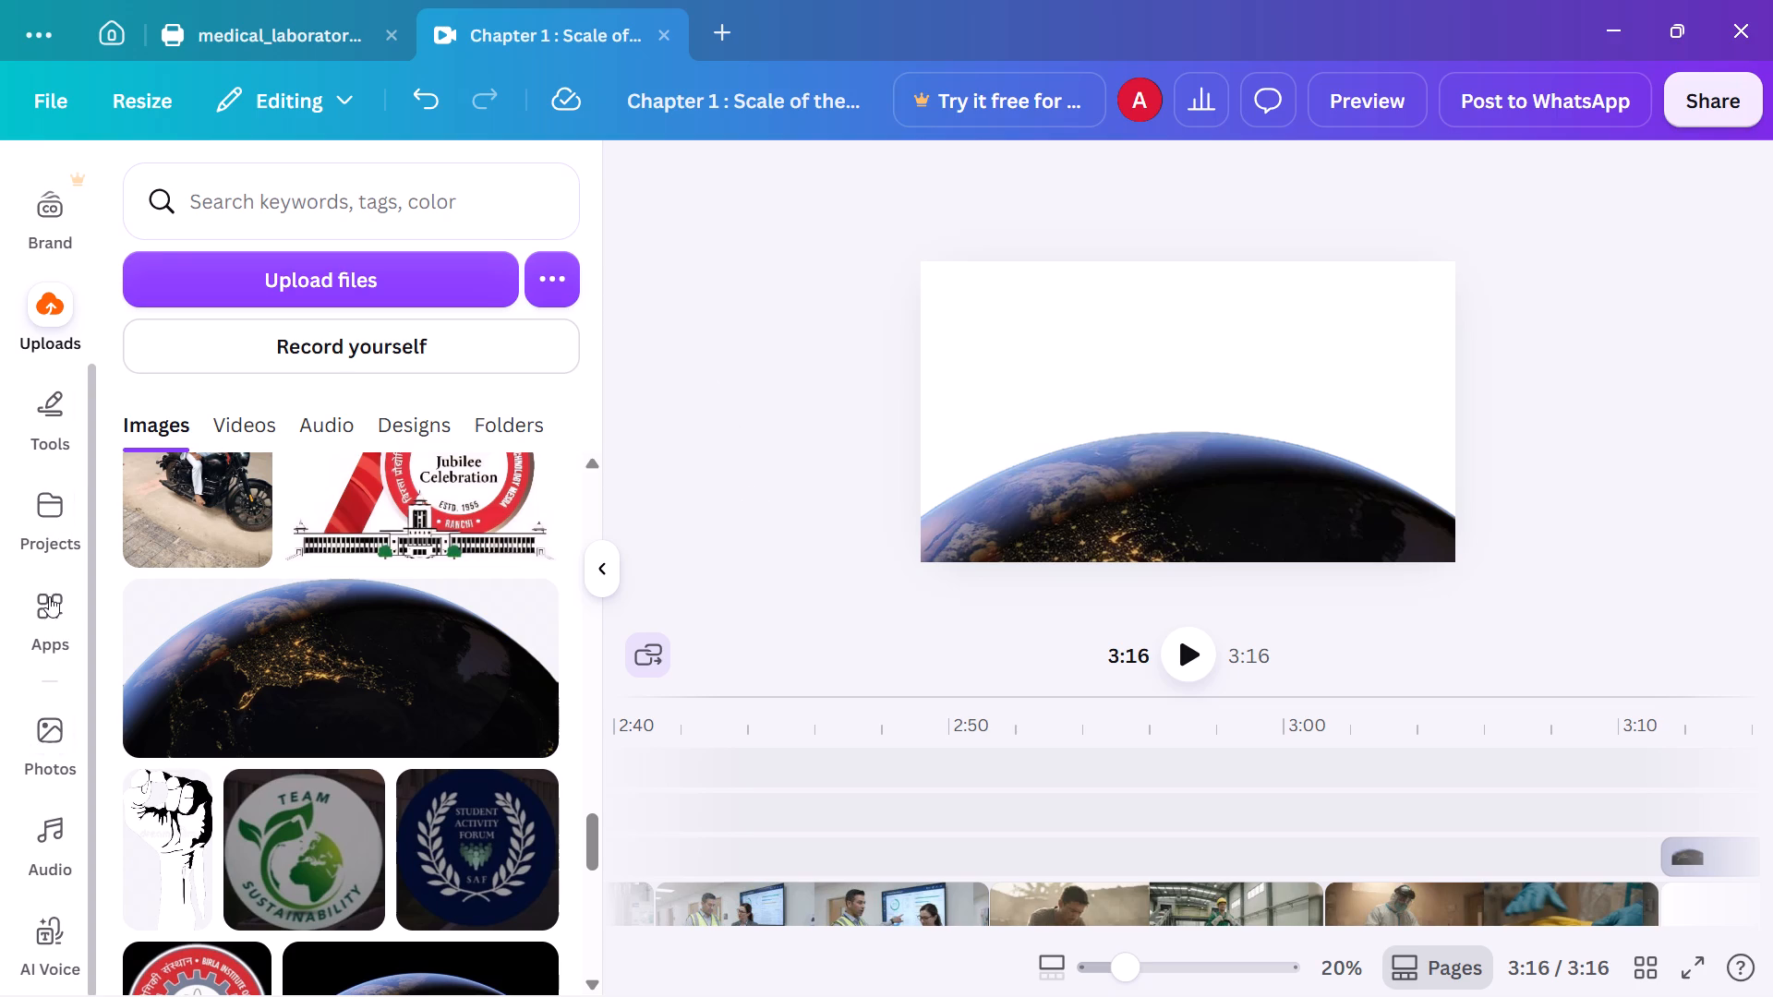
Search the elements for "doctor" and add the dark grey winged caduceus graphic above the Earth image.
scroll(46, 817, down, 3)
scroll(51, 436, up, 3)
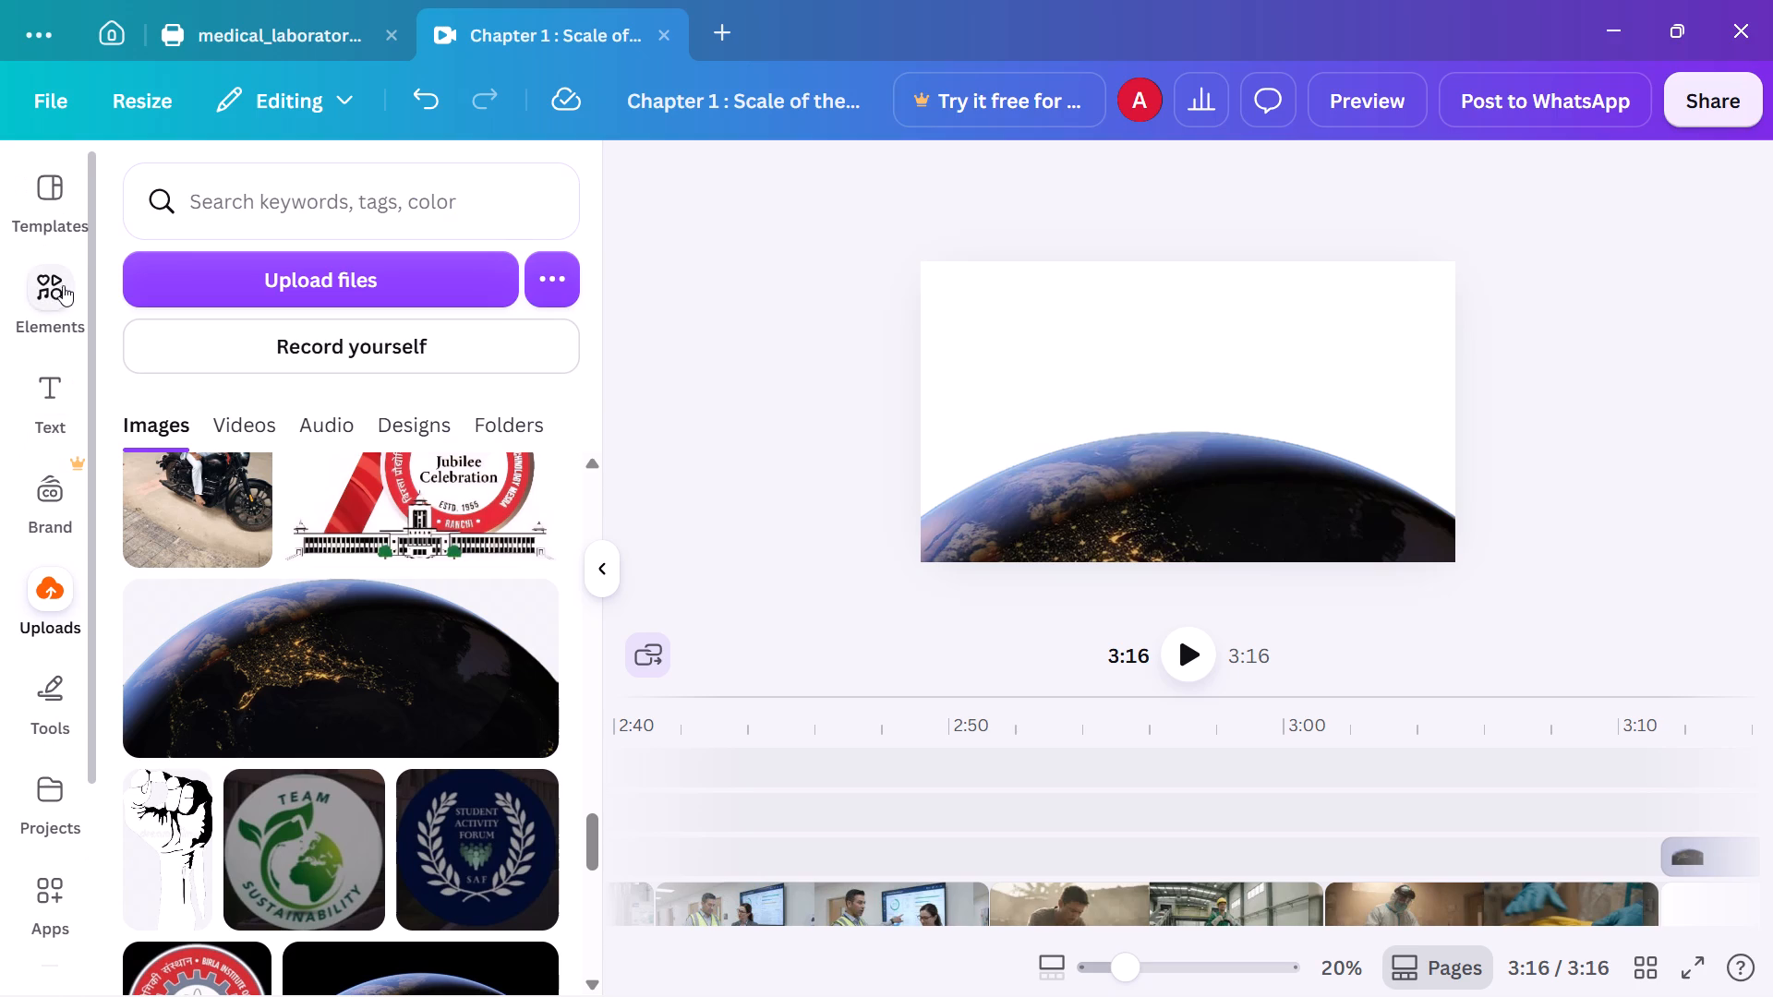
click(60, 288)
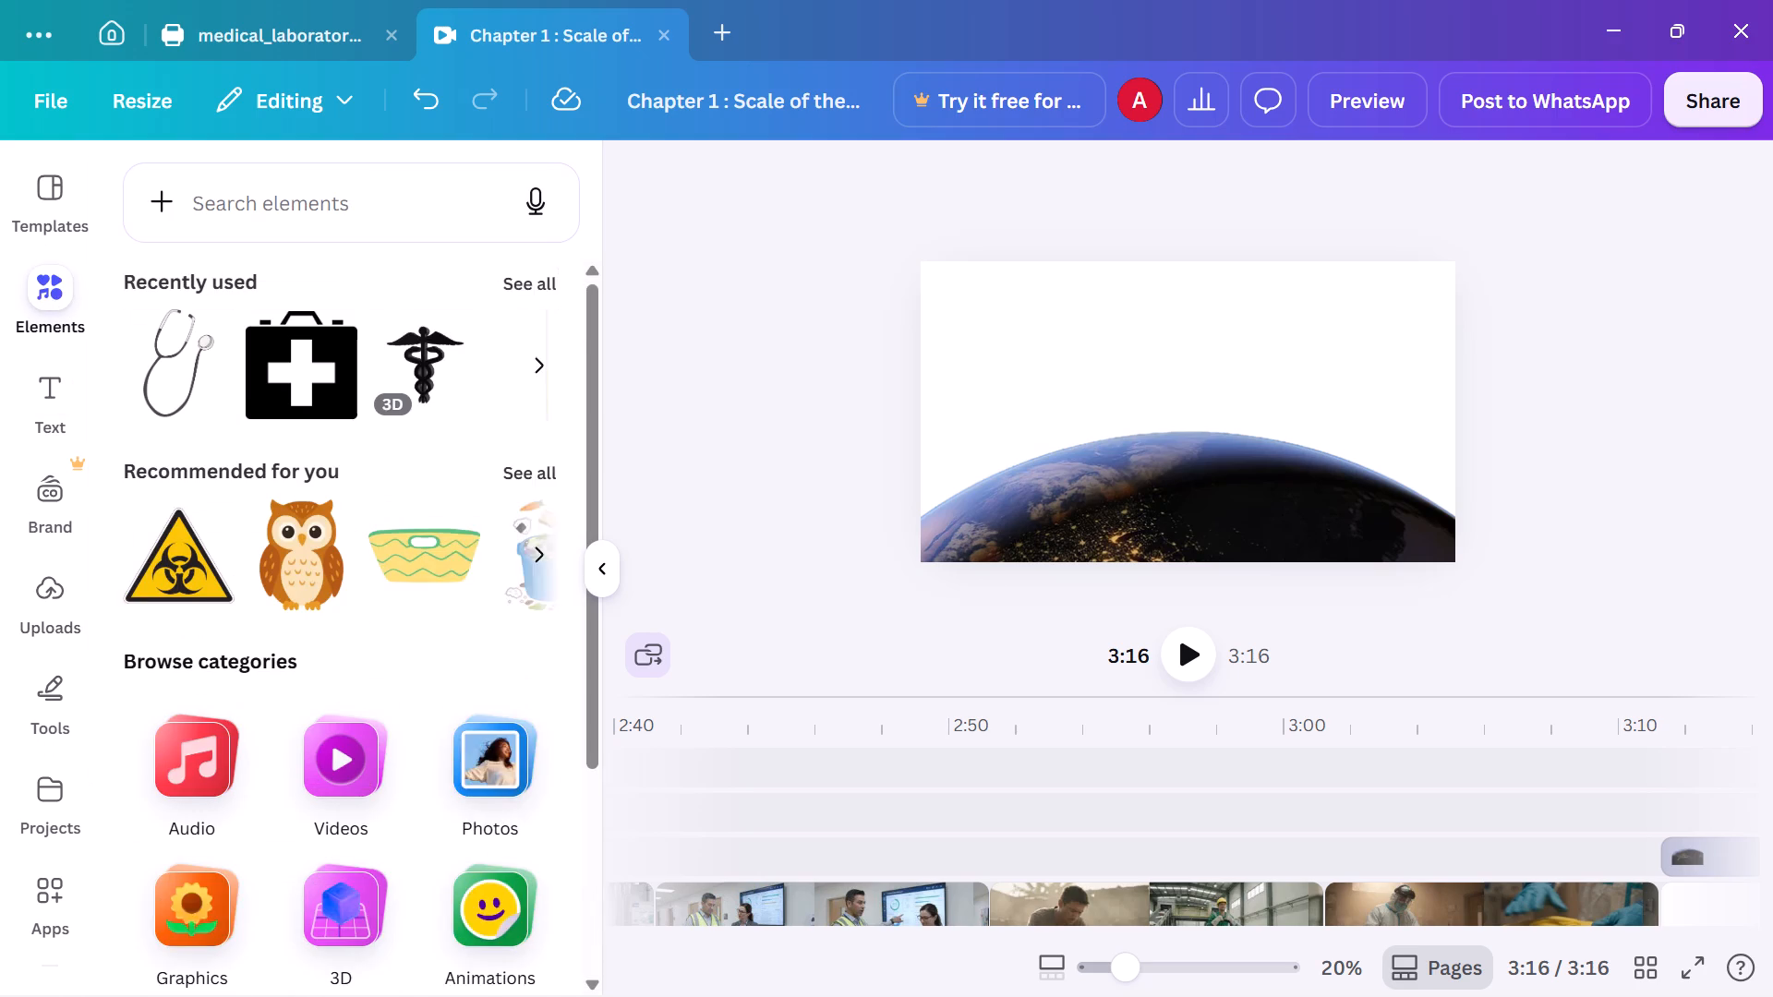
click(291, 212)
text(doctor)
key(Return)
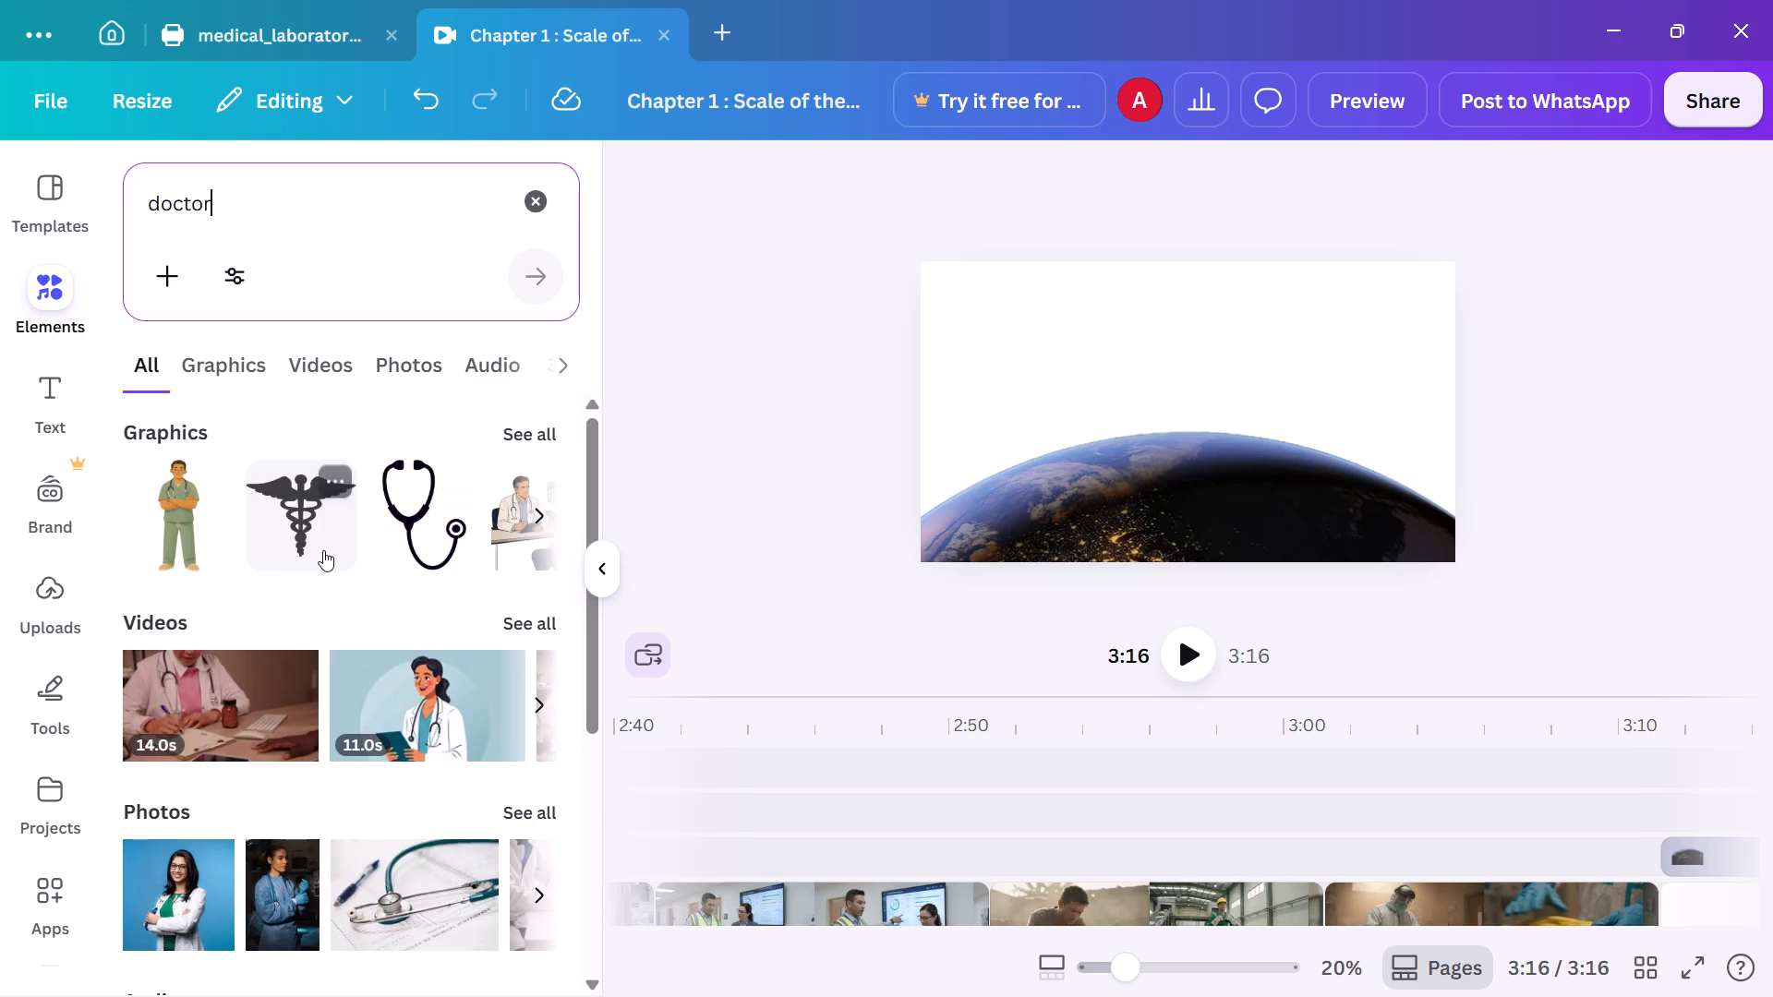
click(323, 550)
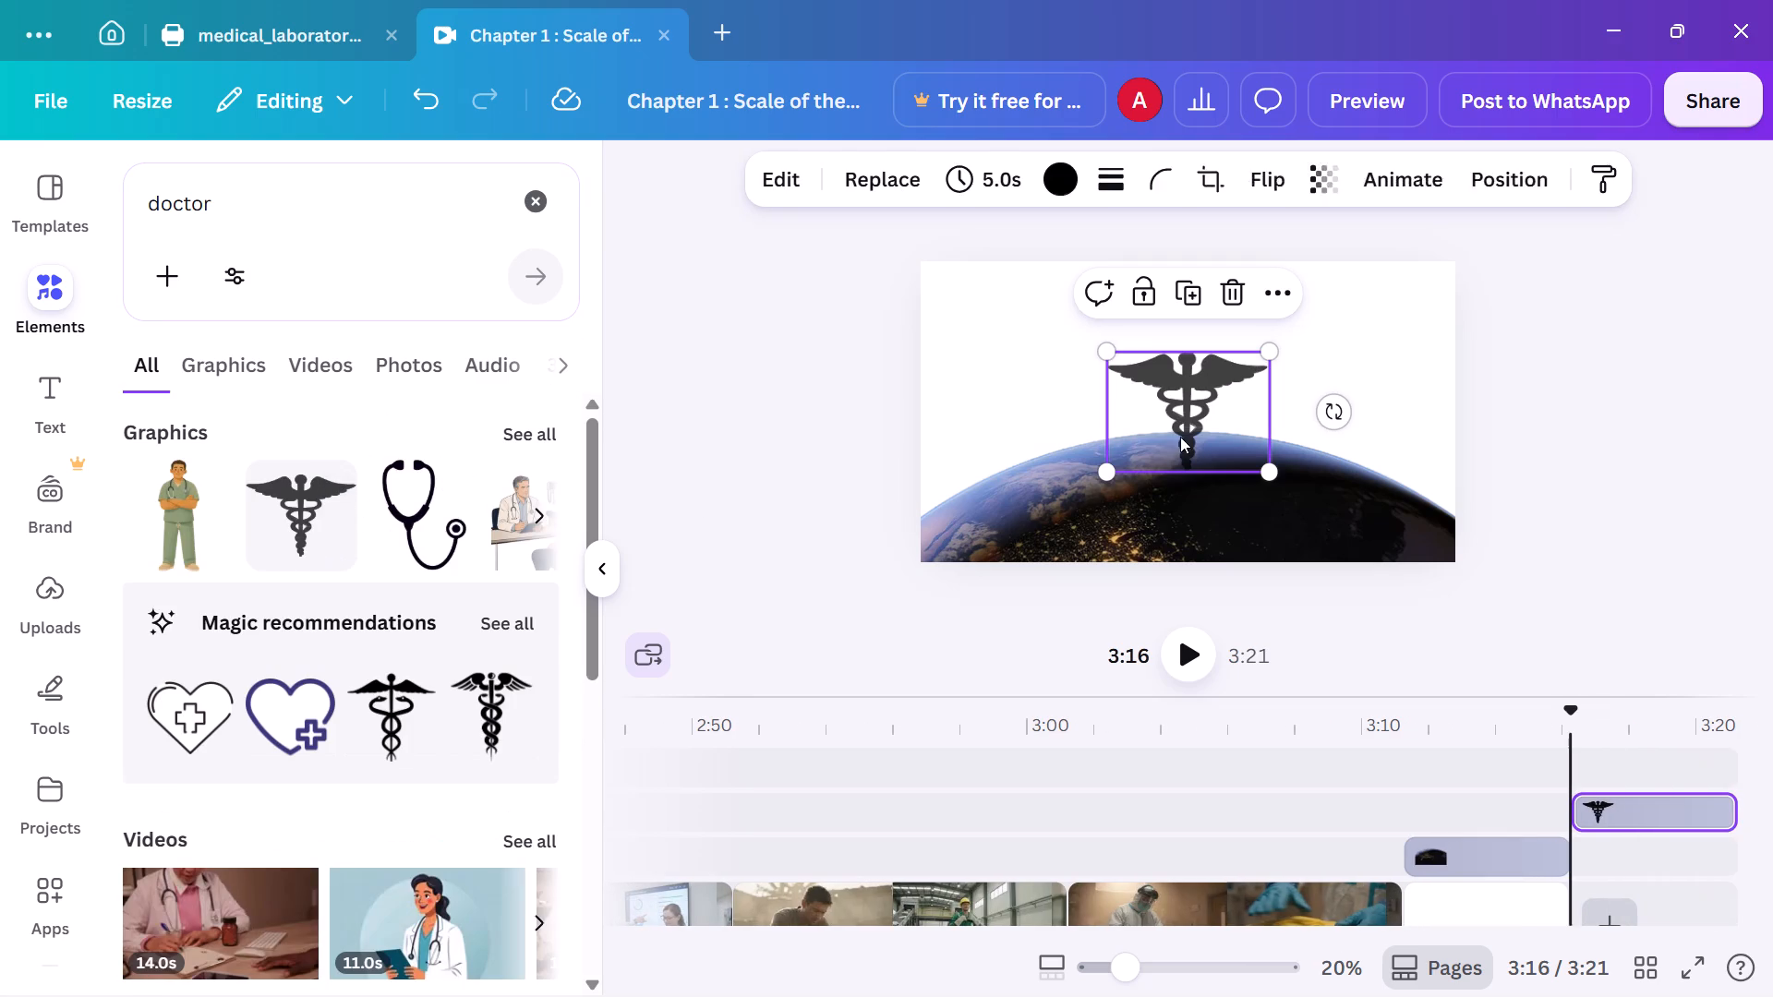
Add the black caduceus from the magic recommendations and place it to the right of the first caduceus.
scroll(1201, 417, down, 1)
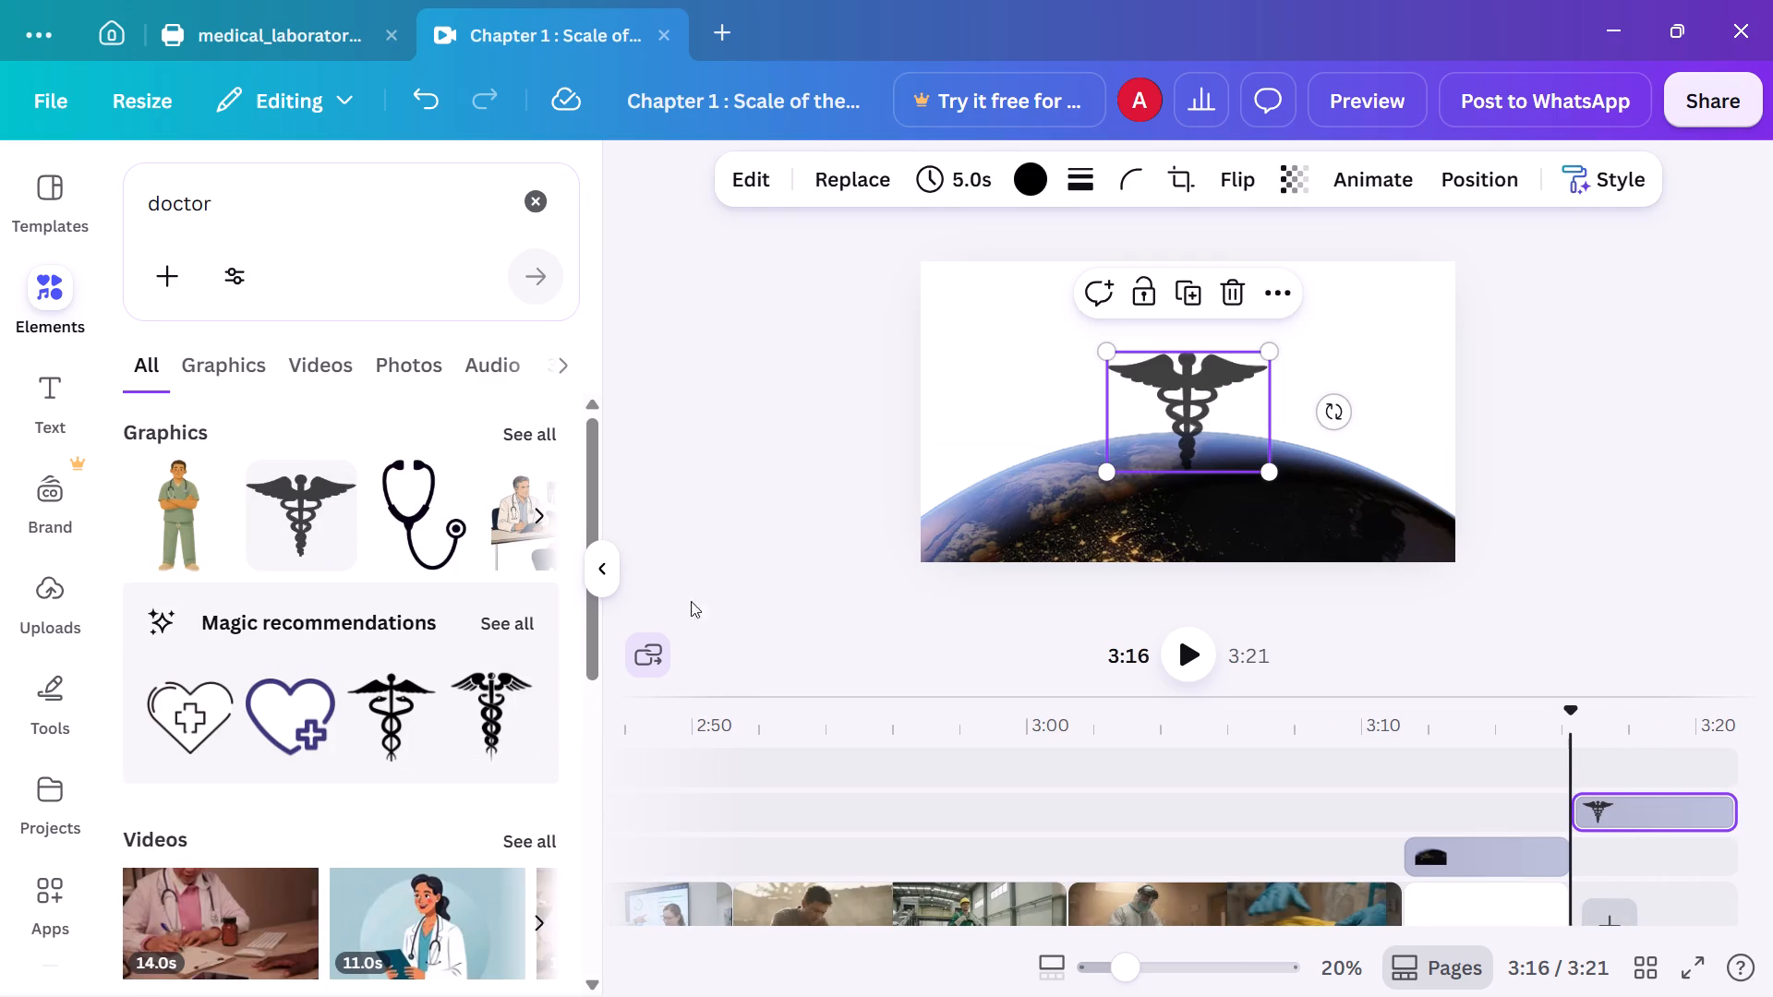
click(394, 728)
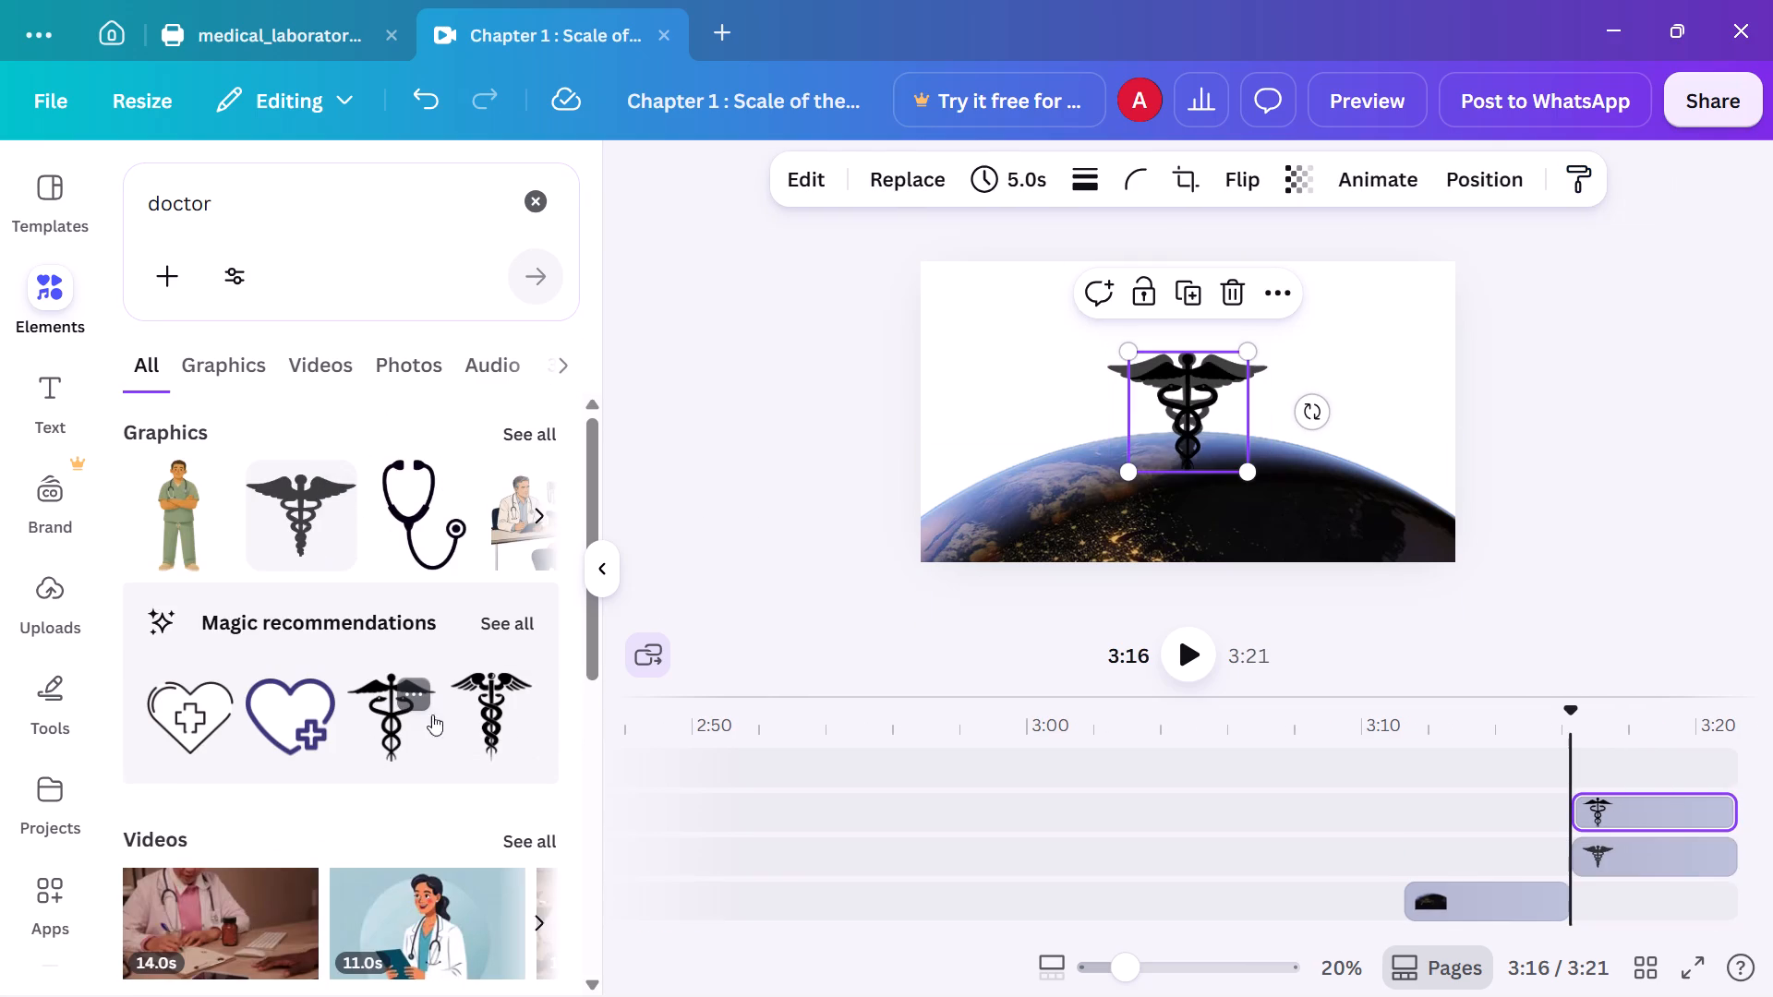
drag(1205, 419, 1354, 437)
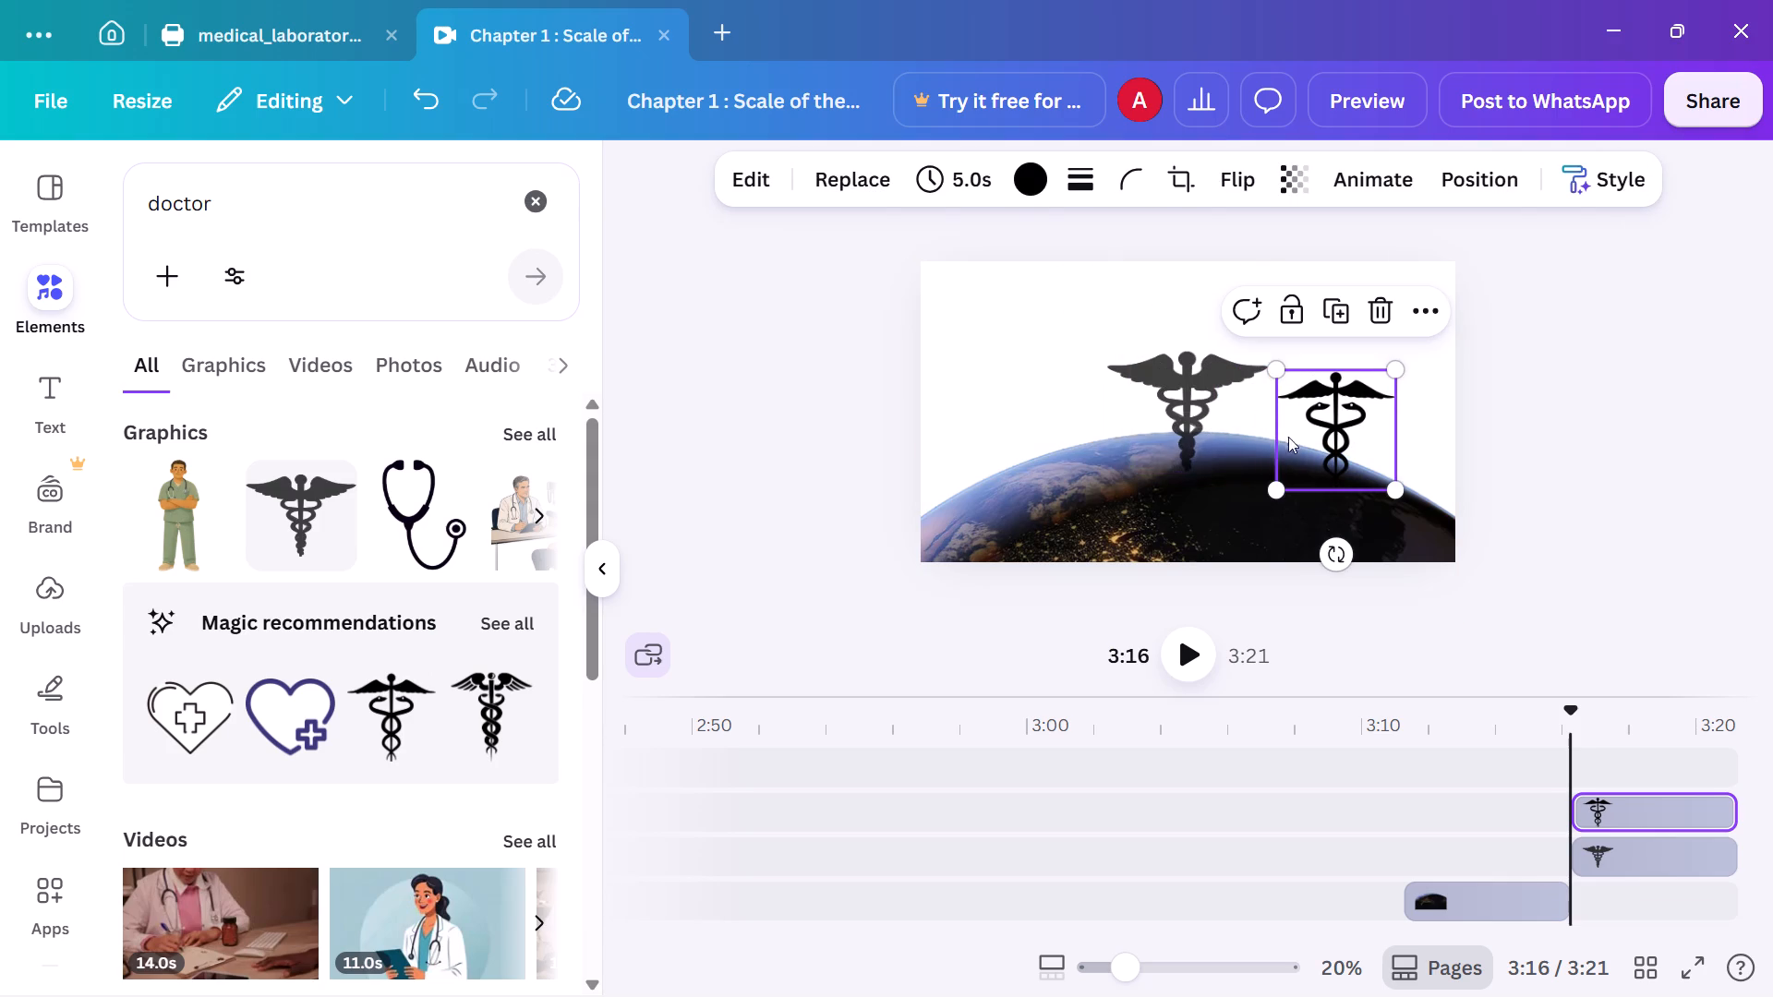
Remove the dark grey caduceus and move the black caduceus to the page's horizontal centre, just above Earth's horizon.
click(1129, 420)
key(ctrl+x)
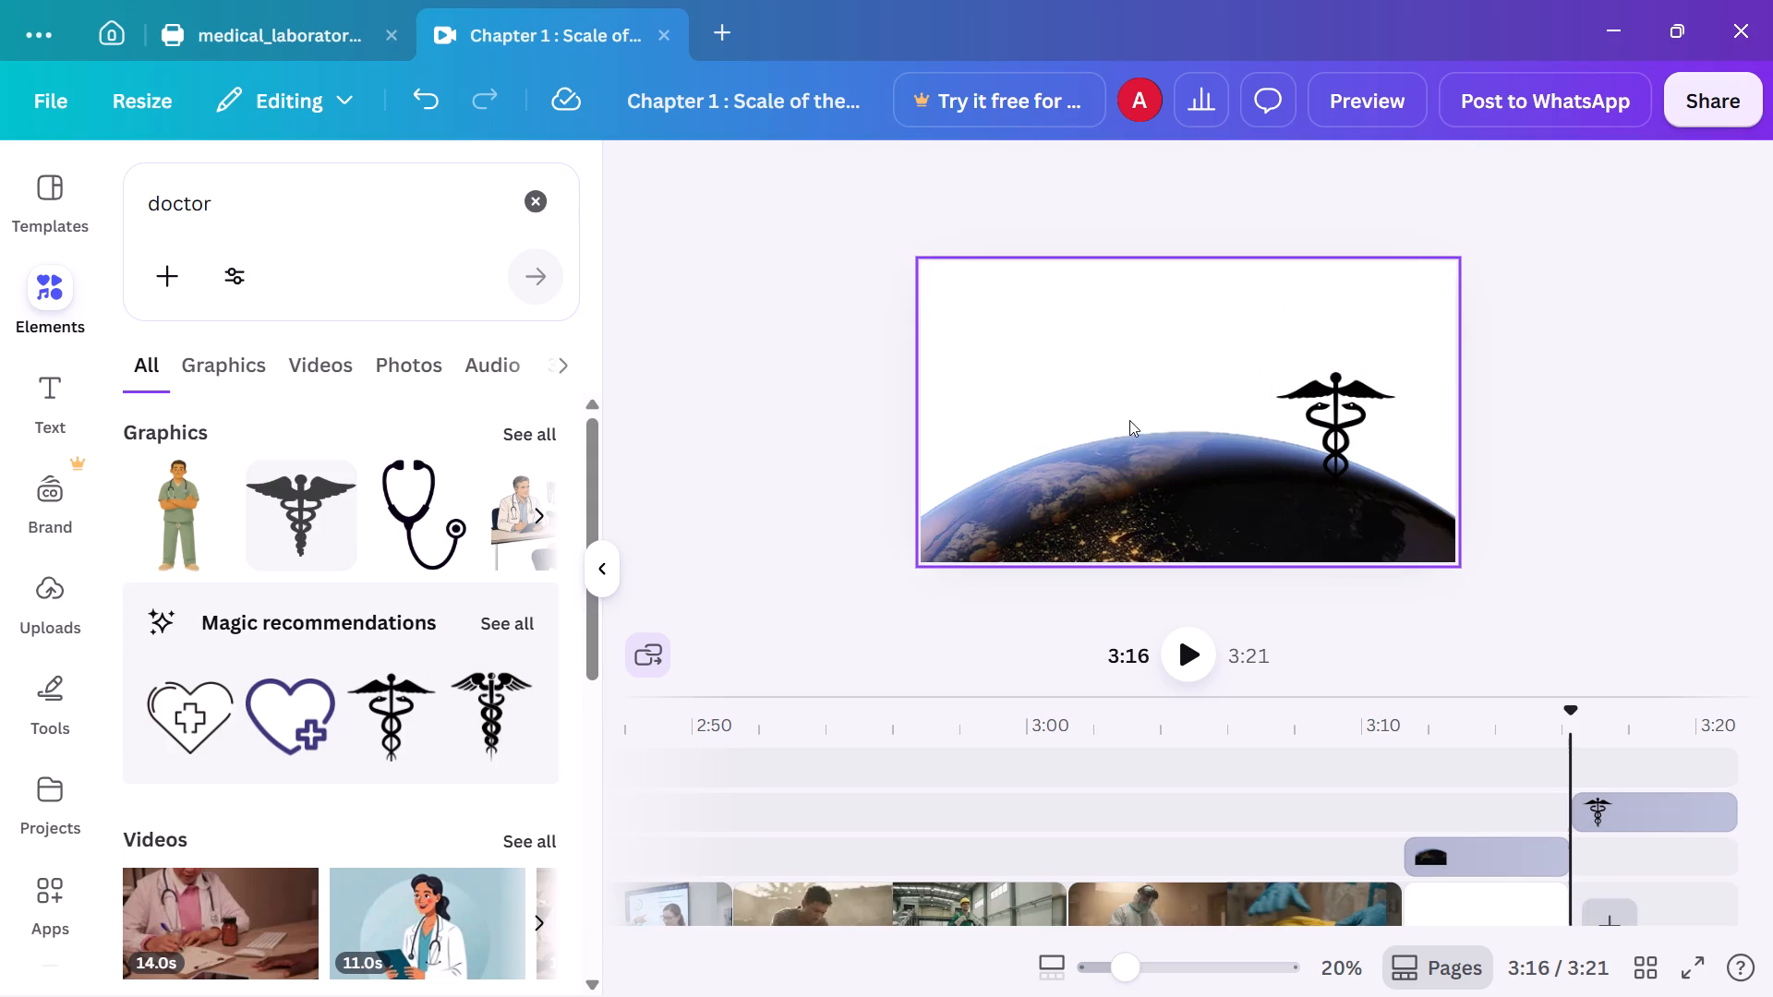
drag(1363, 423, 1214, 346)
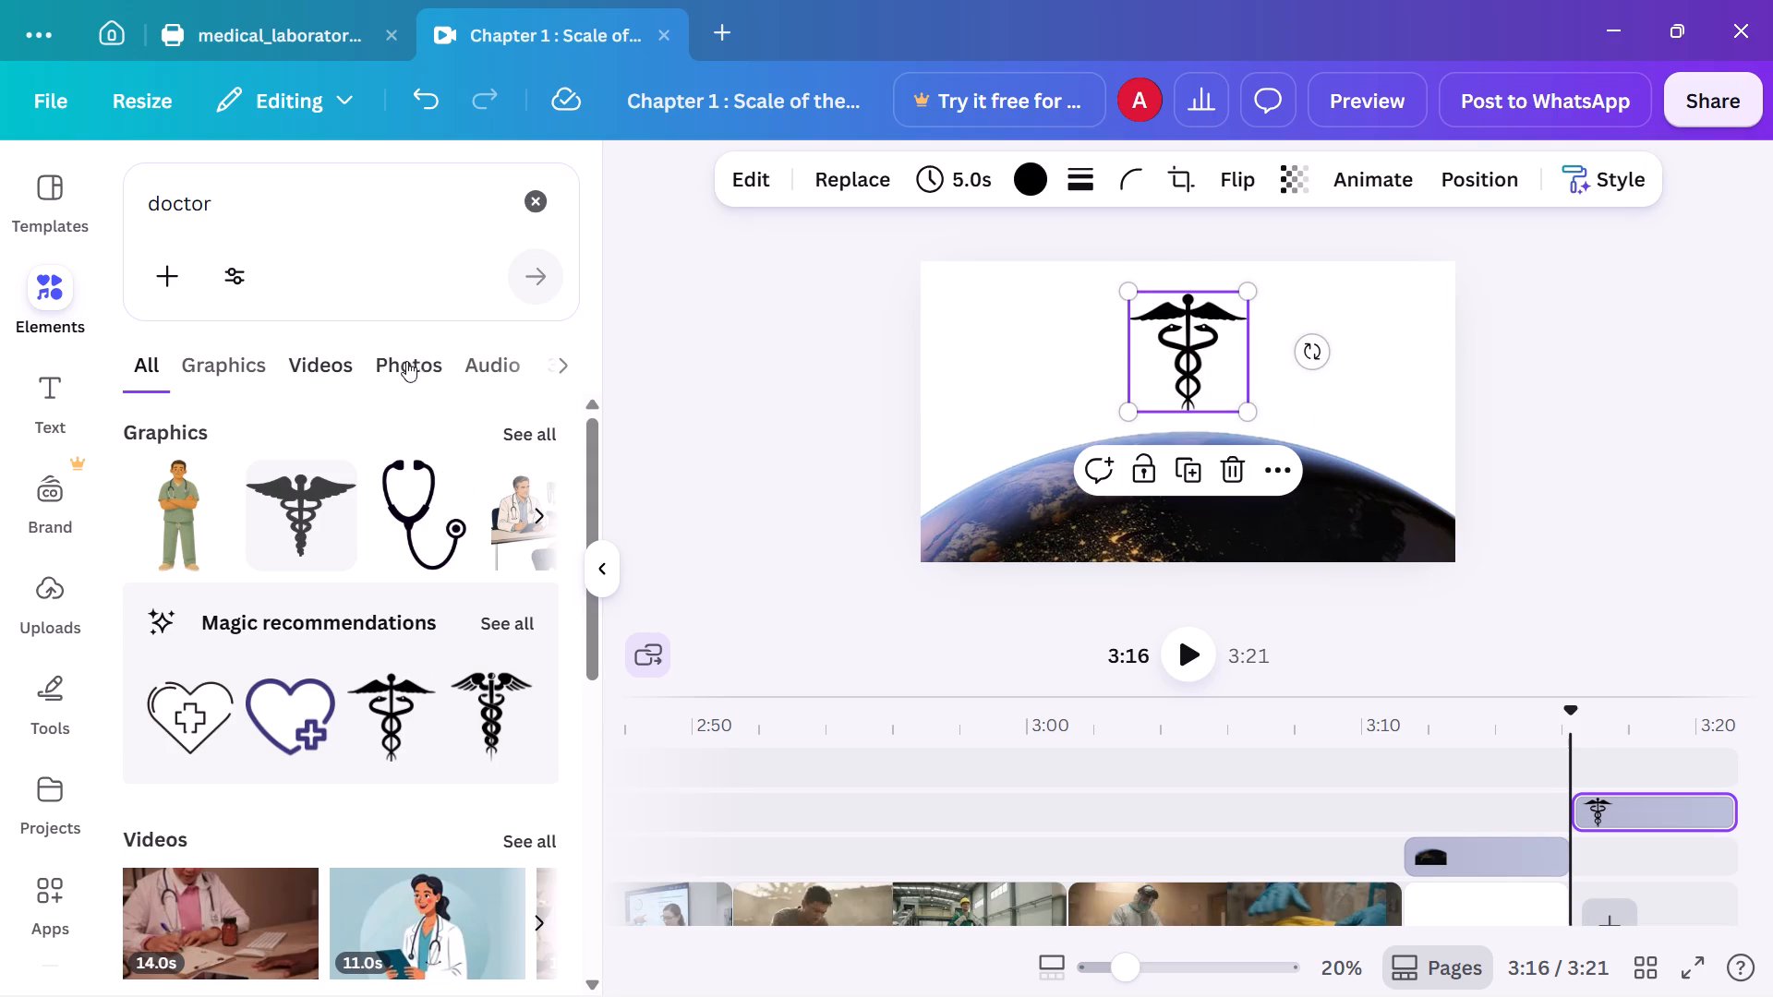
Look through the graphics and video results for "doctor" for a suitable medical symbol.
click(230, 364)
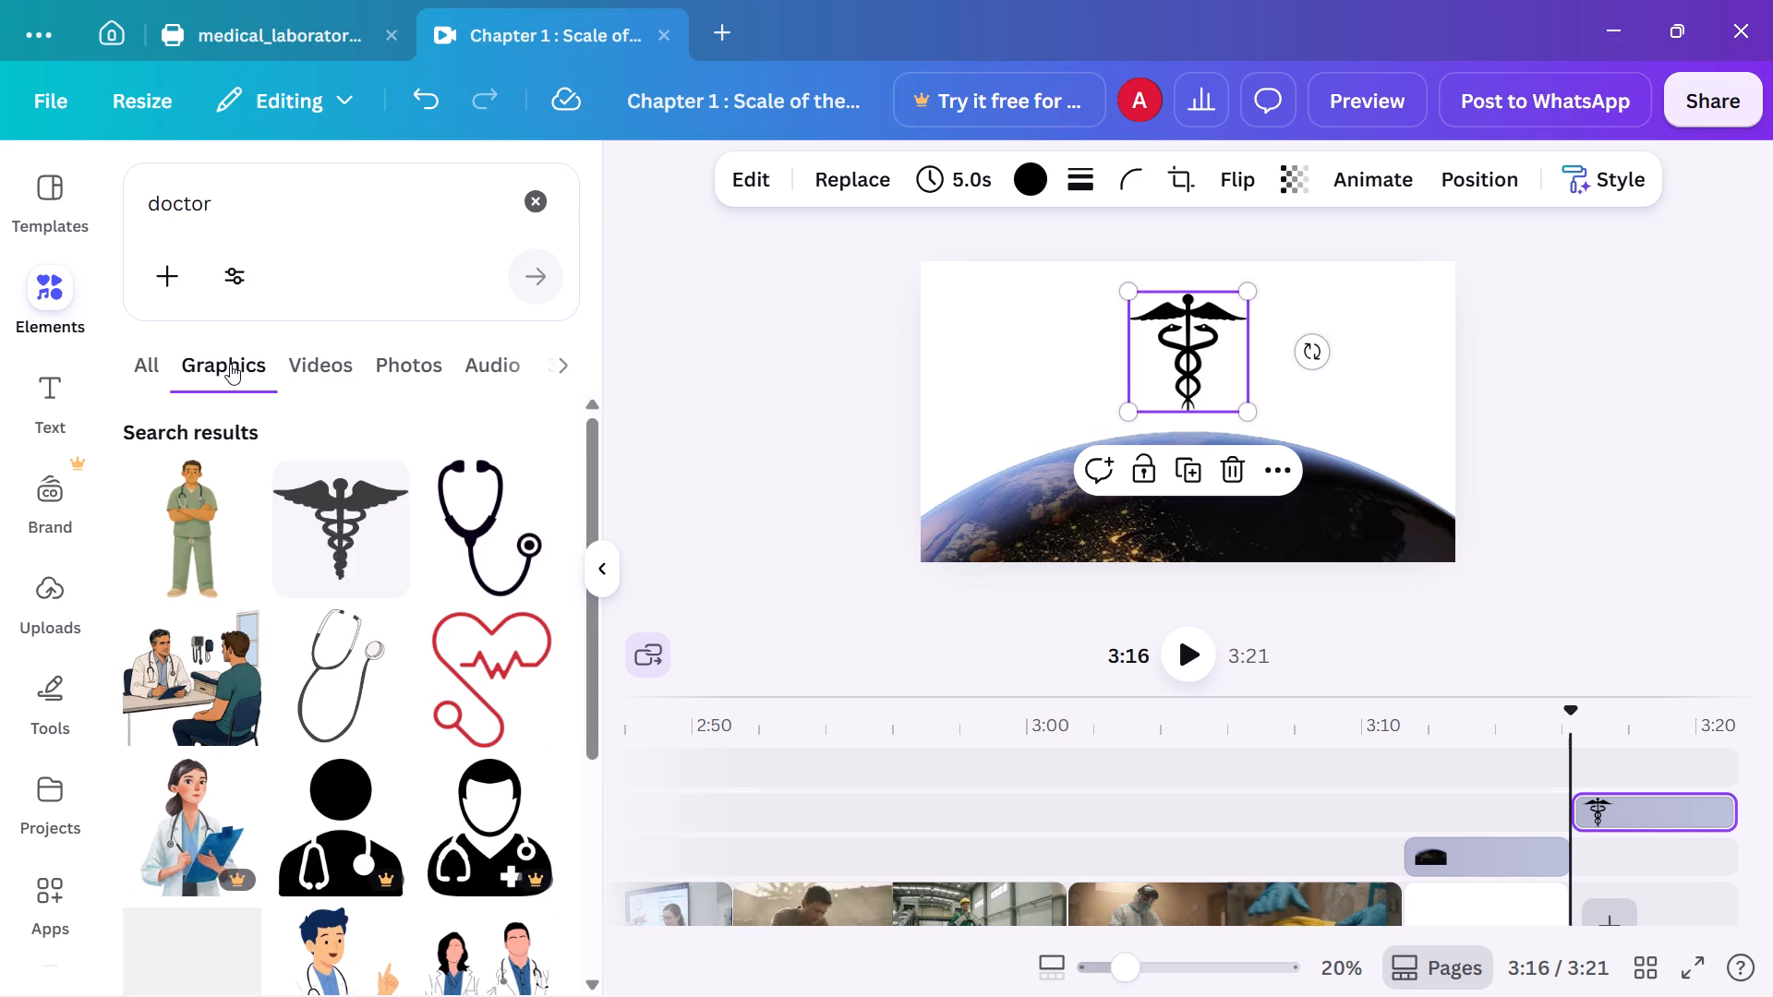
scroll(321, 535, down, 1)
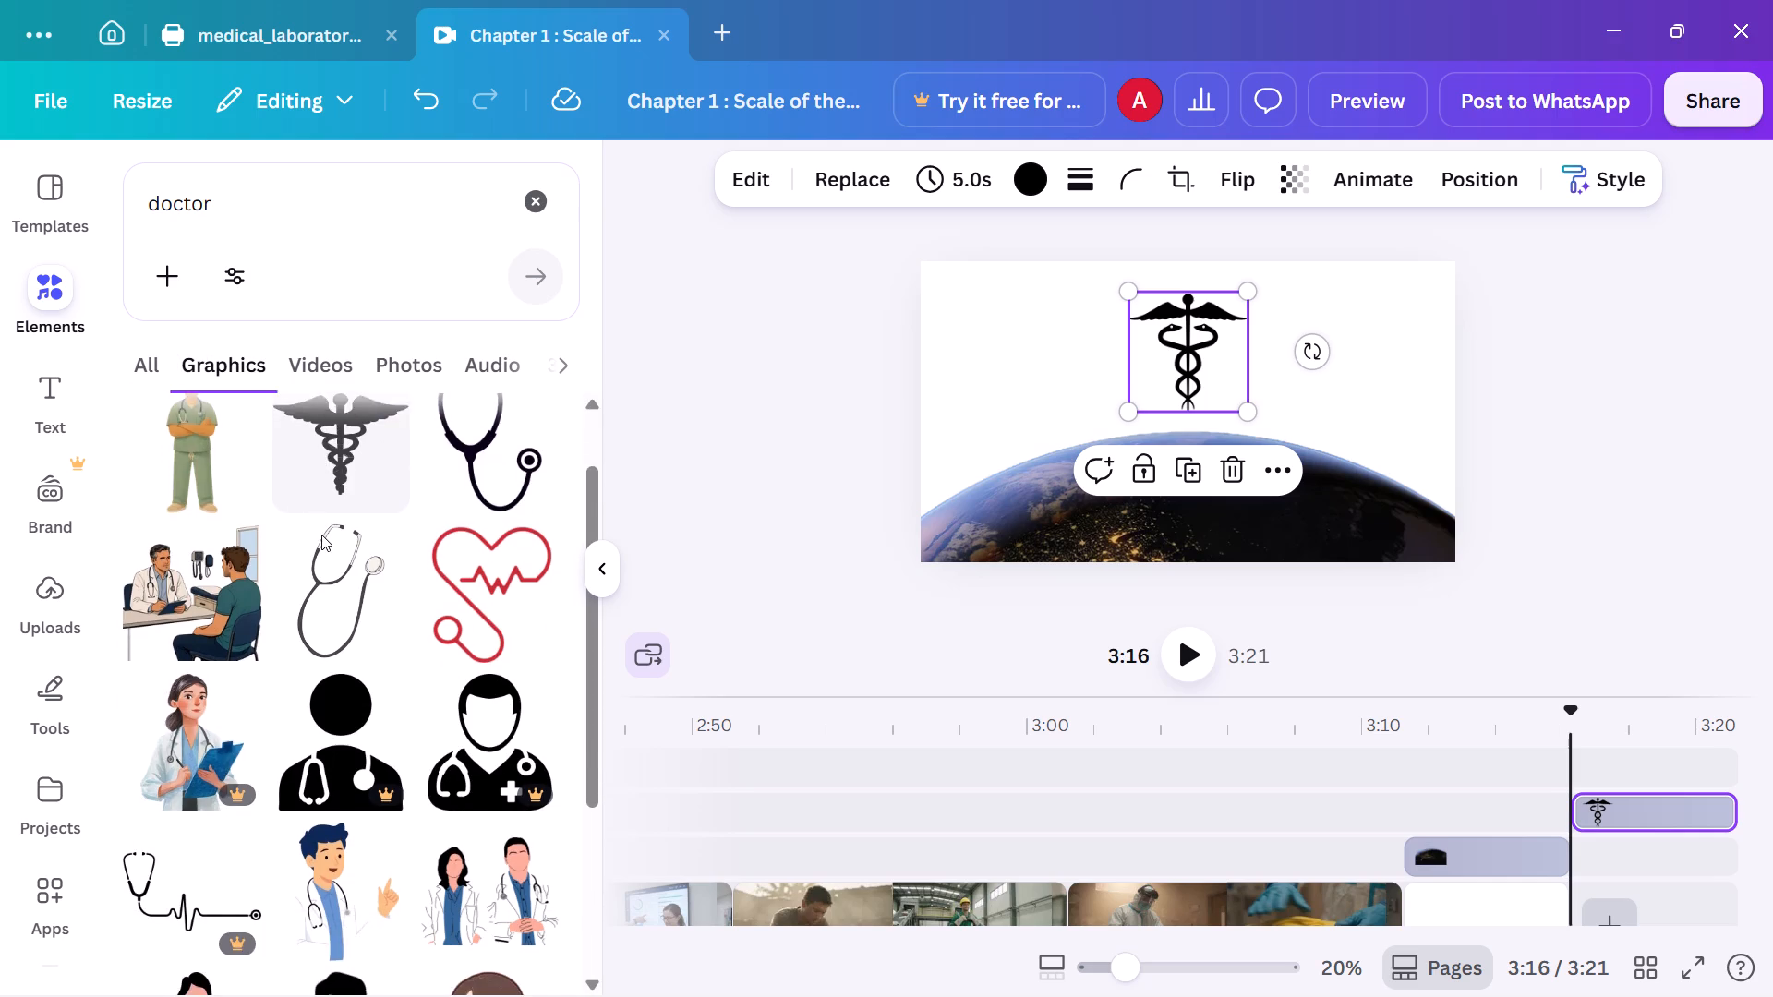
scroll(321, 535, down, 2)
click(311, 361)
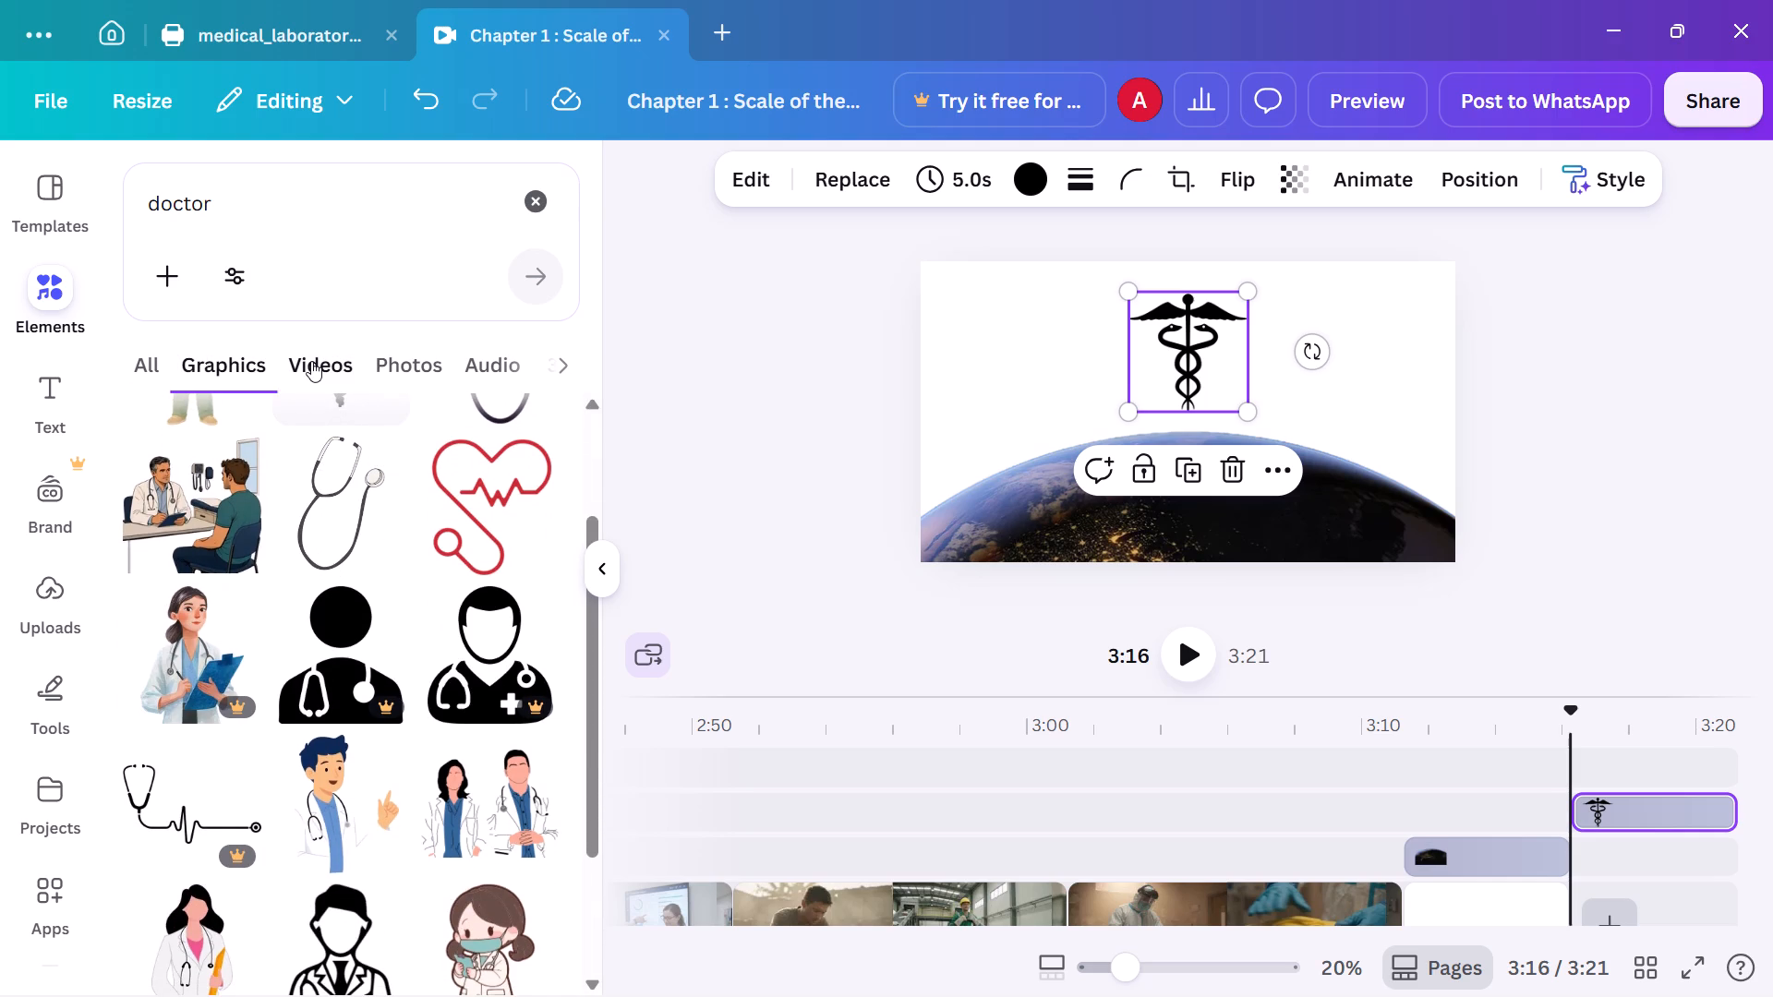
scroll(397, 667, down, 2)
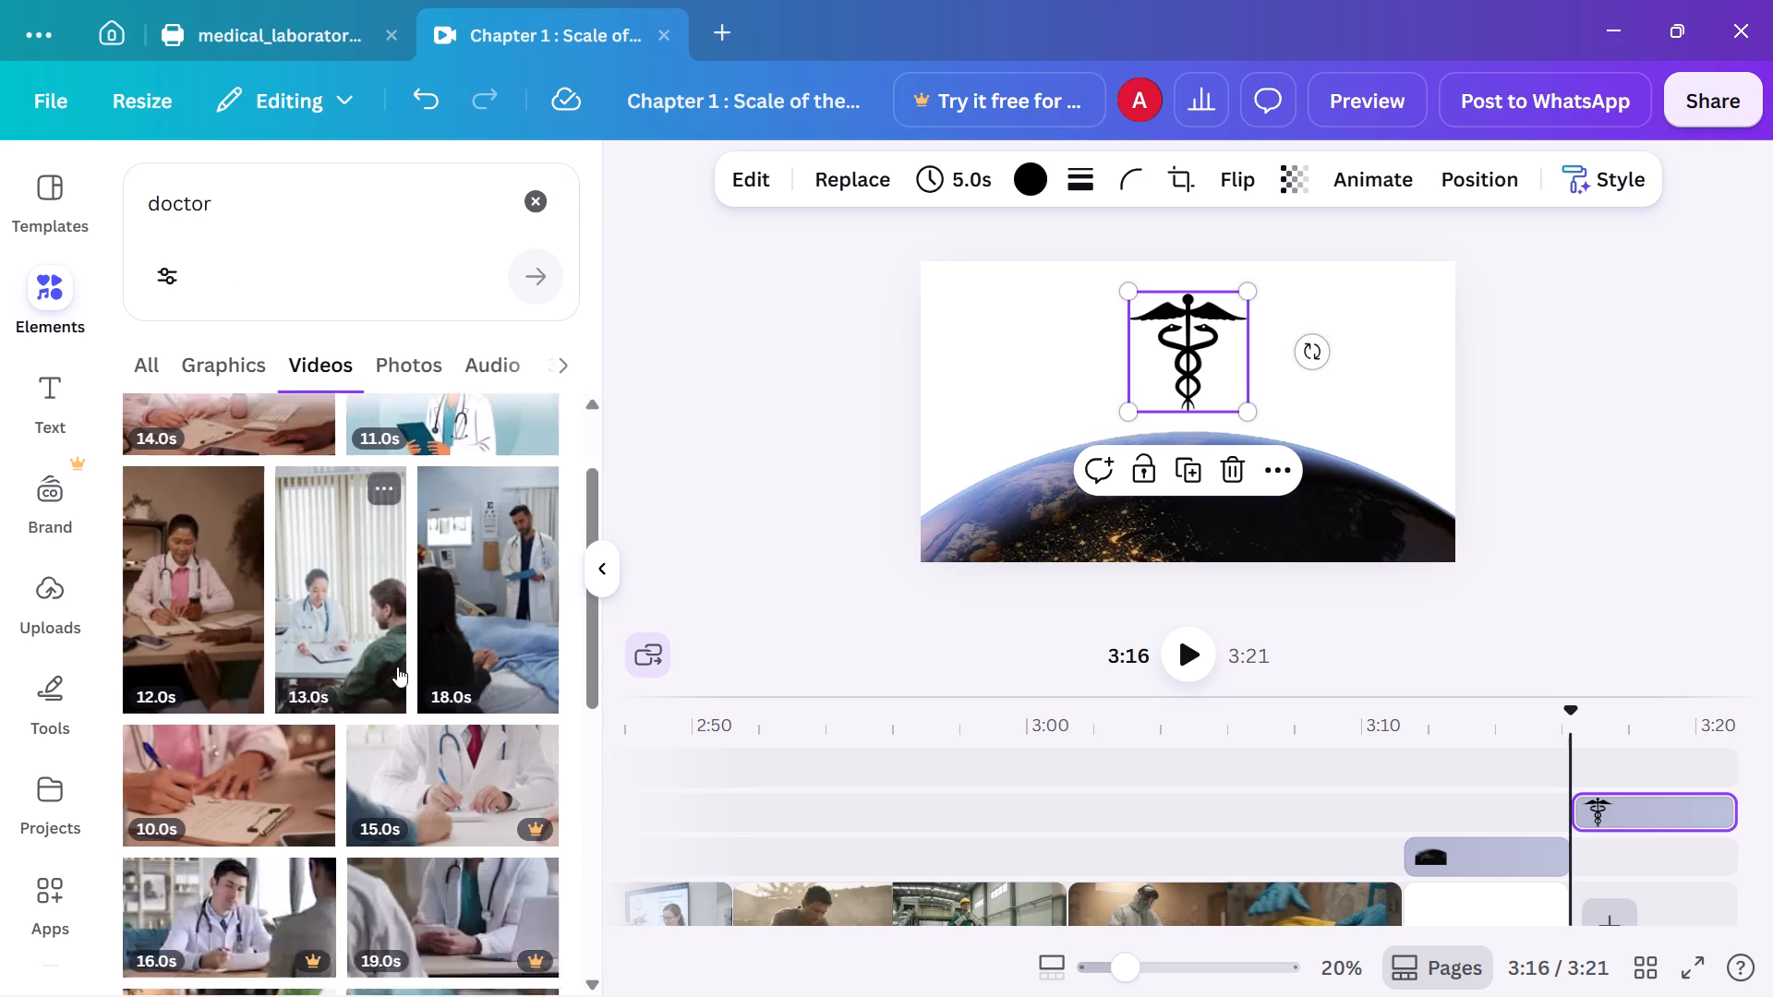
scroll(397, 667, down, 6)
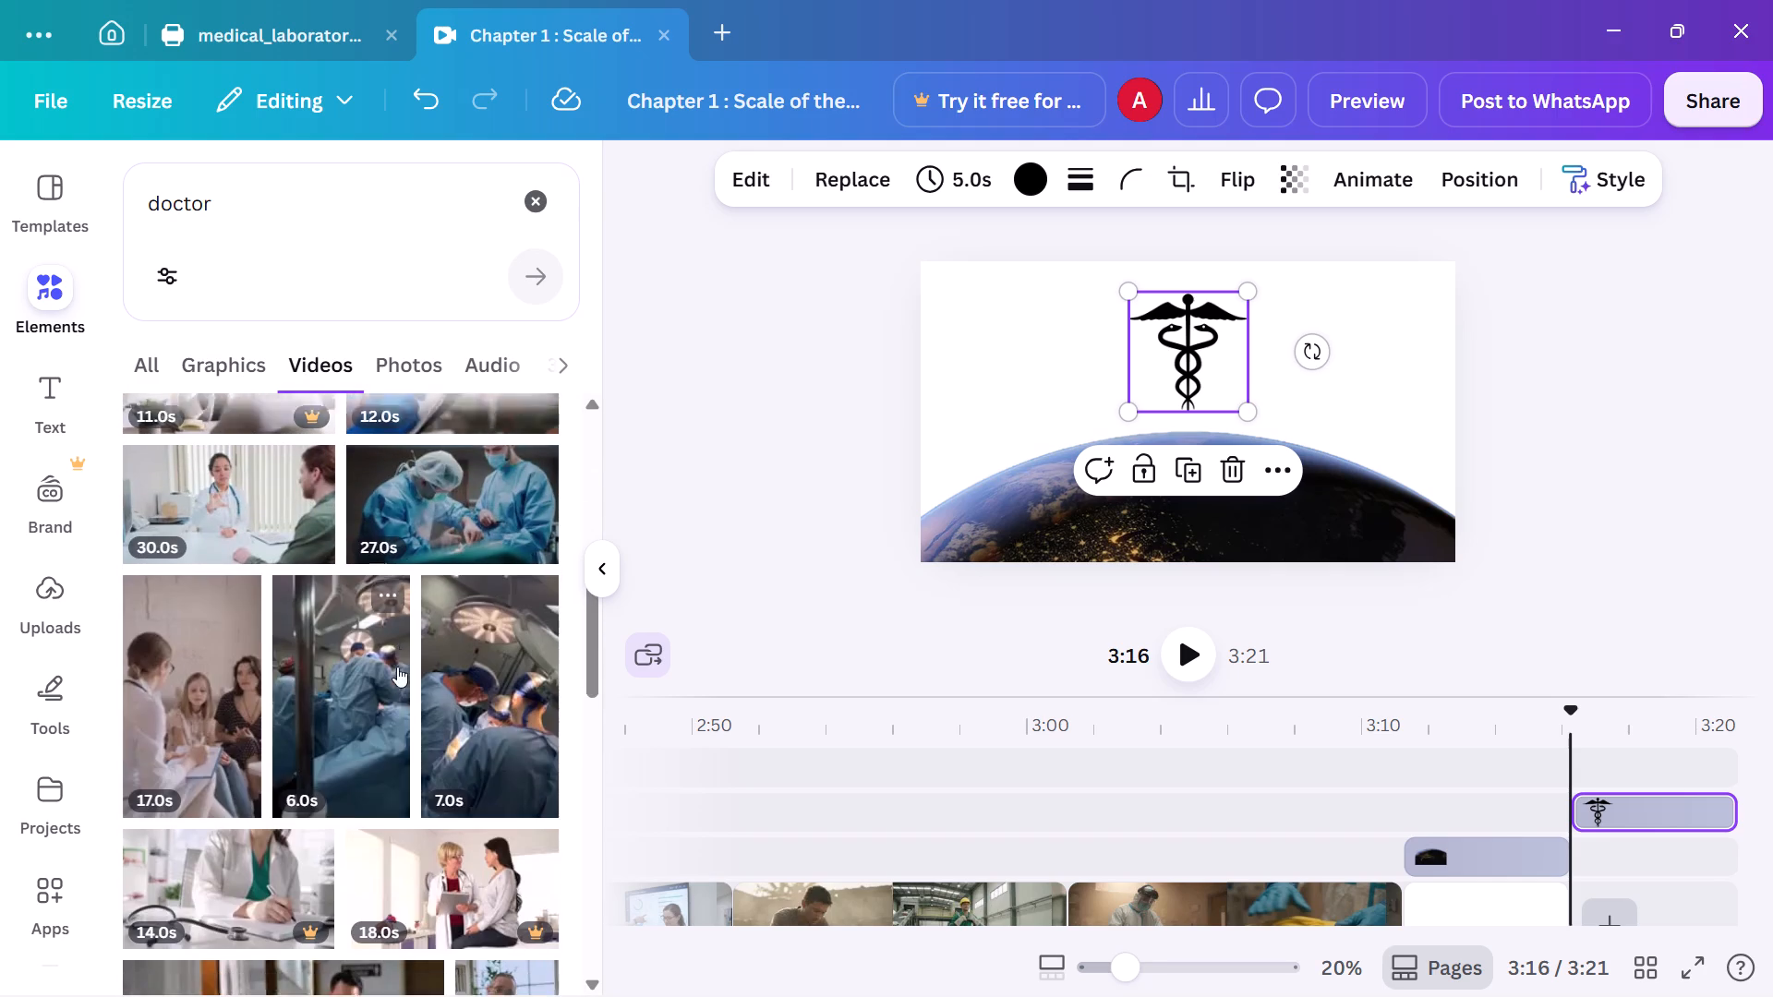
scroll(397, 667, down, 3)
scroll(397, 667, up, 1)
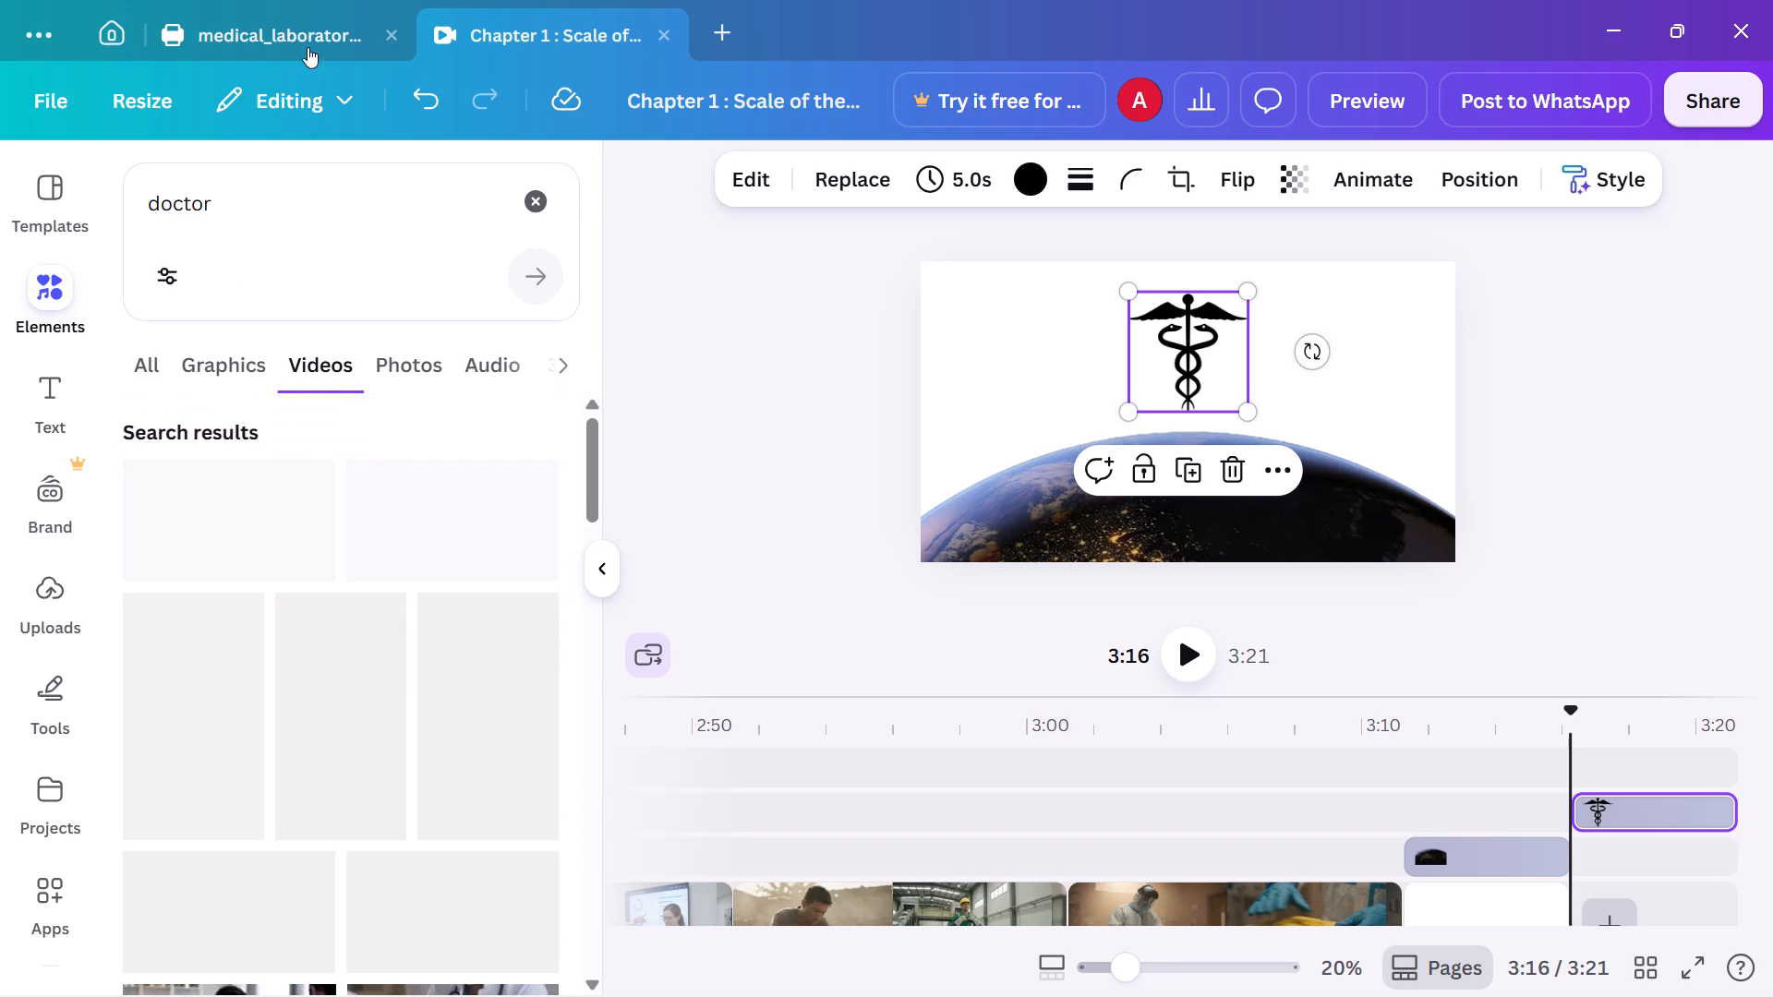
Search the elements for "doctor symbol" and look through the graphics results.
click(277, 214)
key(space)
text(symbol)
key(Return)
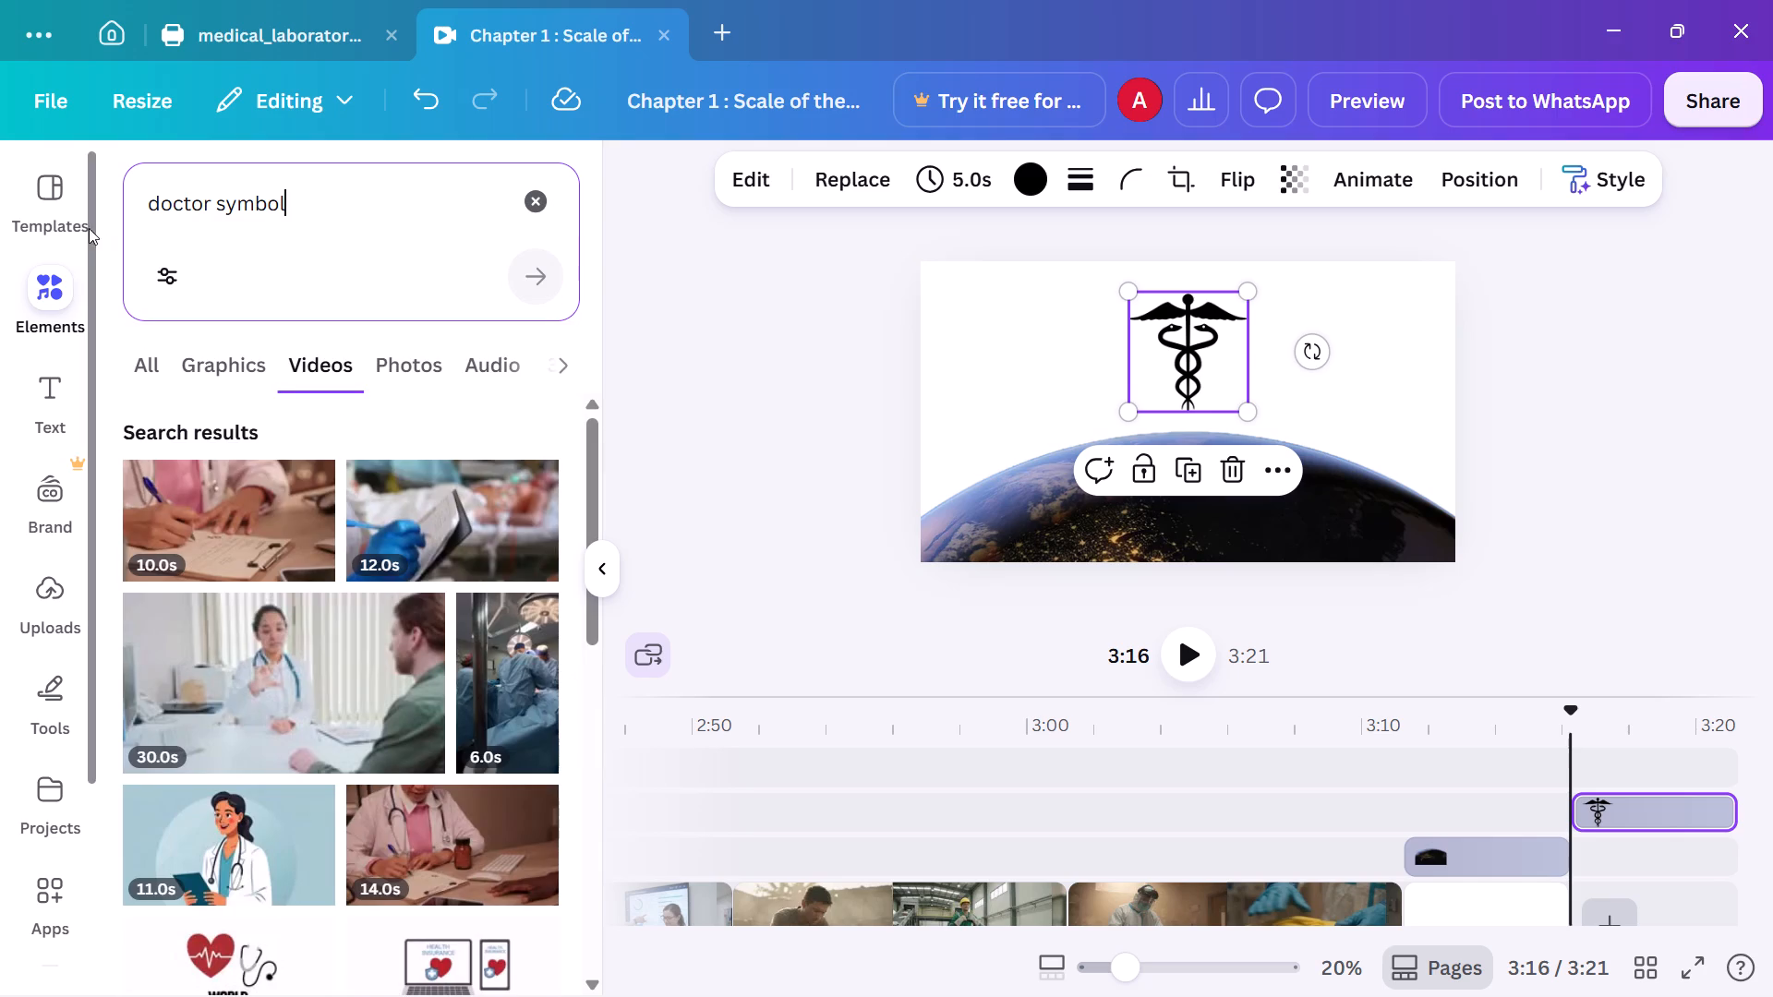
click(244, 367)
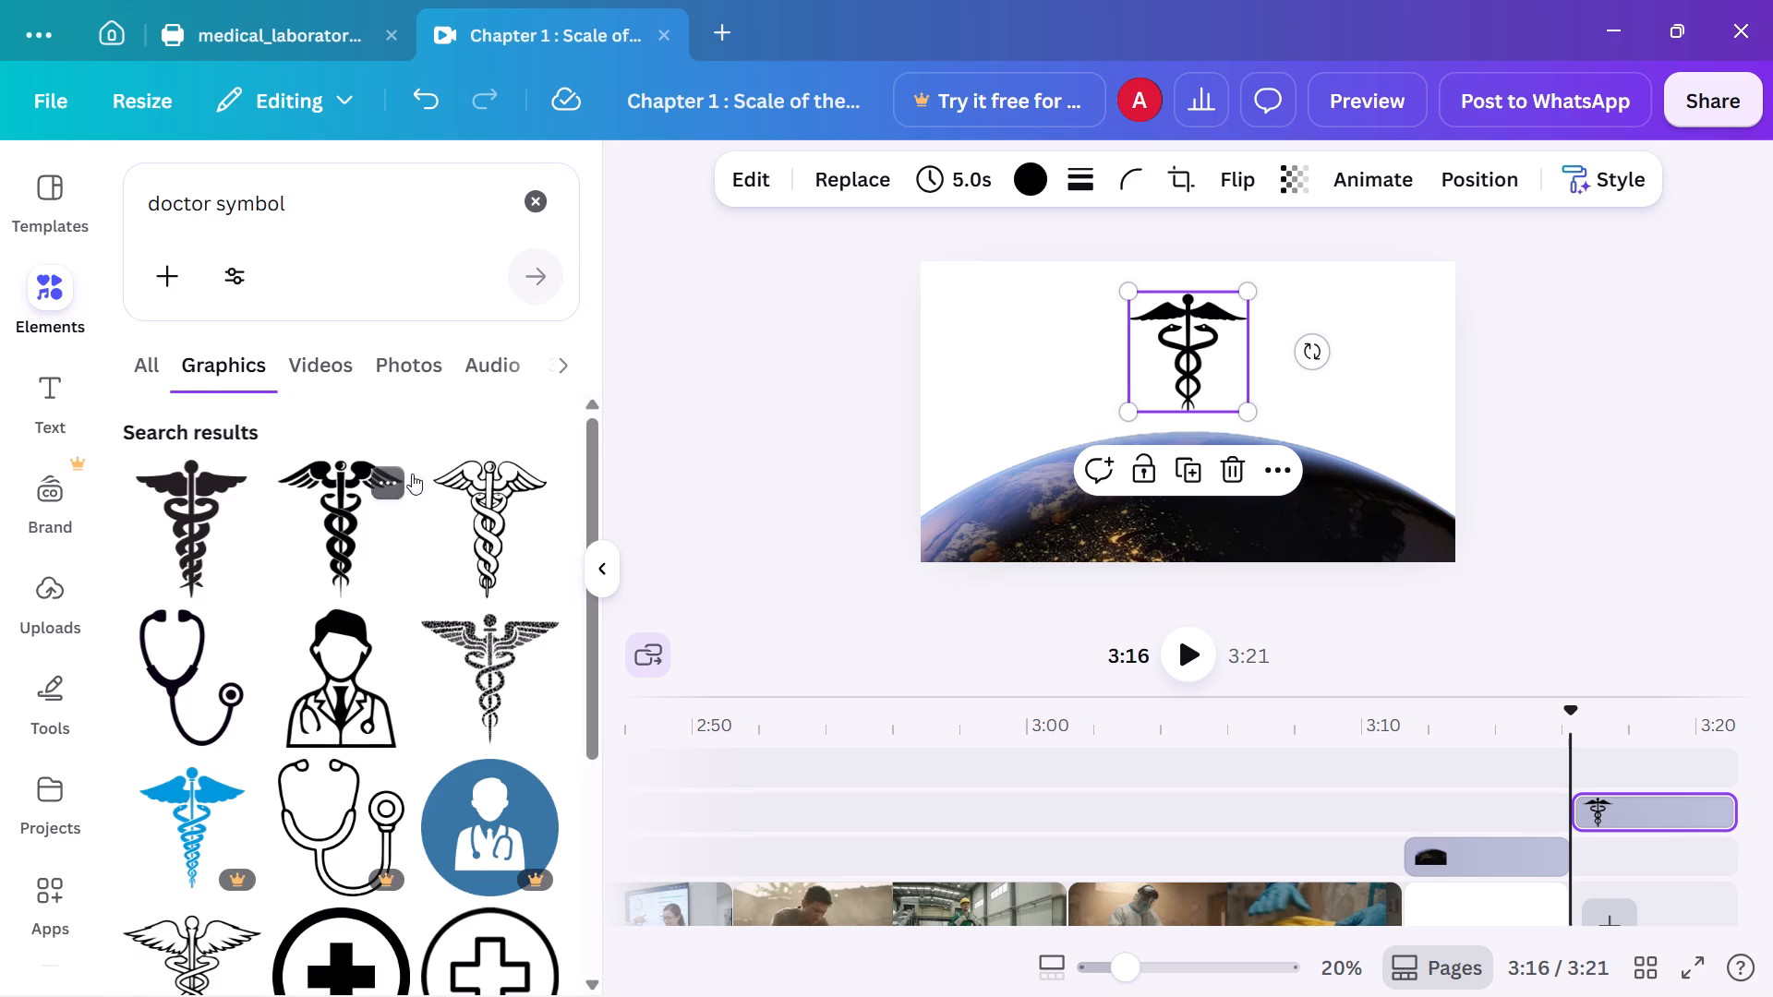
scroll(451, 442, down, 4)
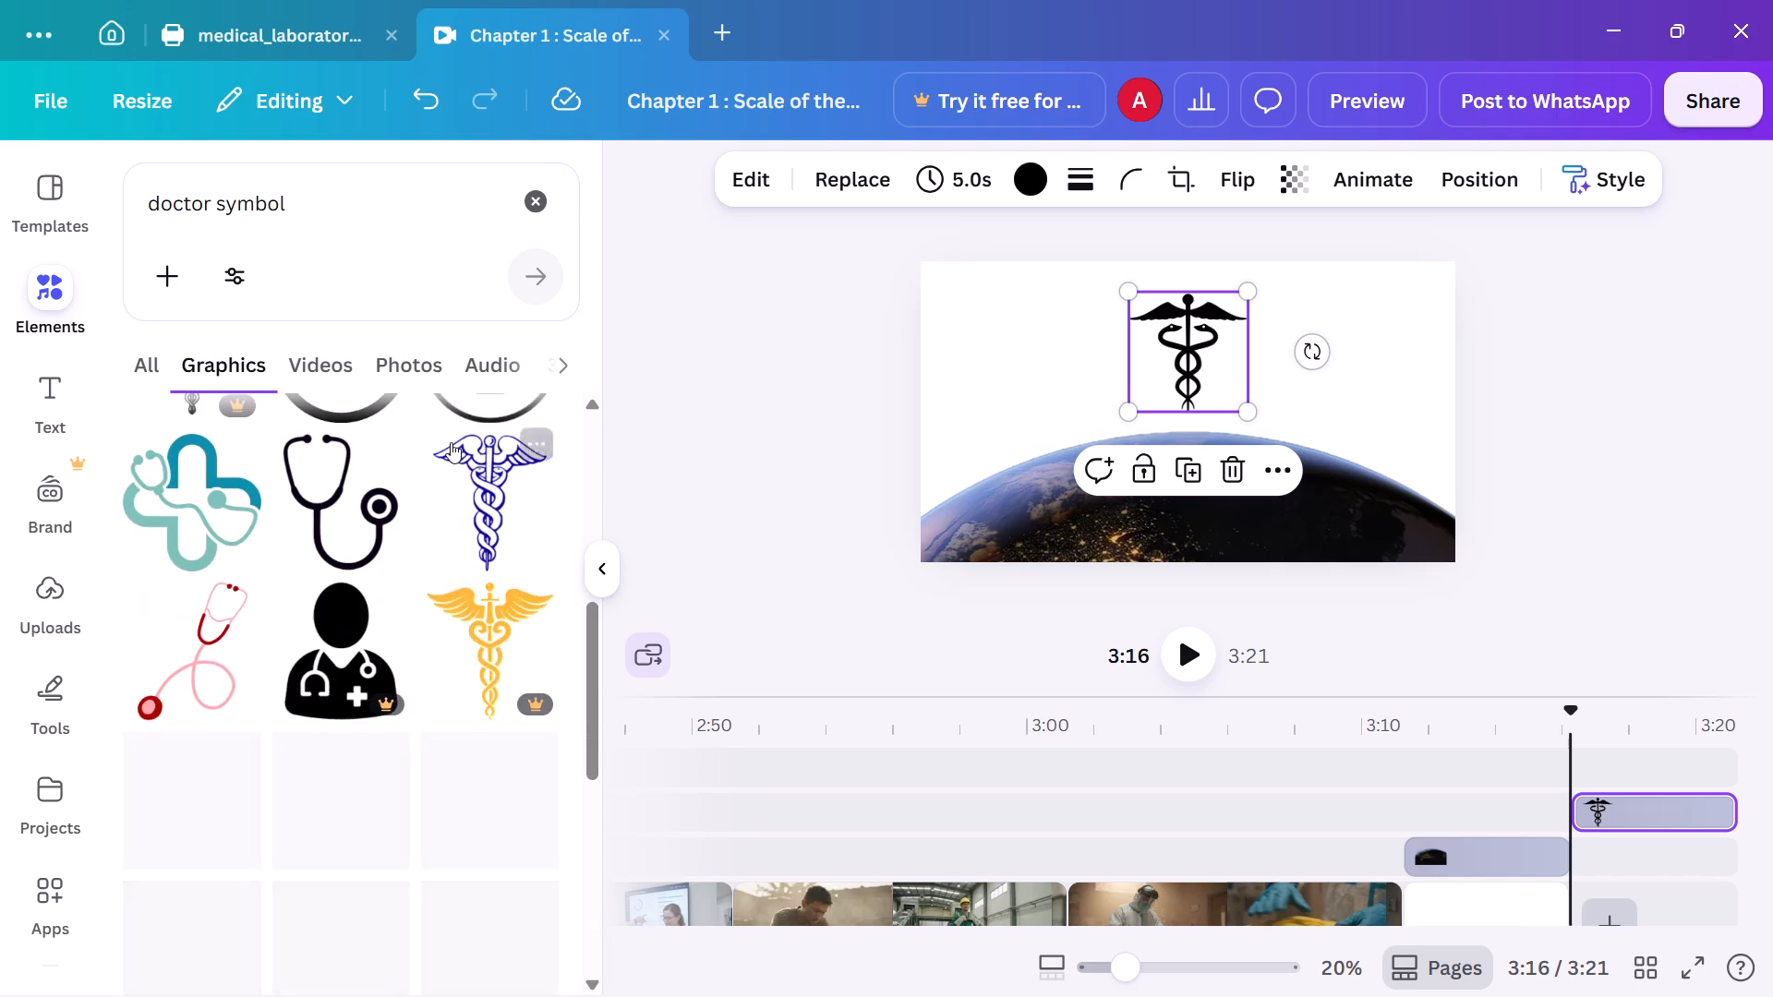
scroll(451, 442, up, 9)
Check the 3D, shapes, frames, mockups and charts results for "doctor symbol" and return to the graphics results.
scroll(532, 381, left, 1)
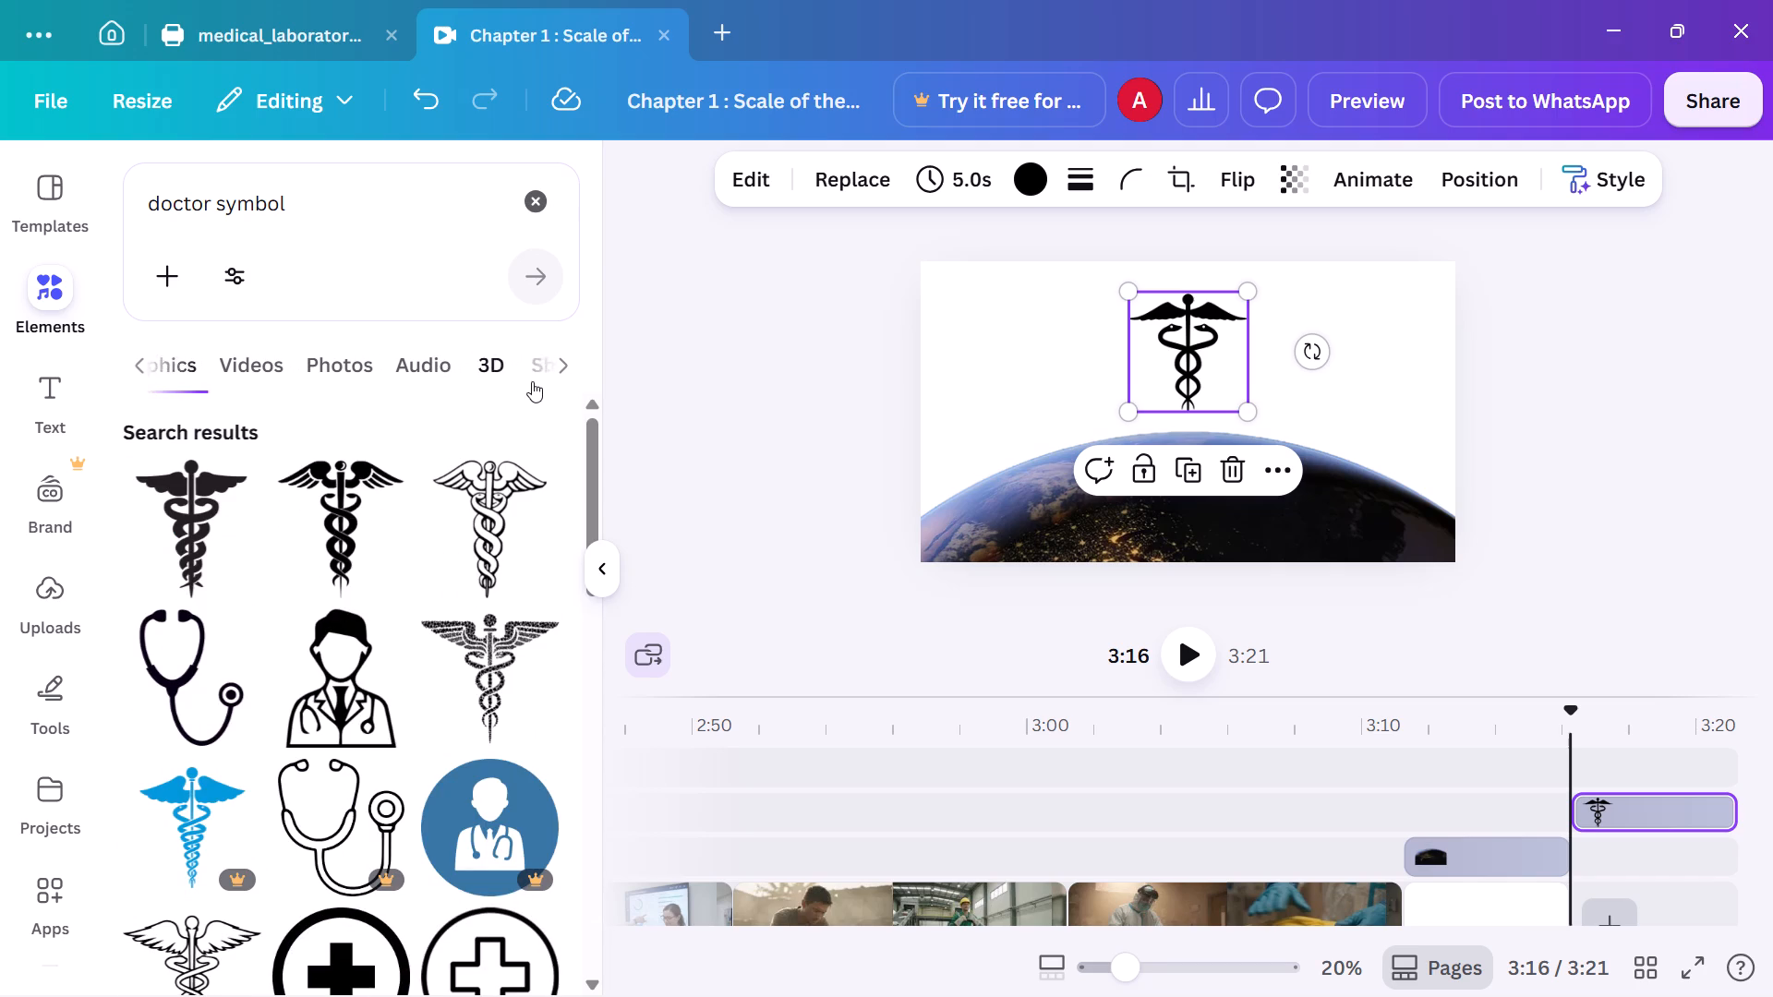
scroll(532, 381, left, 2)
click(375, 359)
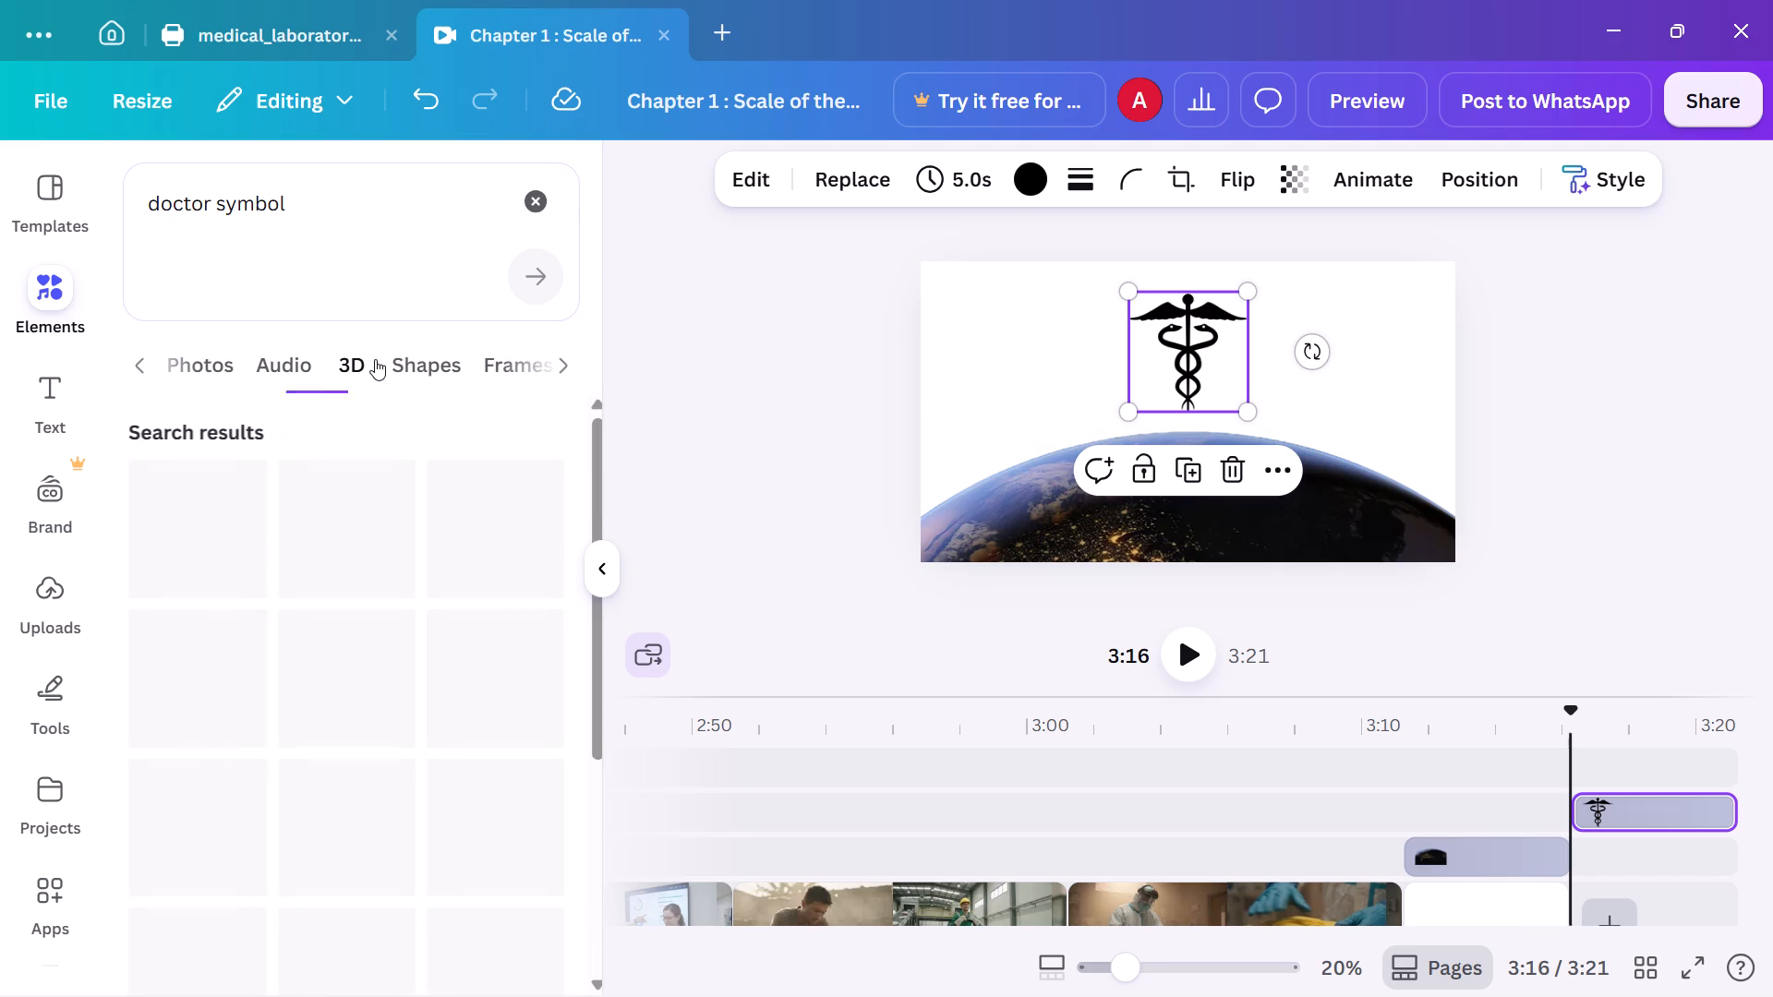
click(424, 356)
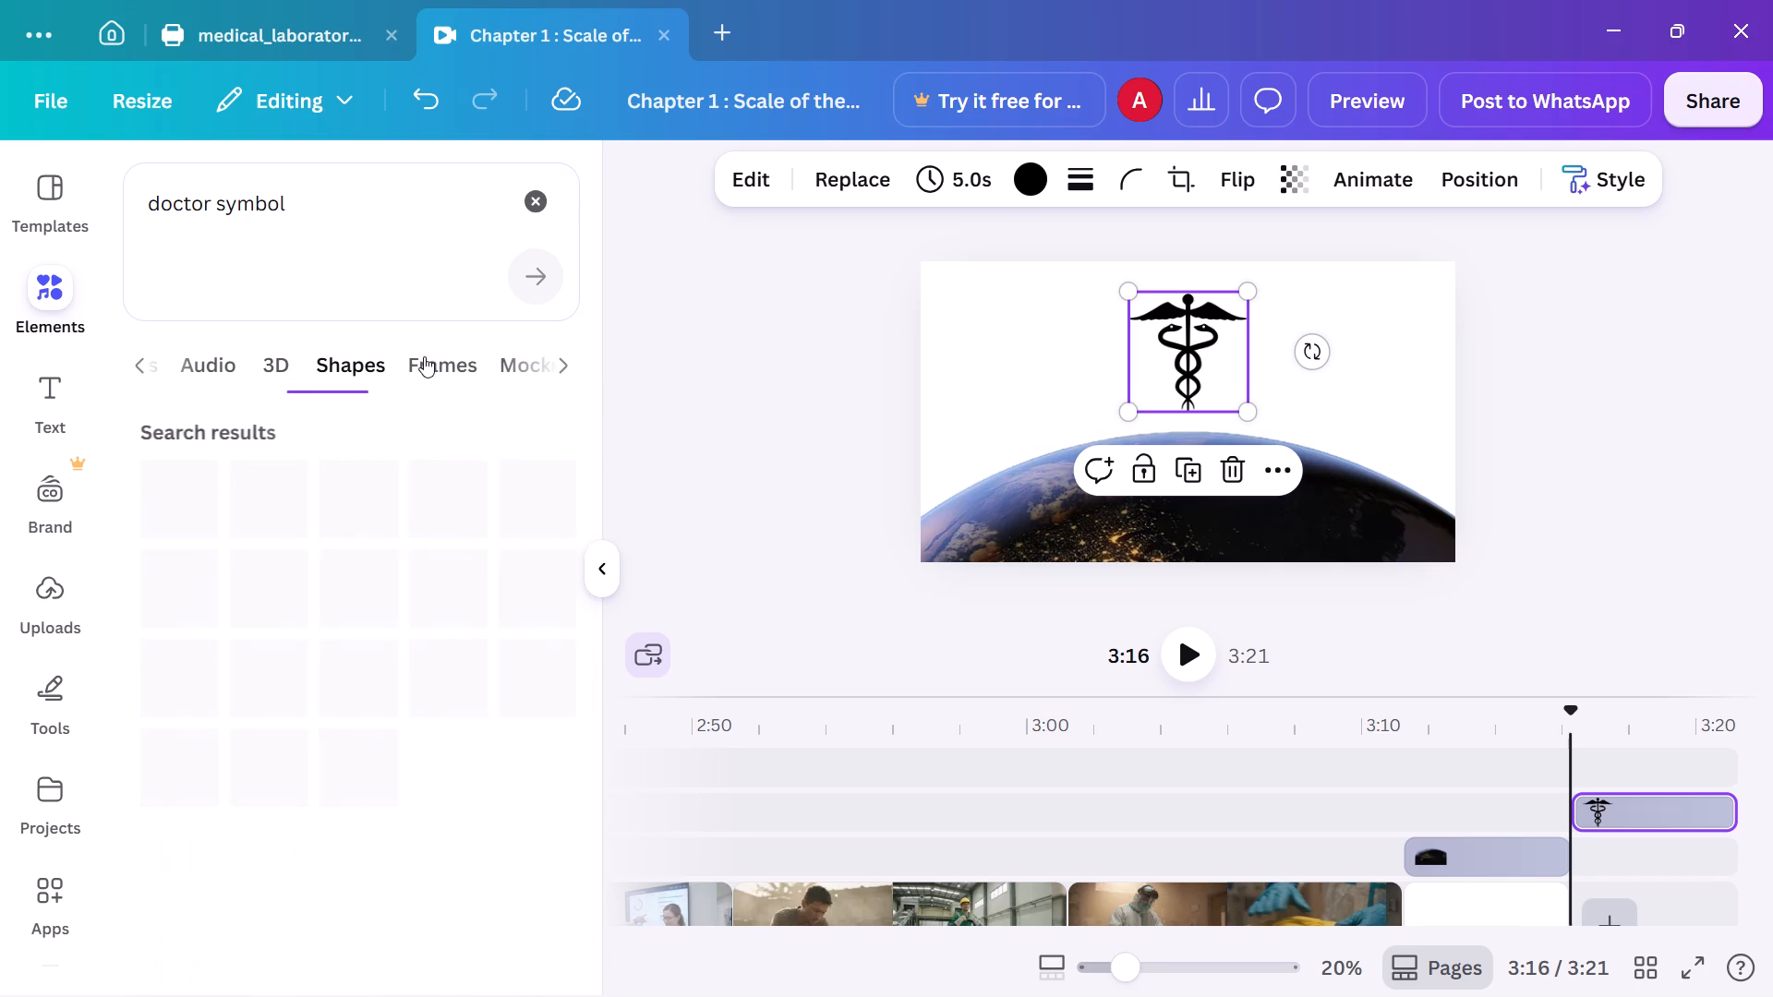
click(445, 362)
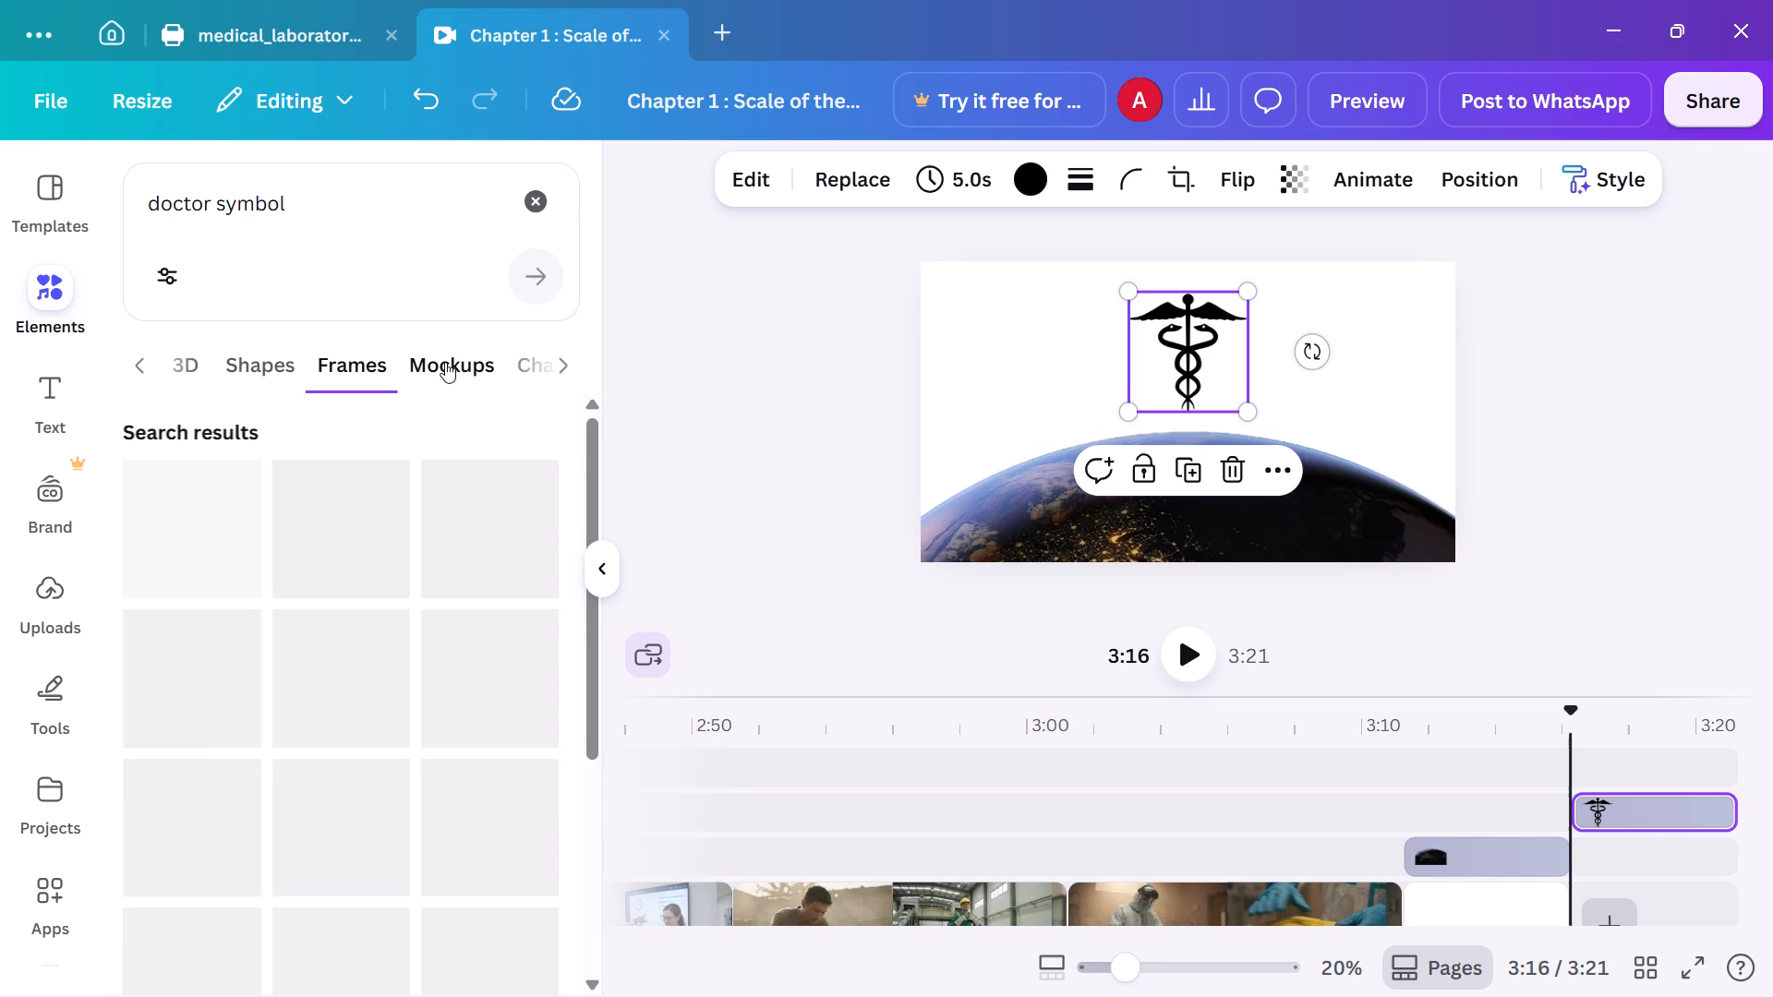
click(445, 362)
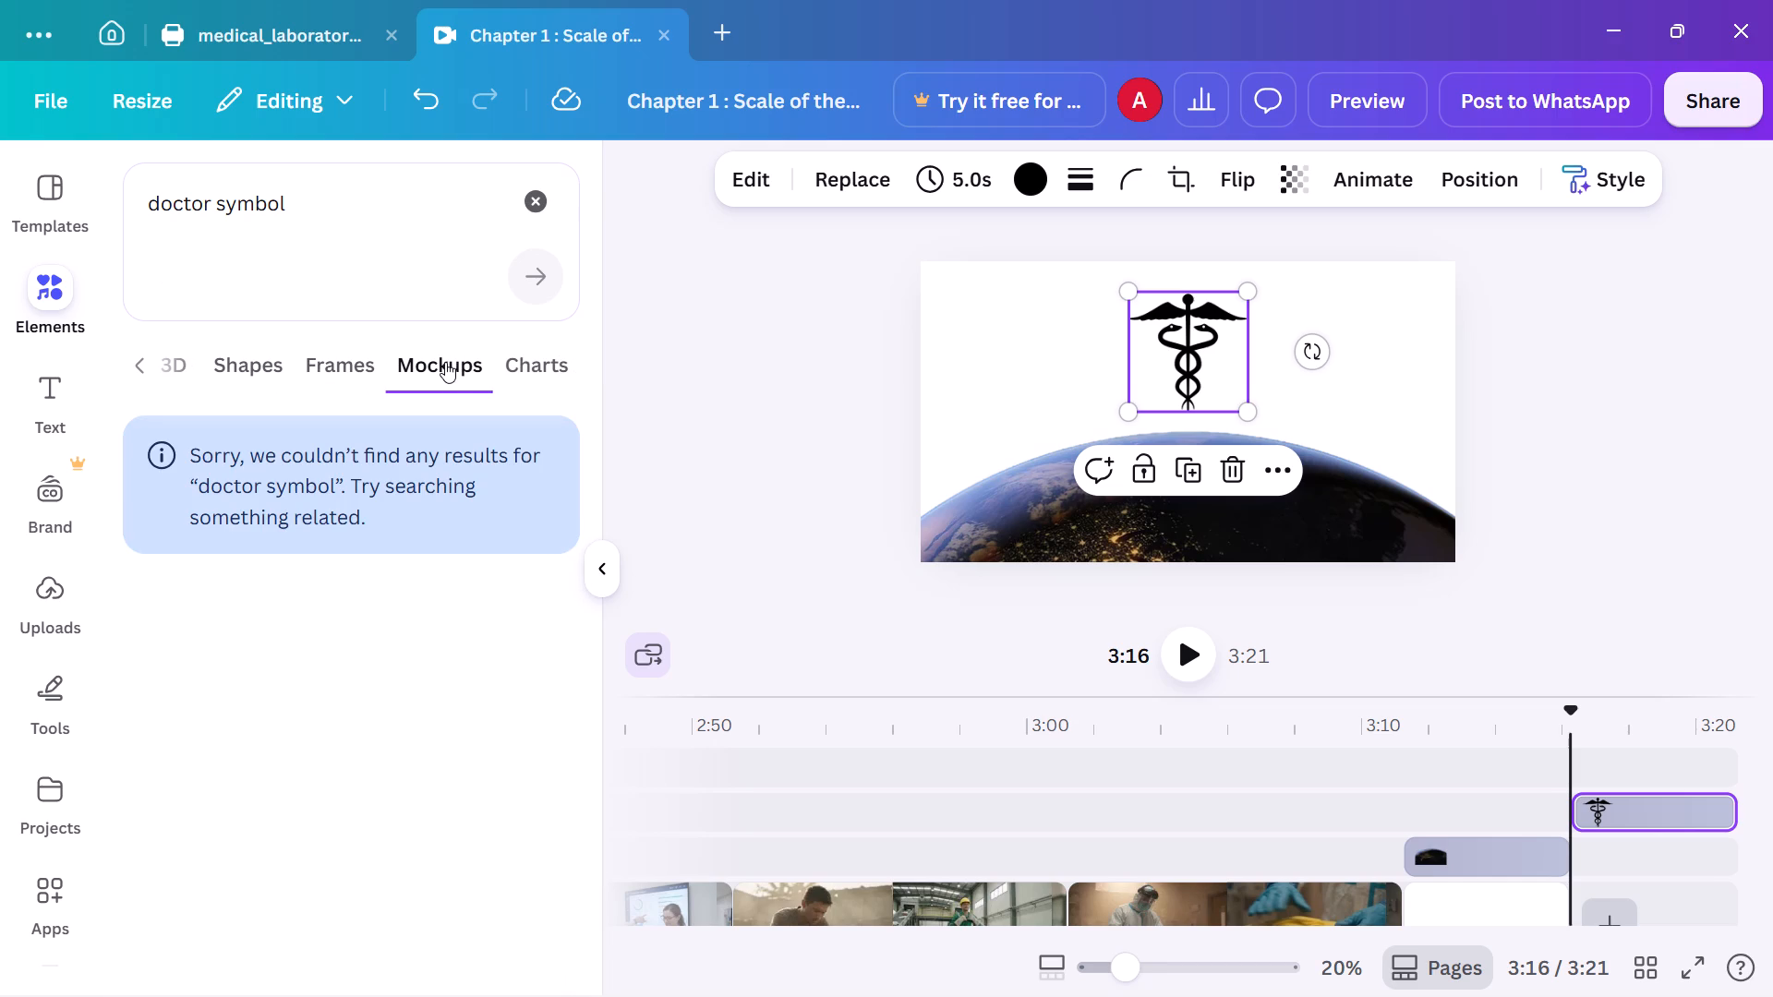
click(532, 364)
click(424, 369)
scroll(223, 364, right, 7)
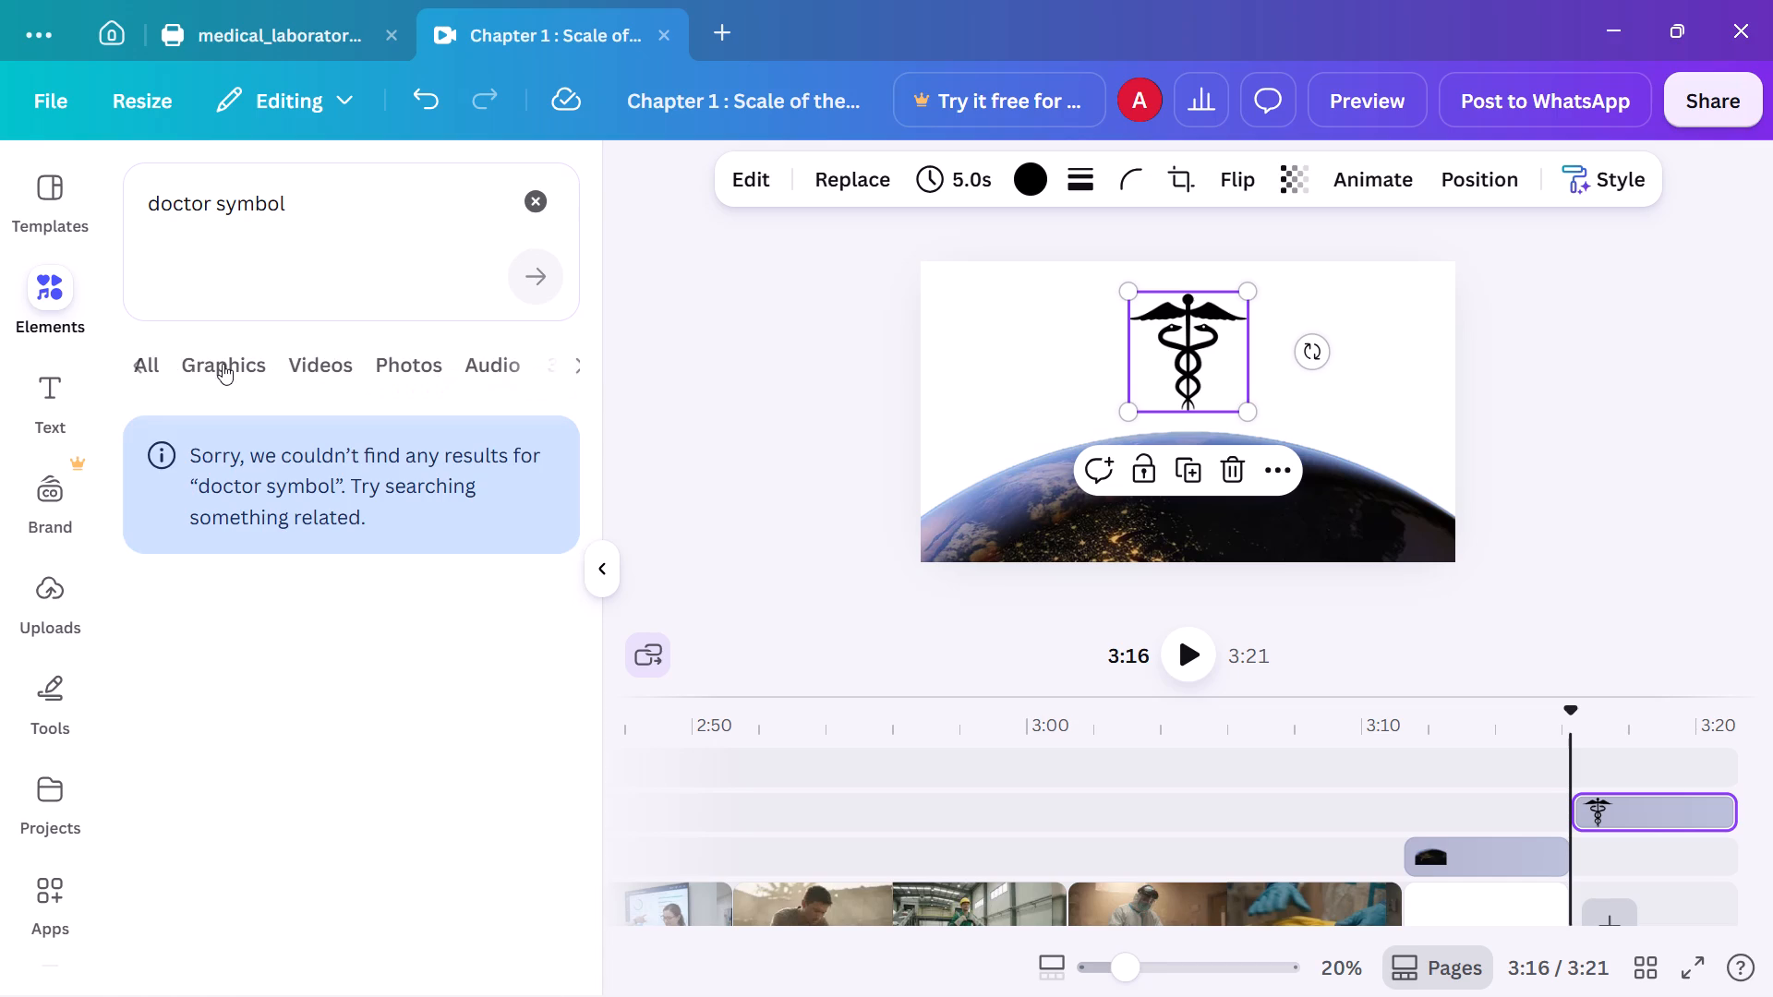
click(223, 364)
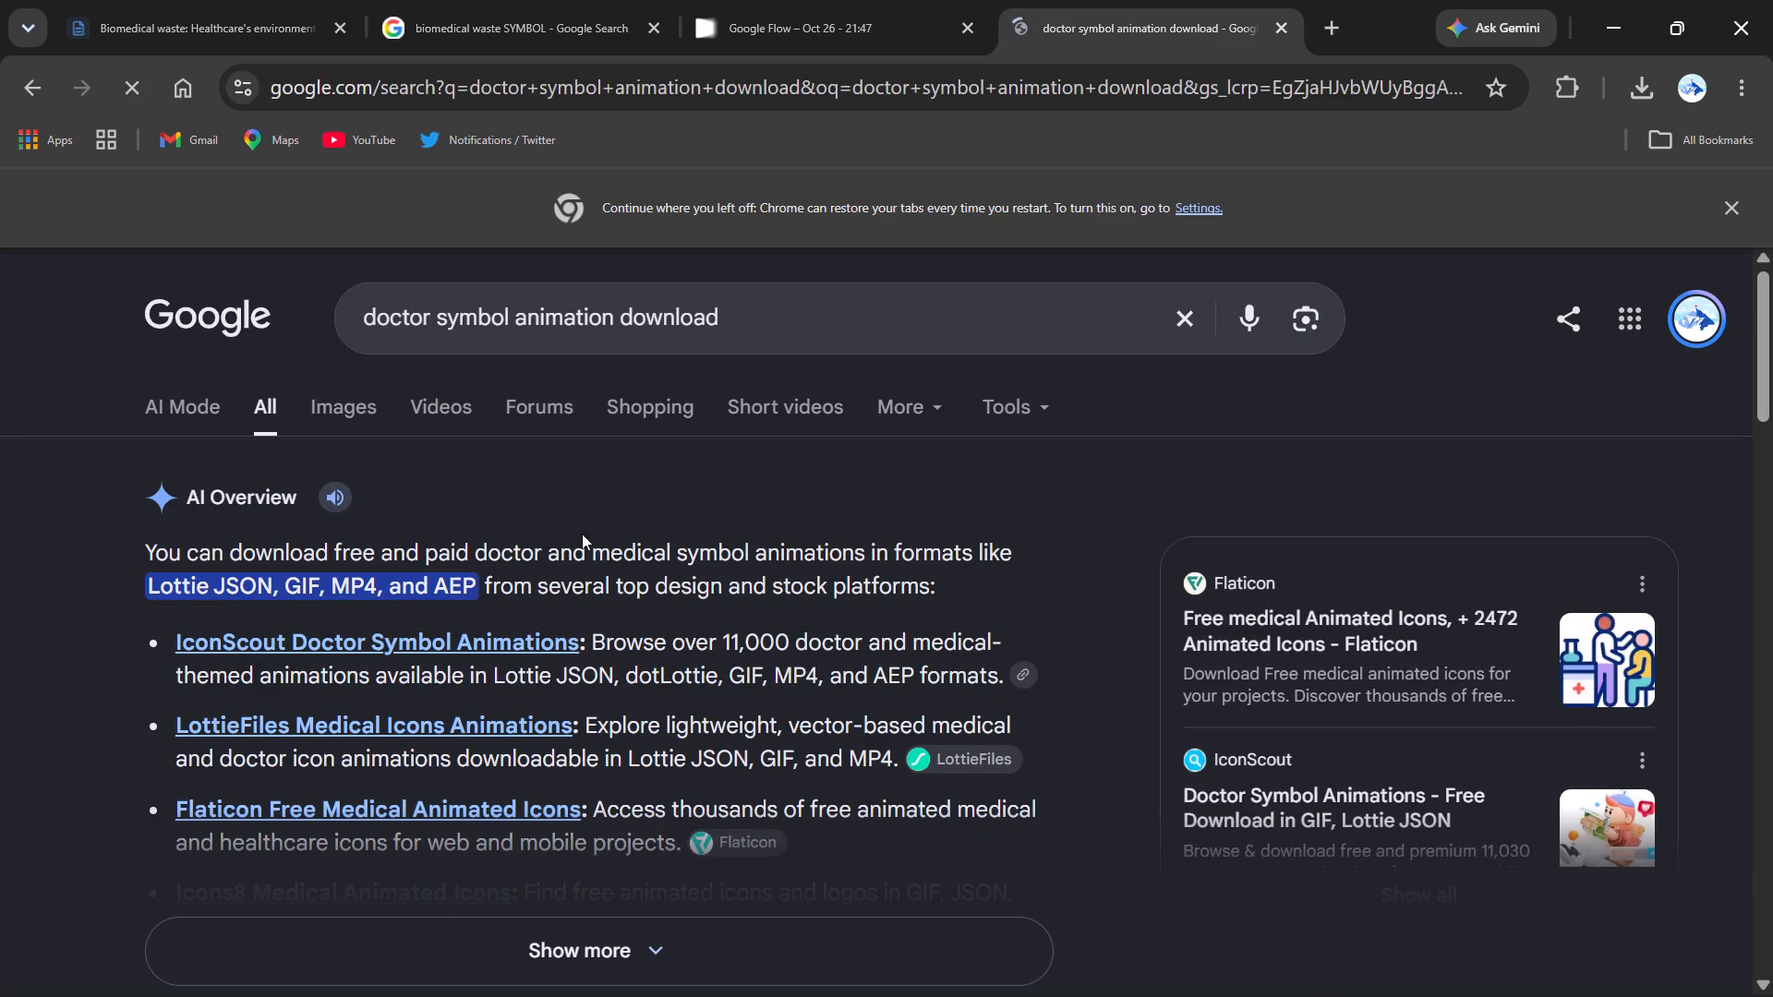
scroll(437, 550, down, 5)
click(437, 550)
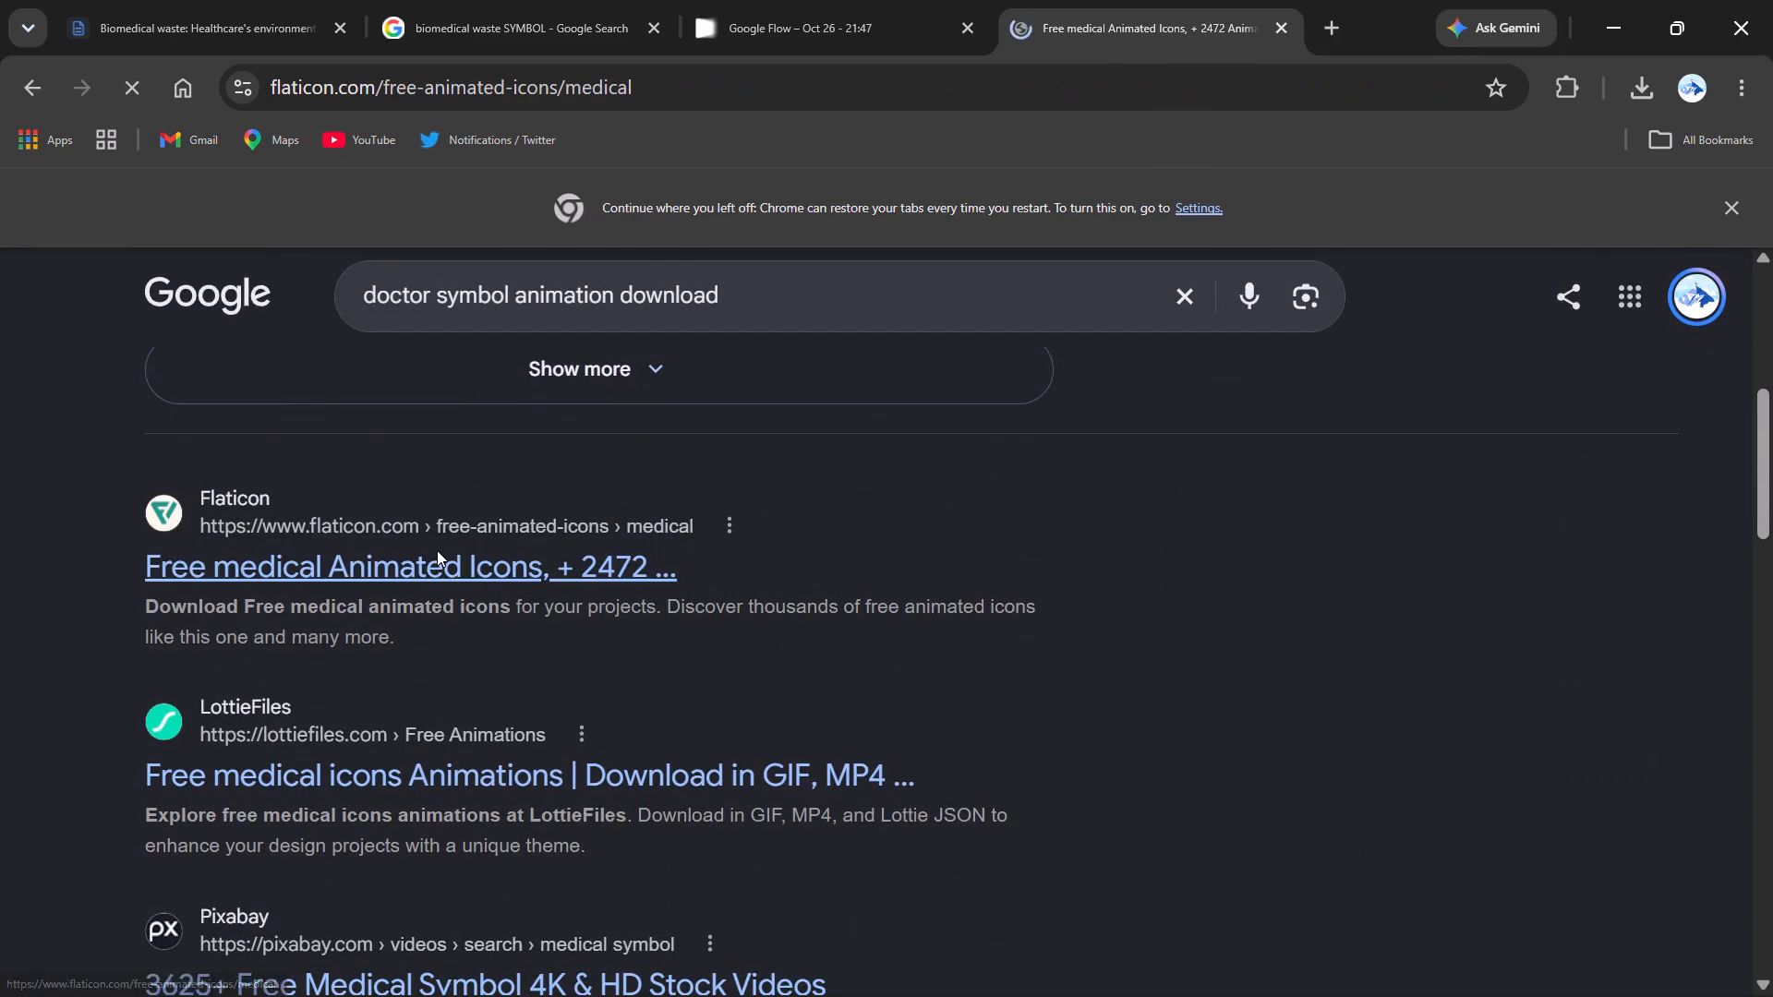
Accept all cookies on Flaticon and look through the medical animated icons for a caduceus or doctor symbol.
scroll(528, 585, down, 2)
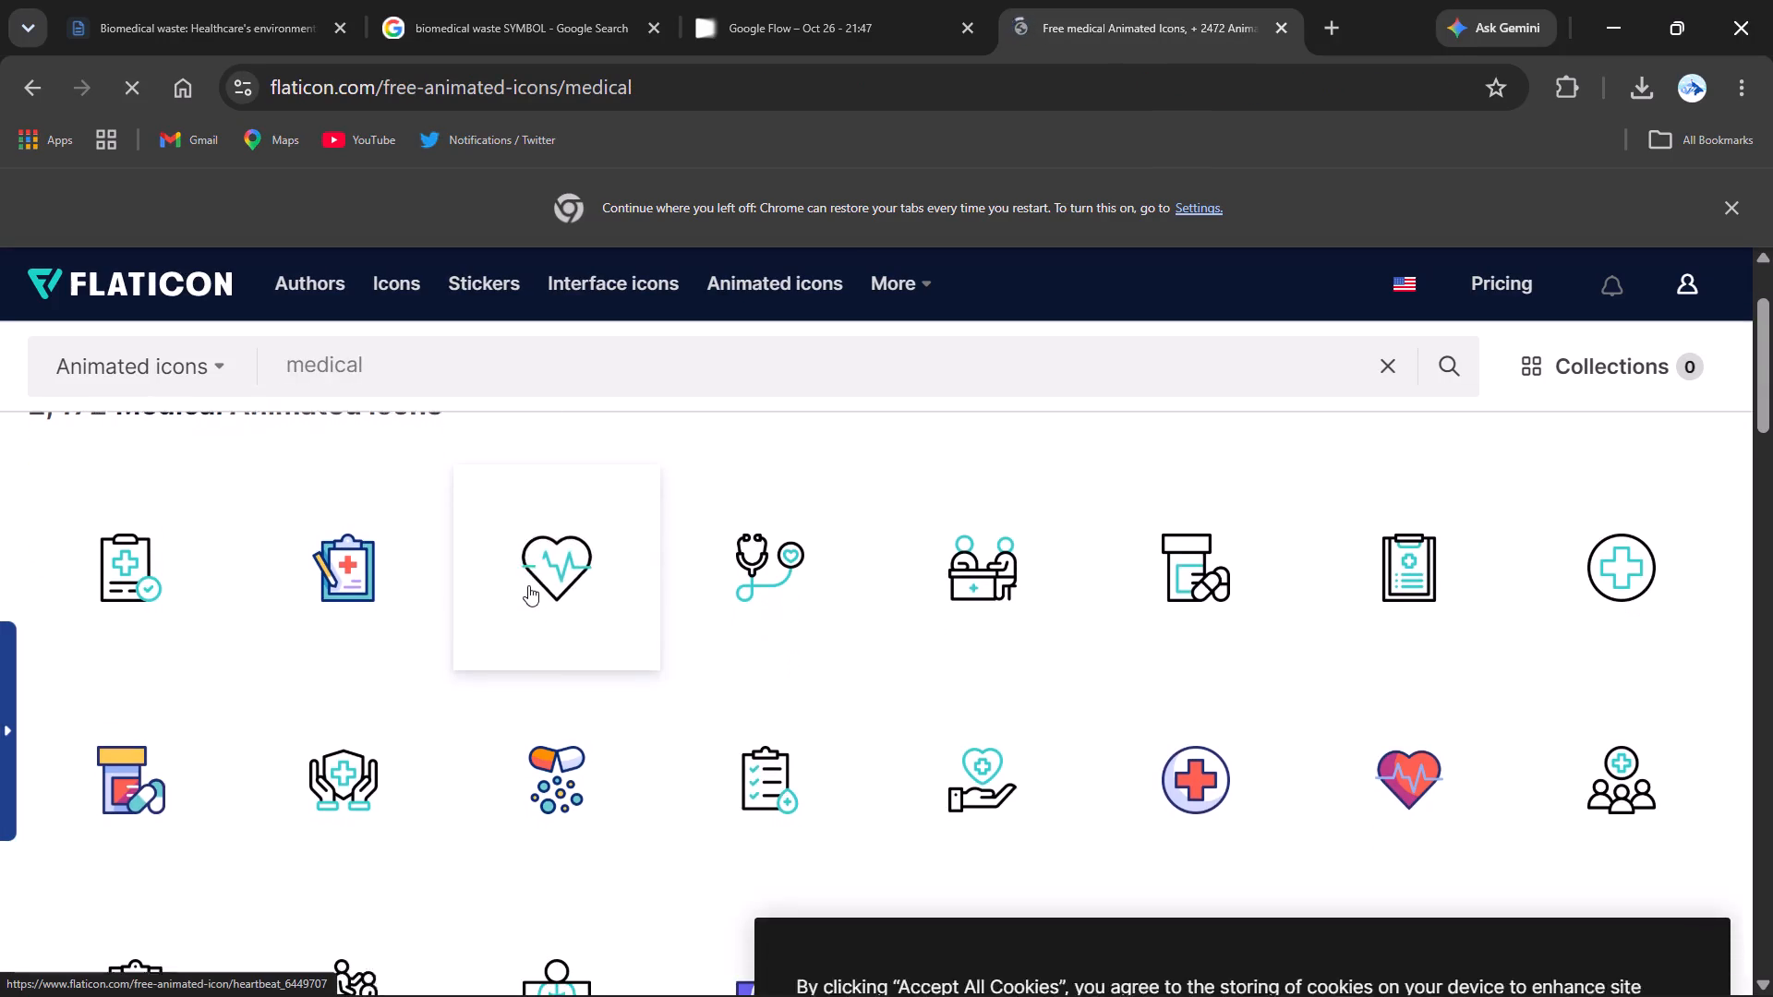
scroll(528, 585, down, 1)
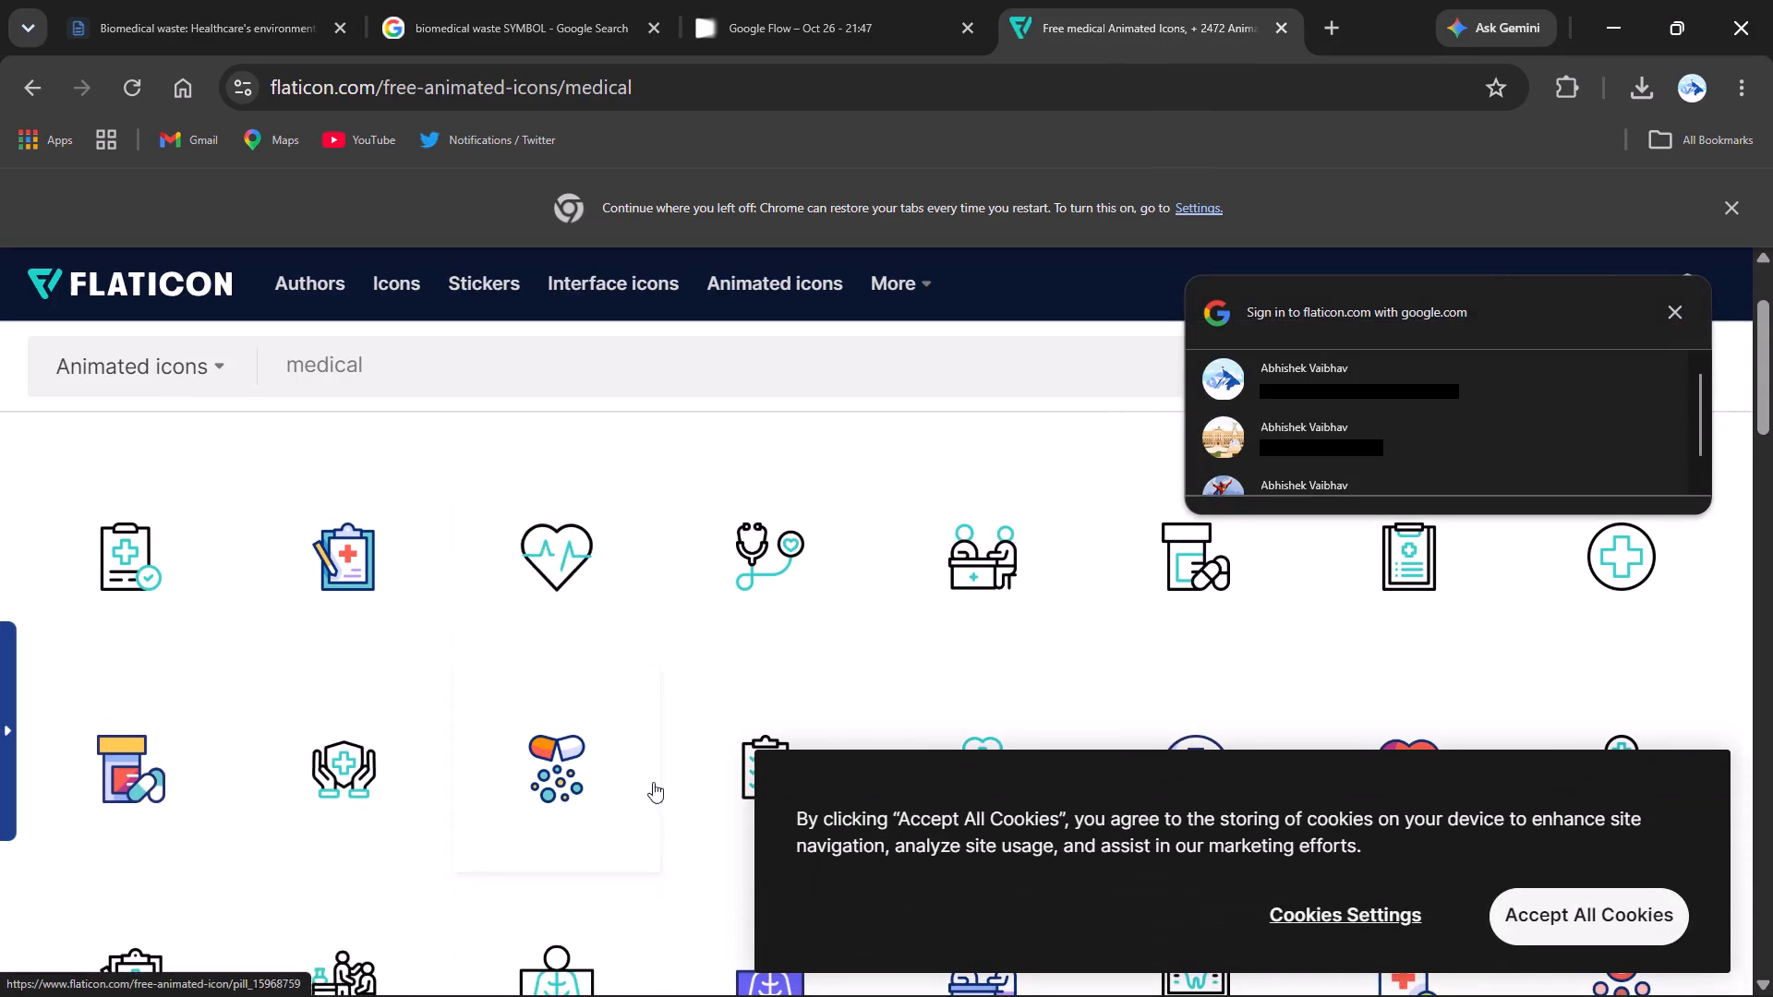
click(1612, 915)
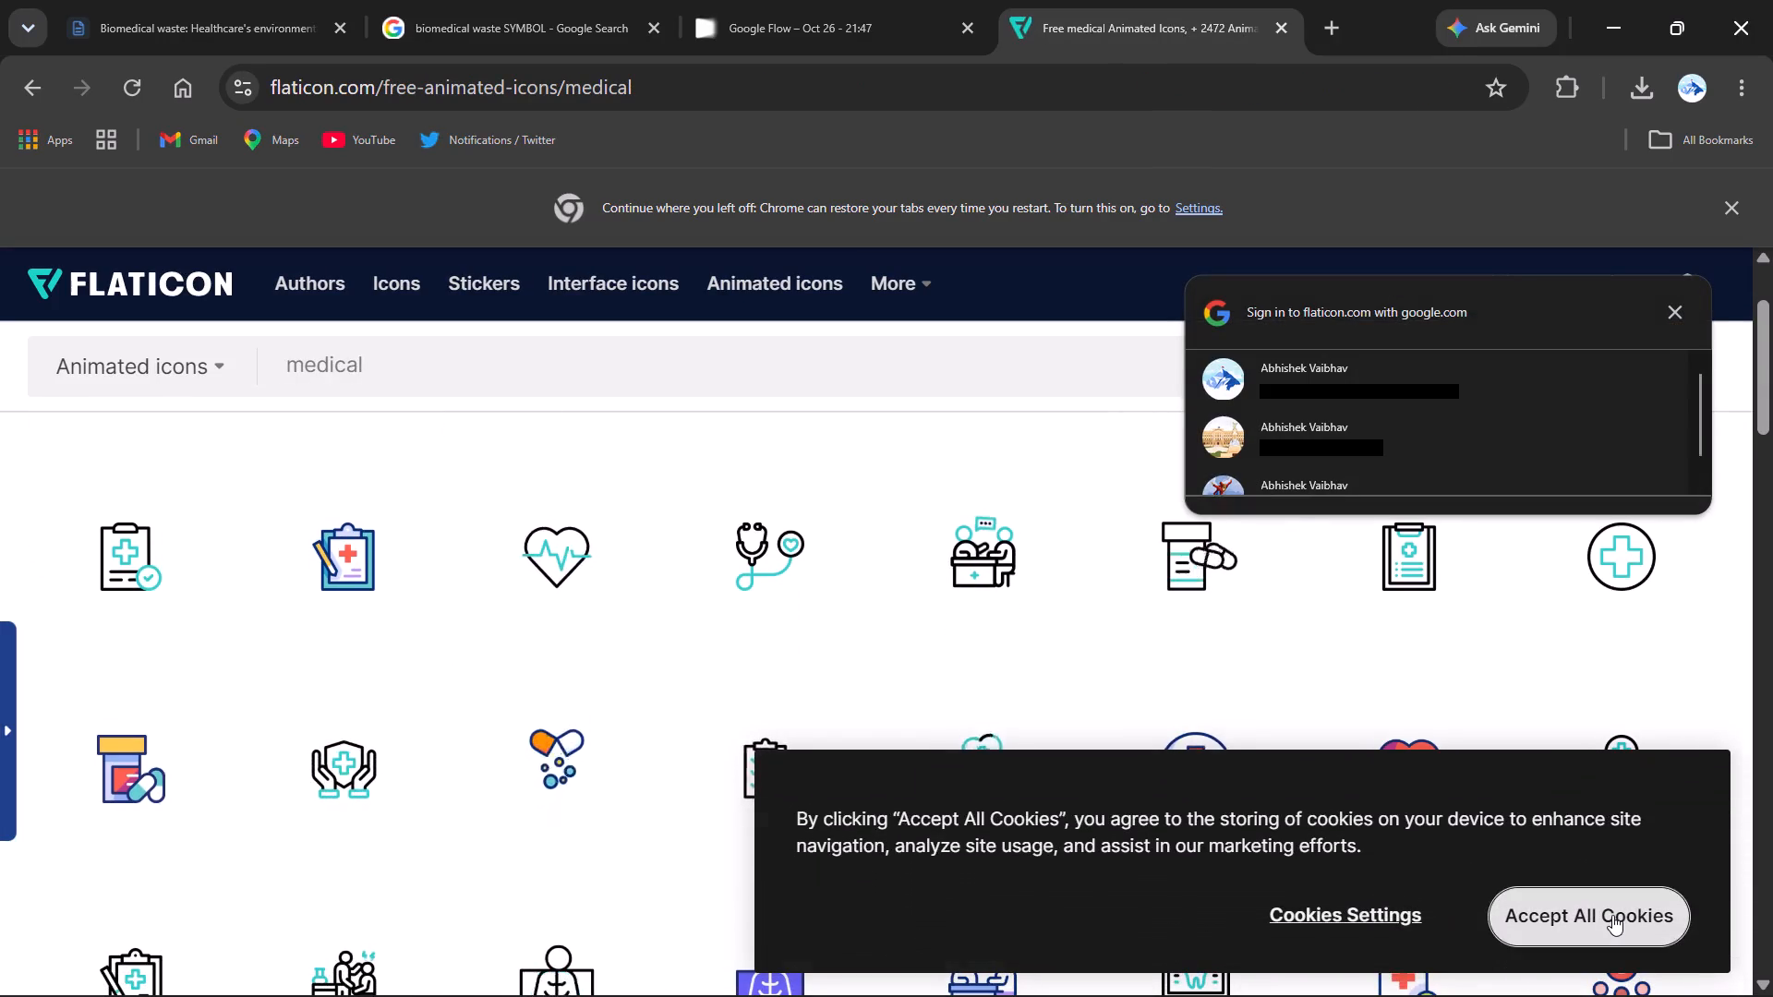
scroll(1753, 715, down, 1)
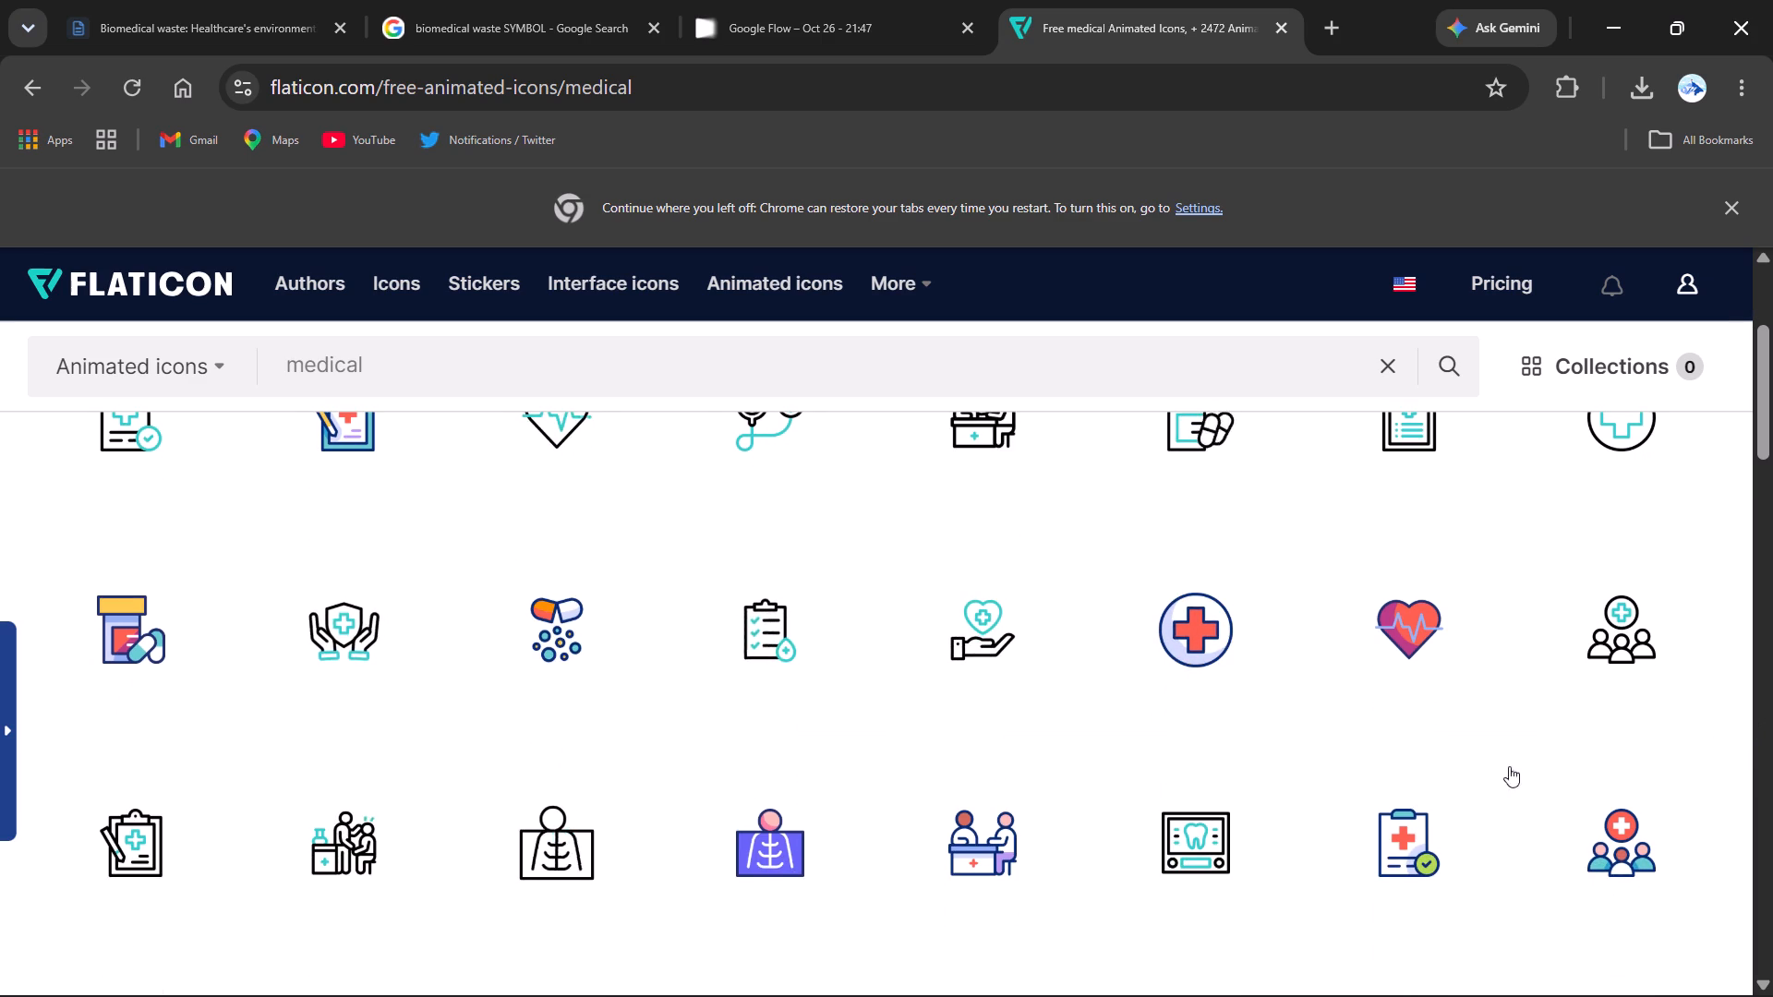
scroll(1385, 791, down, 6)
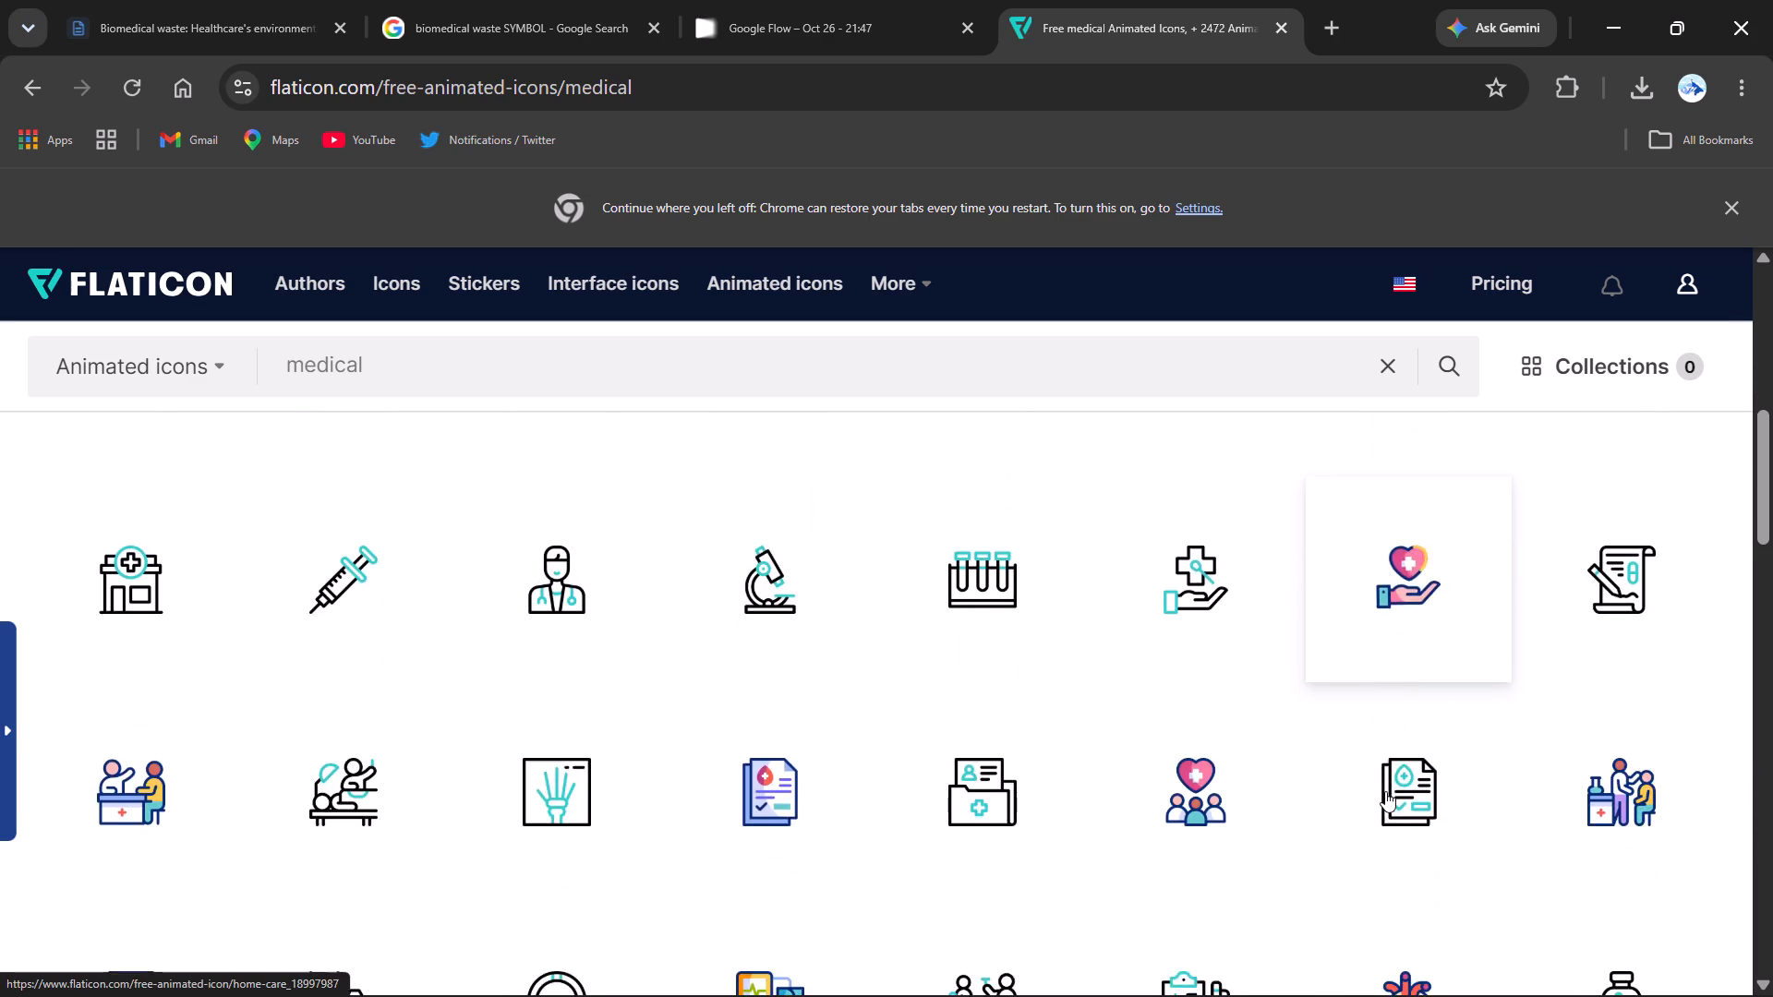
scroll(1385, 791, down, 6)
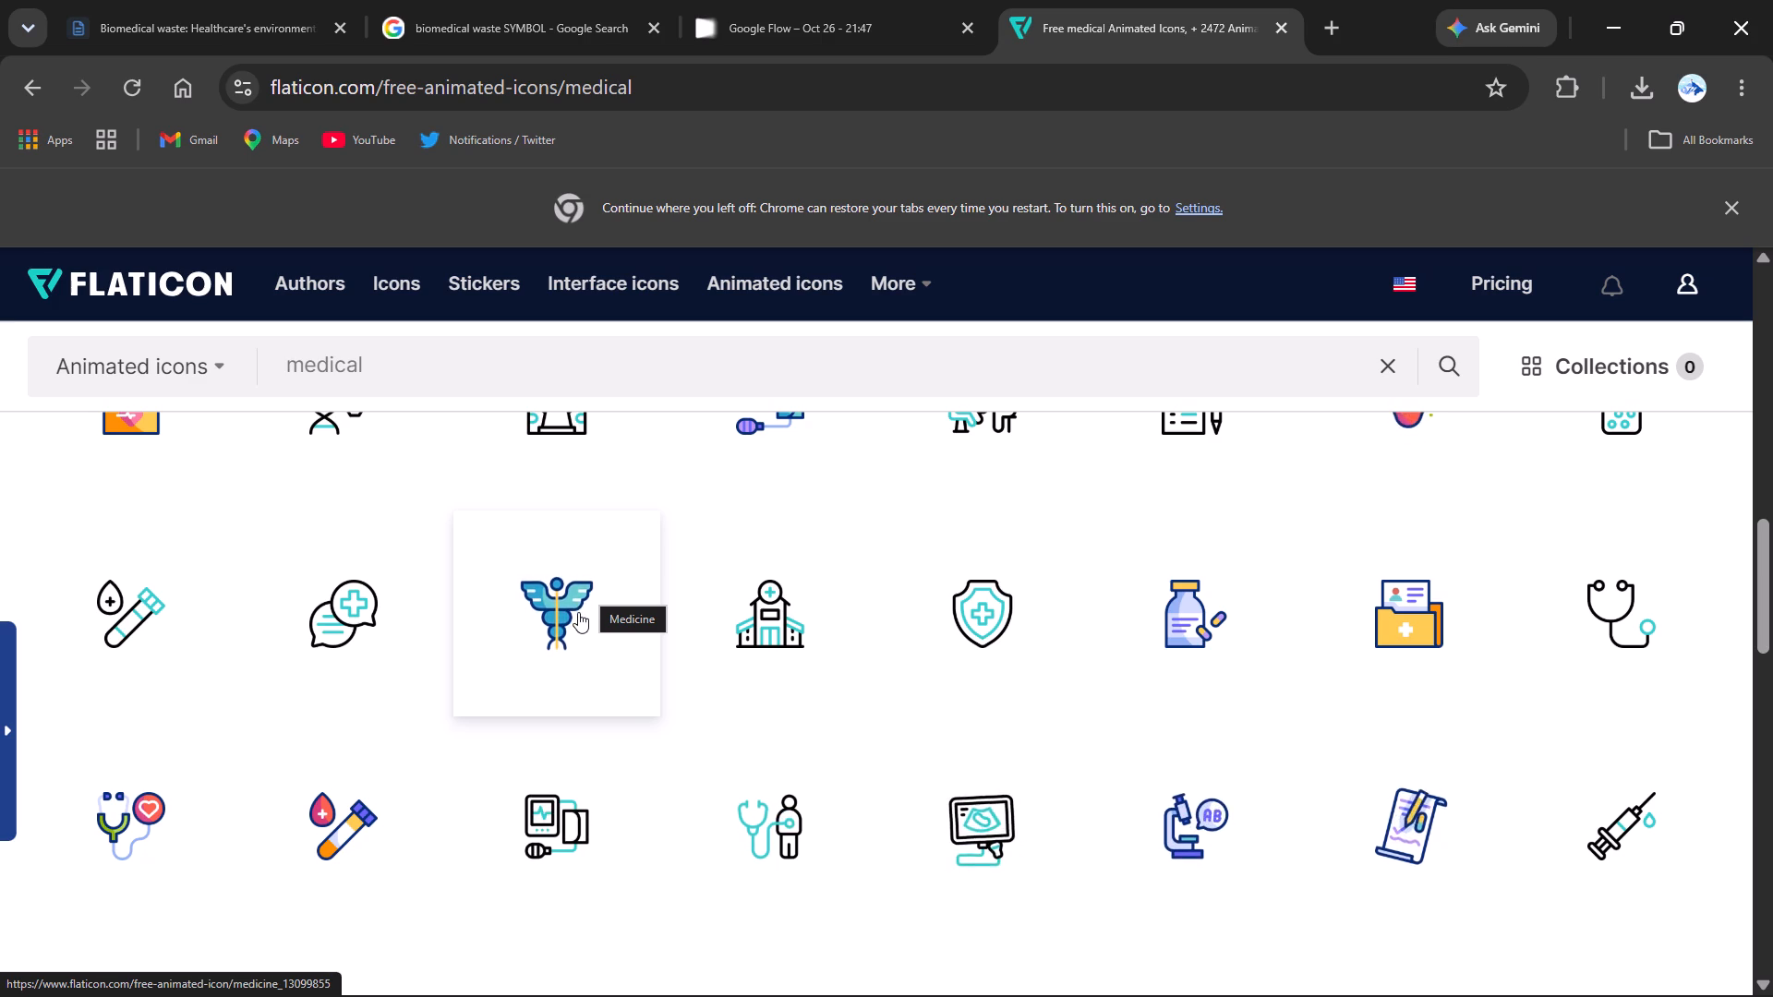
scroll(576, 612, up, 2)
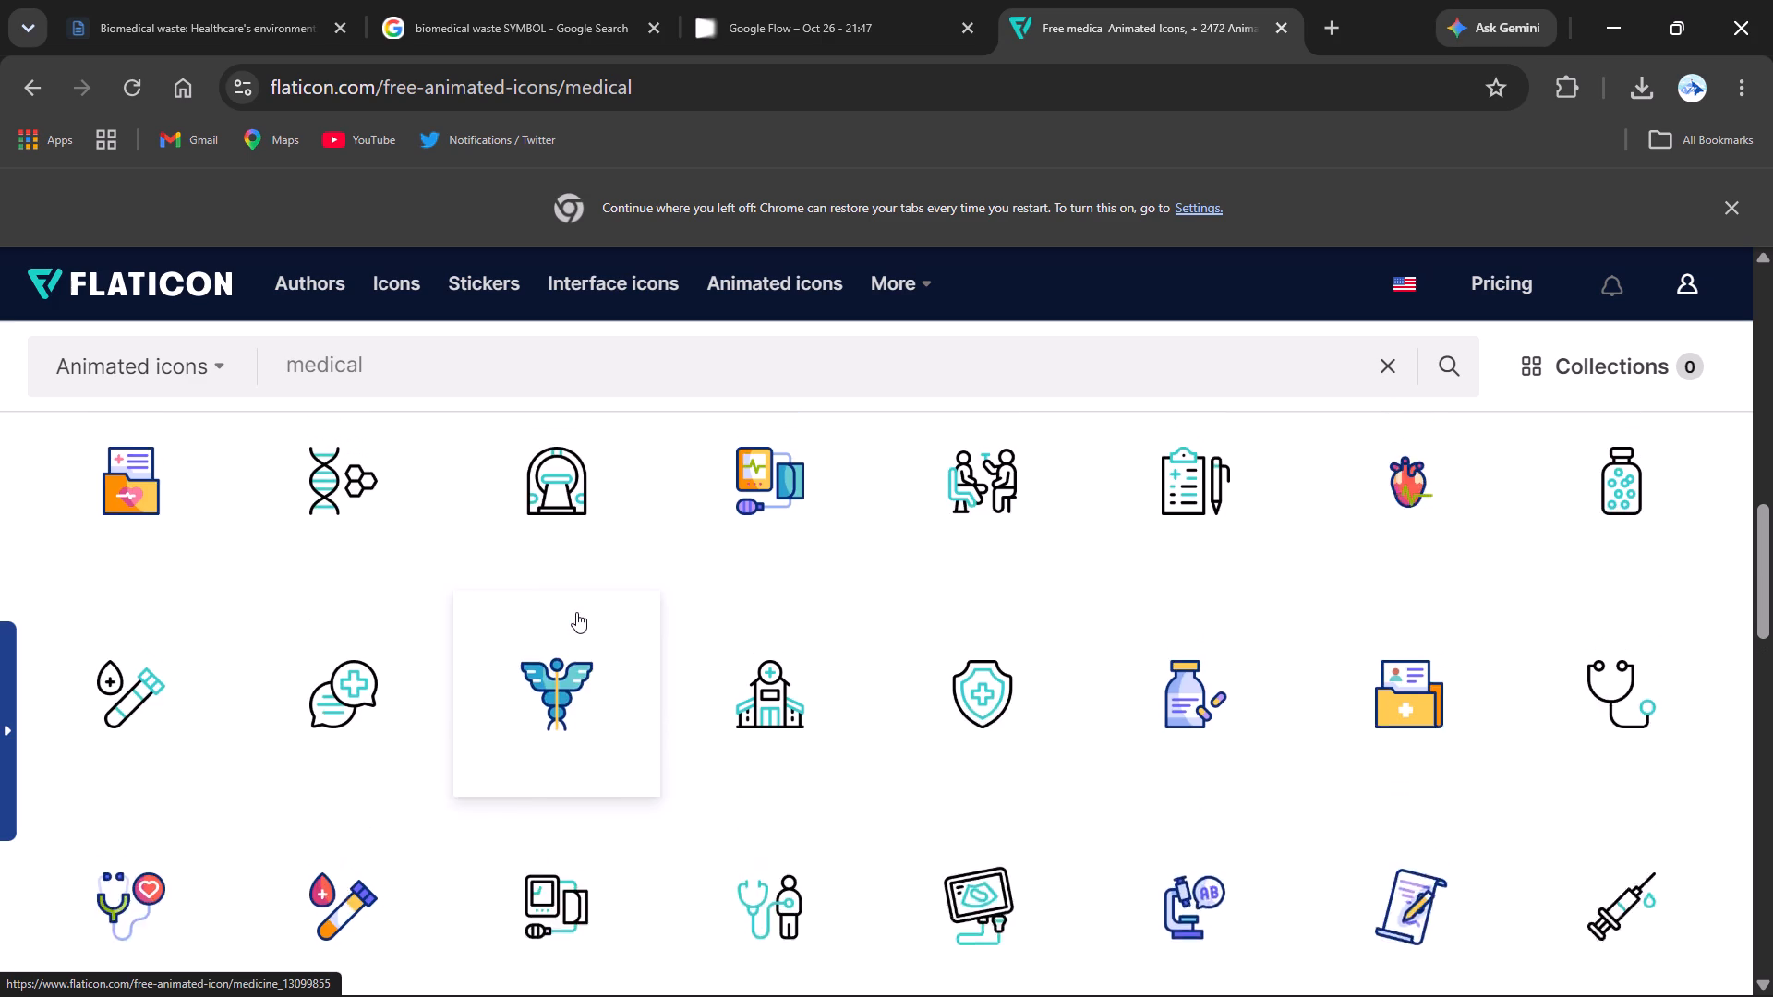
scroll(576, 612, up, 9)
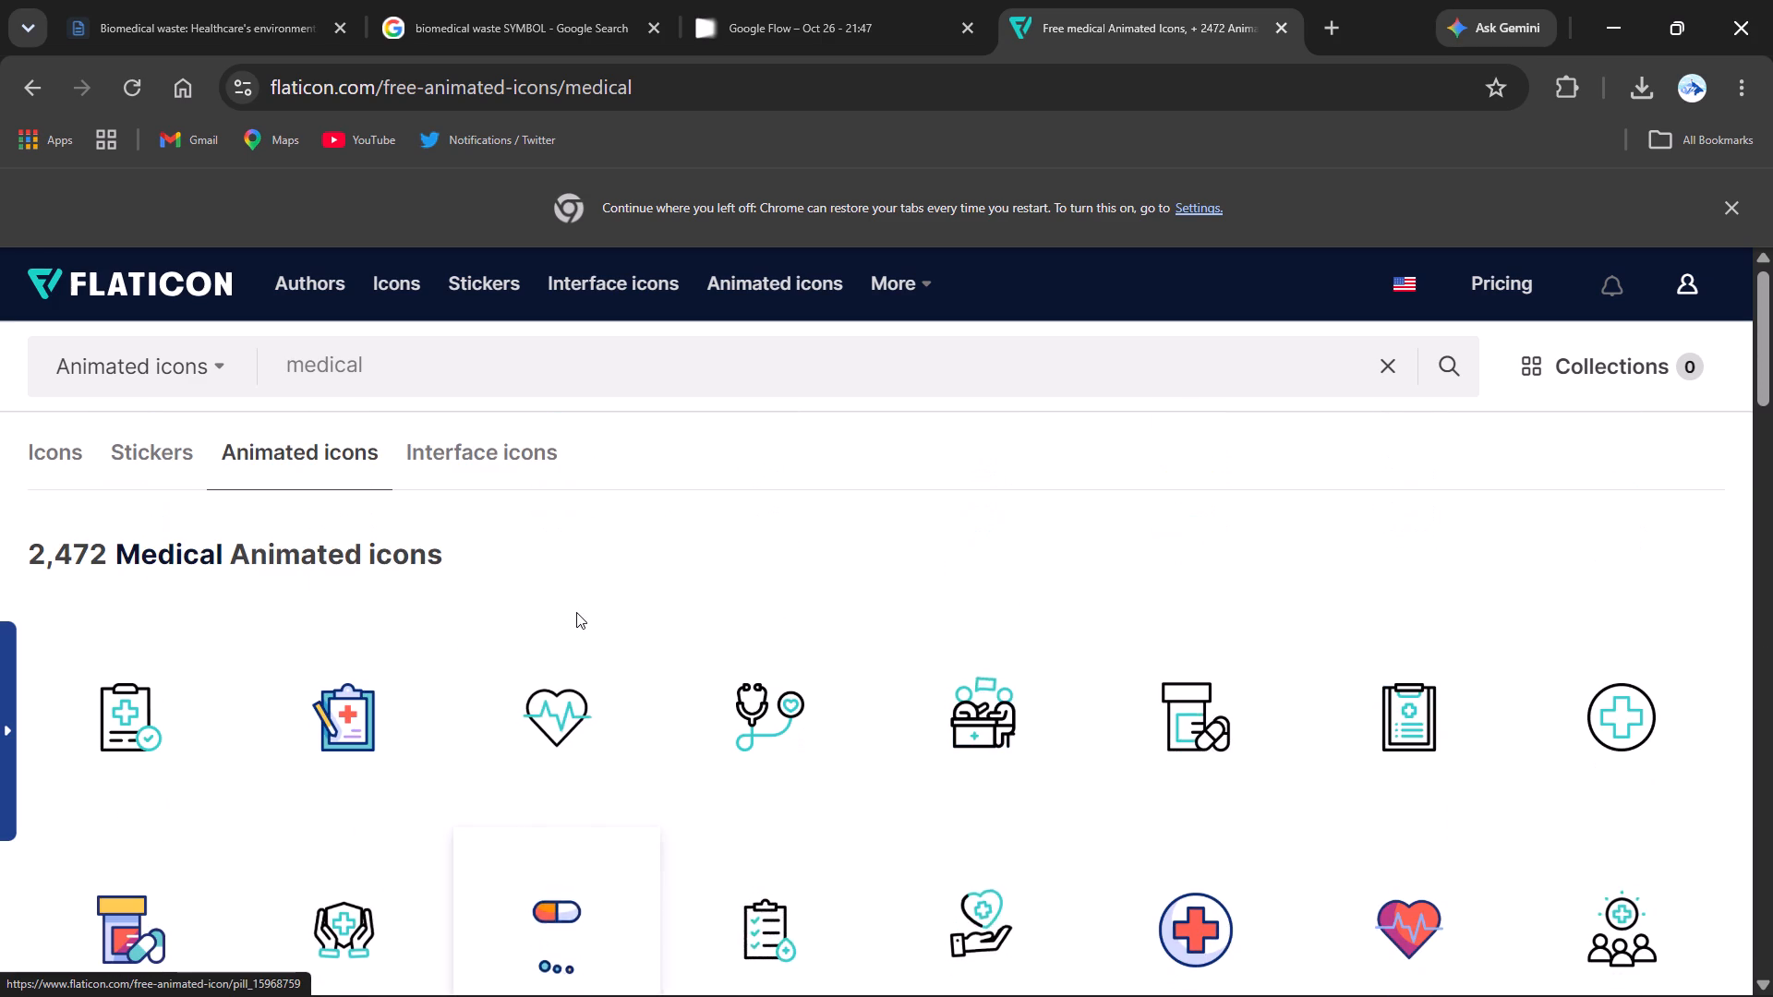
Download the Heartbeat animated icon, the outlined heart with a pulse line, as an MP4 and save it to the Desktop.
right_click(561, 741)
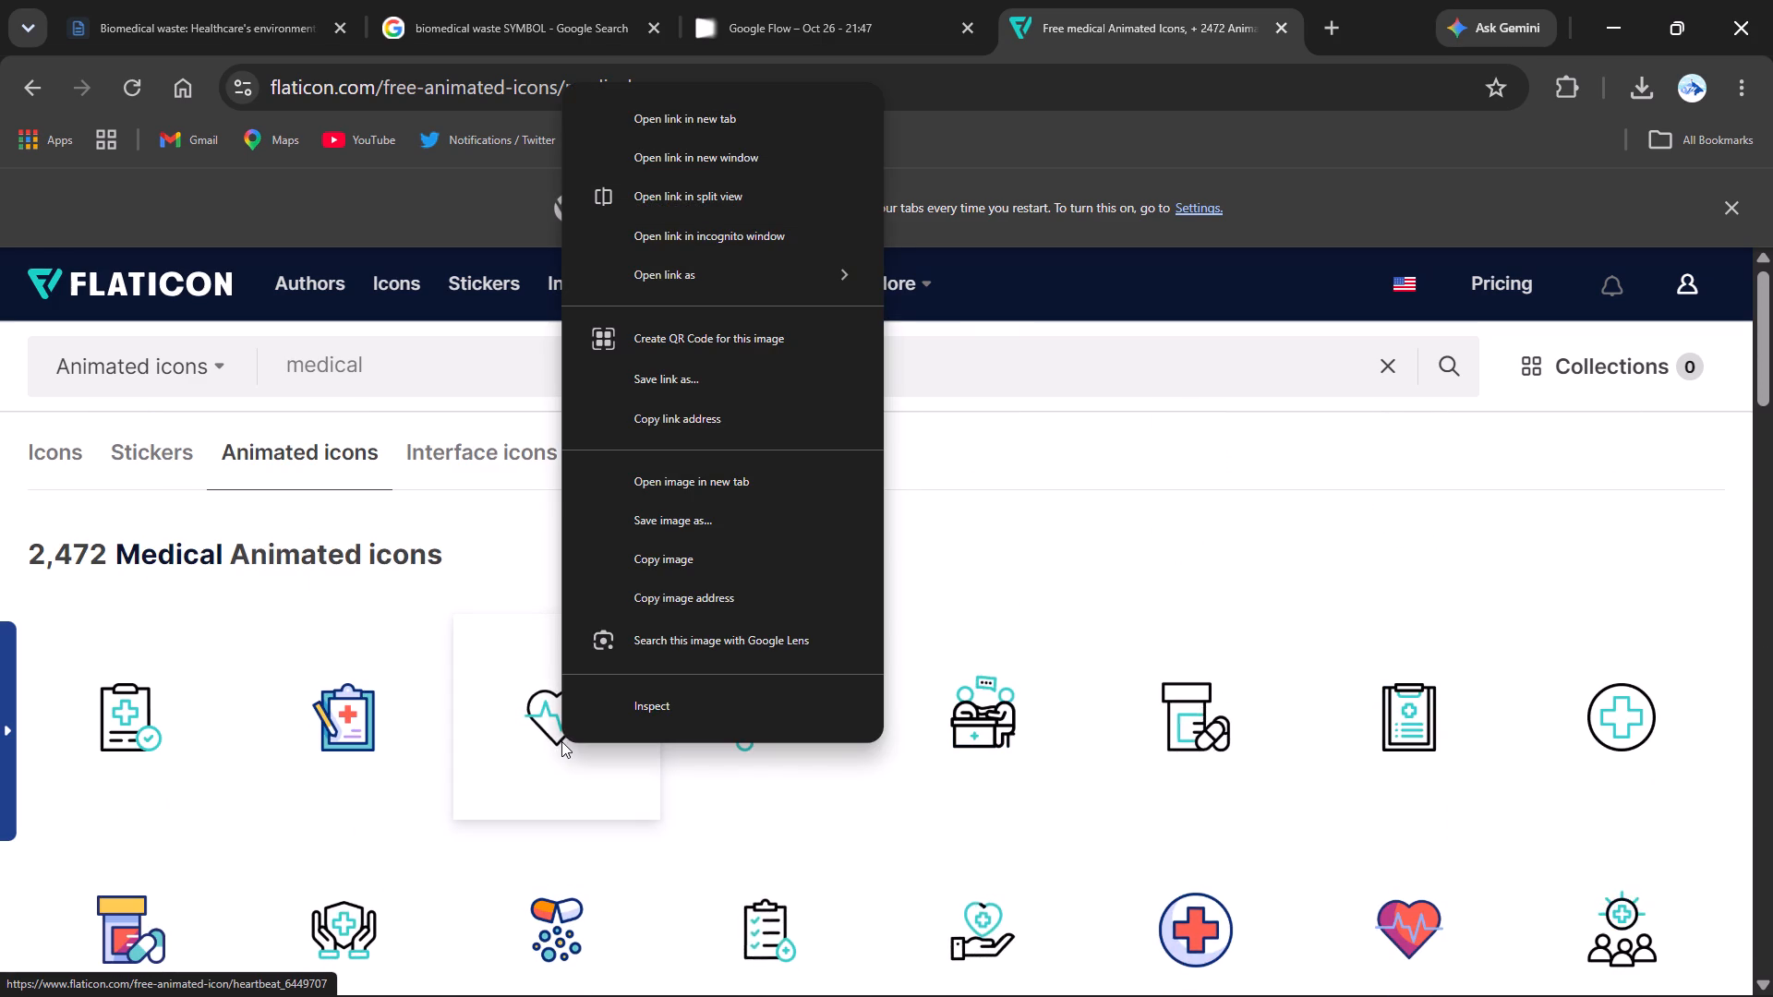
click(522, 648)
click(1237, 416)
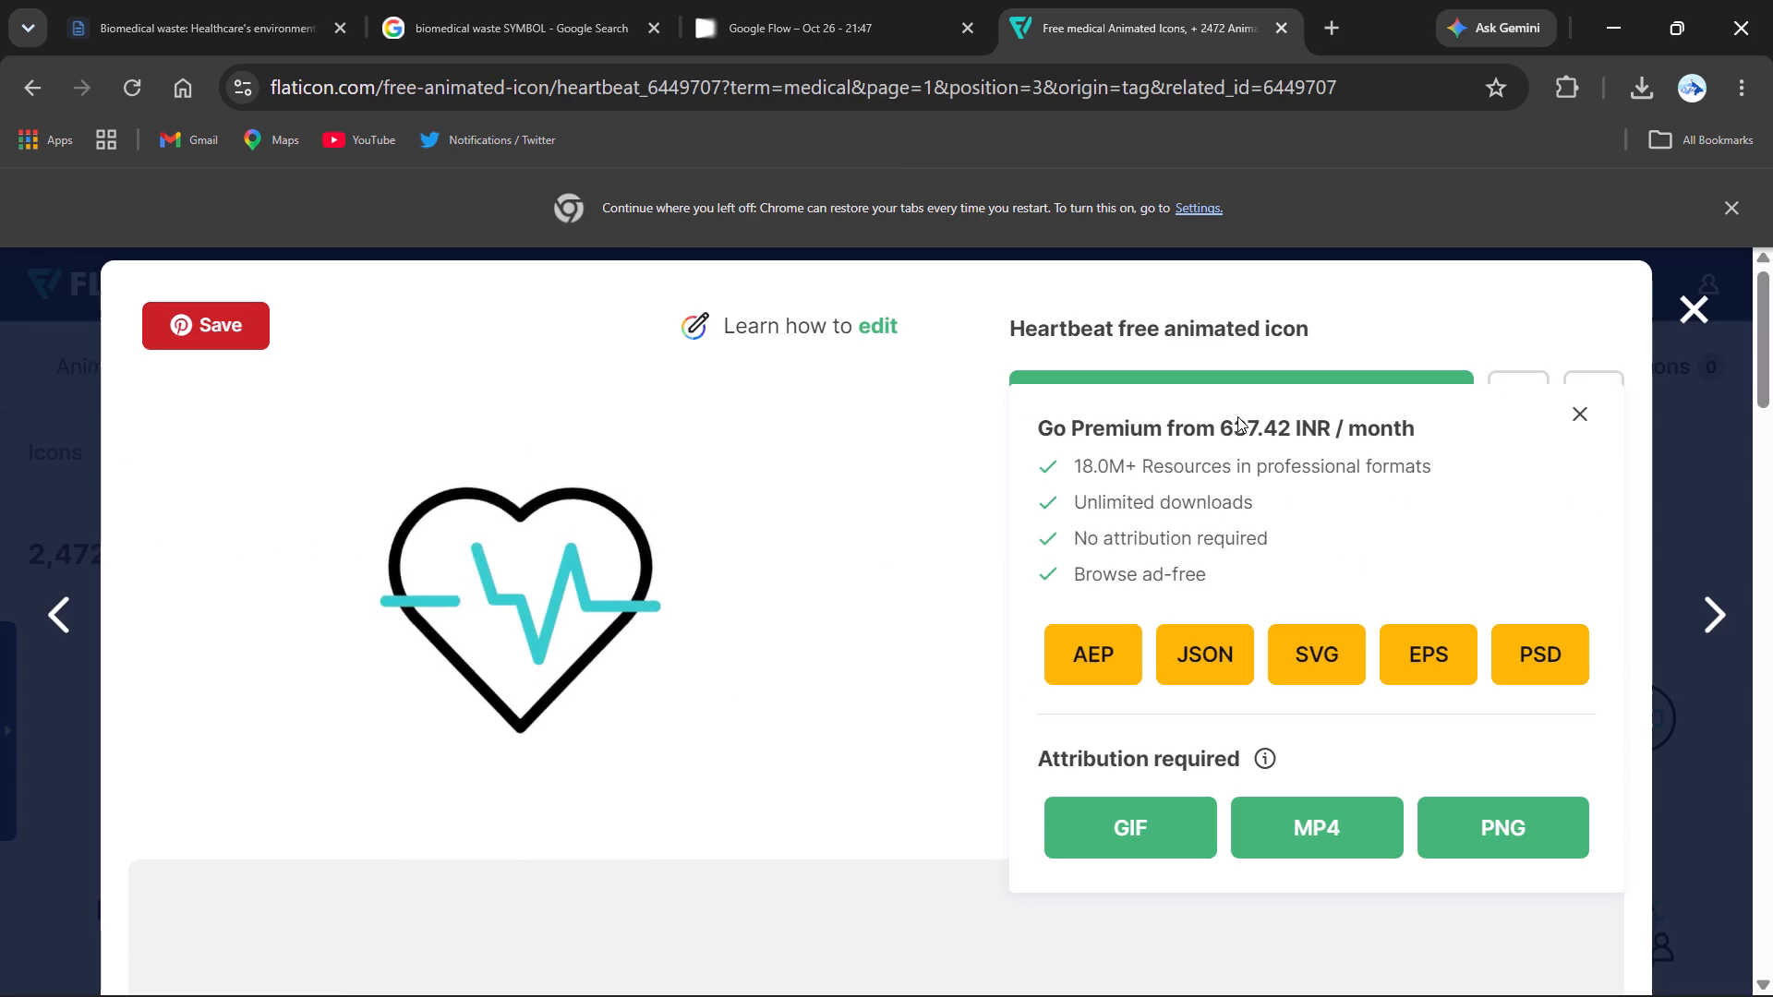
click(1288, 820)
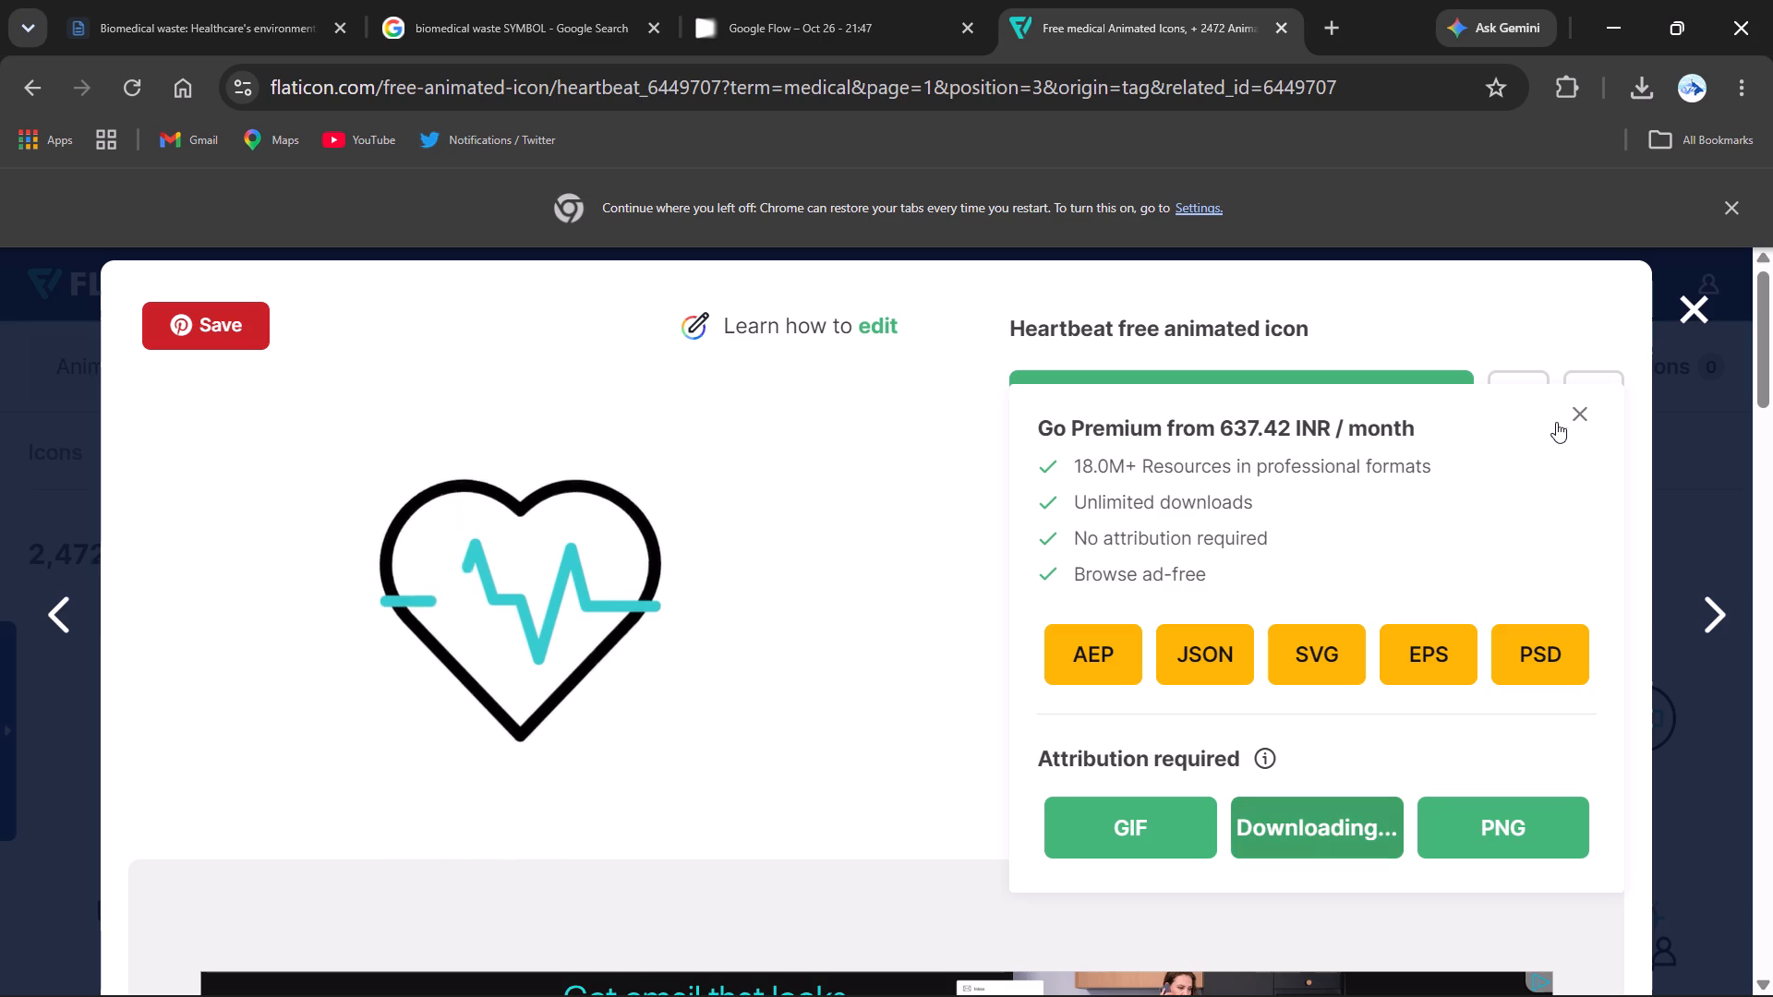
click(1582, 413)
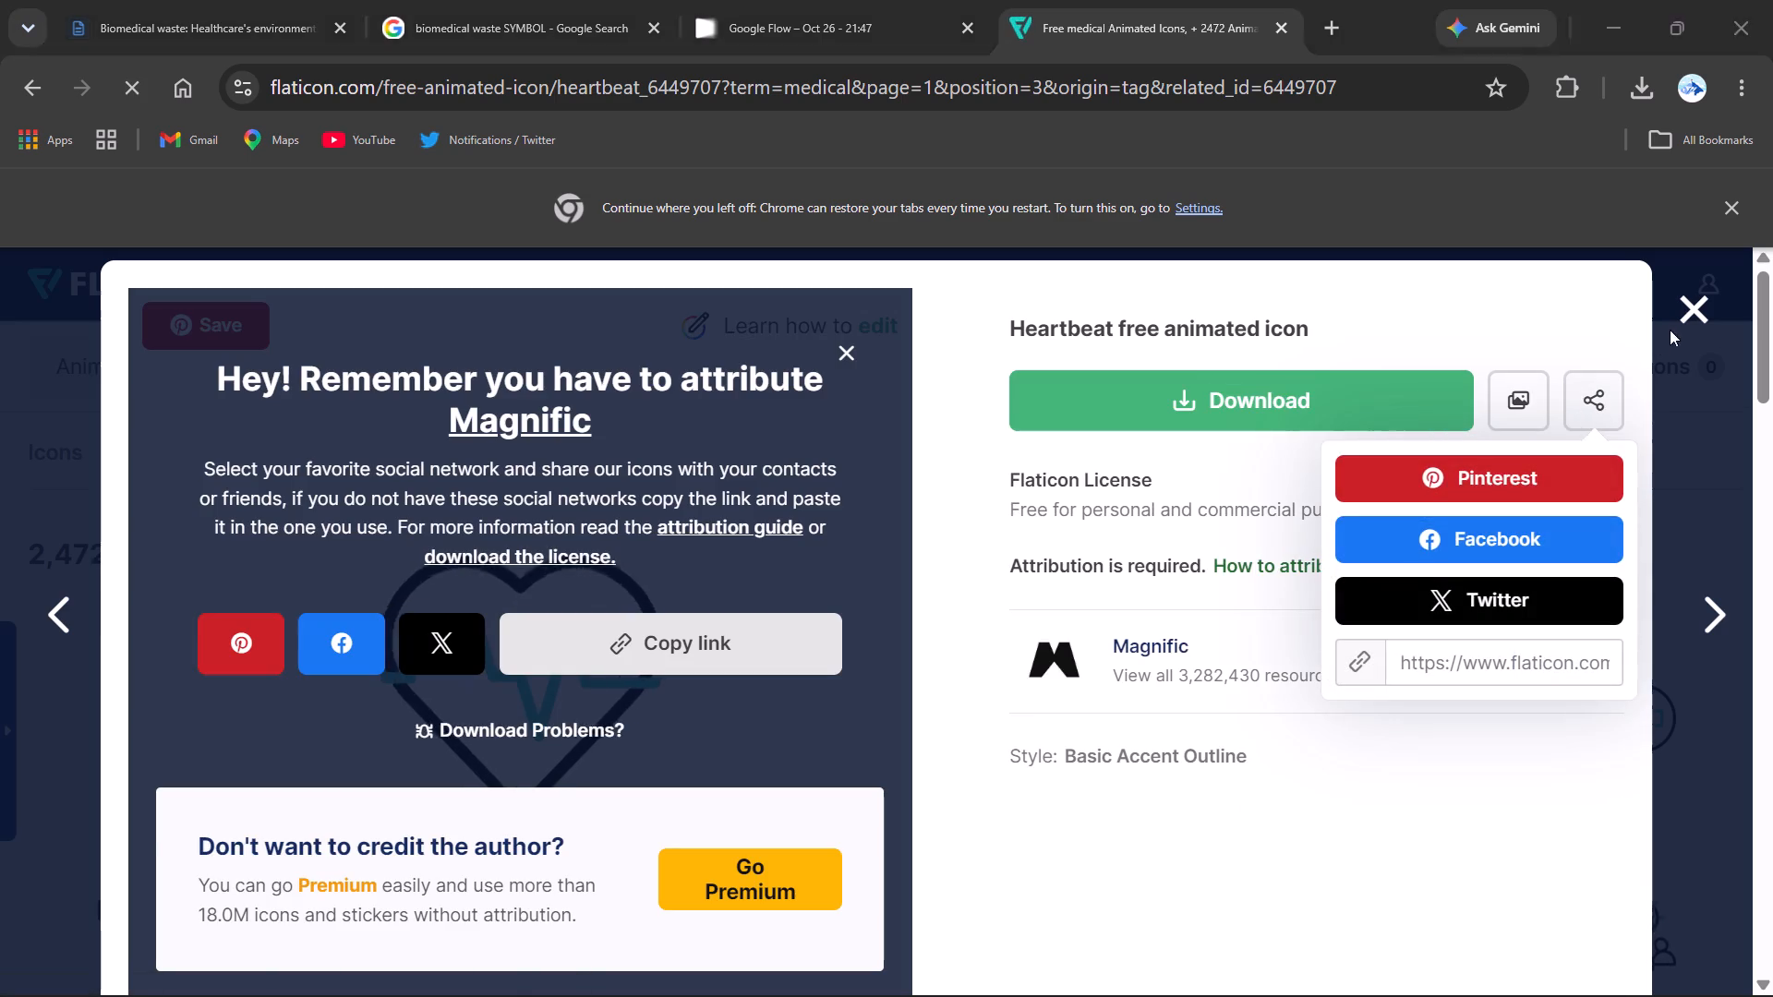
click(1691, 315)
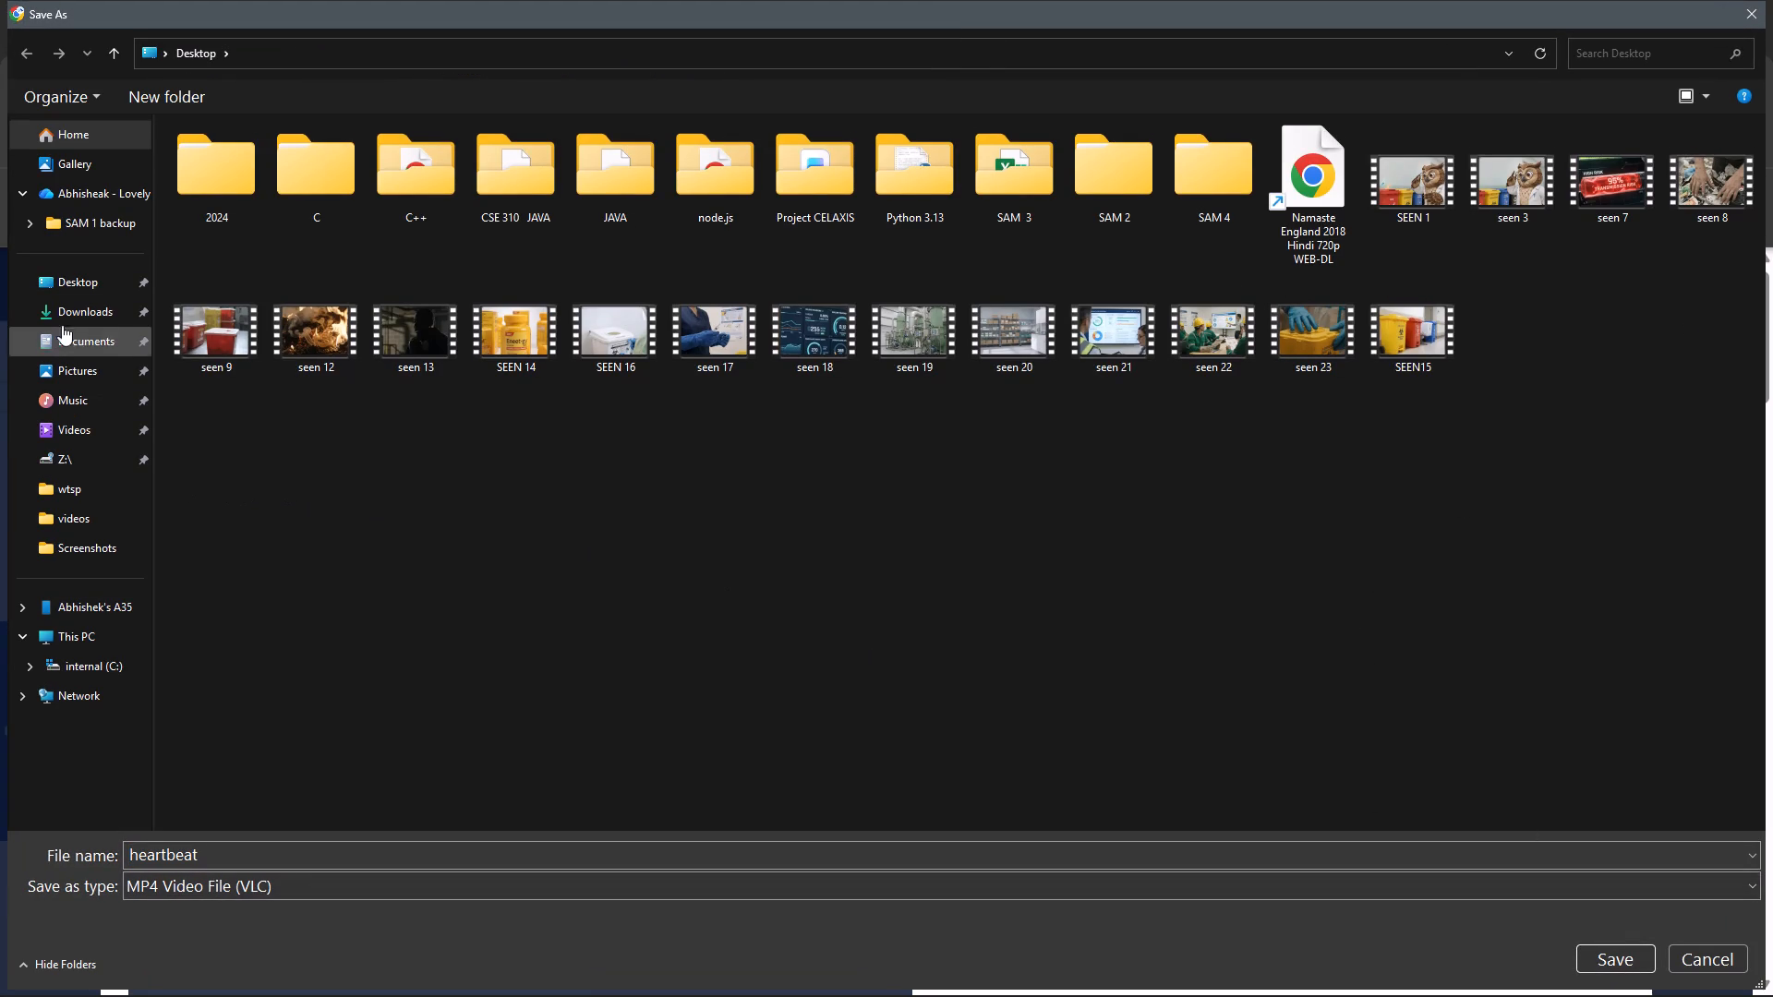
click(53, 291)
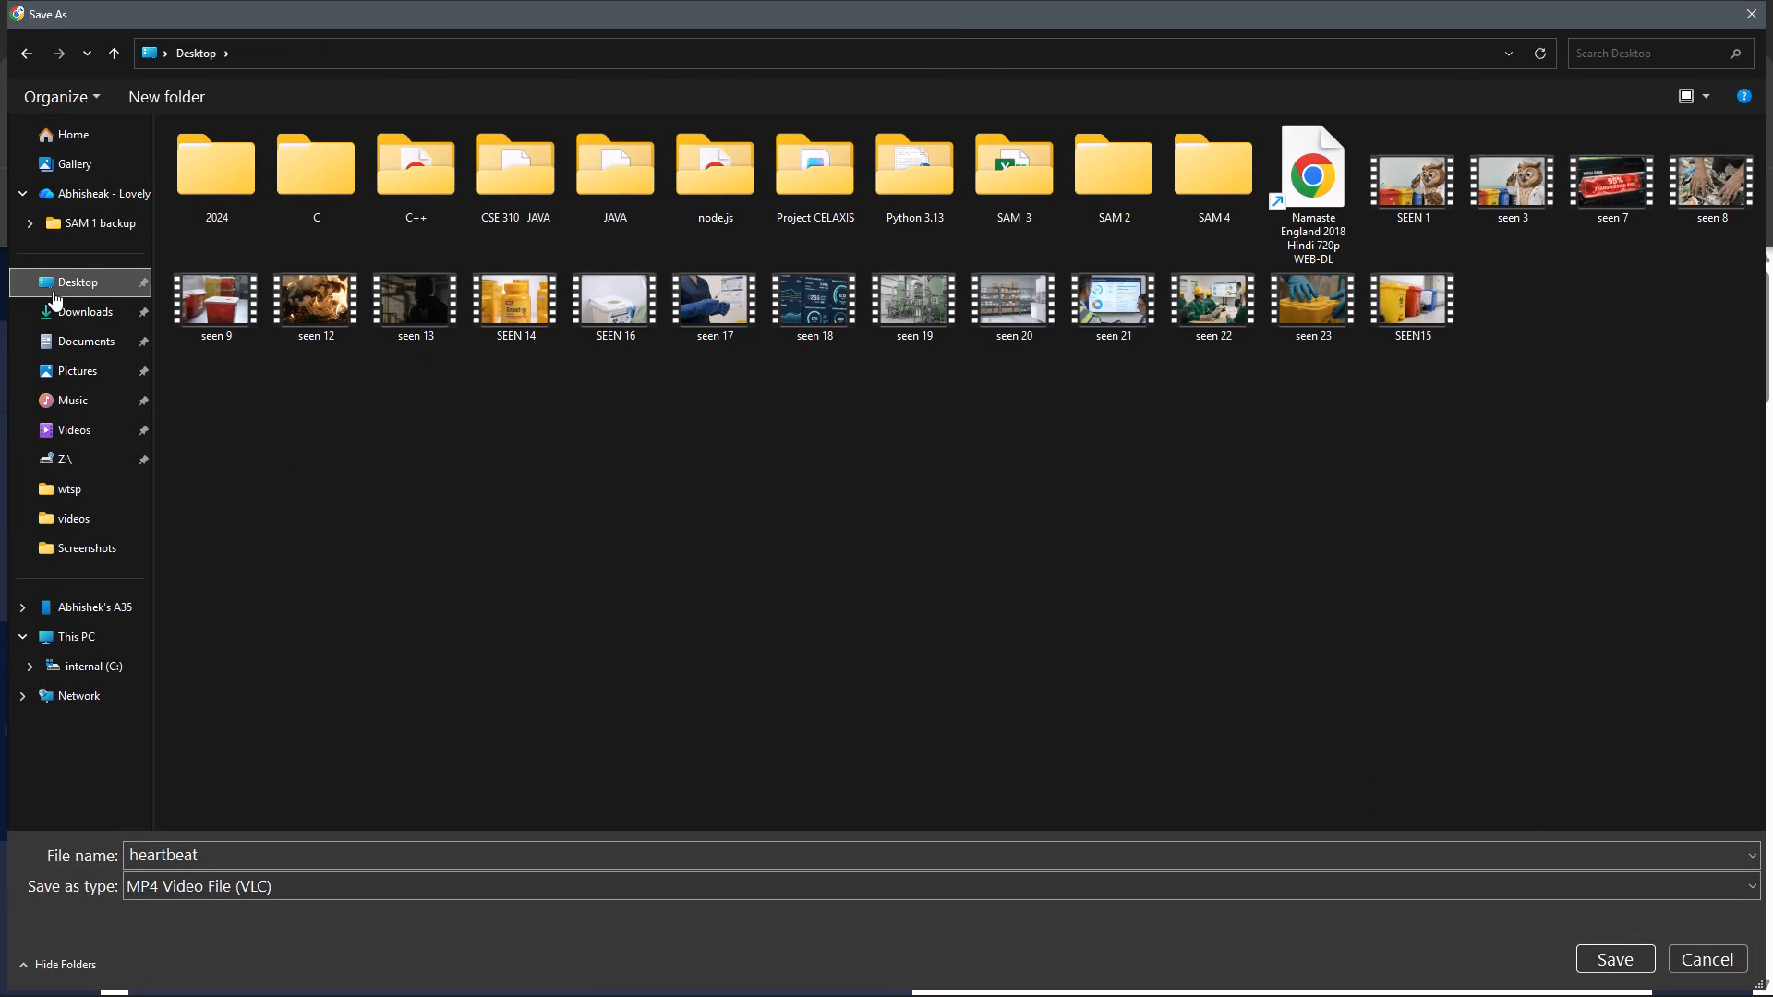
click(1623, 950)
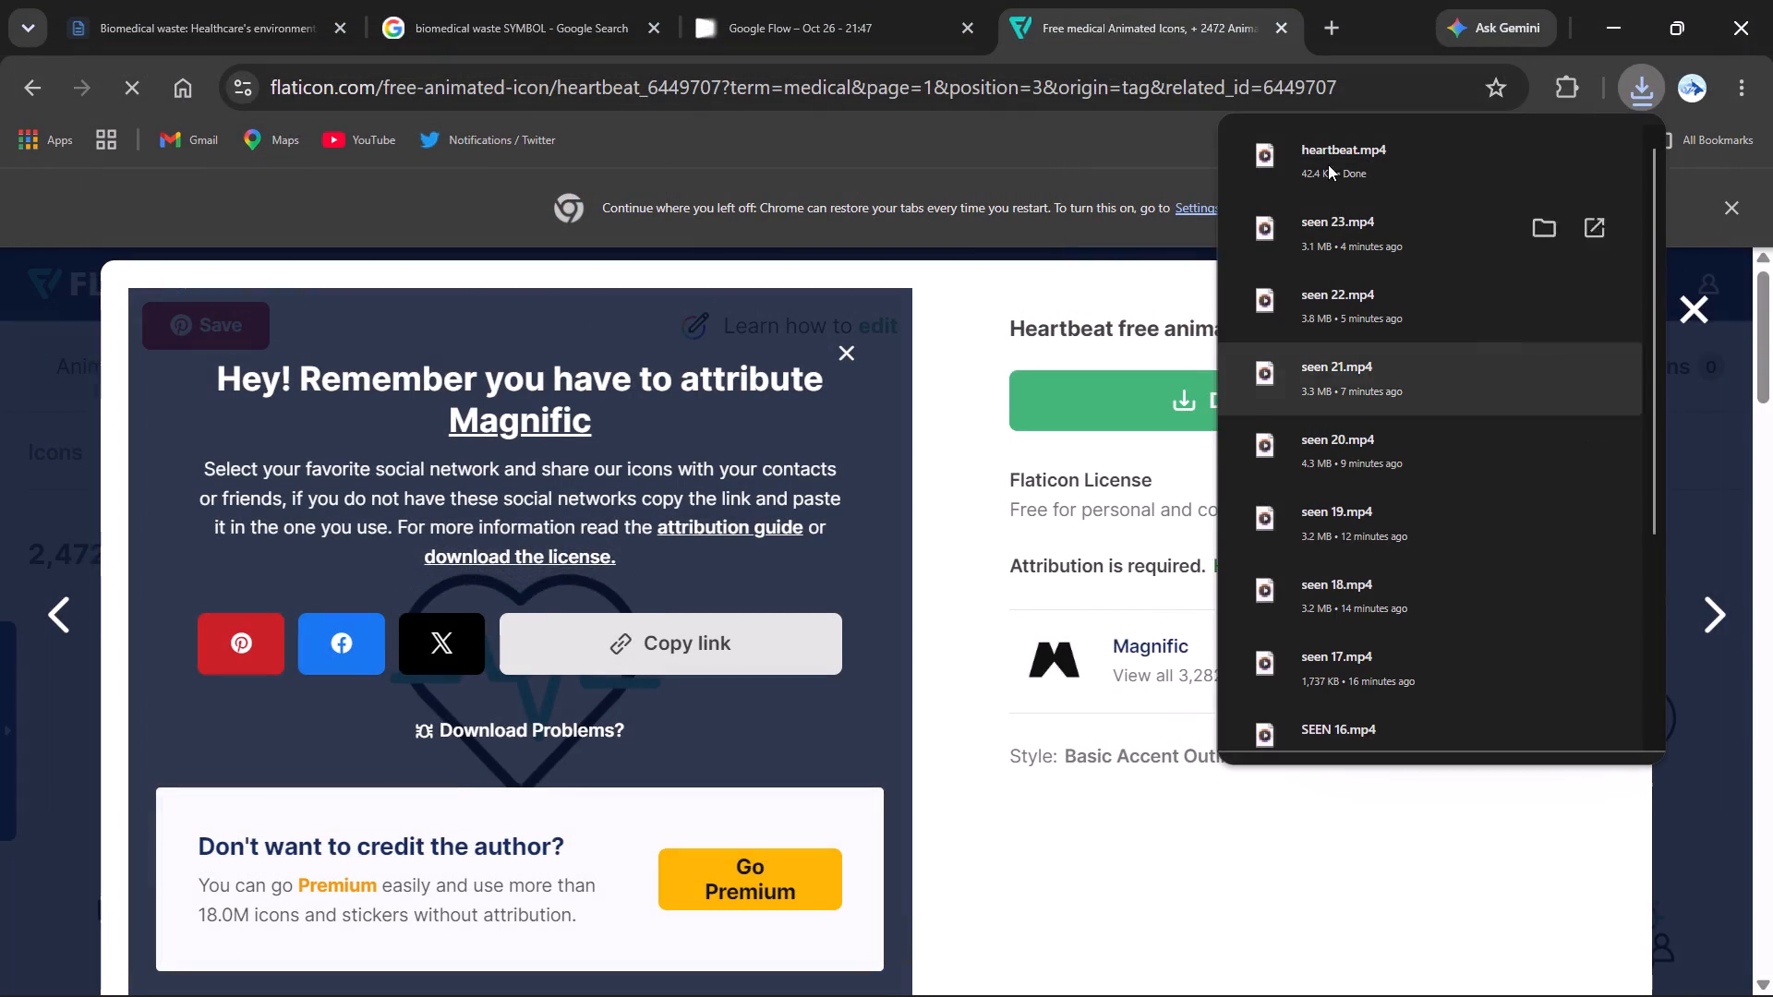
Open the downloaded heartbeat video from its Desktop folder to preview it, and close the icon's detail view.
click(1544, 161)
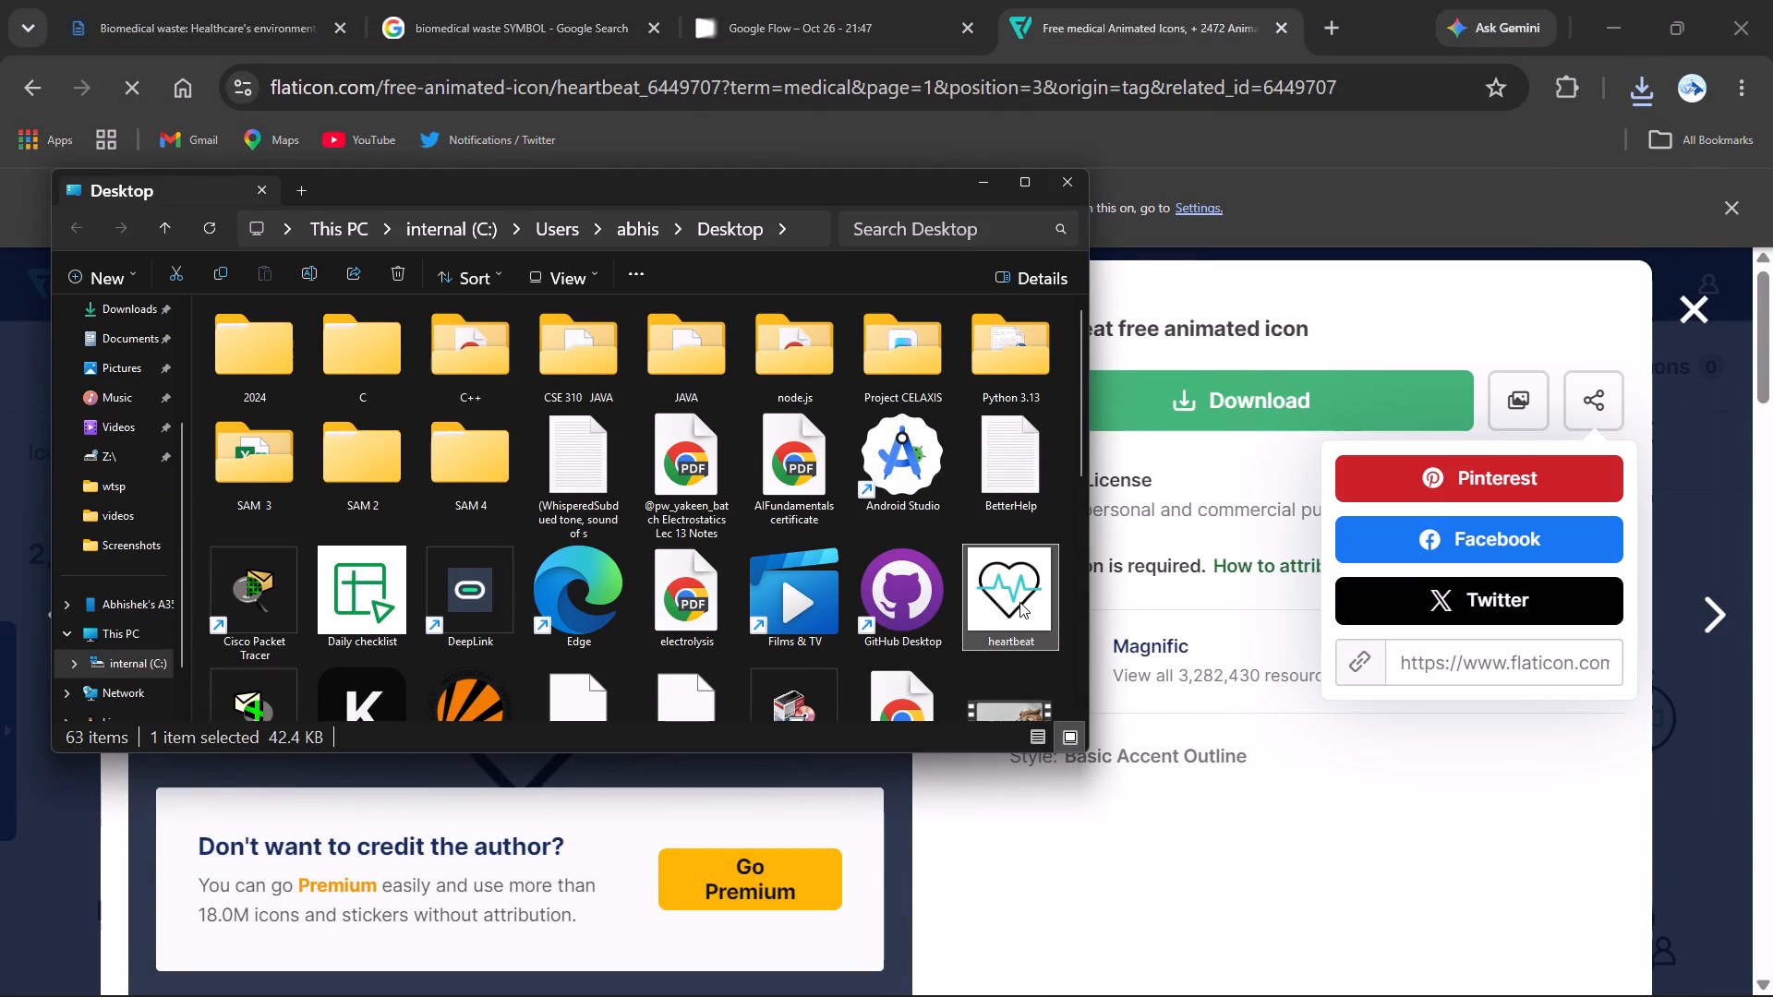
double_click(1022, 605)
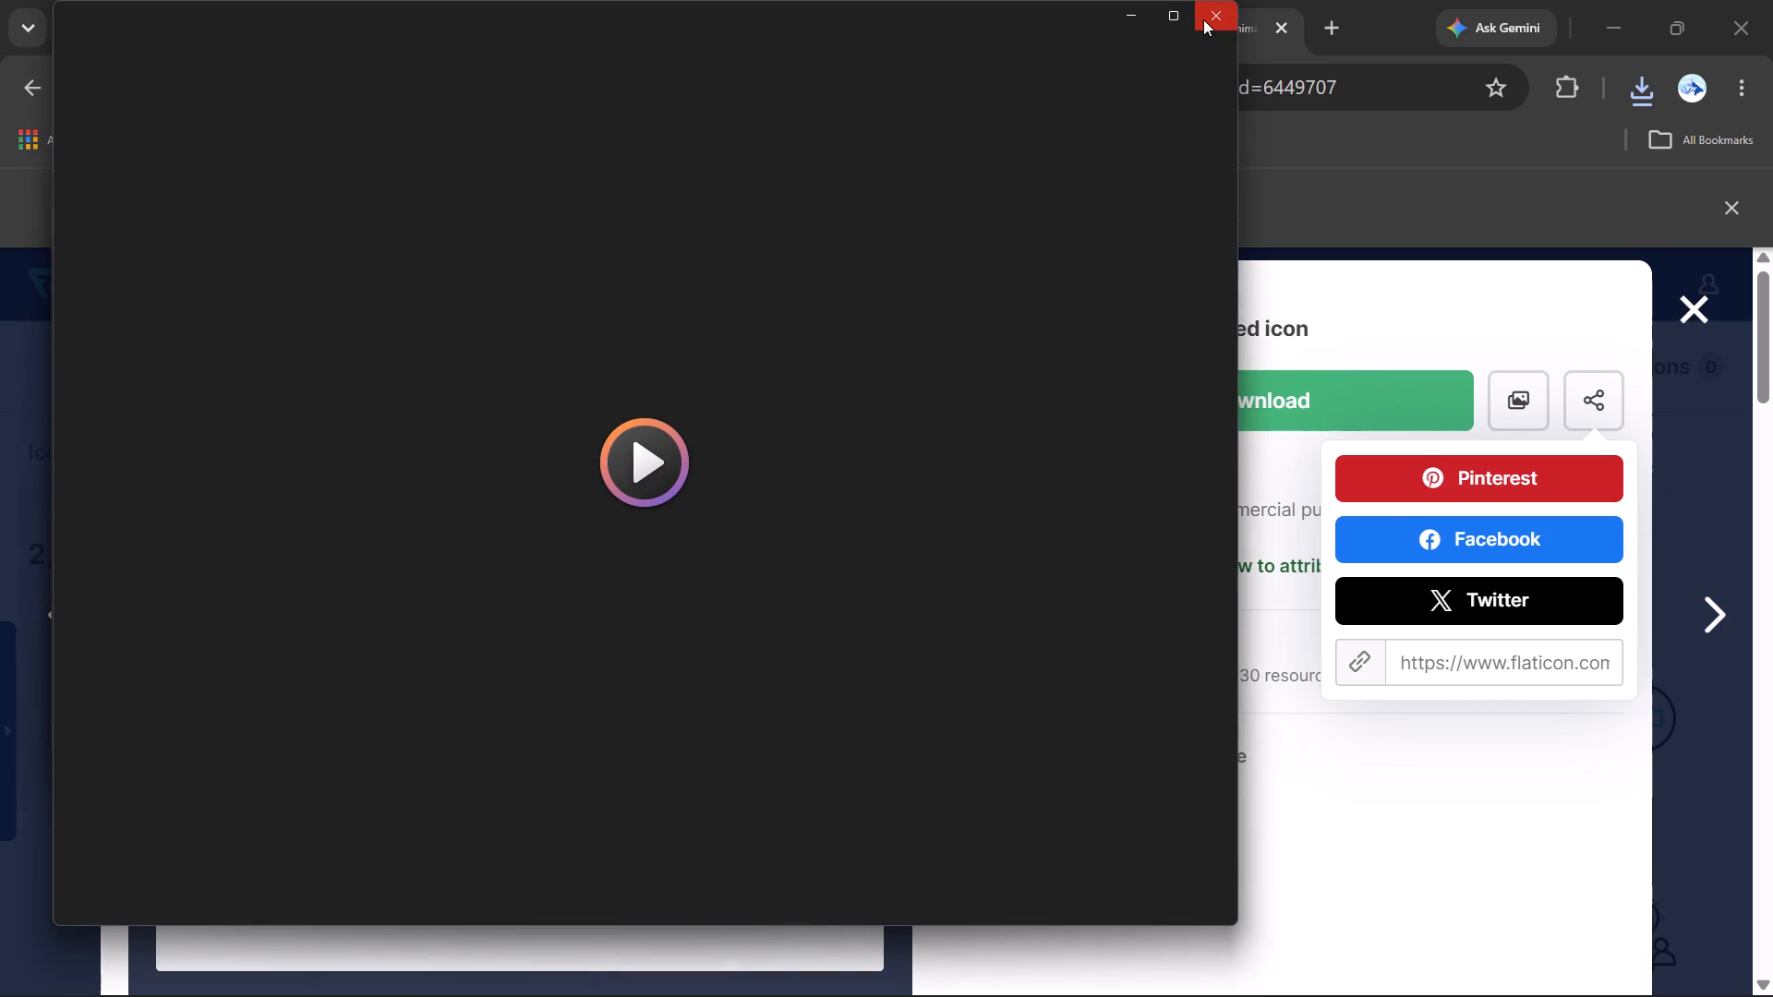
click(1203, 20)
click(1062, 183)
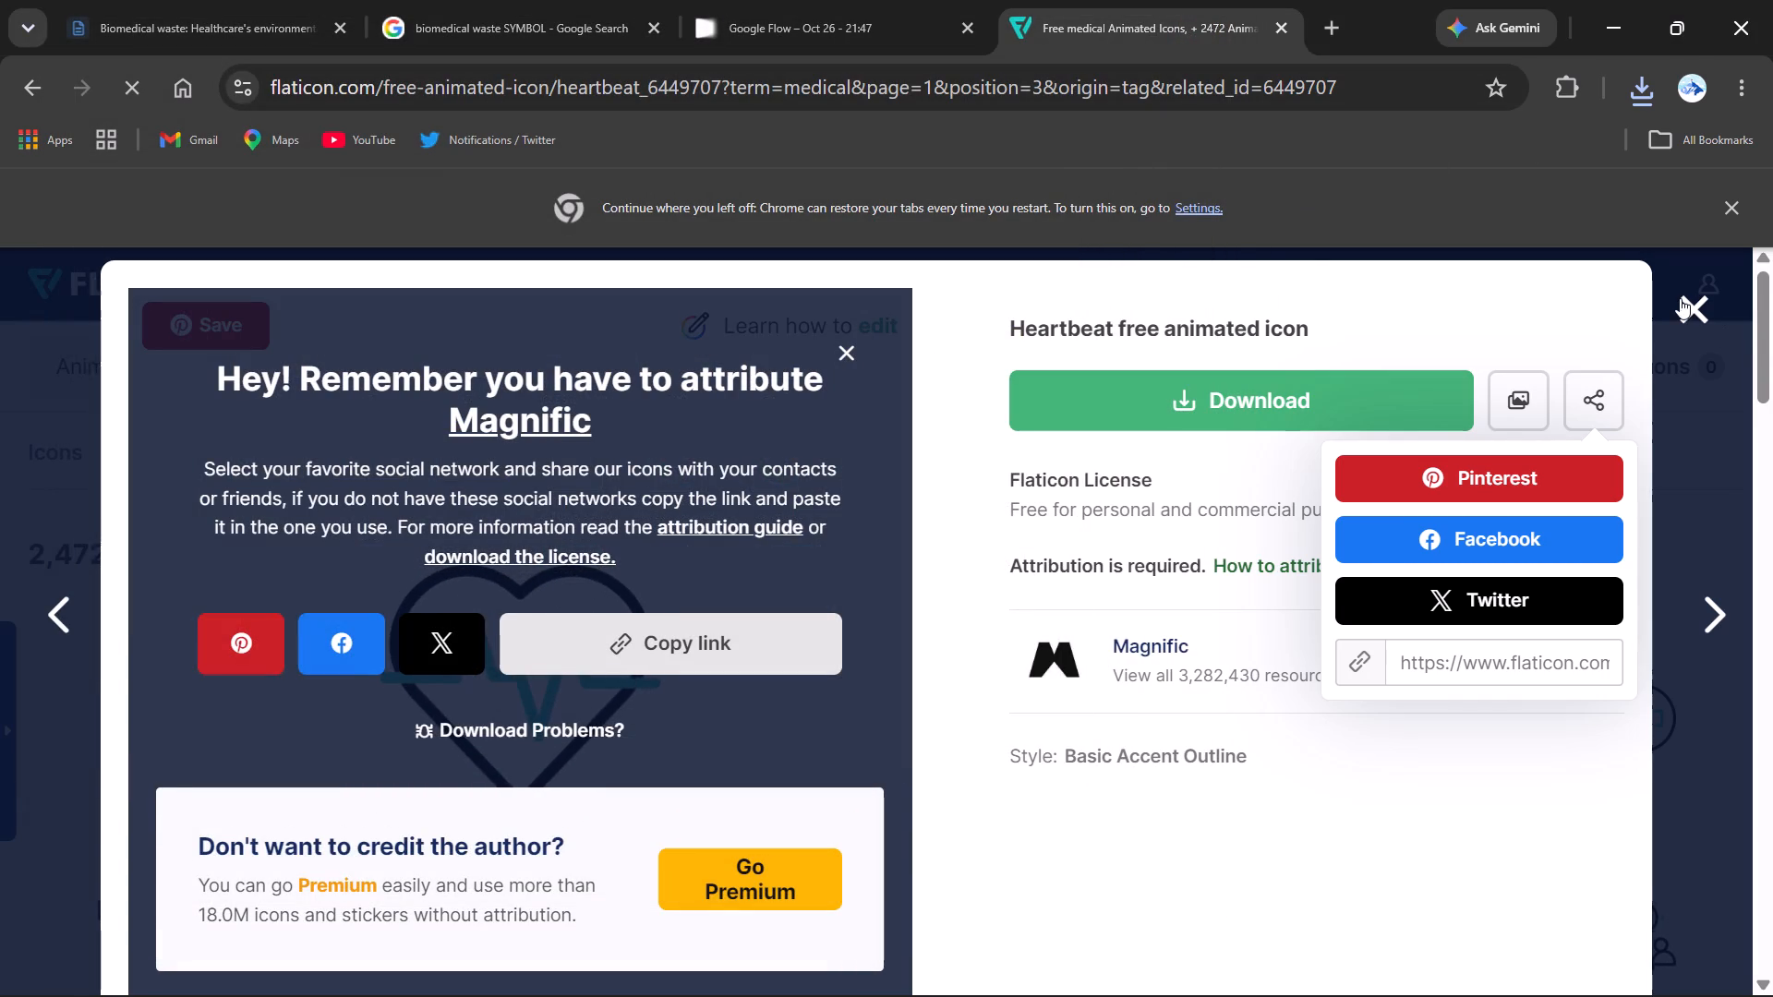
click(1683, 295)
Find the blue winged caduceus among the medical animated icons and download it as an MP4 named medicine to the Desktop.
scroll(1383, 460, down, 1)
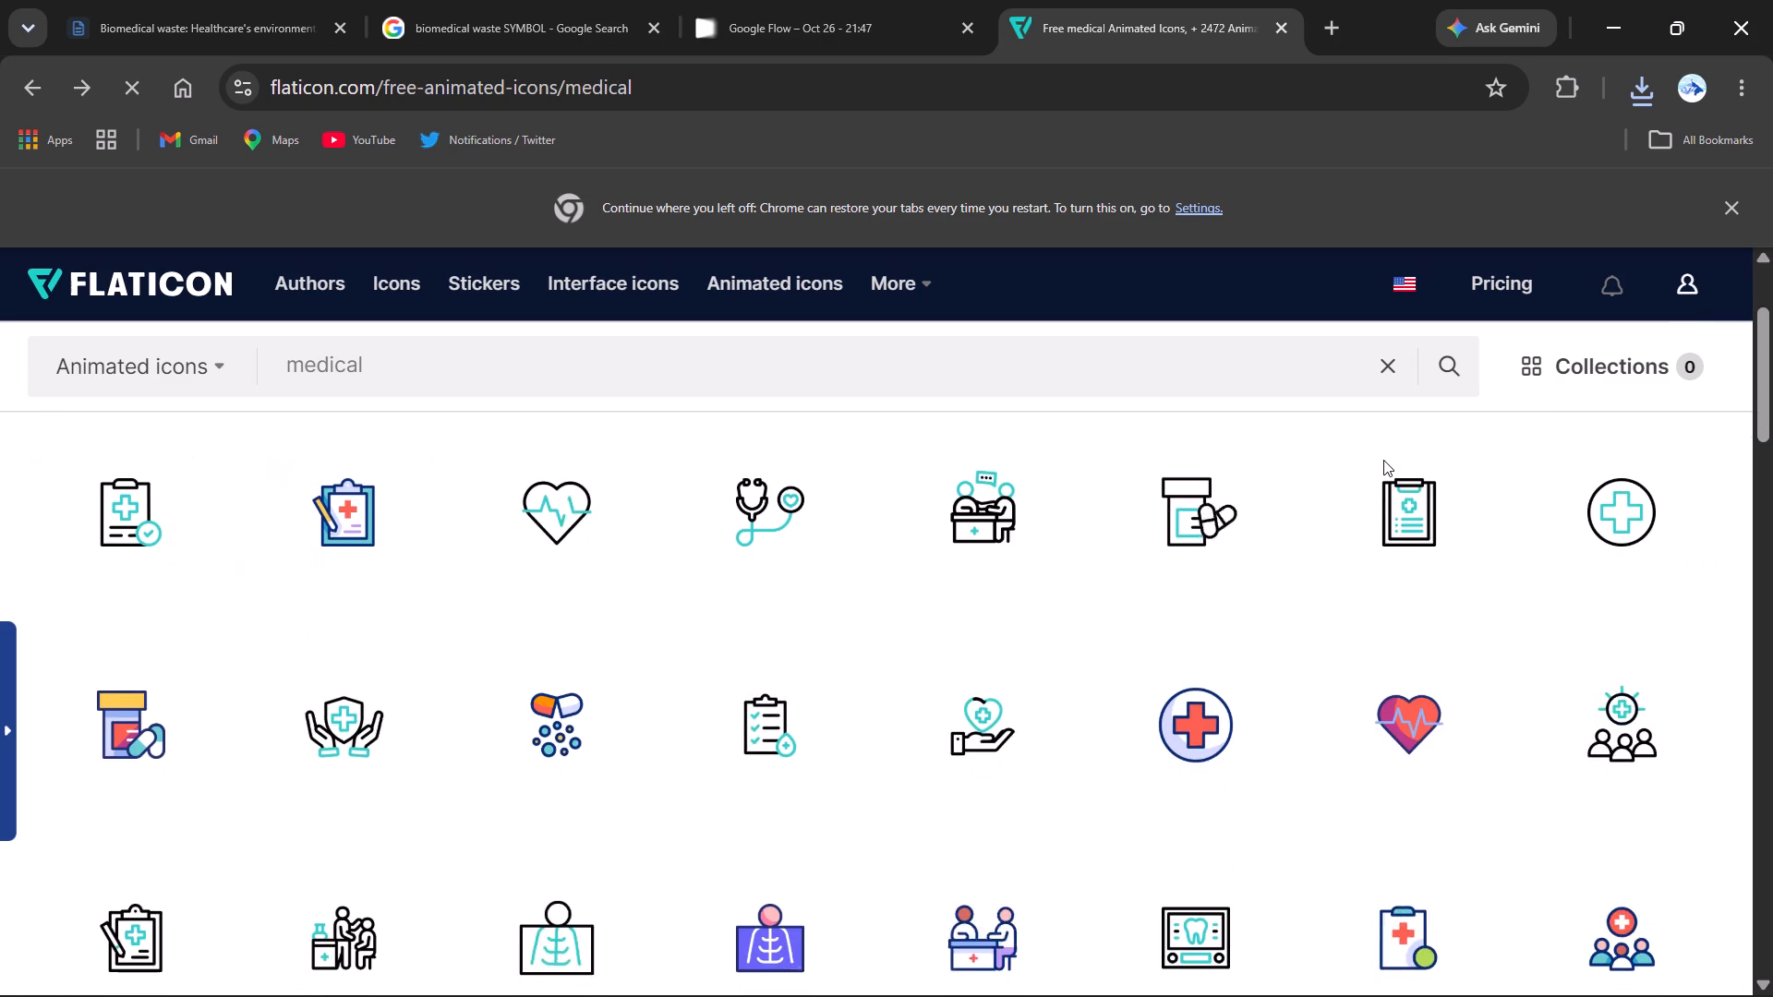
scroll(1383, 460, down, 1)
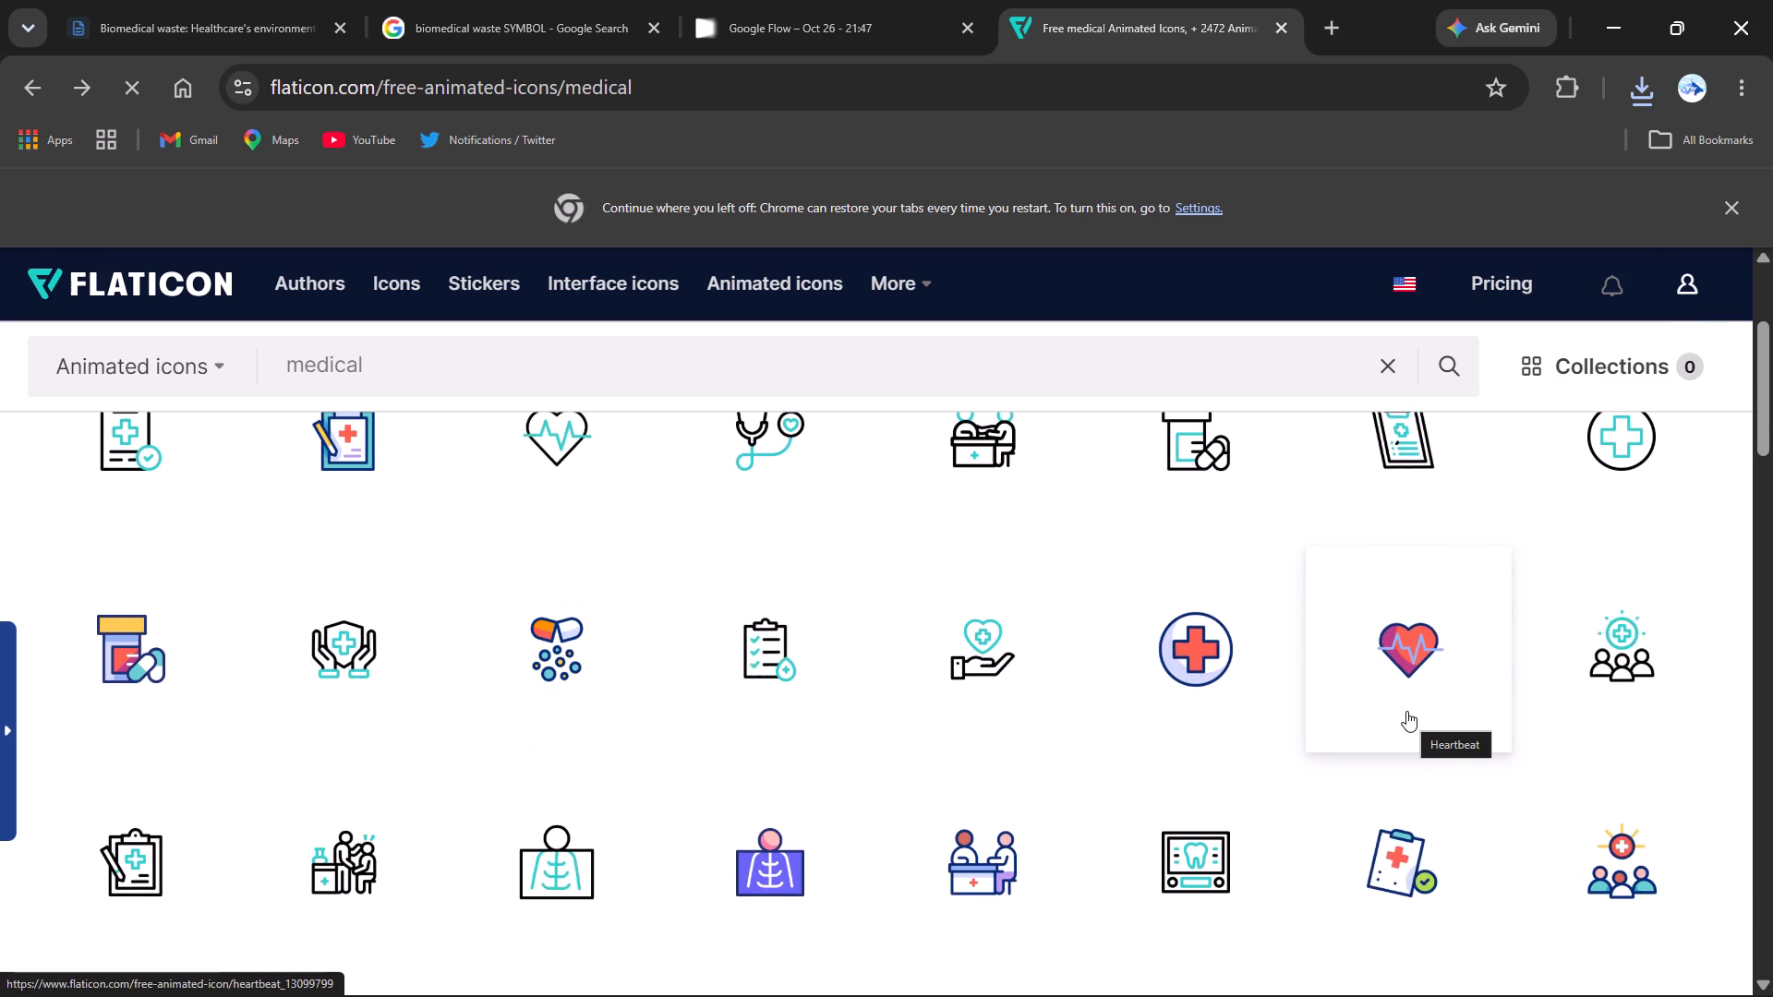
scroll(1407, 699, down, 6)
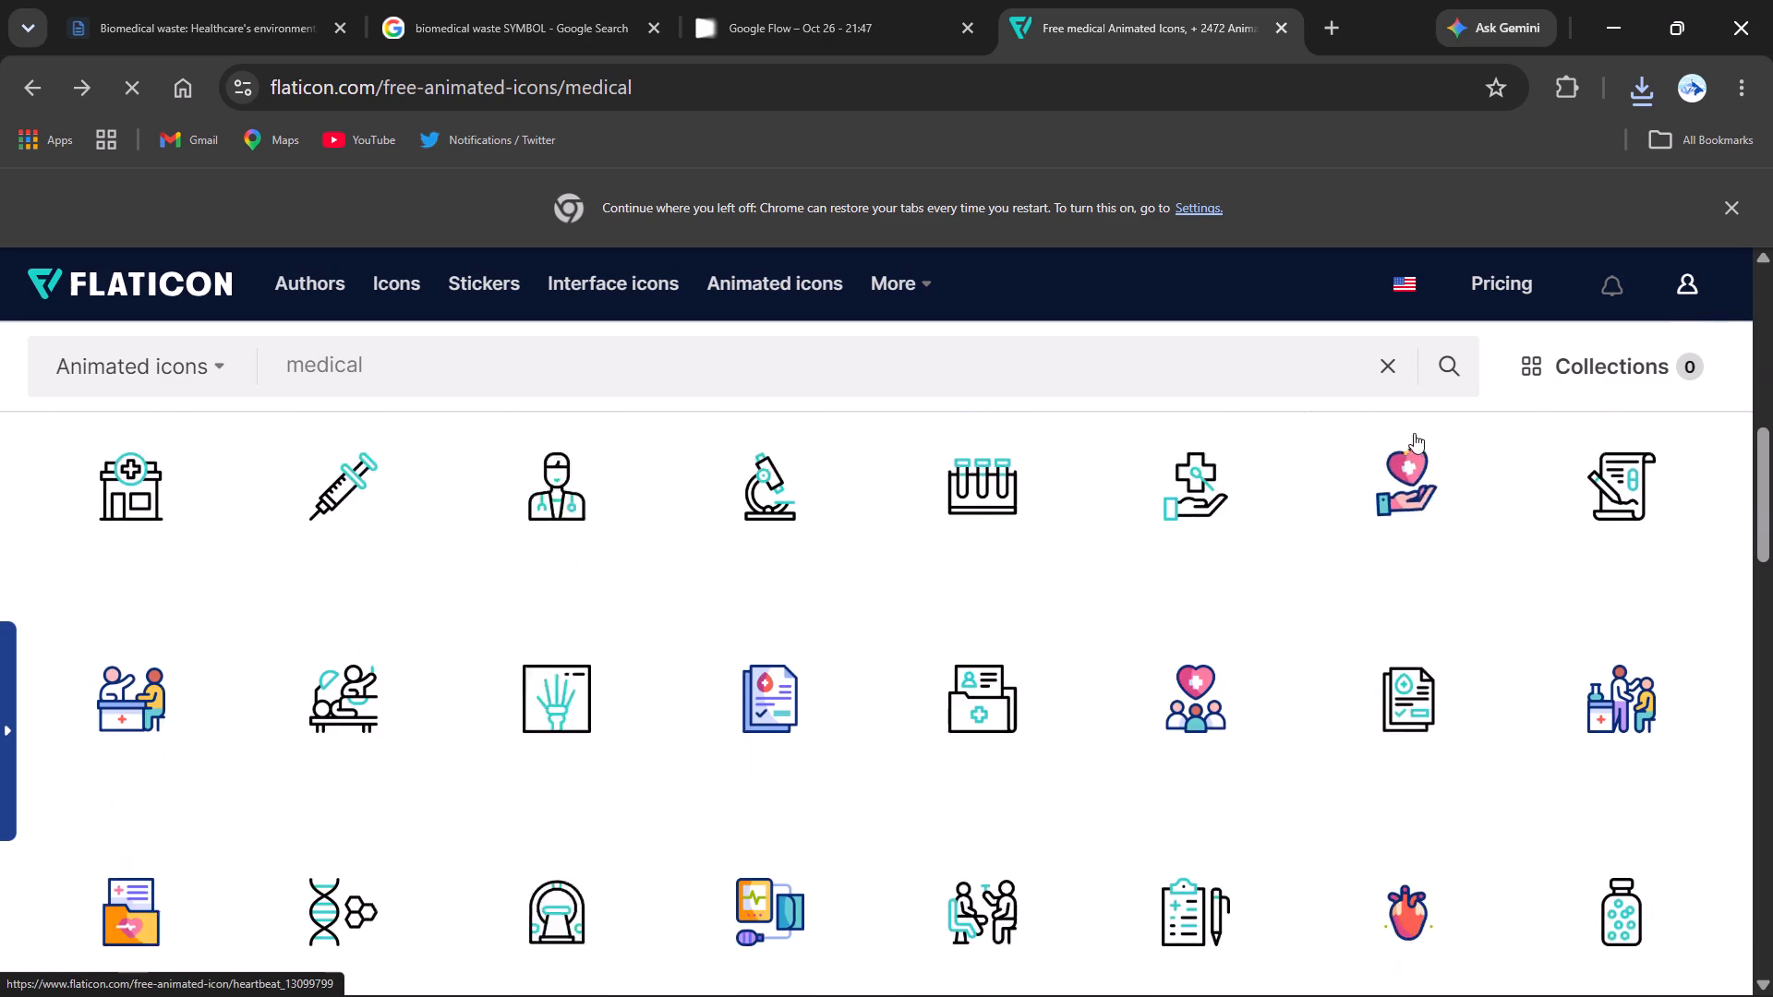
scroll(1414, 433, down, 10)
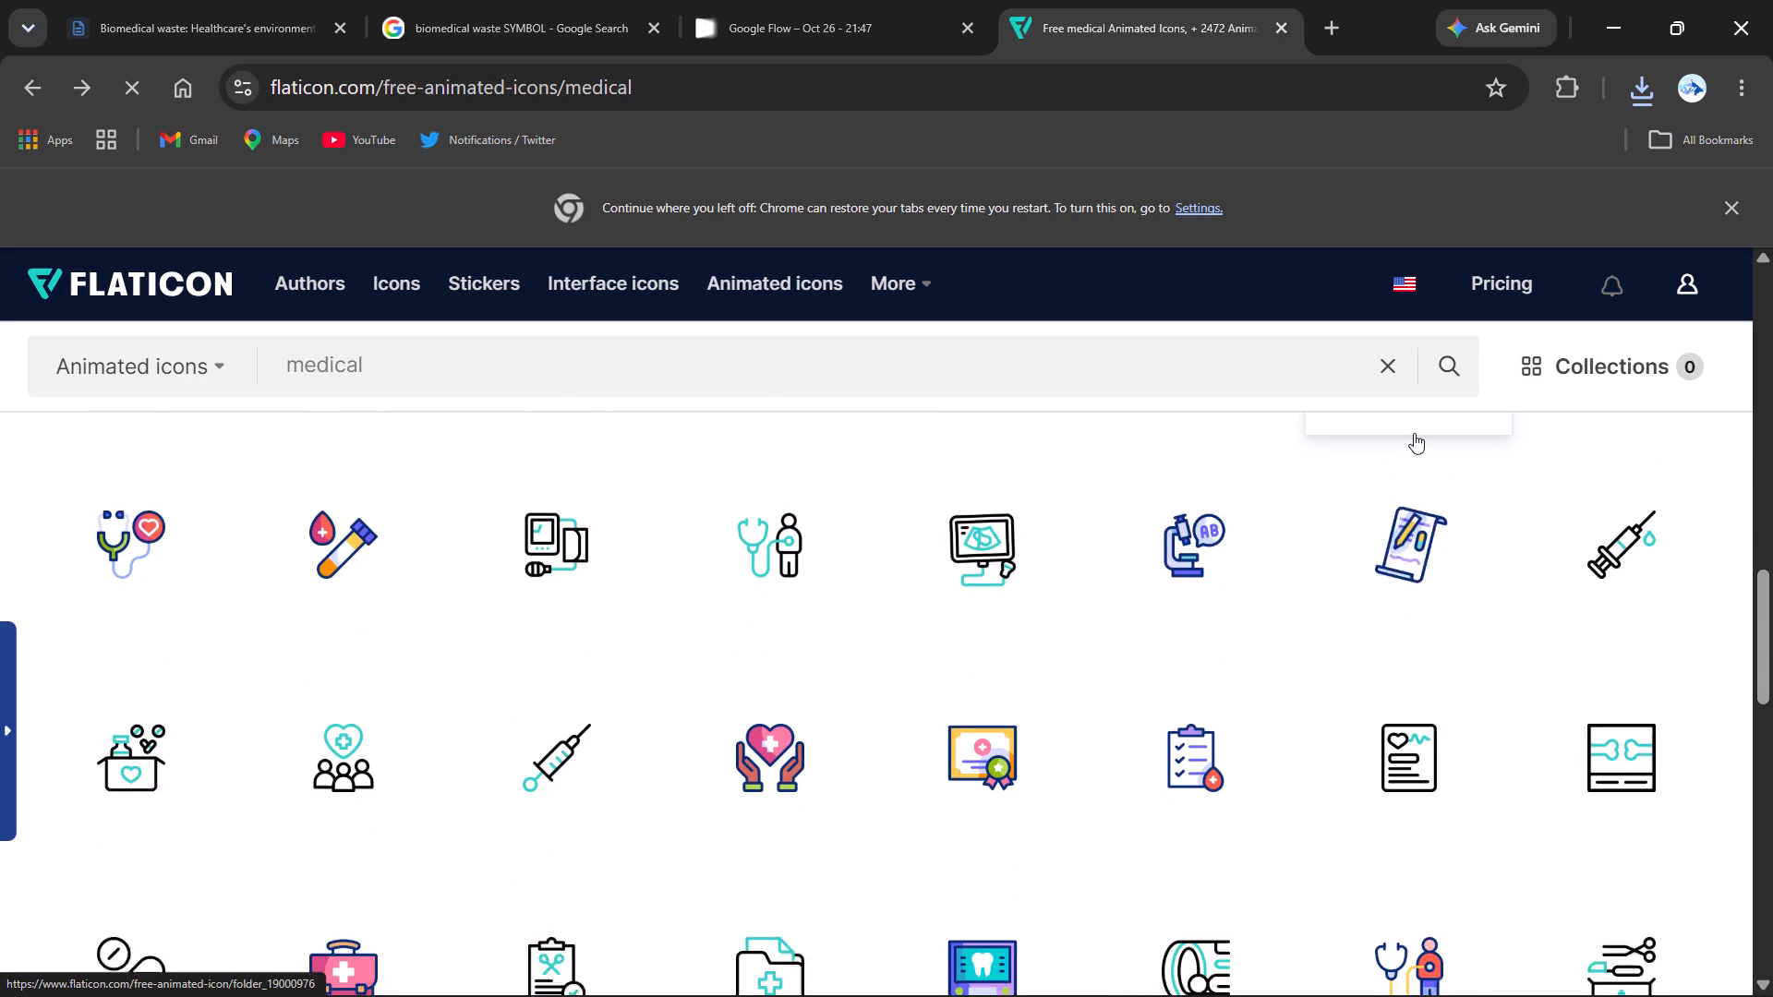
scroll(1414, 433, down, 7)
scroll(1414, 433, up, 1)
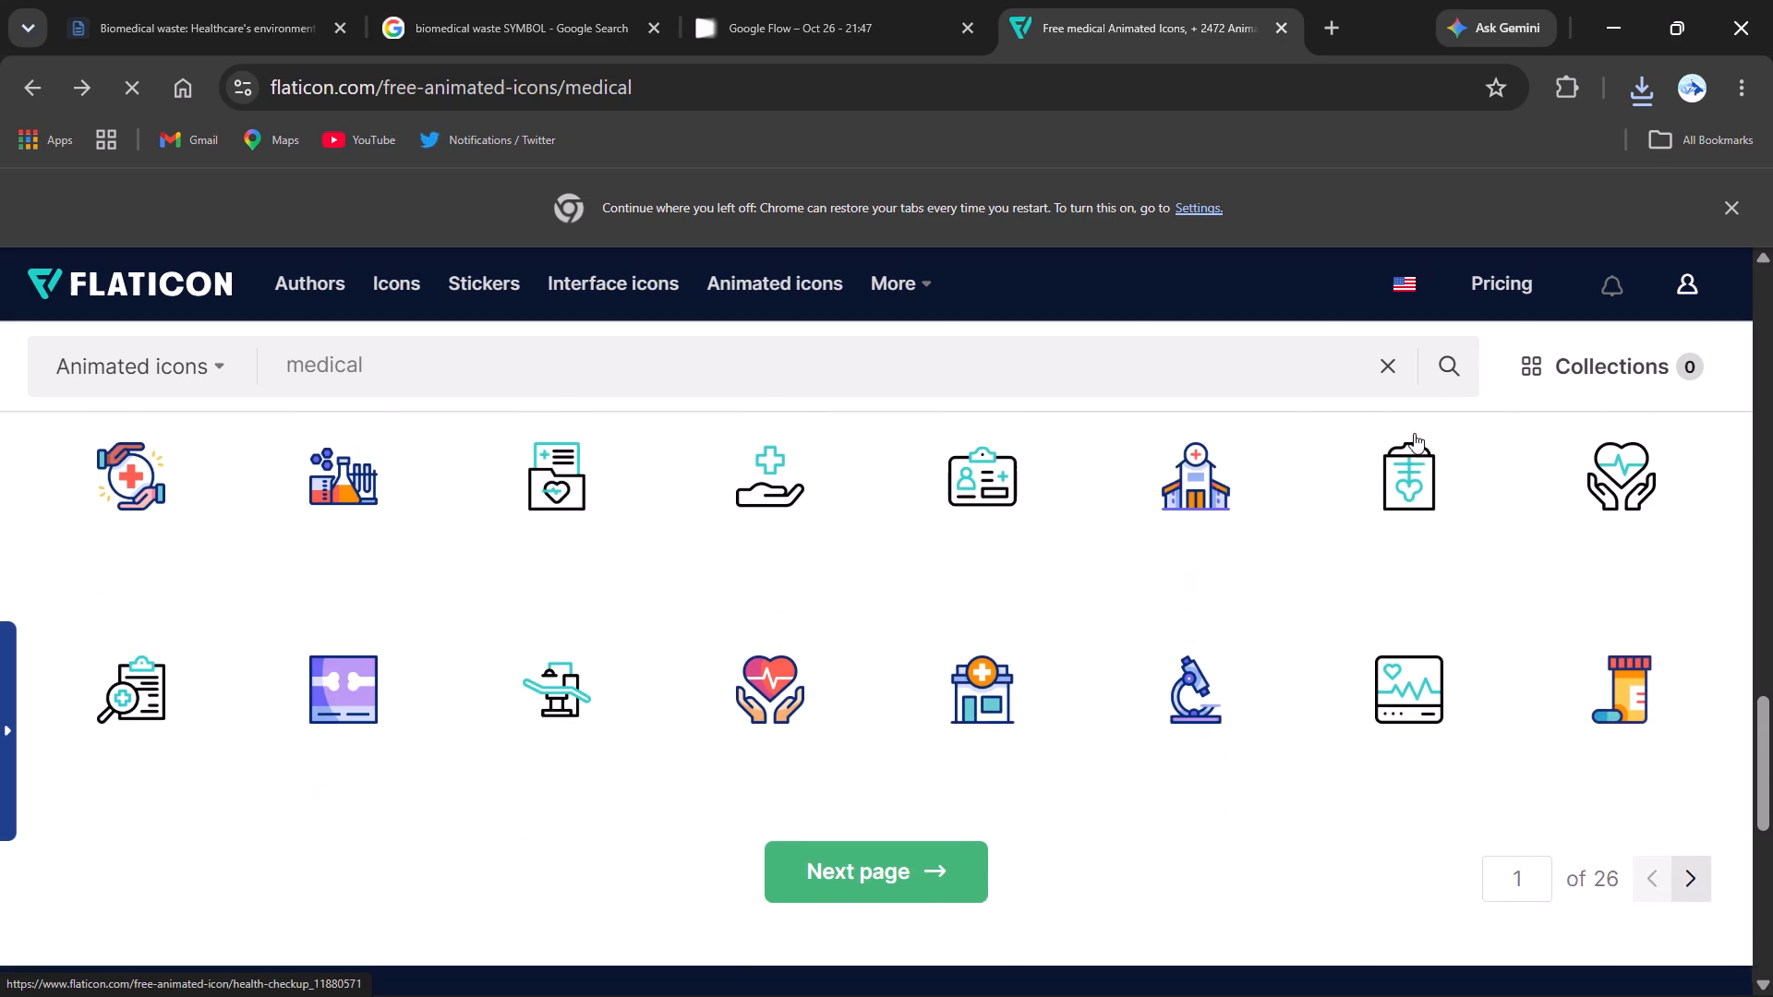
scroll(1414, 433, up, 4)
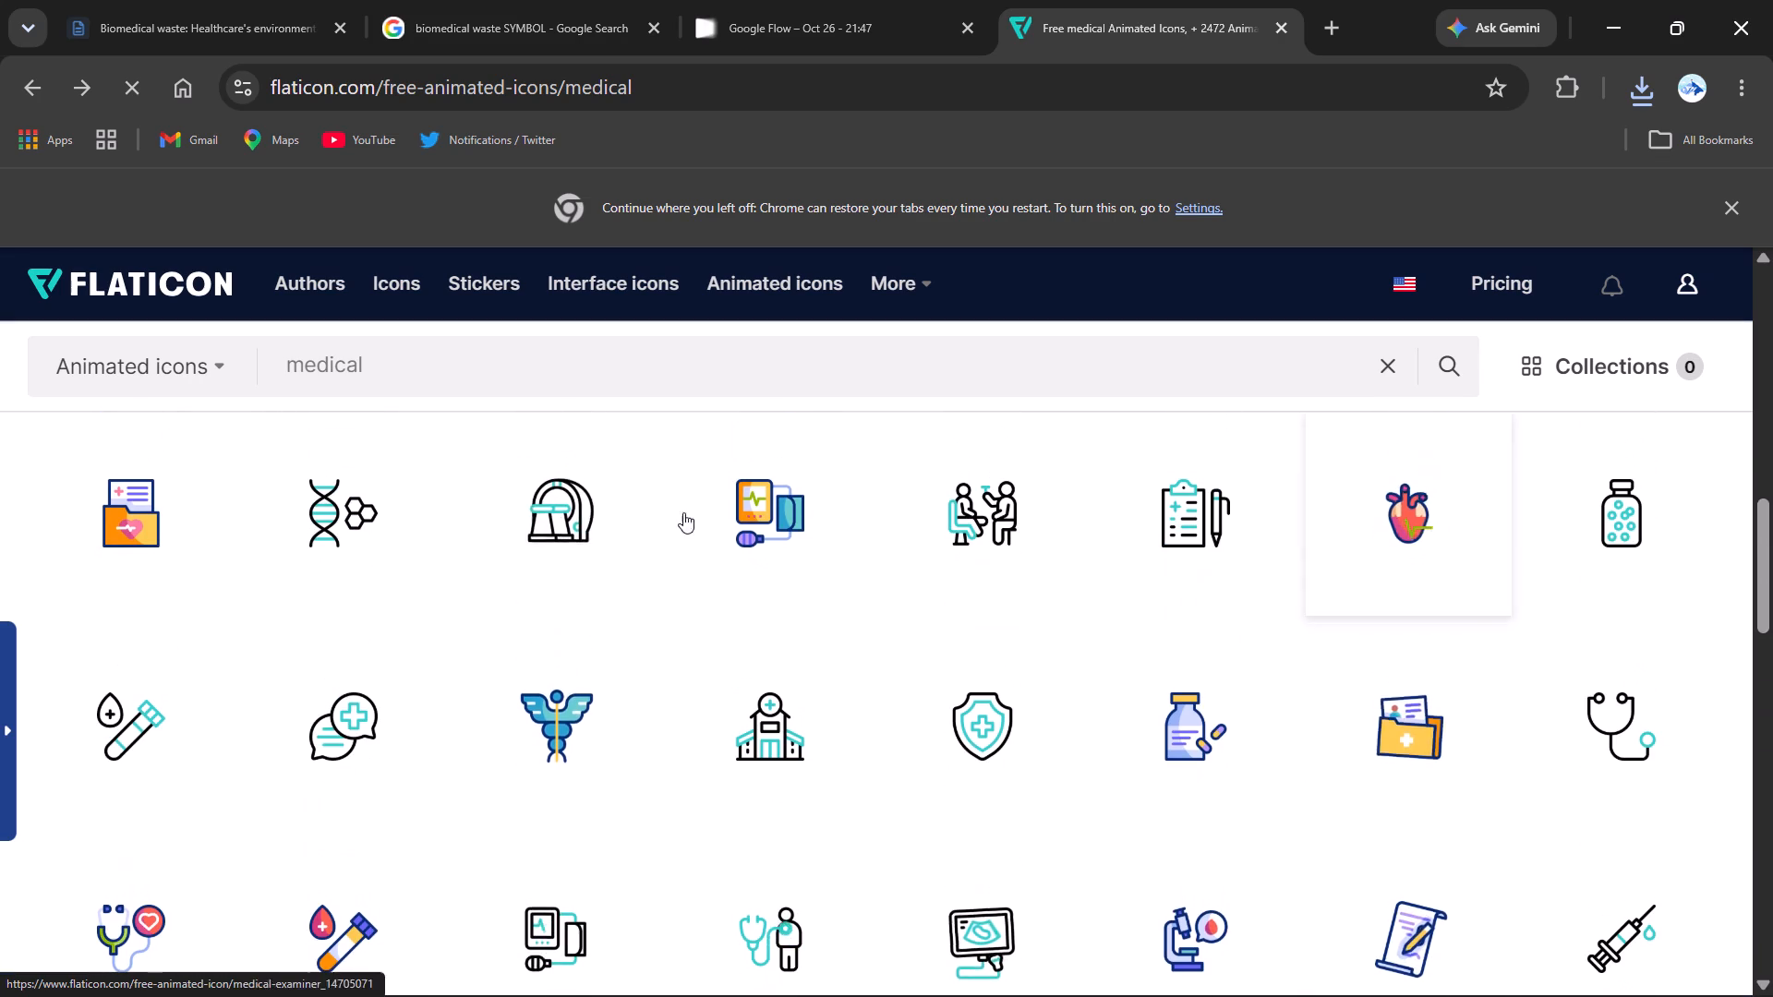
click(563, 765)
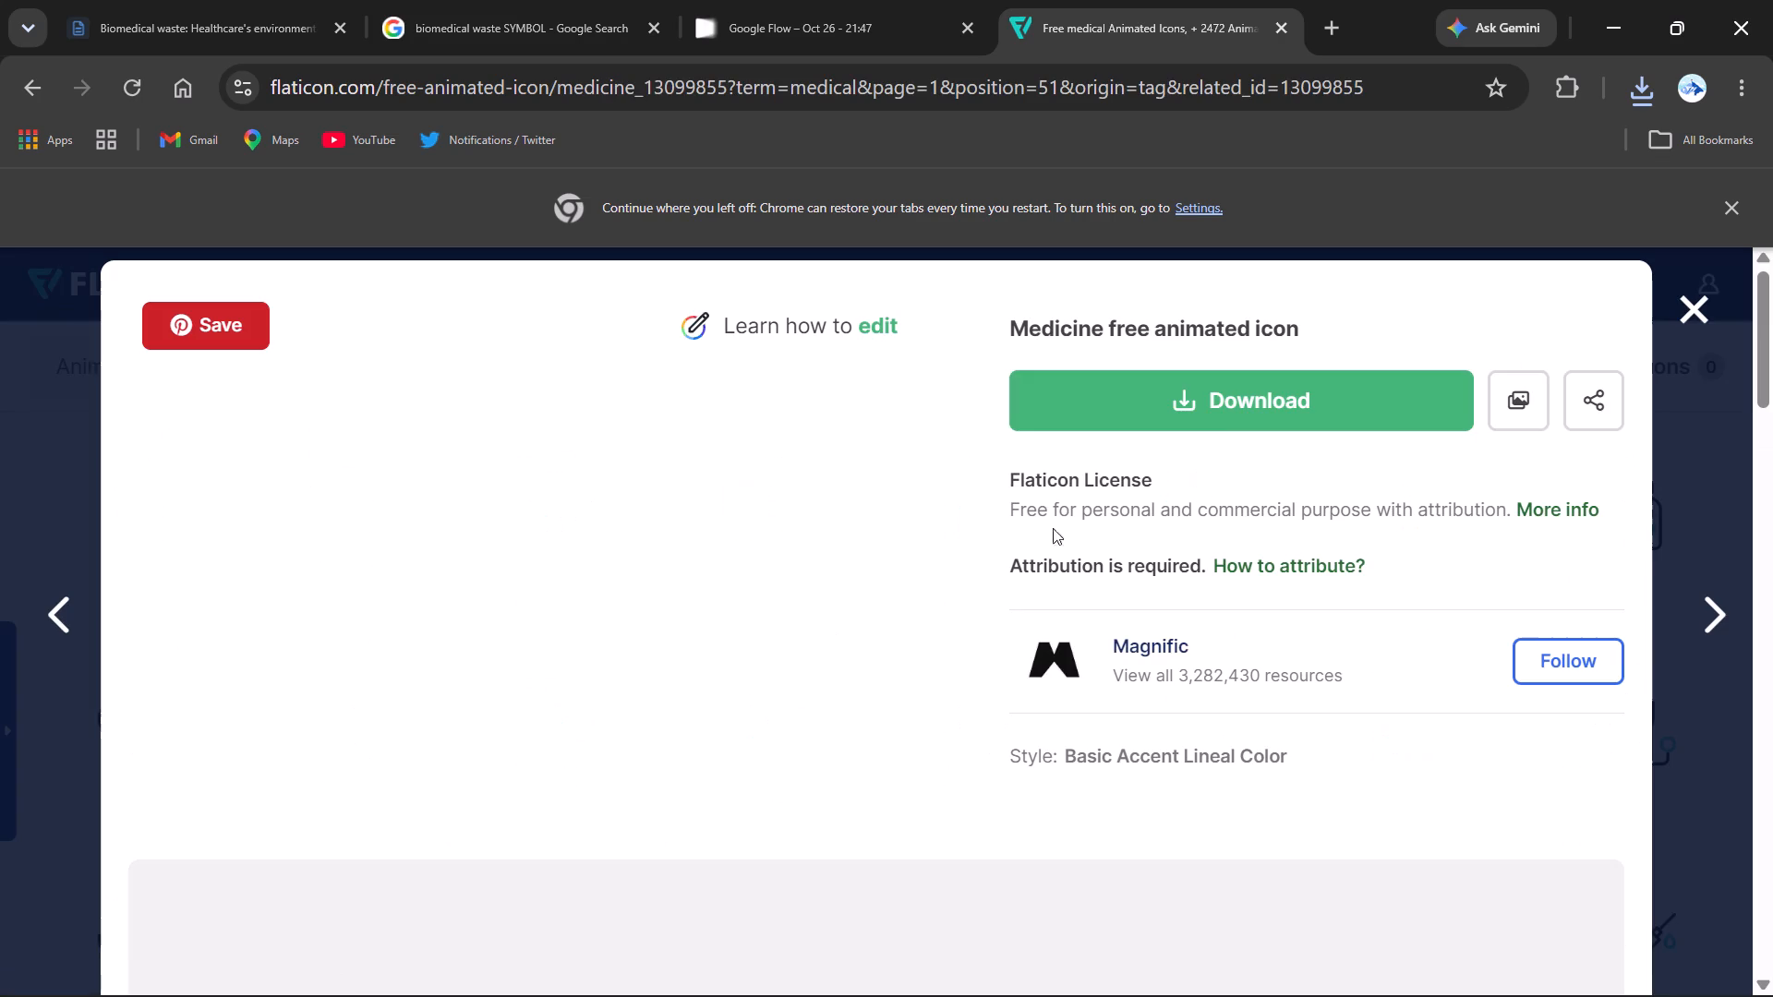
click(1242, 406)
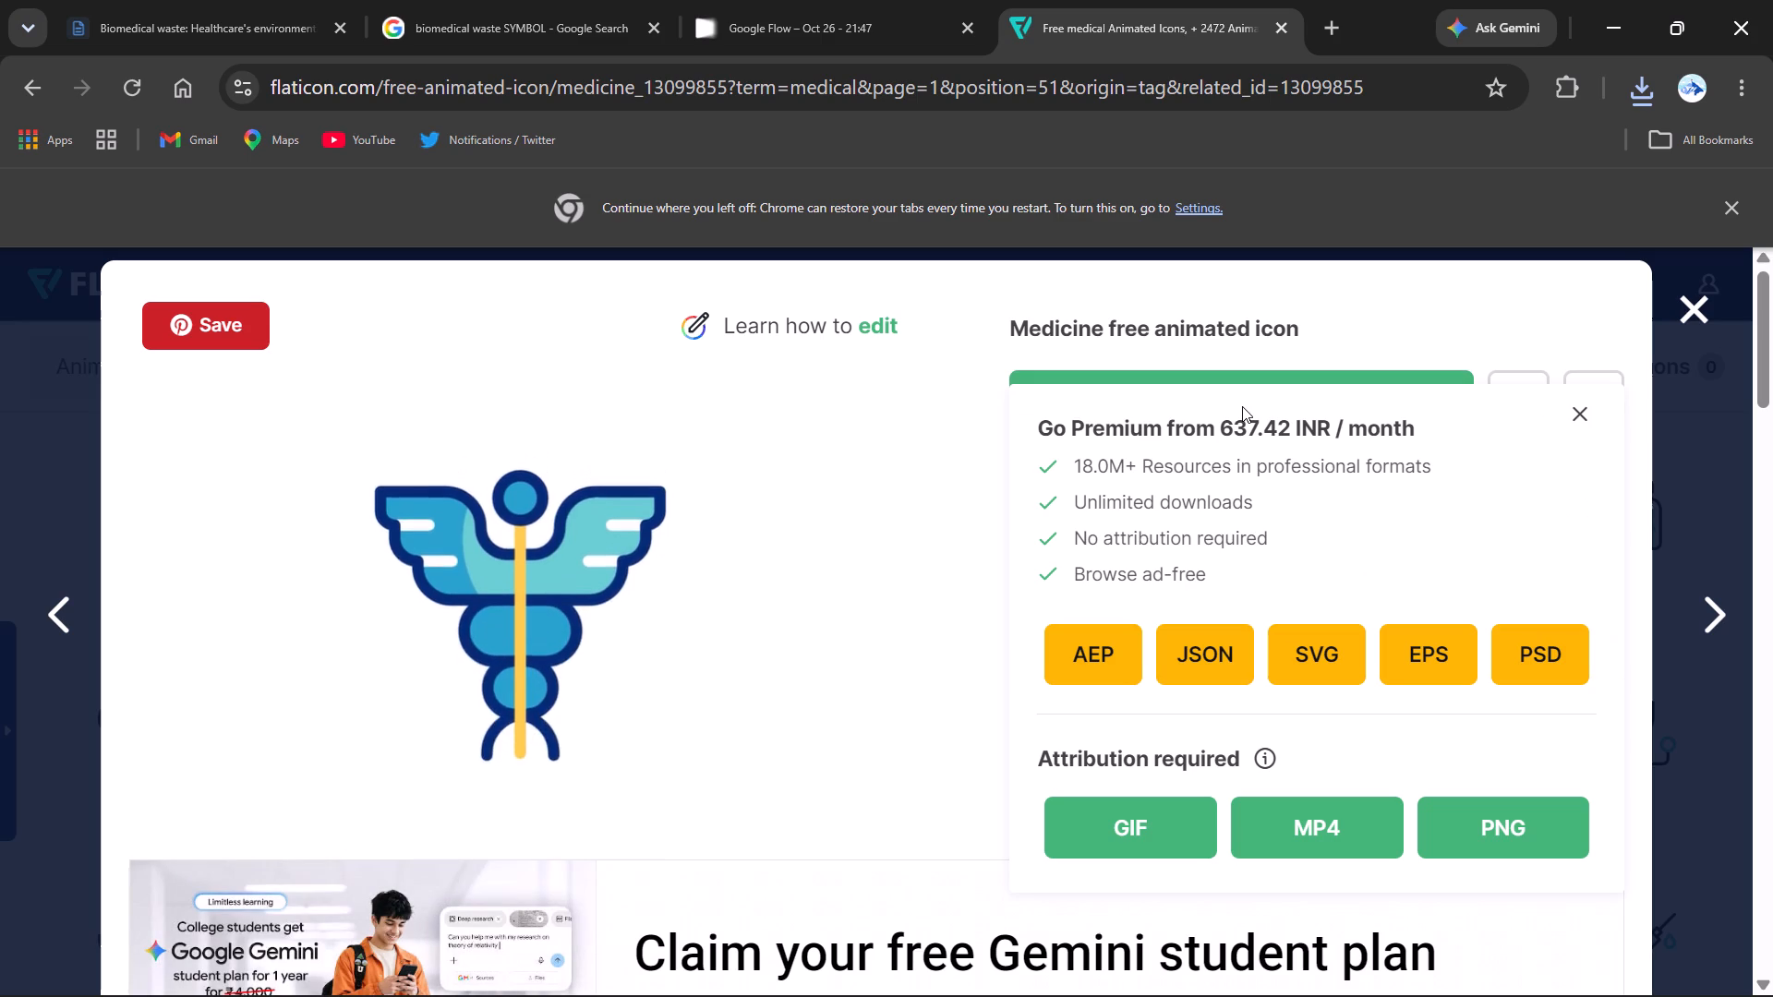
click(1319, 832)
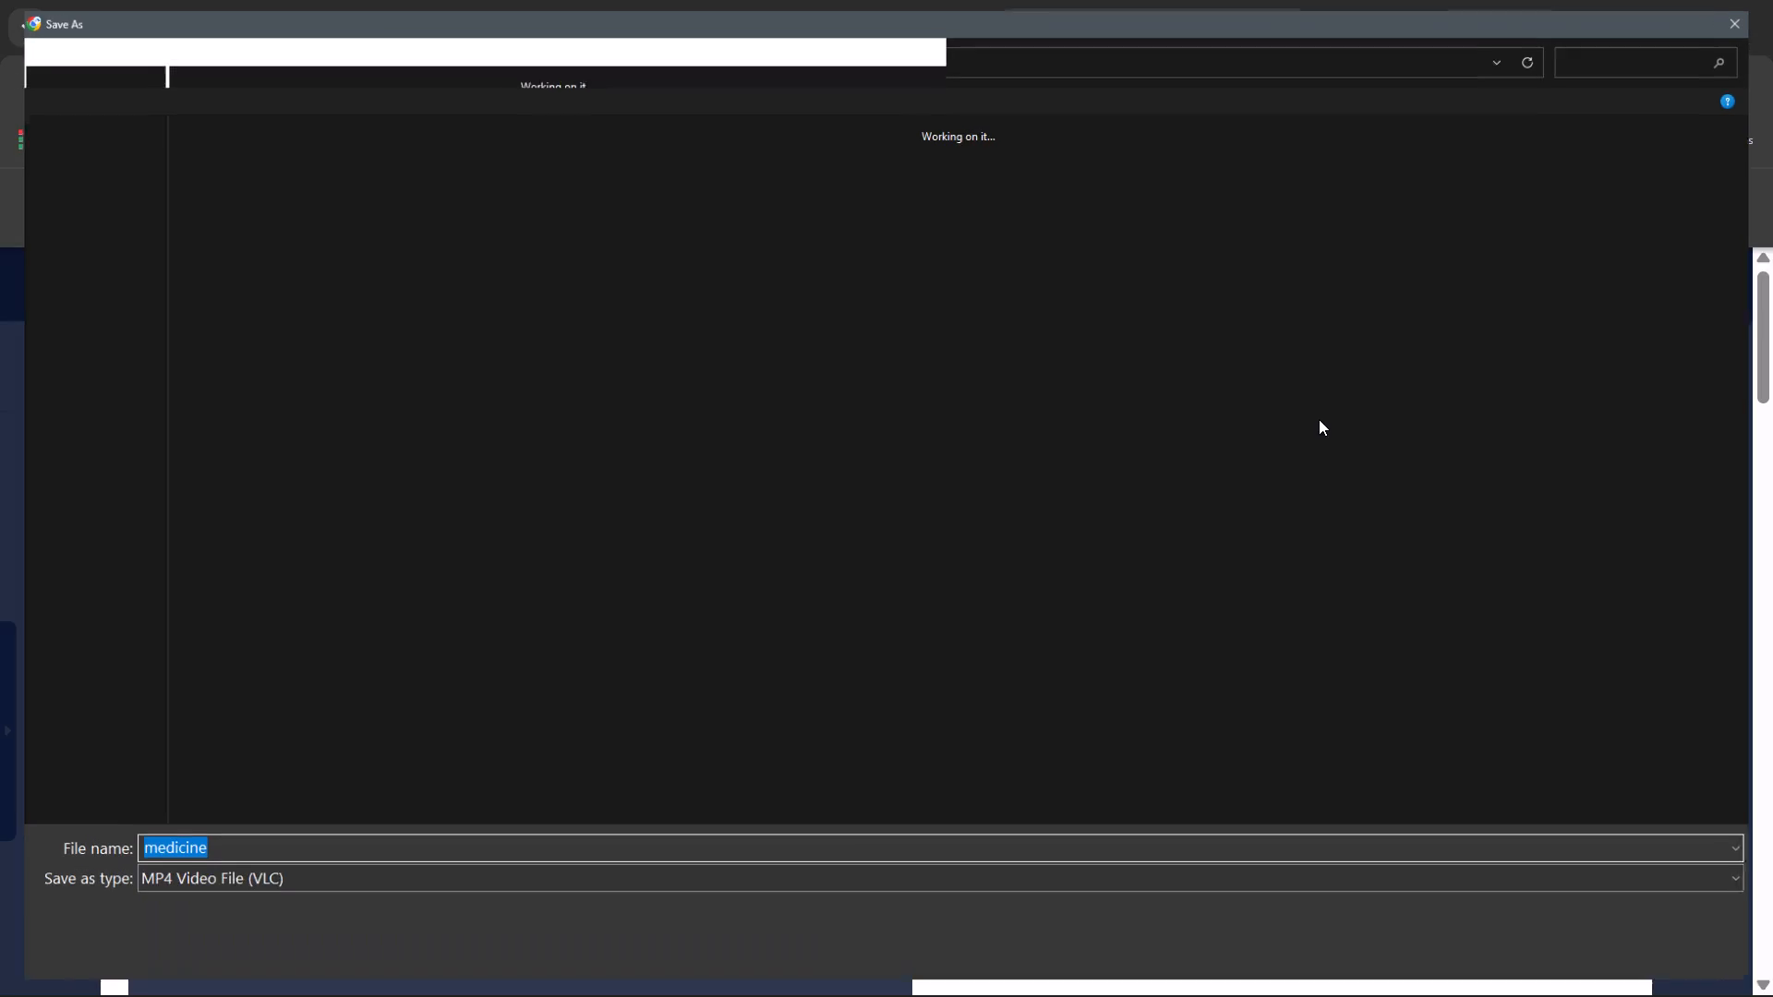
key(Return)
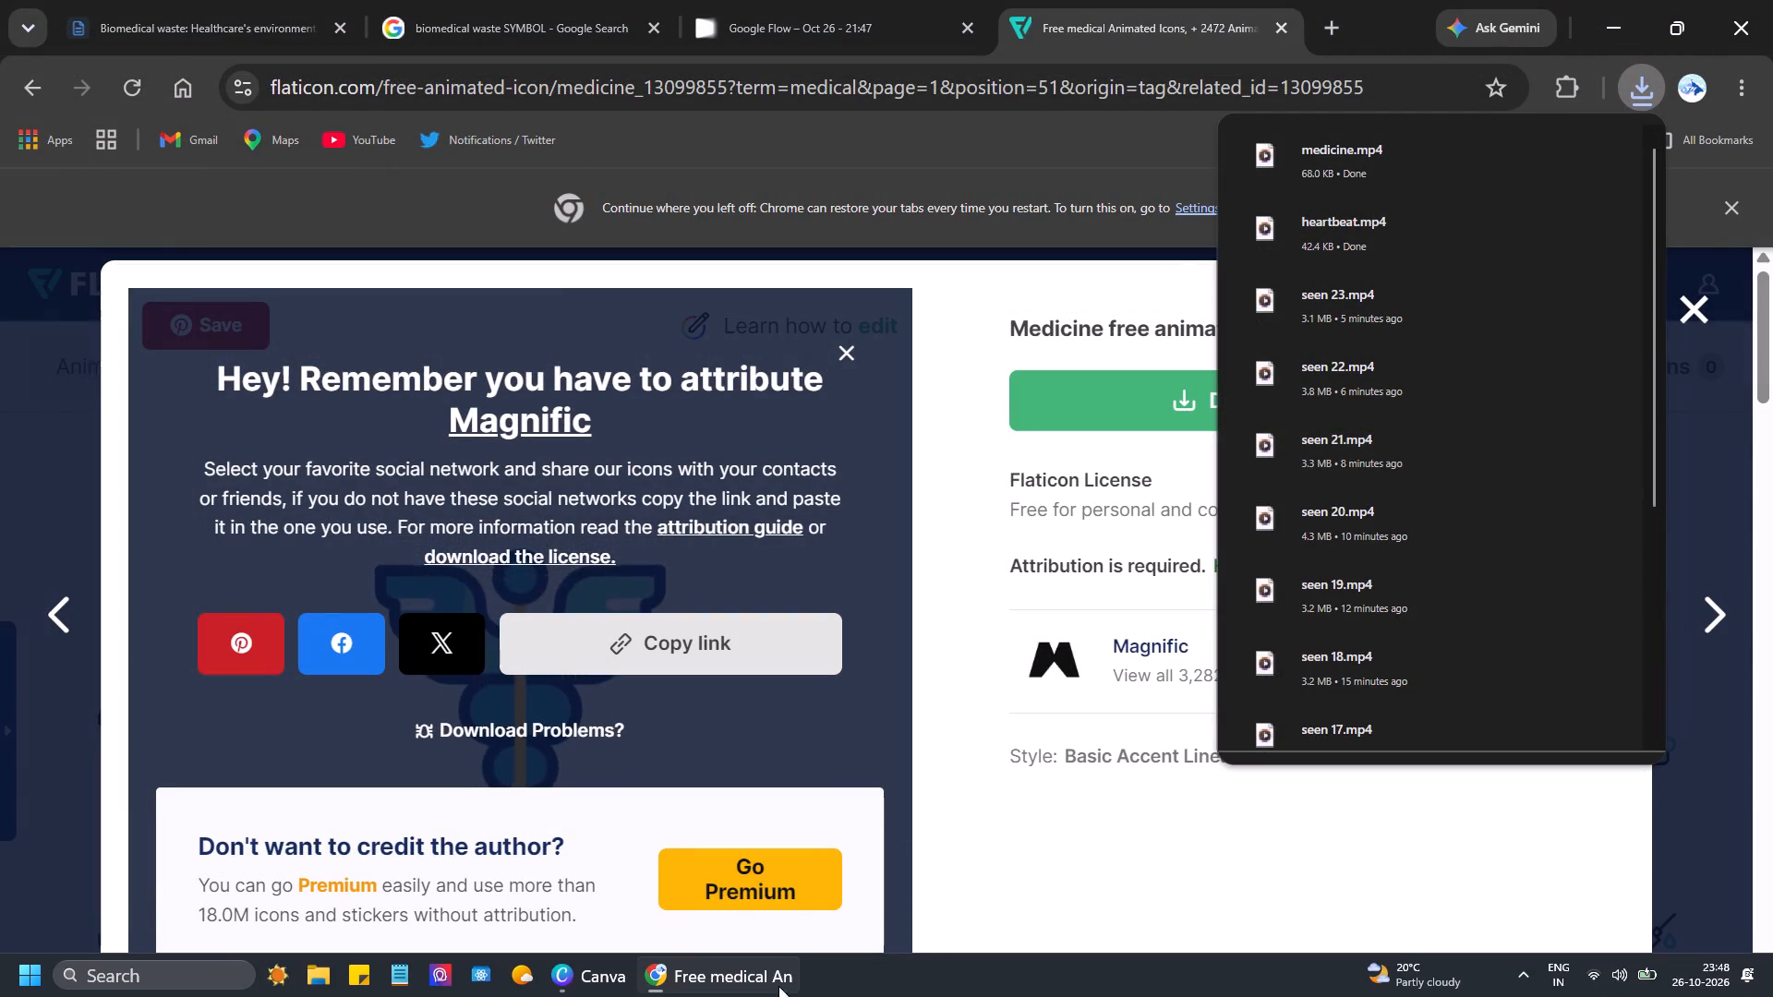
Switch to Canva and upload the medicine video from the Desktop to the project's uploads.
click(610, 984)
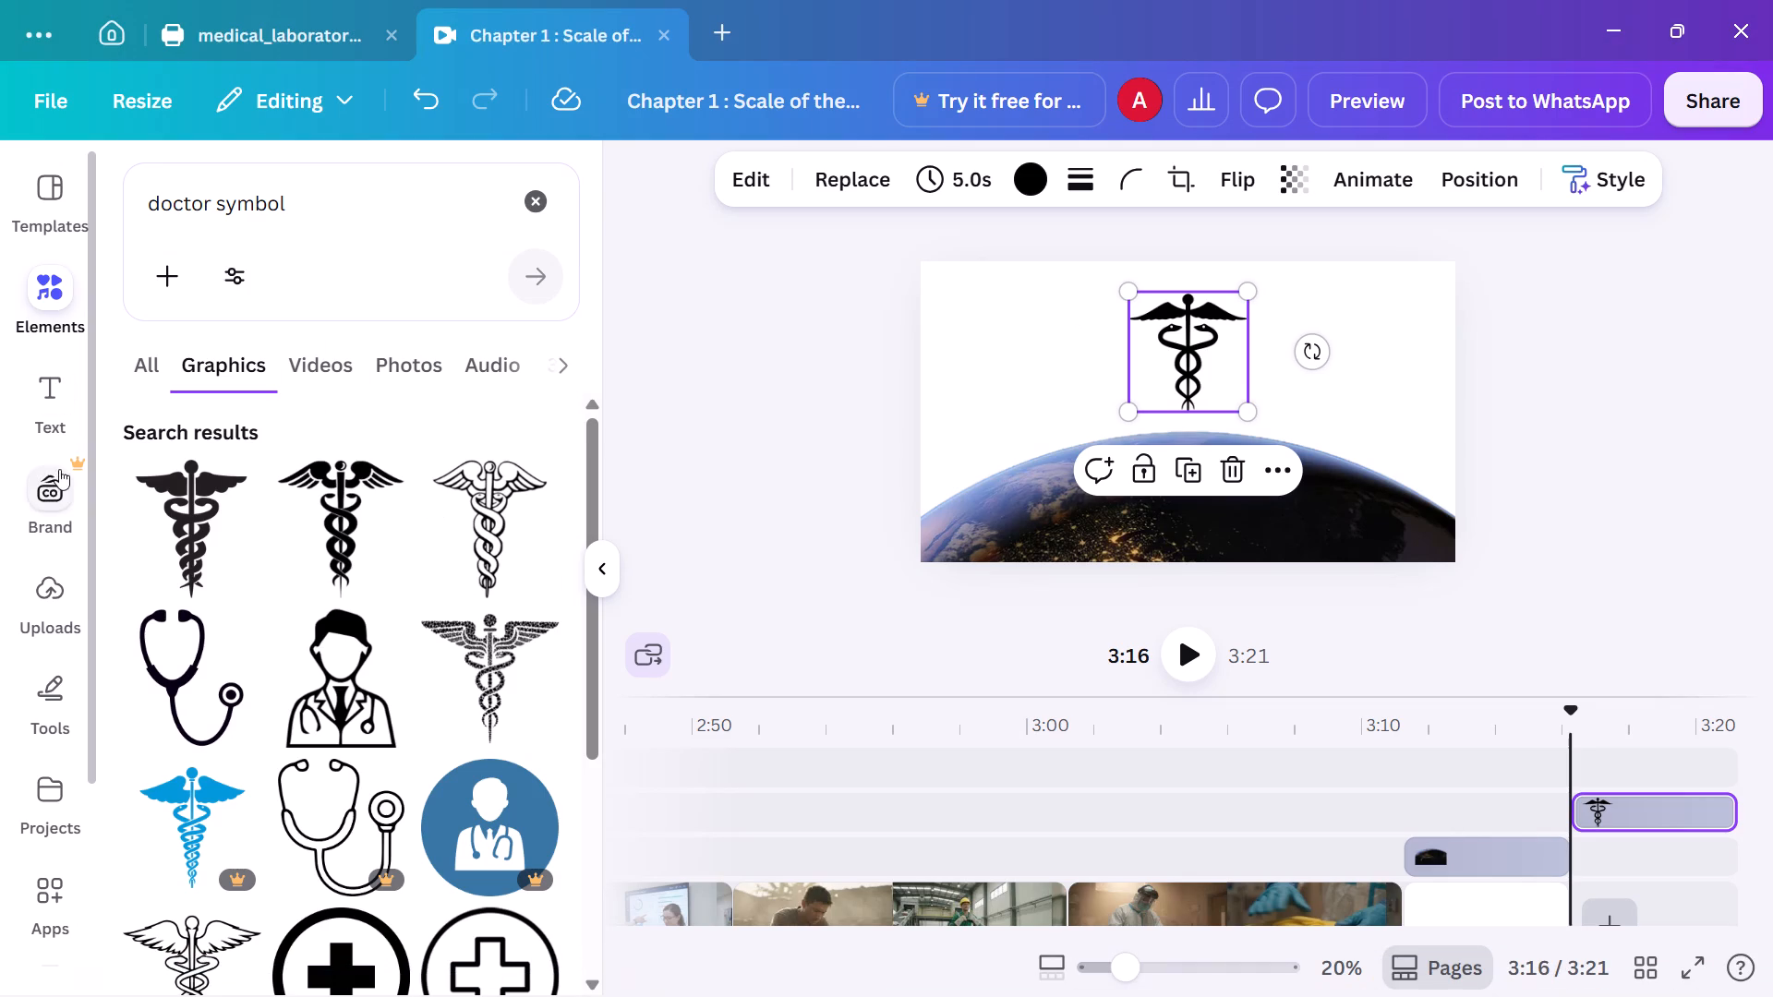
click(44, 596)
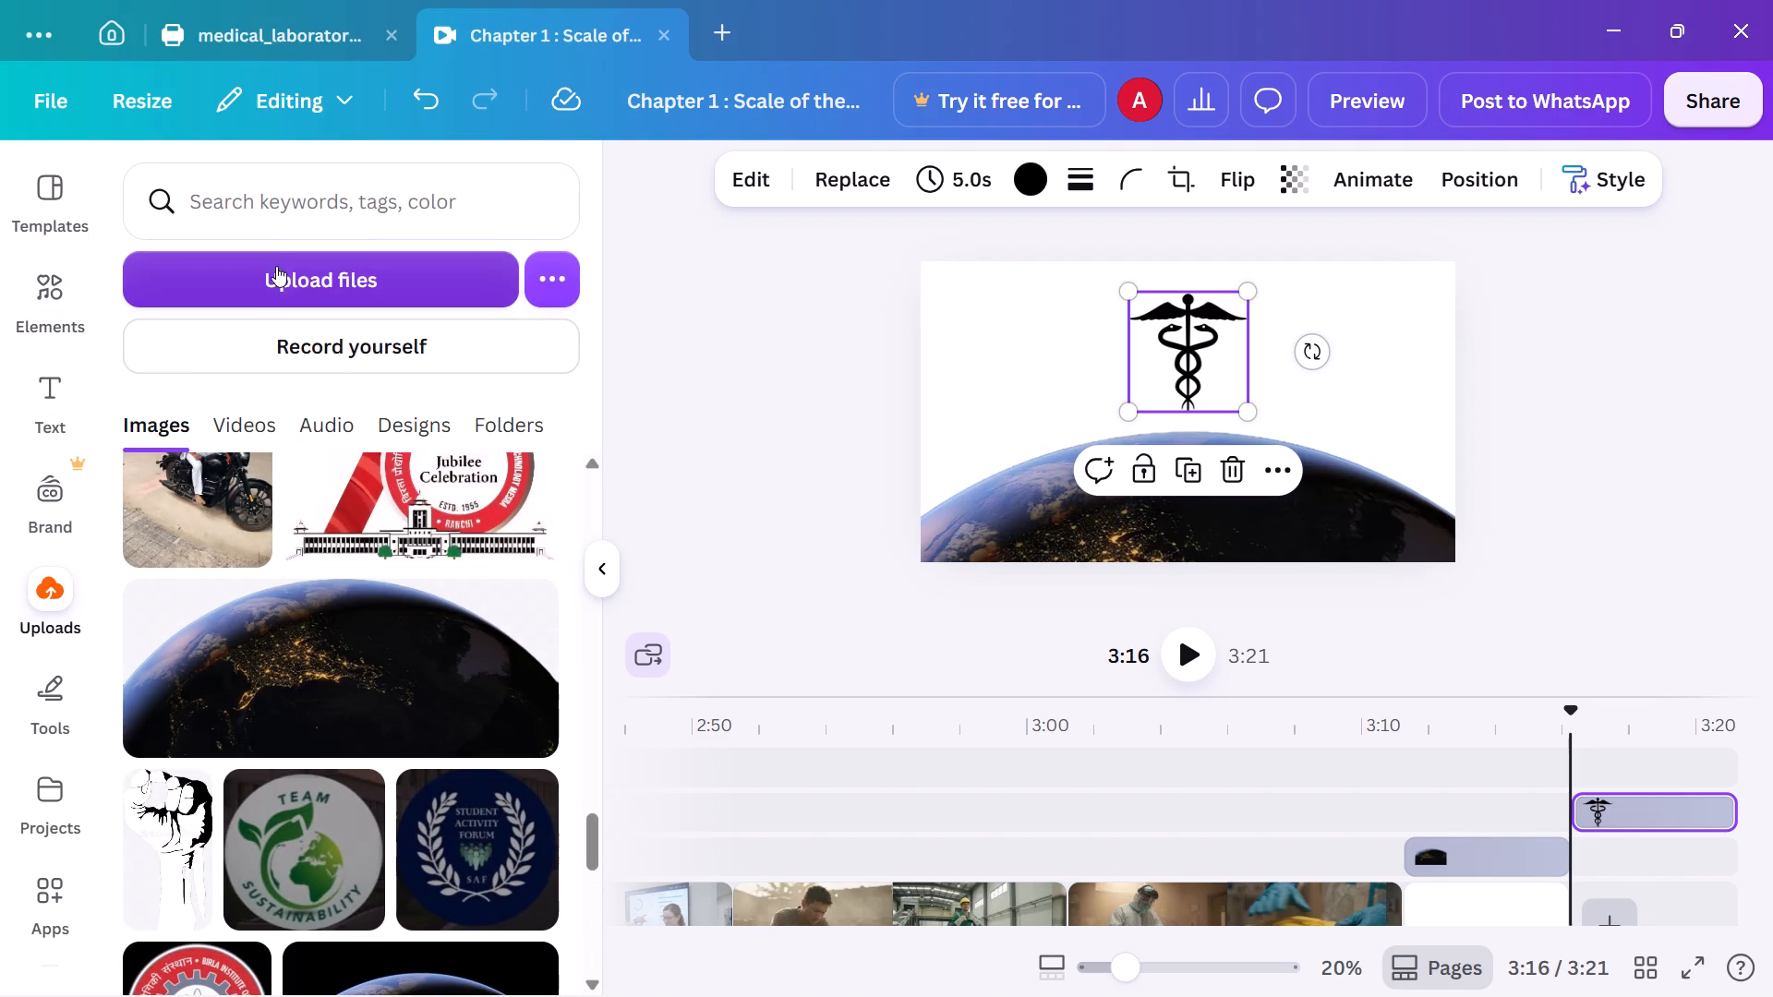
click(281, 279)
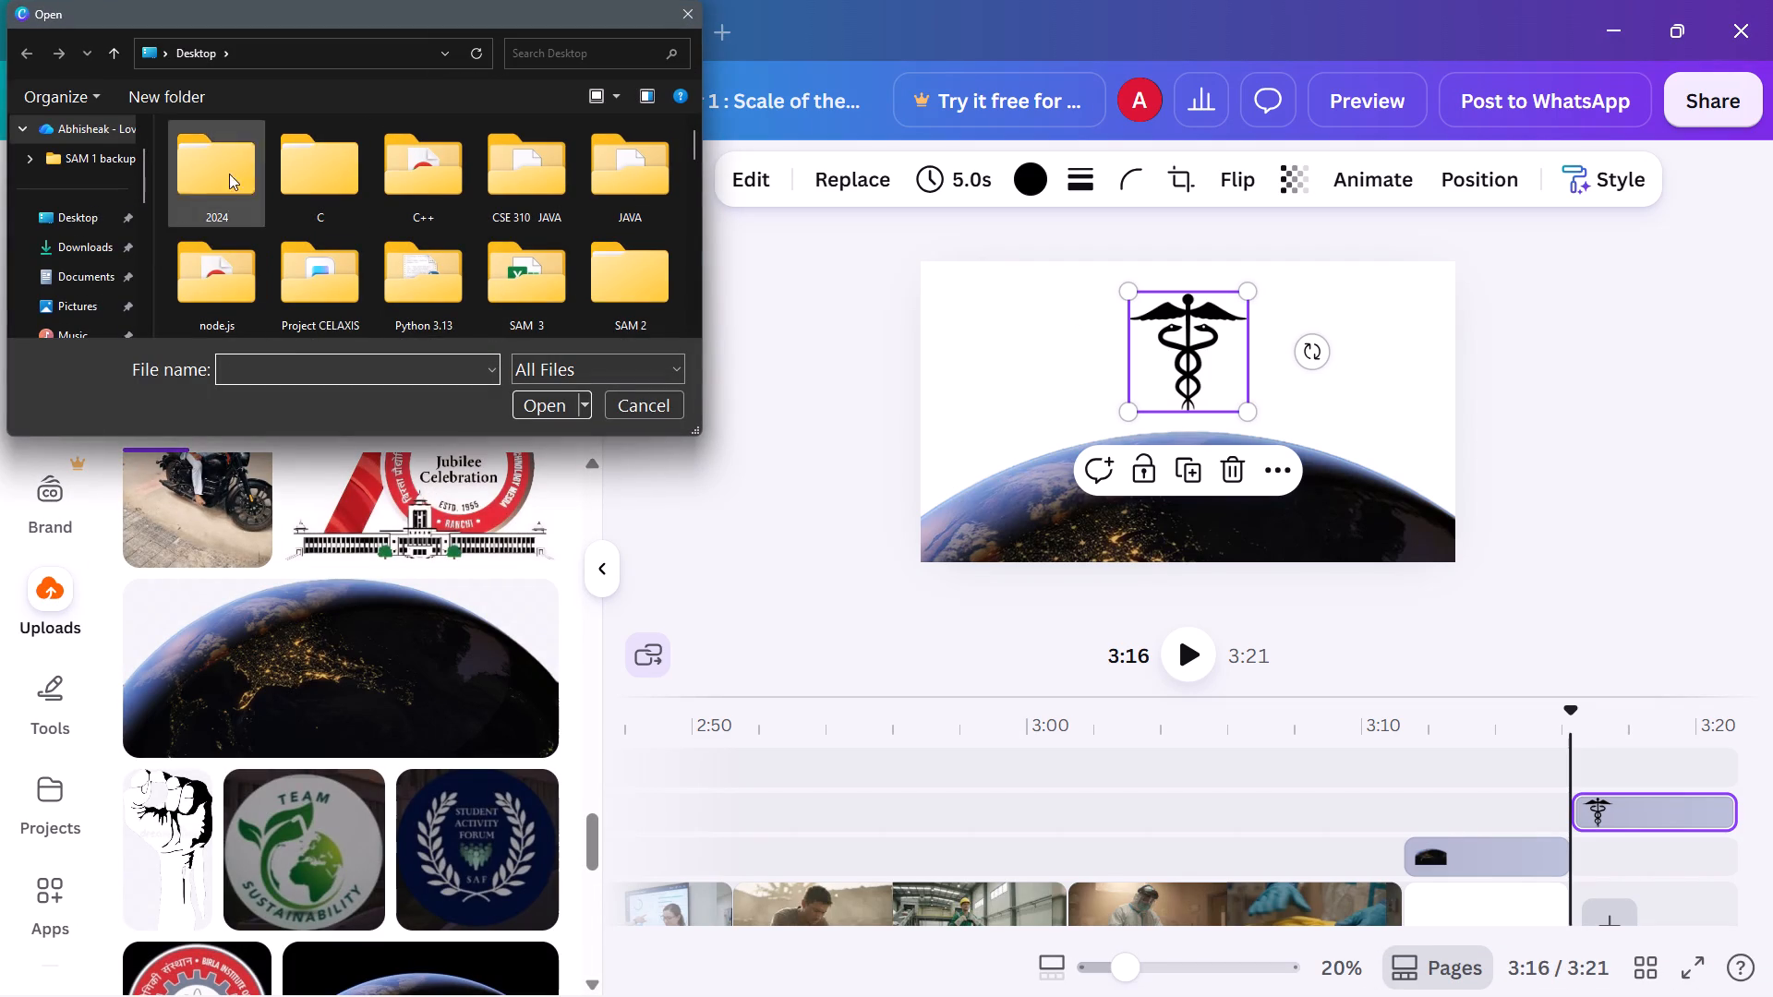
click(77, 230)
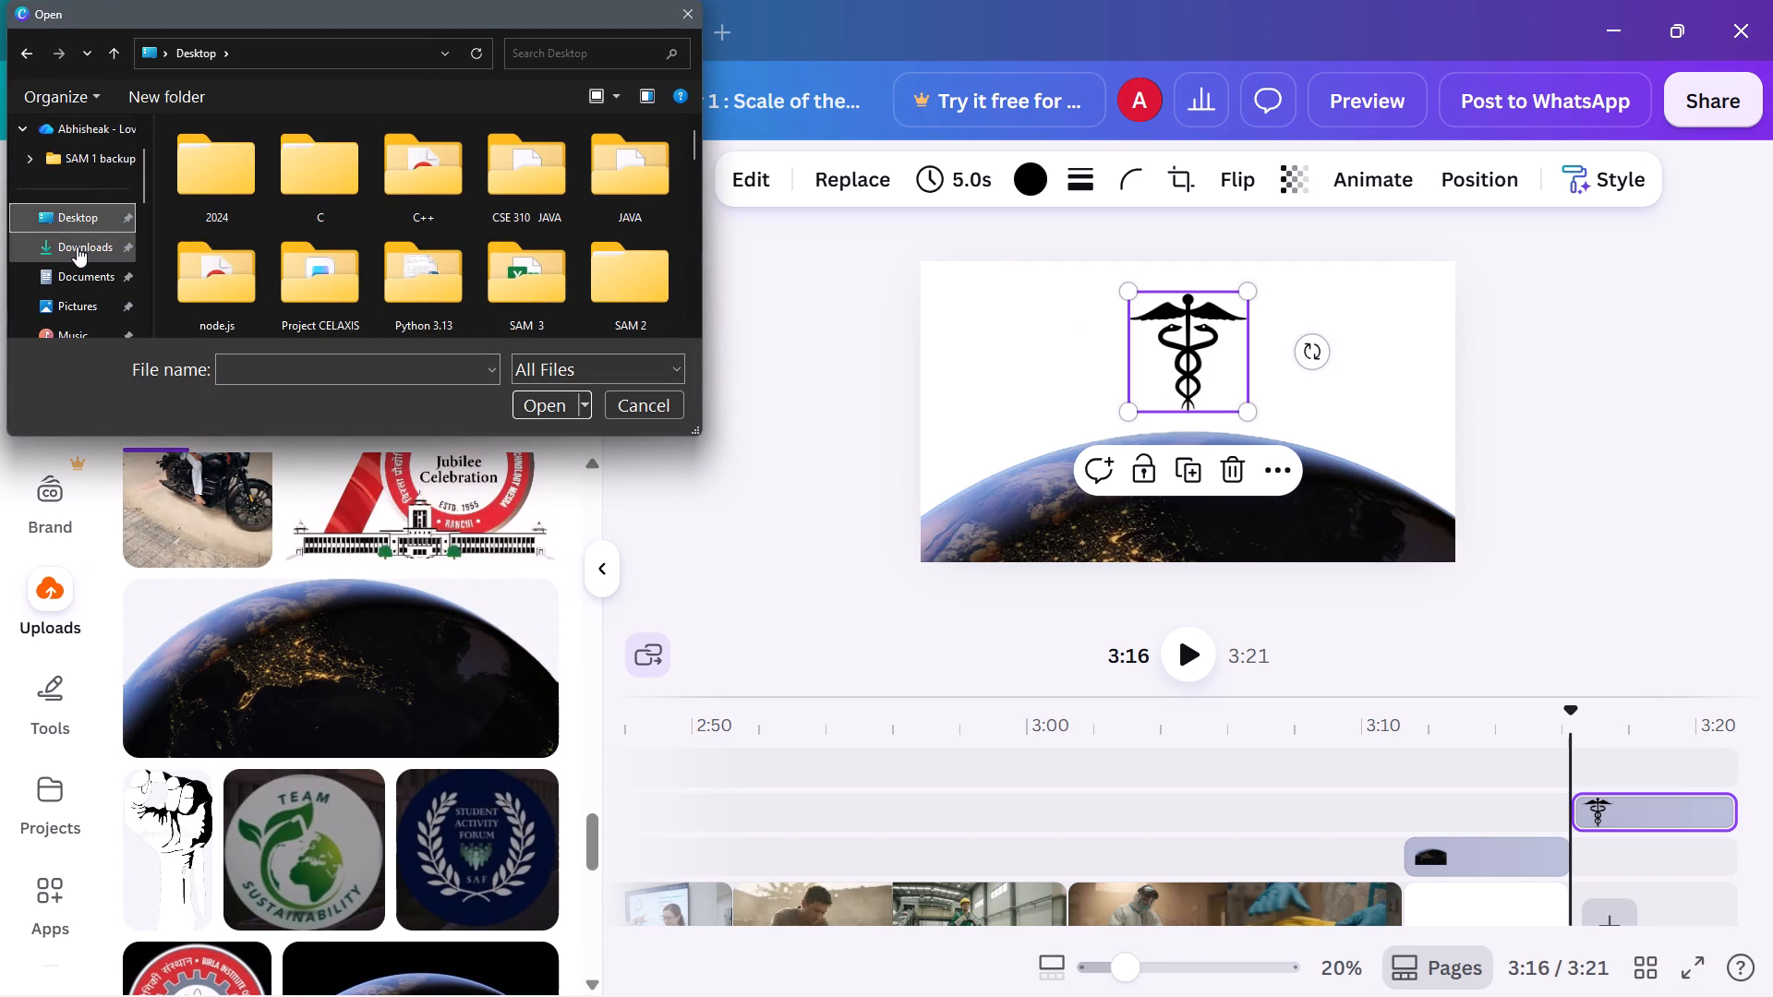
click(77, 246)
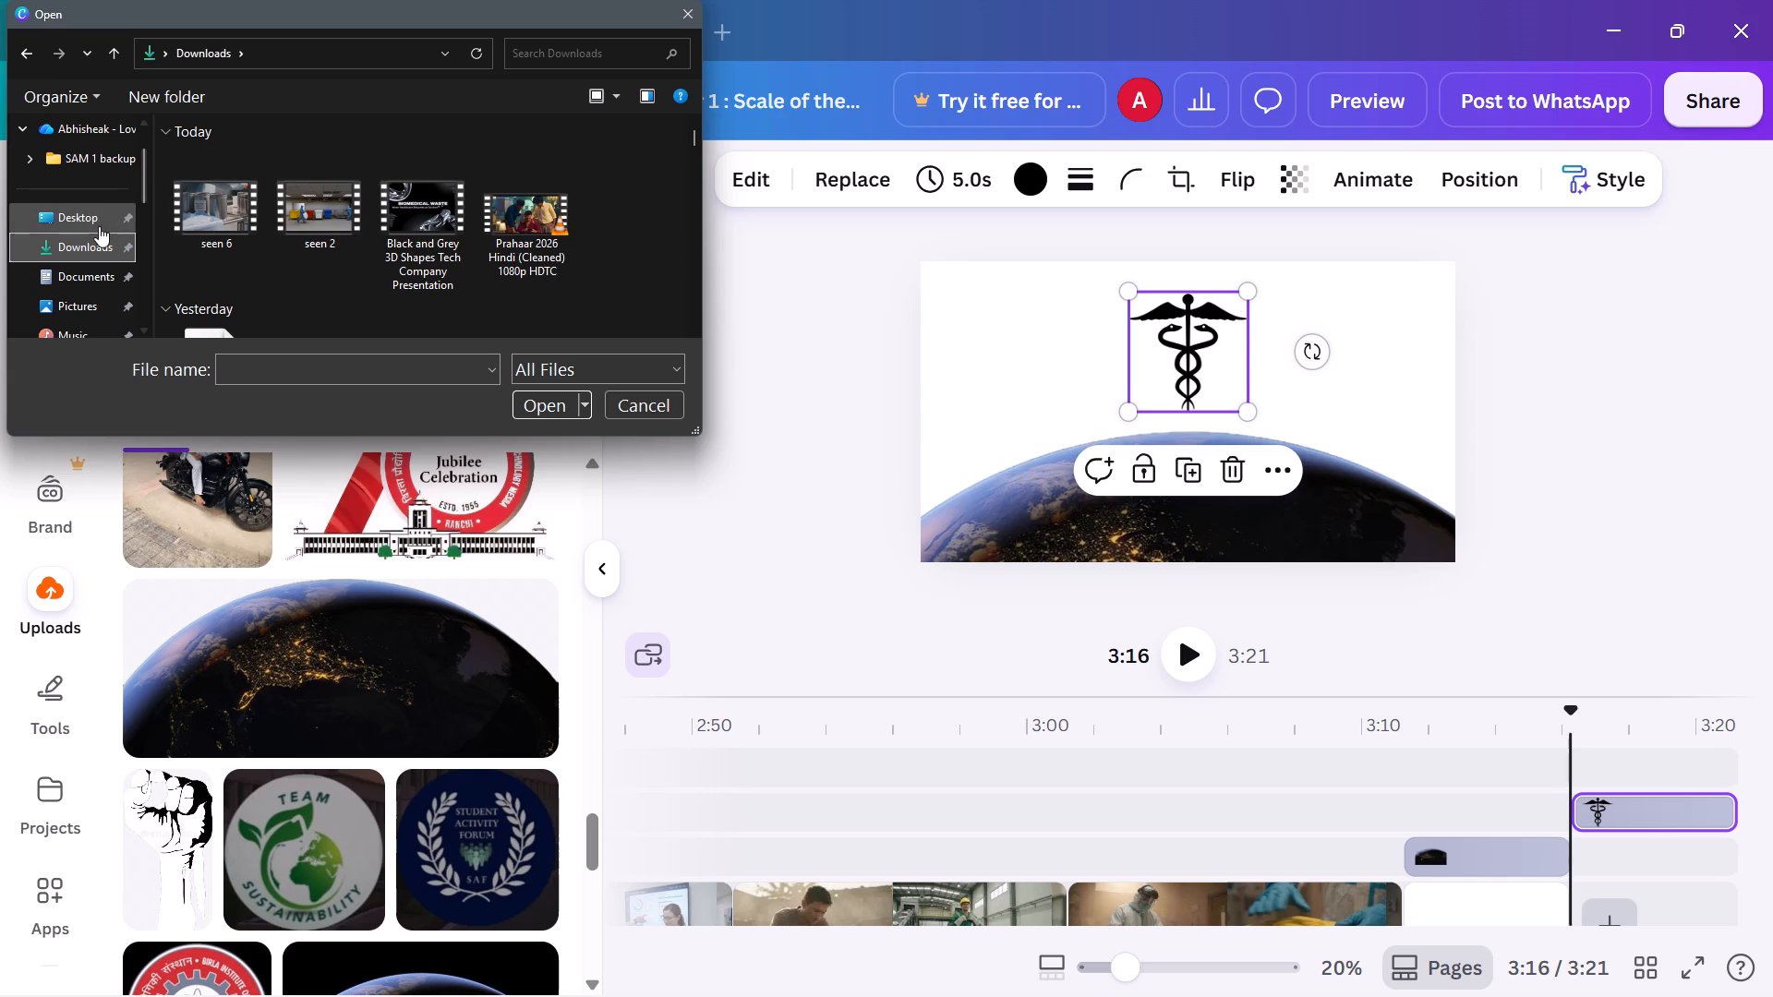
click(95, 217)
scroll(280, 260, down, 4)
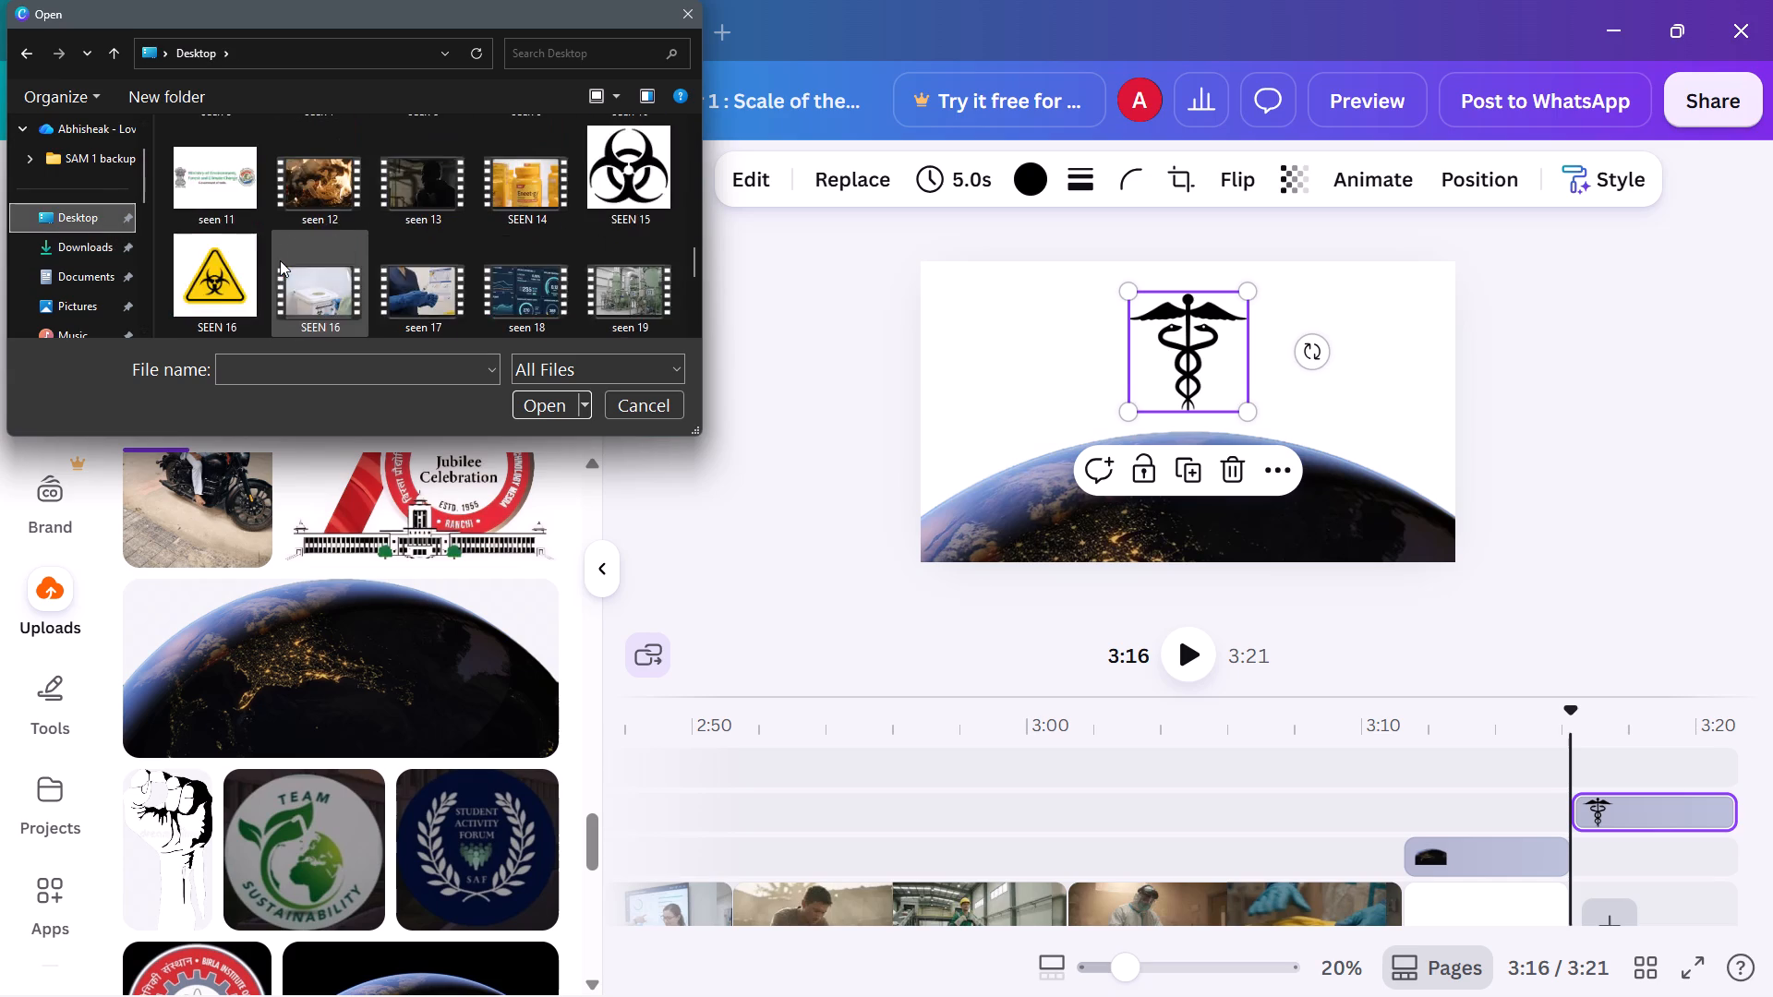
scroll(280, 260, right, 2)
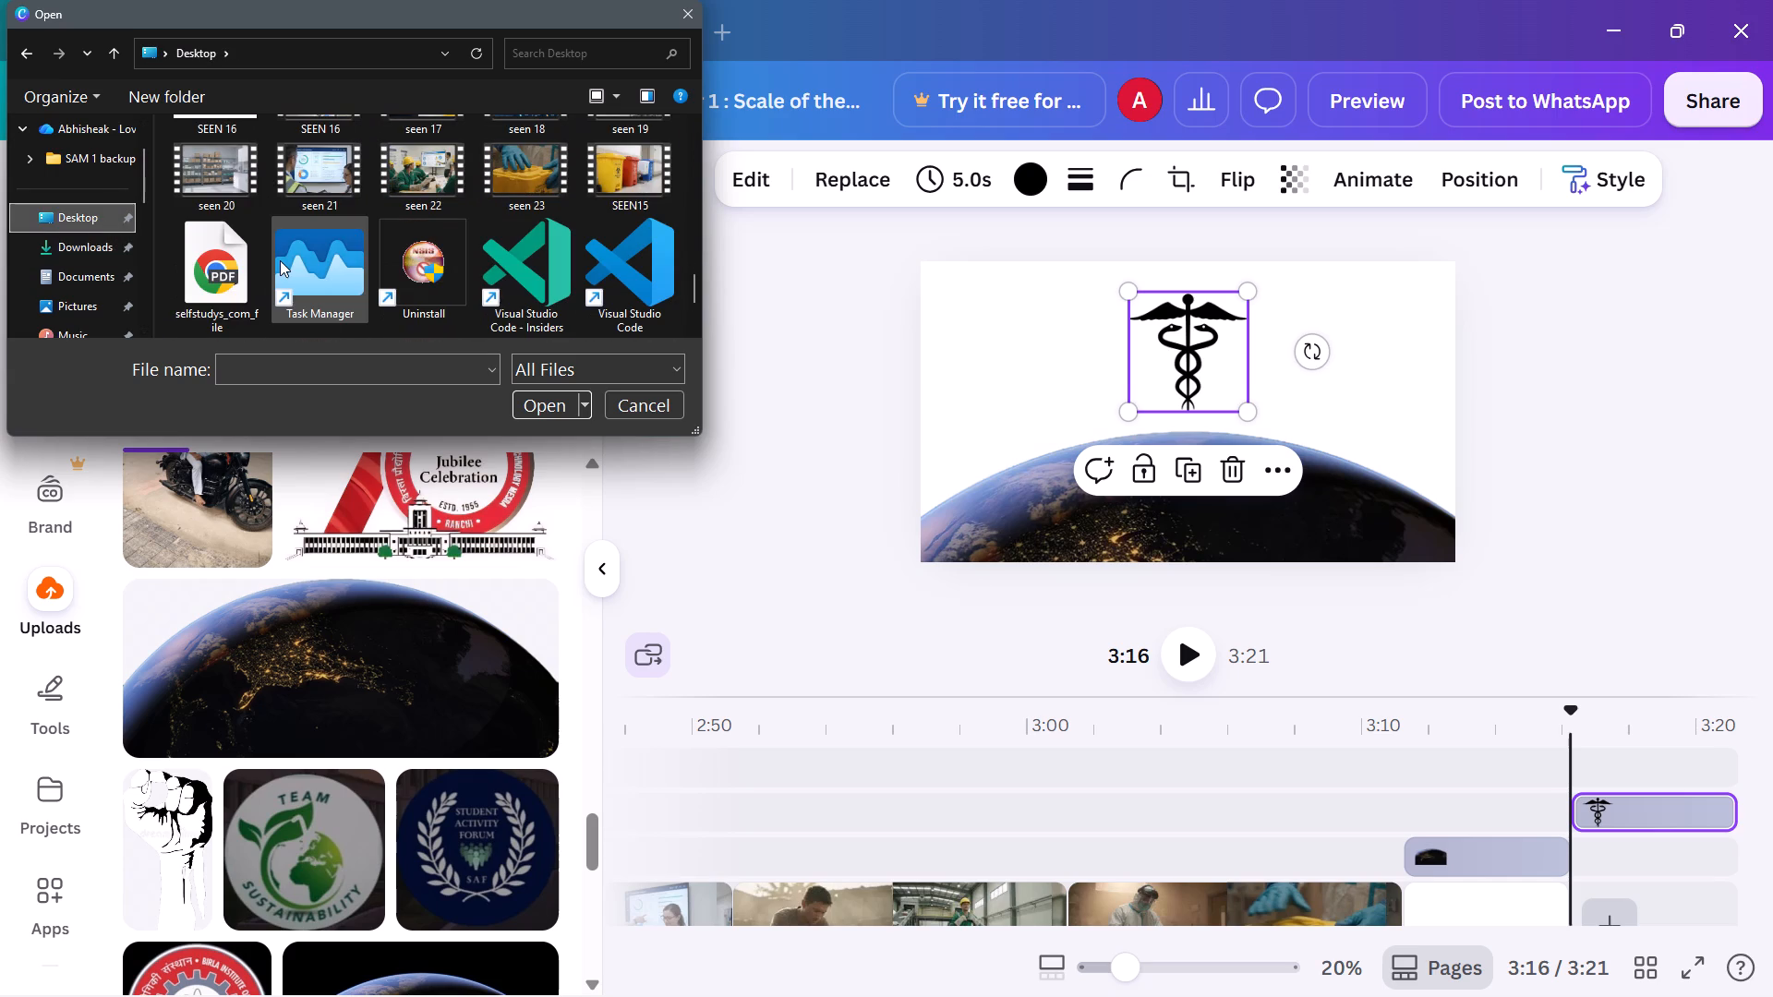
scroll(280, 260, right, 2)
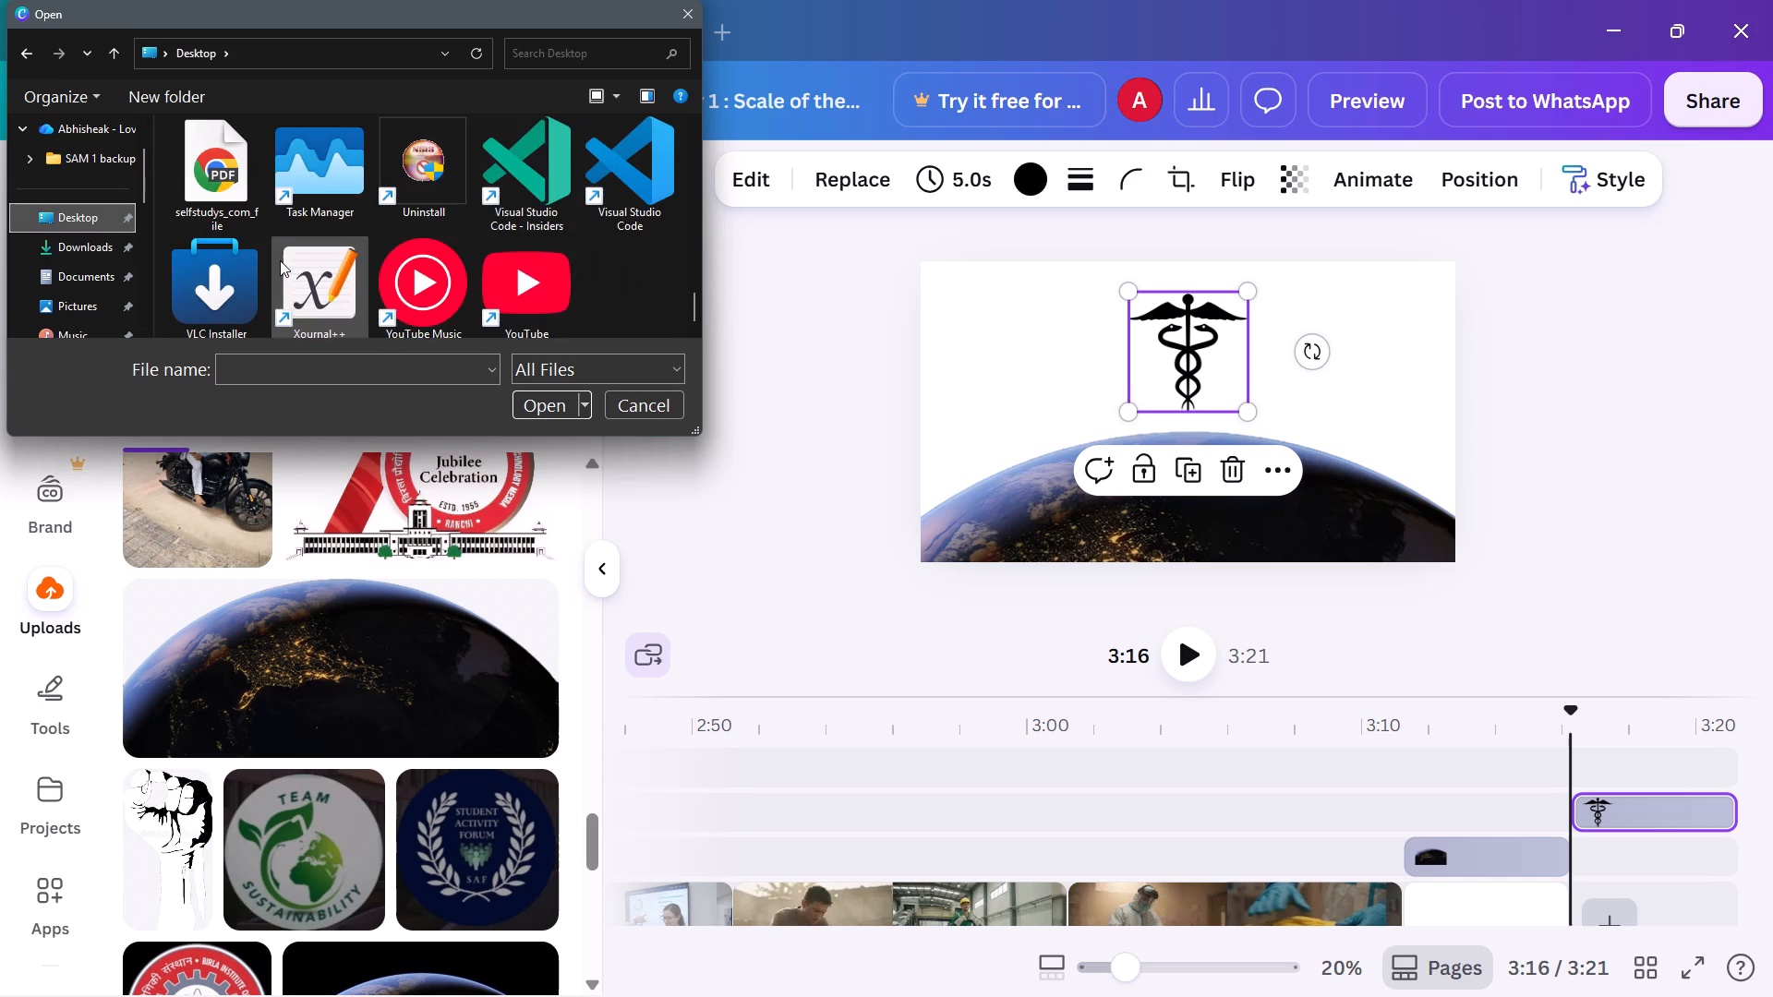
scroll(280, 260, right, 1)
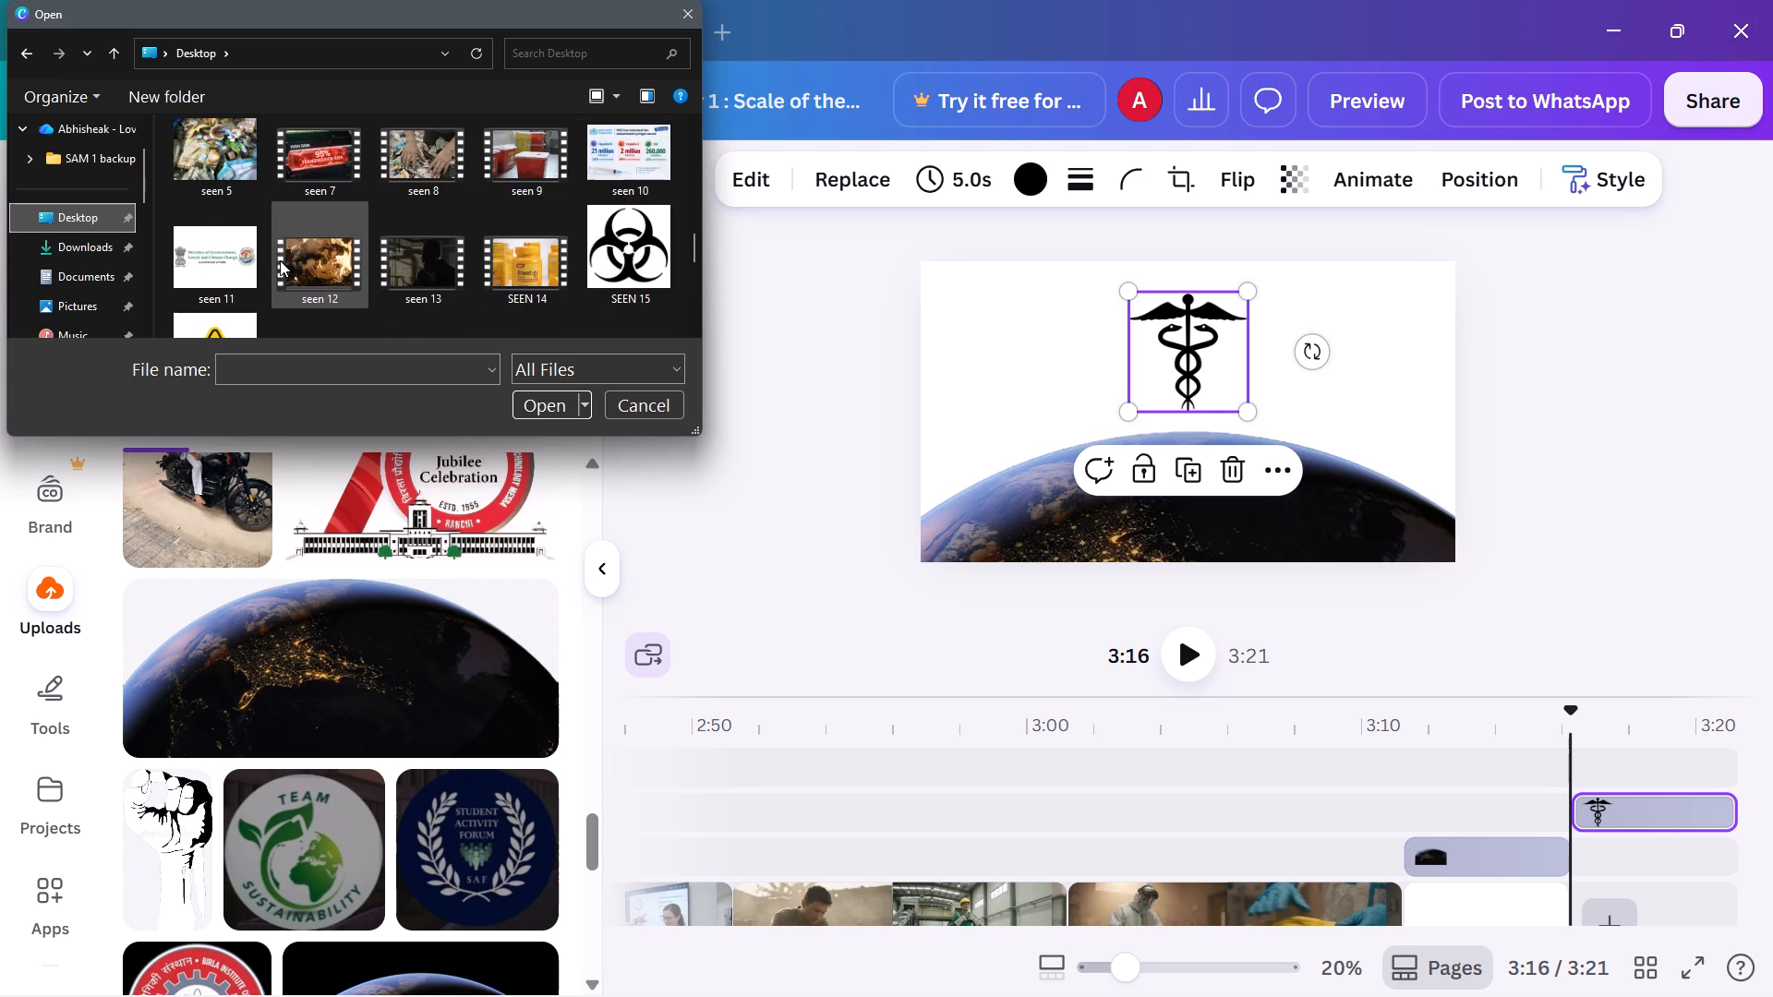
scroll(280, 260, right, 1)
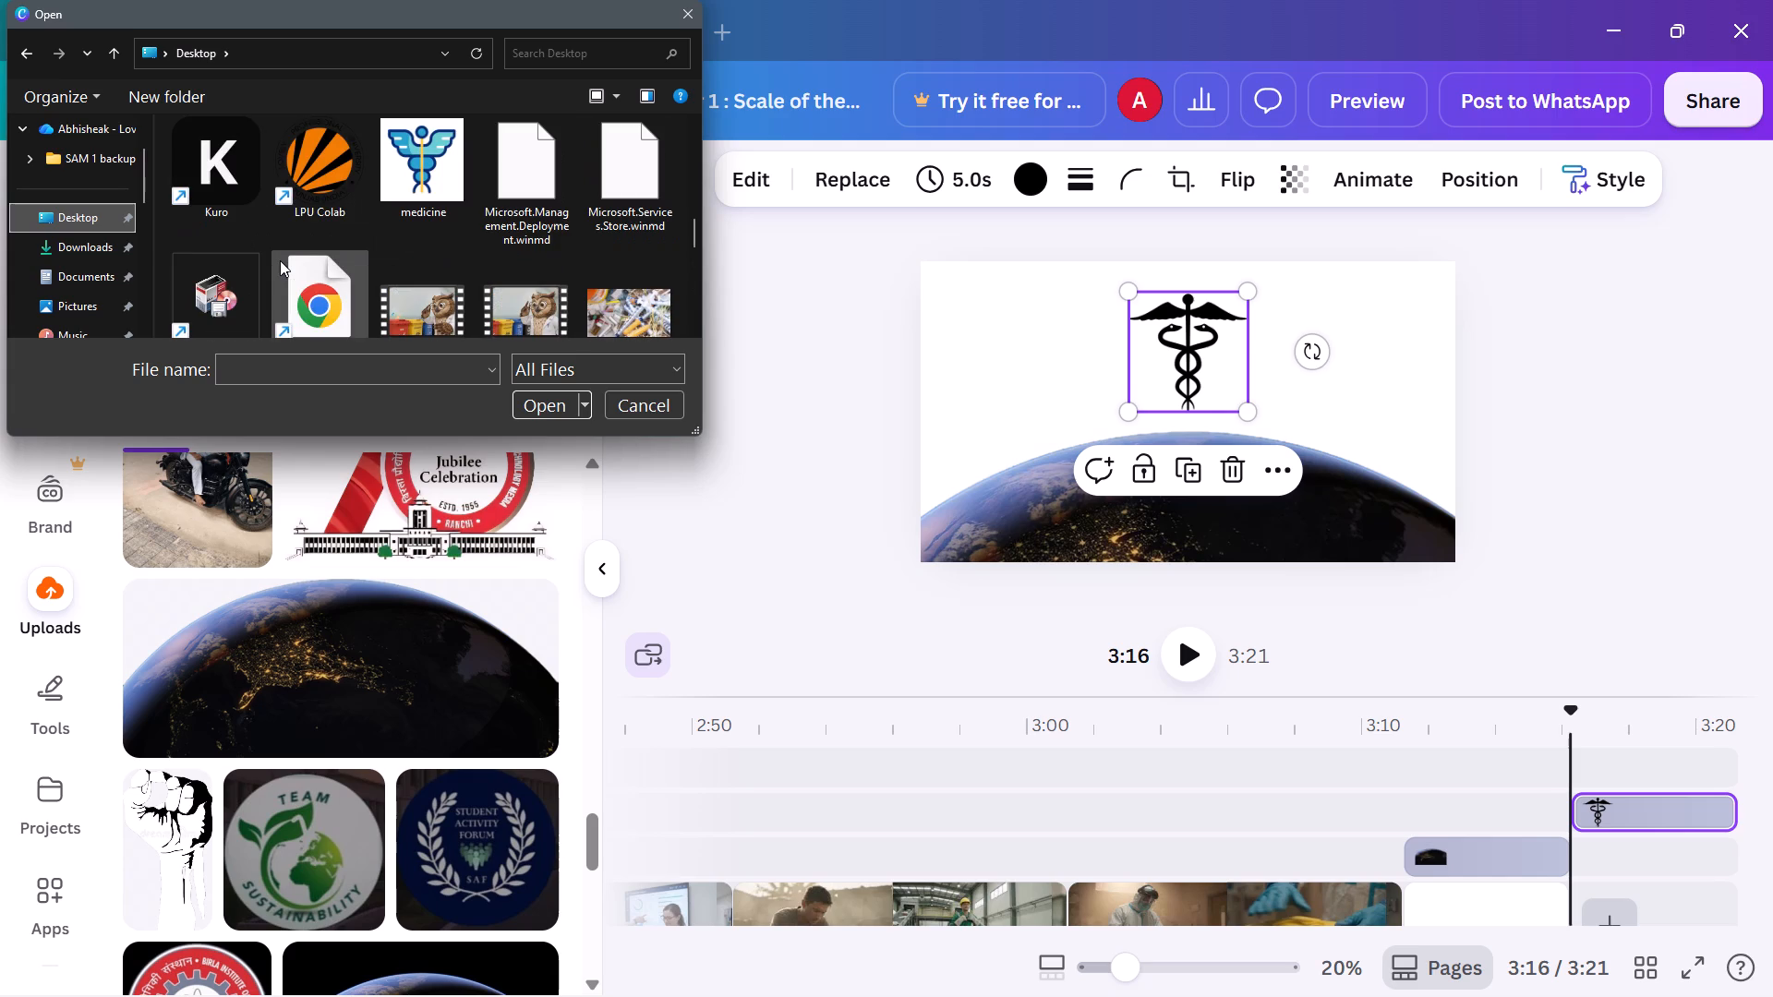
scroll(280, 260, right, 1)
click(417, 177)
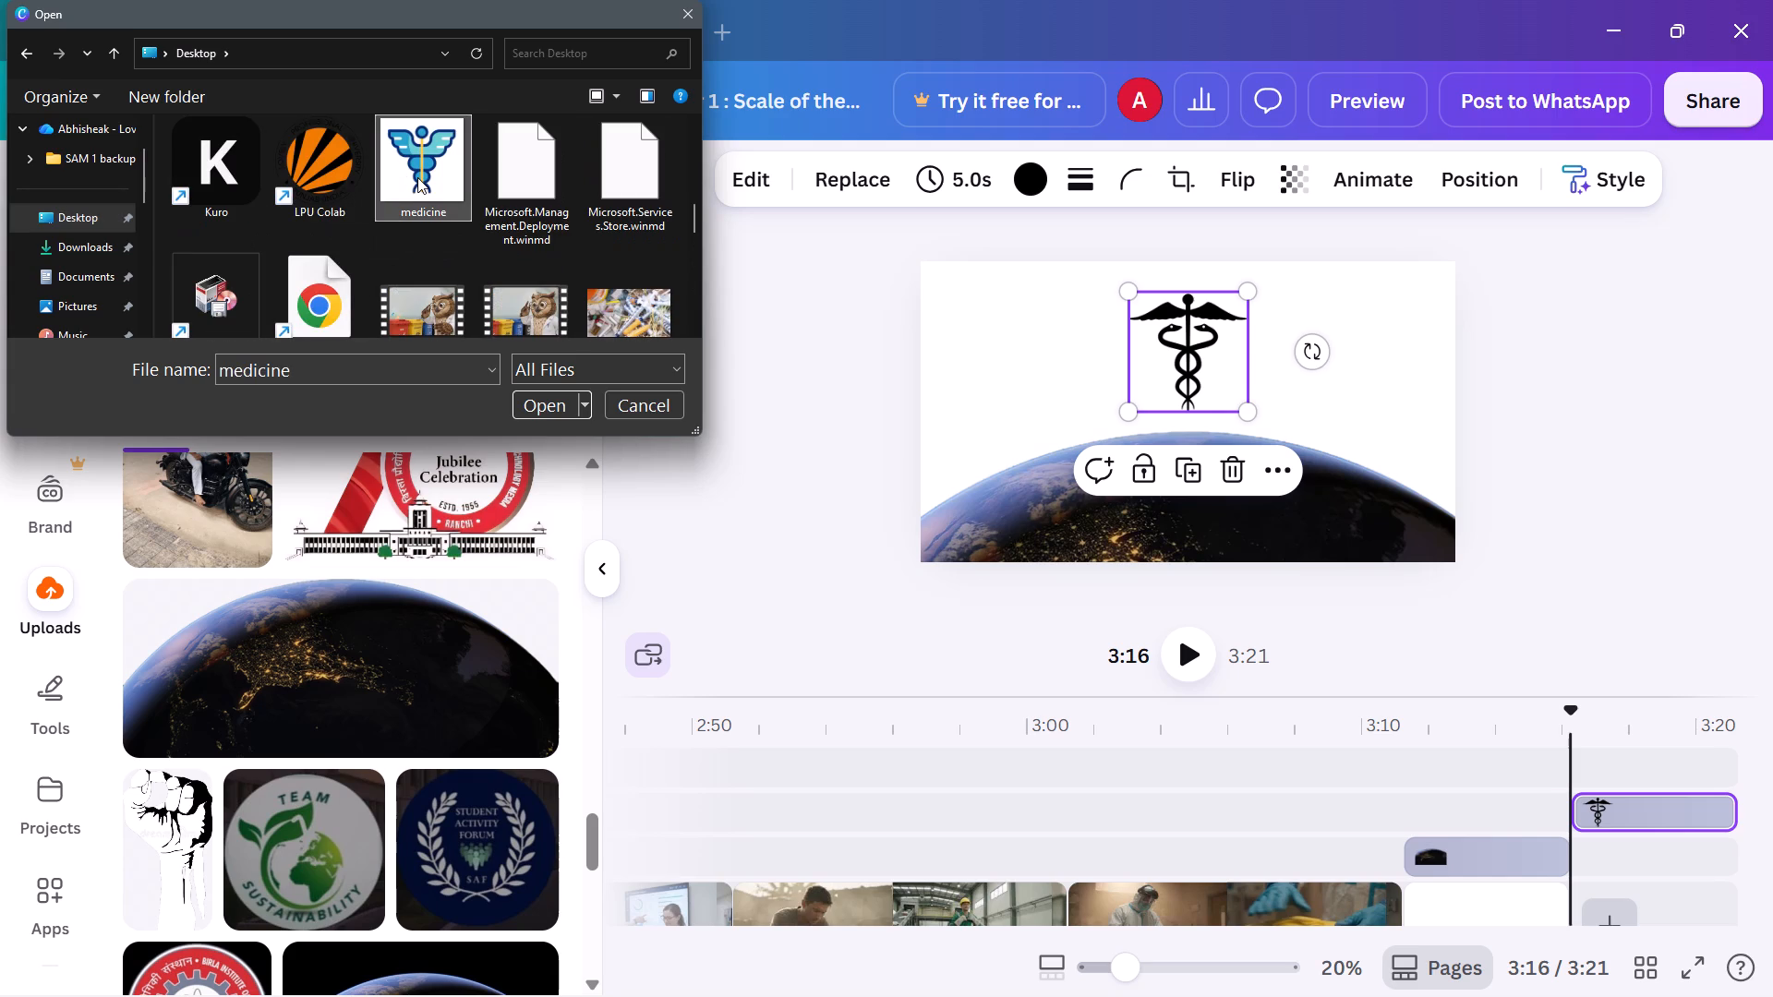
click(544, 403)
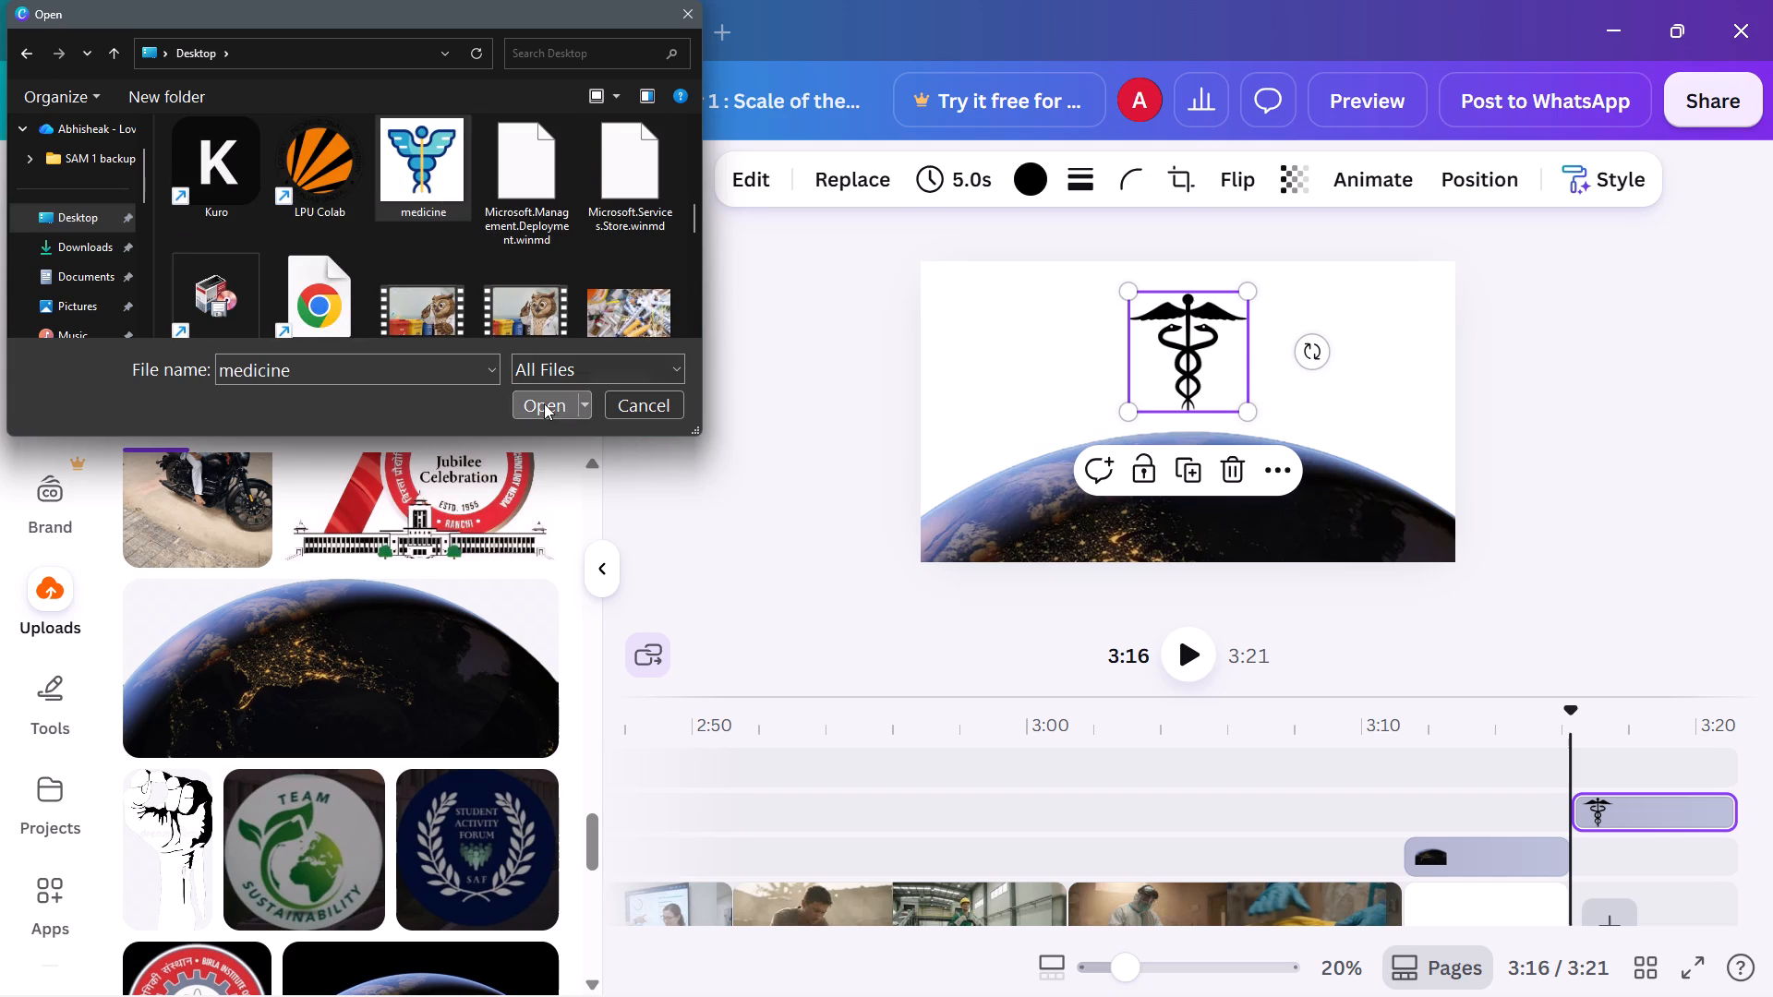
scroll(320, 498, up, 7)
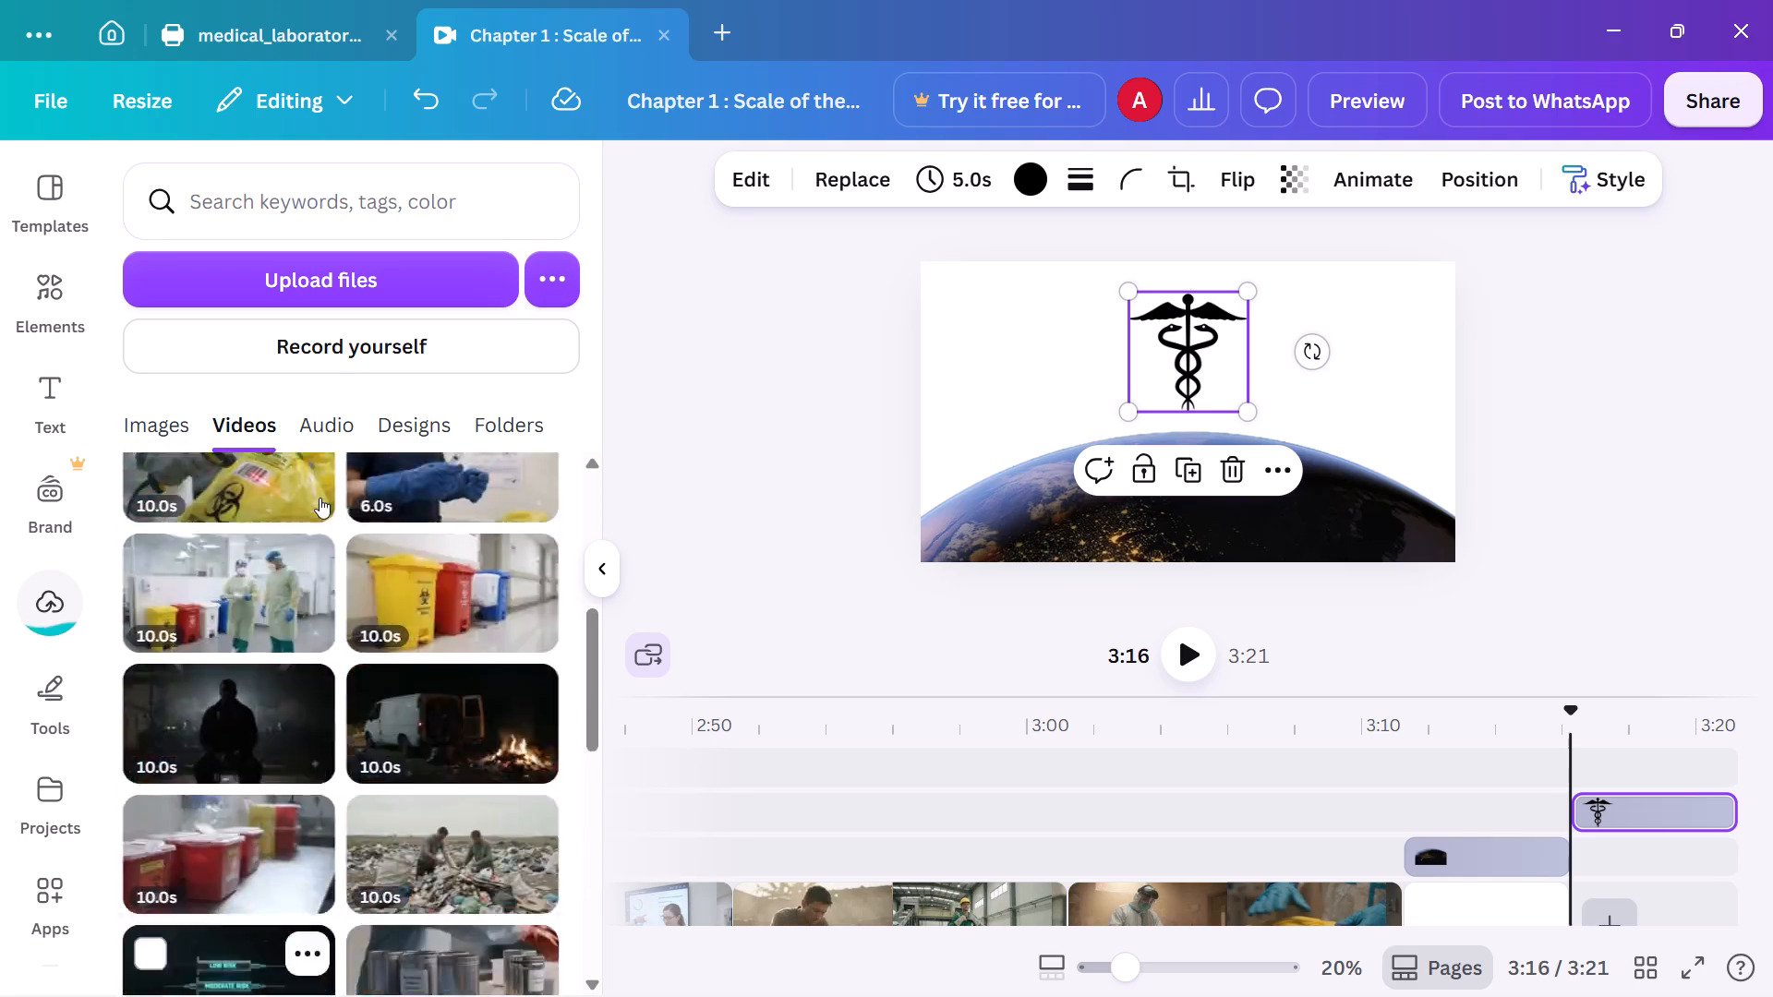
scroll(320, 498, up, 5)
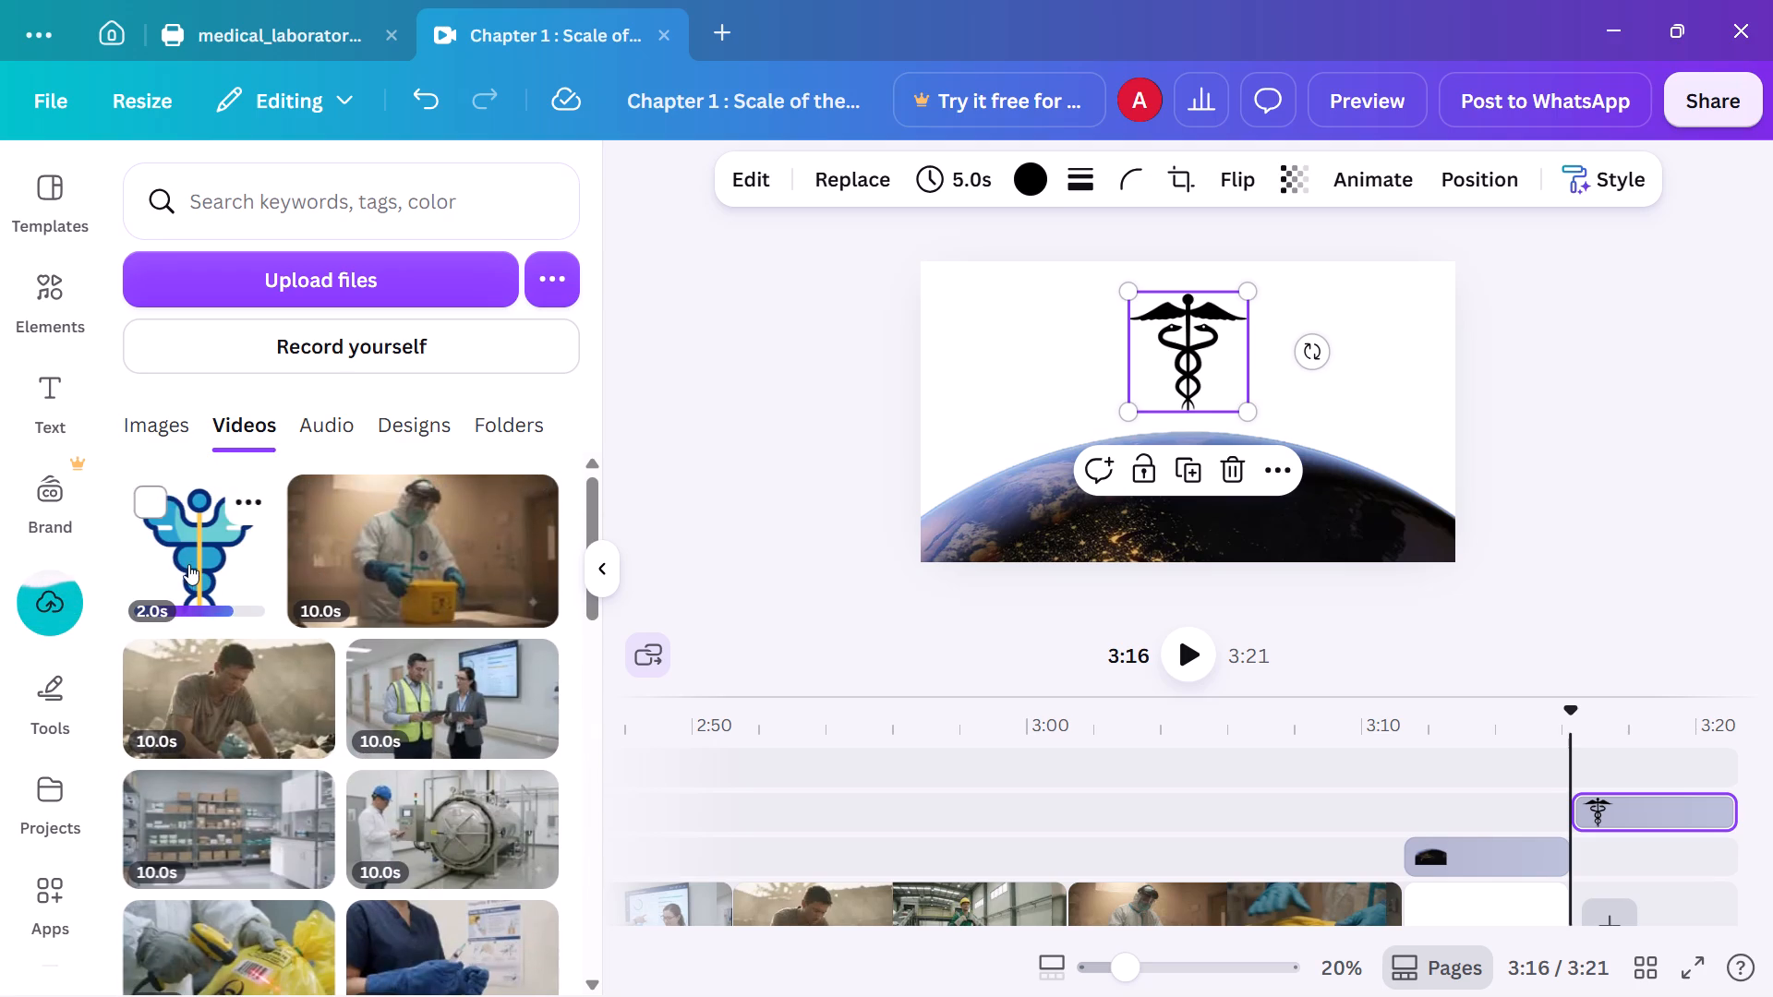
Remove the black caduceus graphic from the end of the timeline.
click(1641, 820)
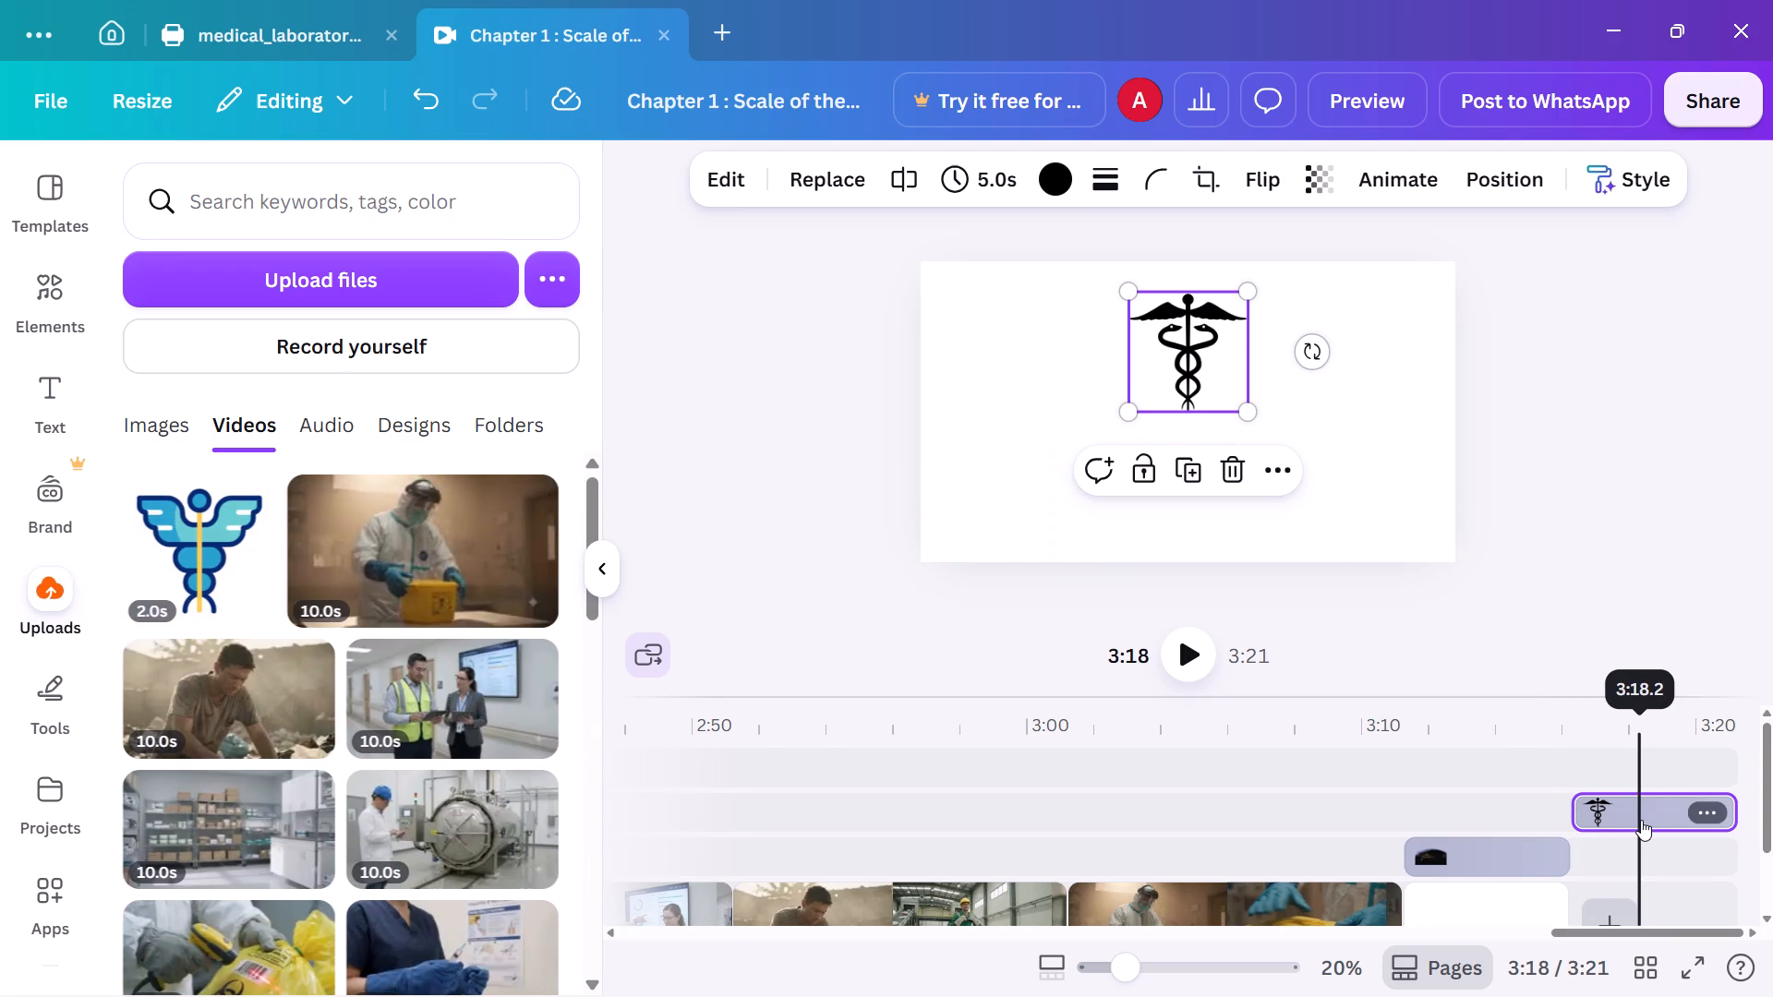
key(ctrl+x)
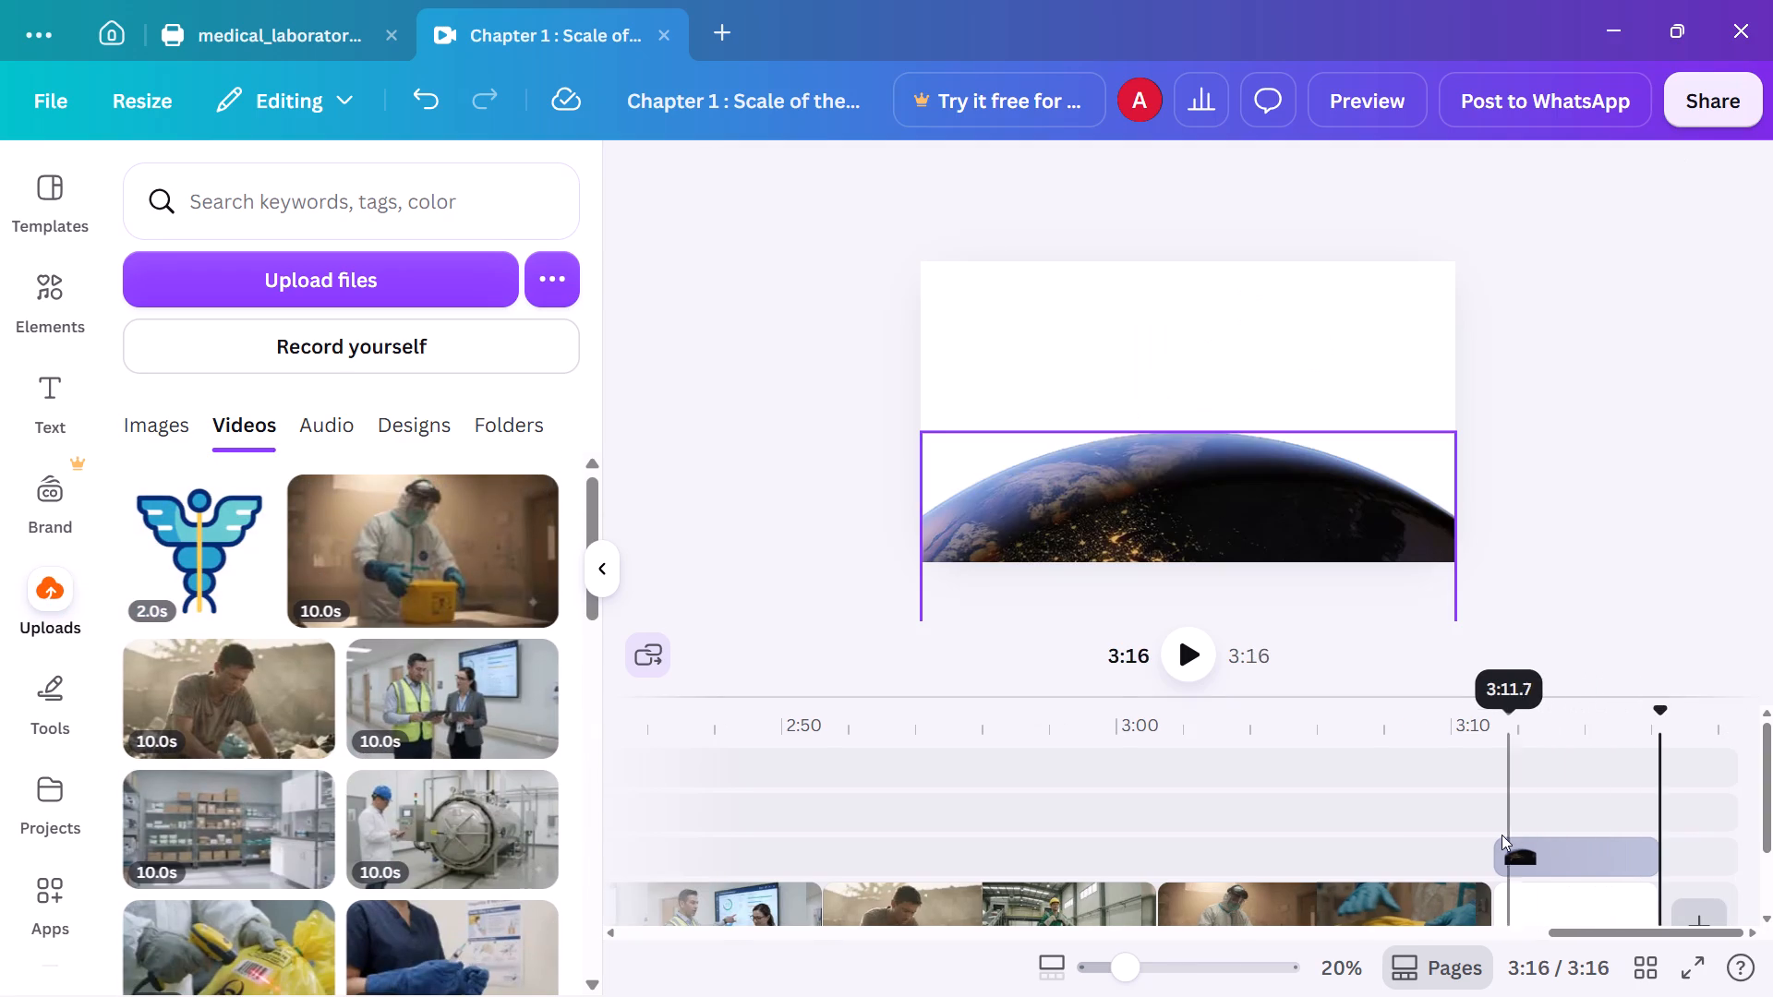
Add the uploaded medicine caduceus video to the timeline directly before the Earth page.
click(1497, 835)
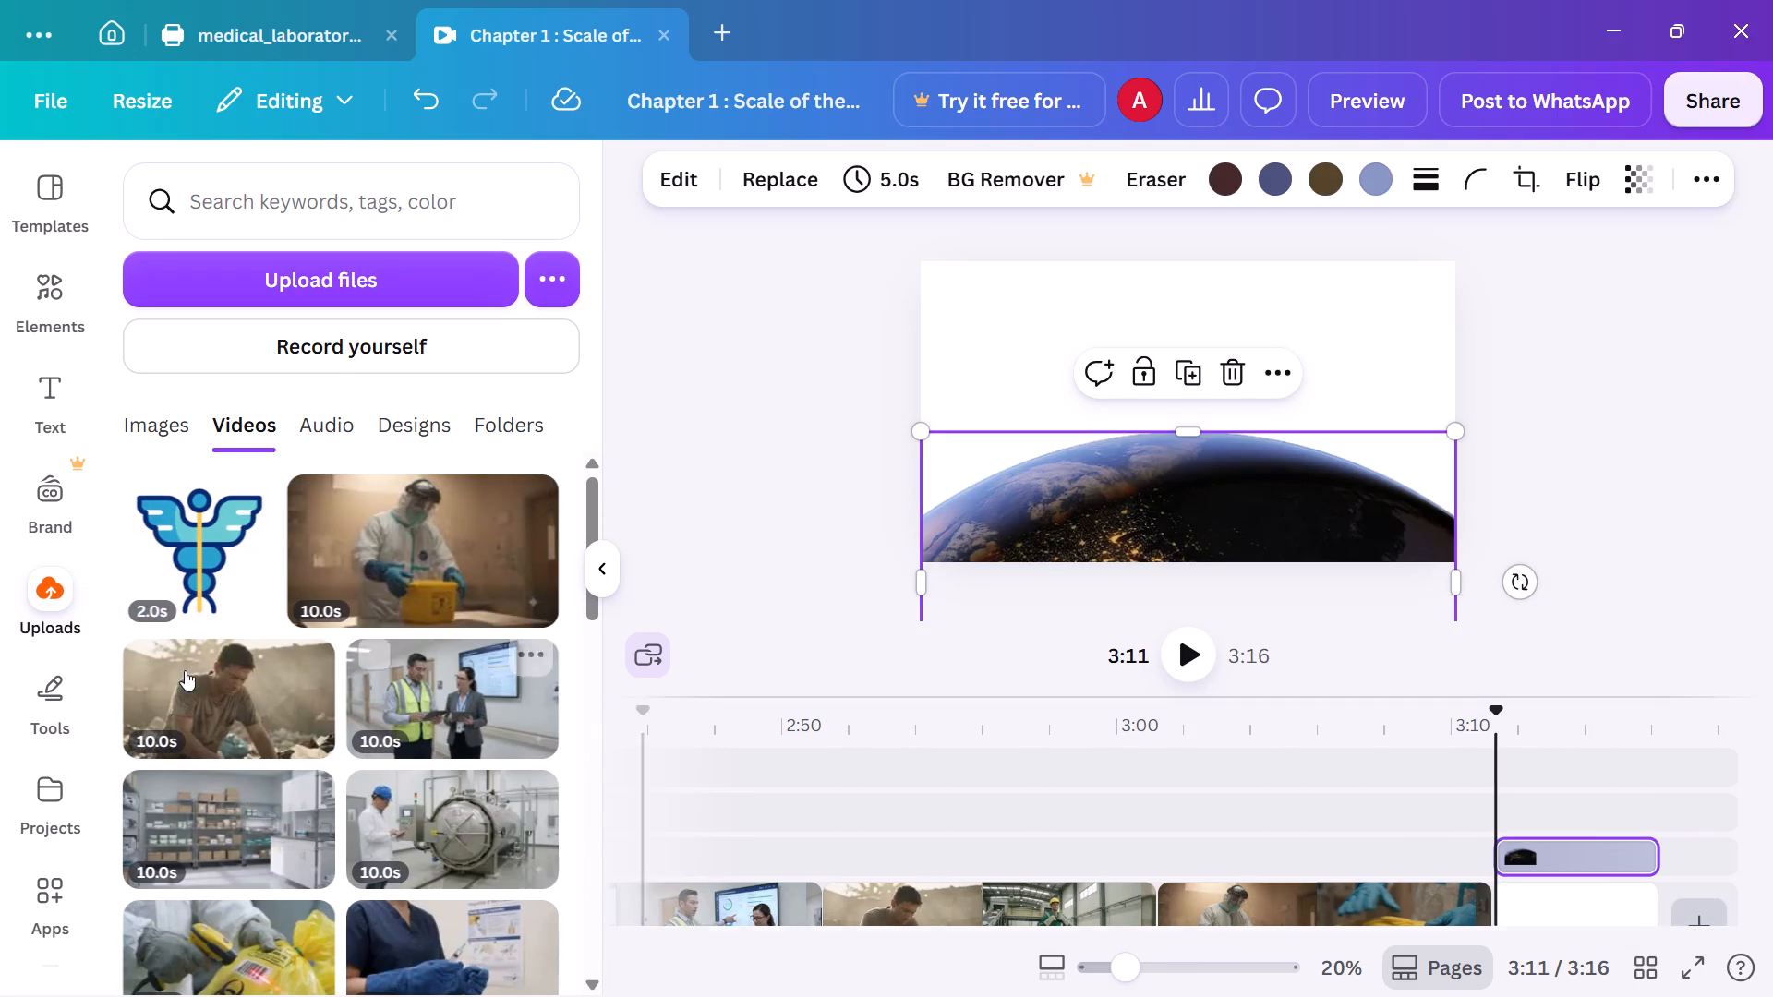
click(168, 544)
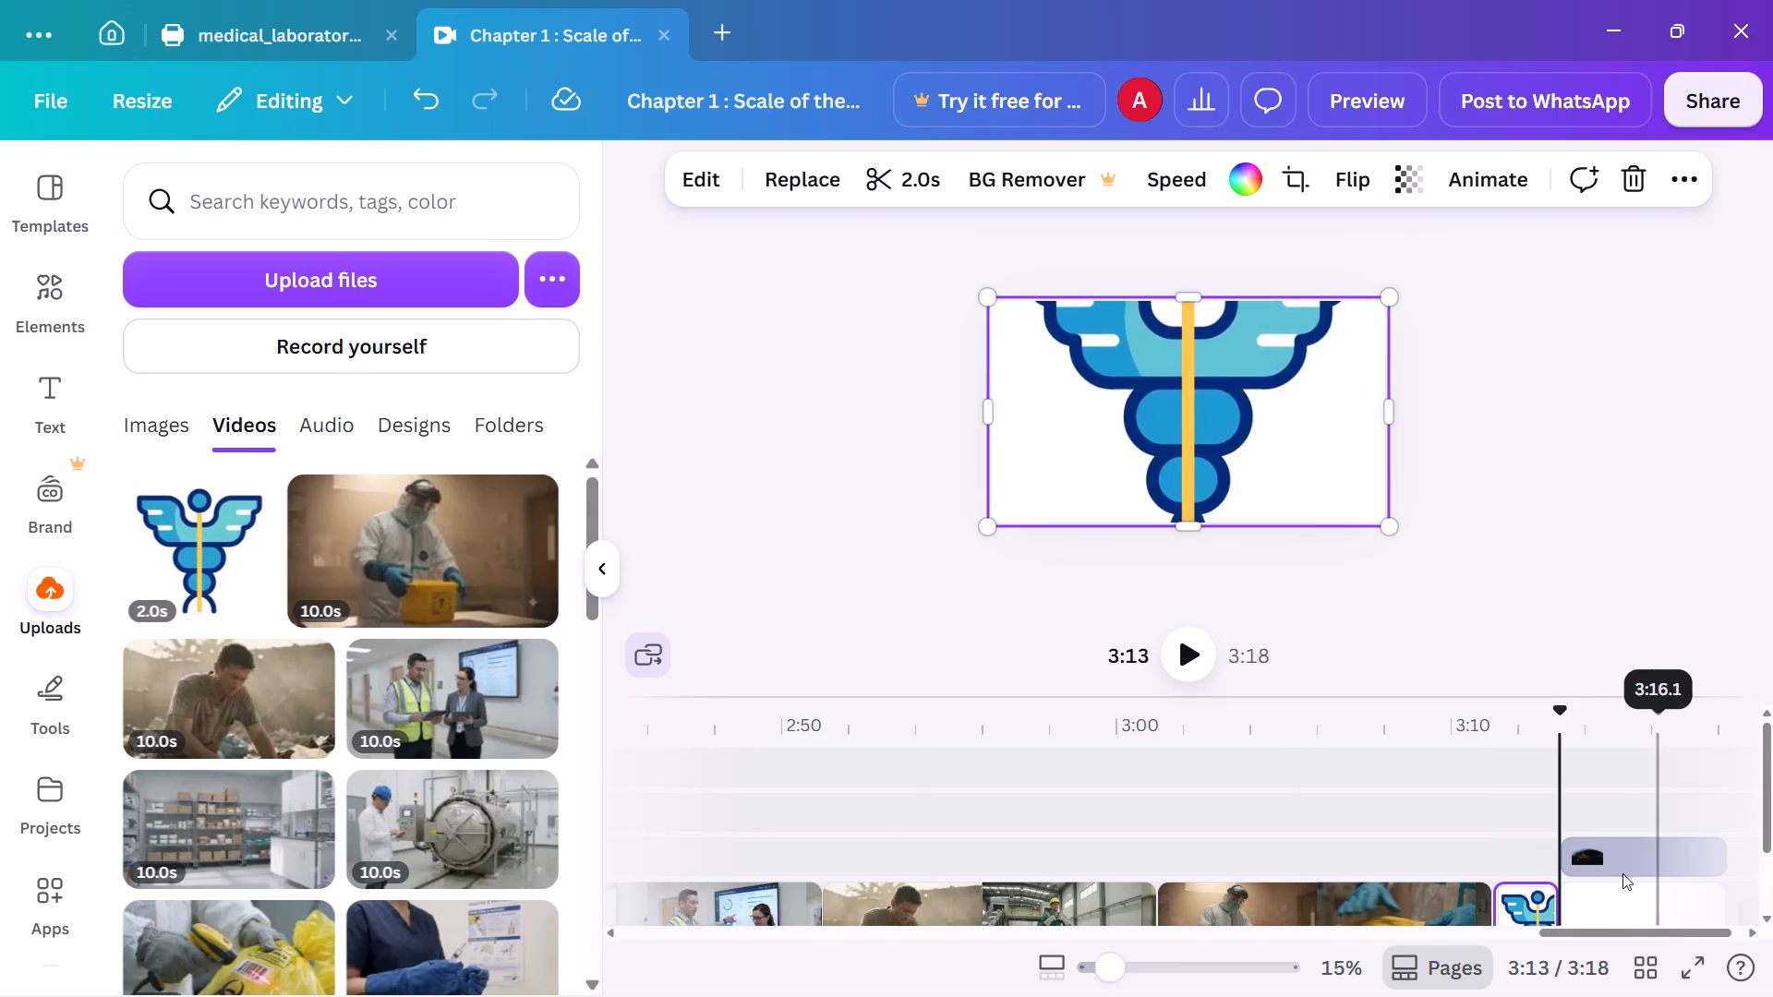
scroll(1520, 698, down, 2)
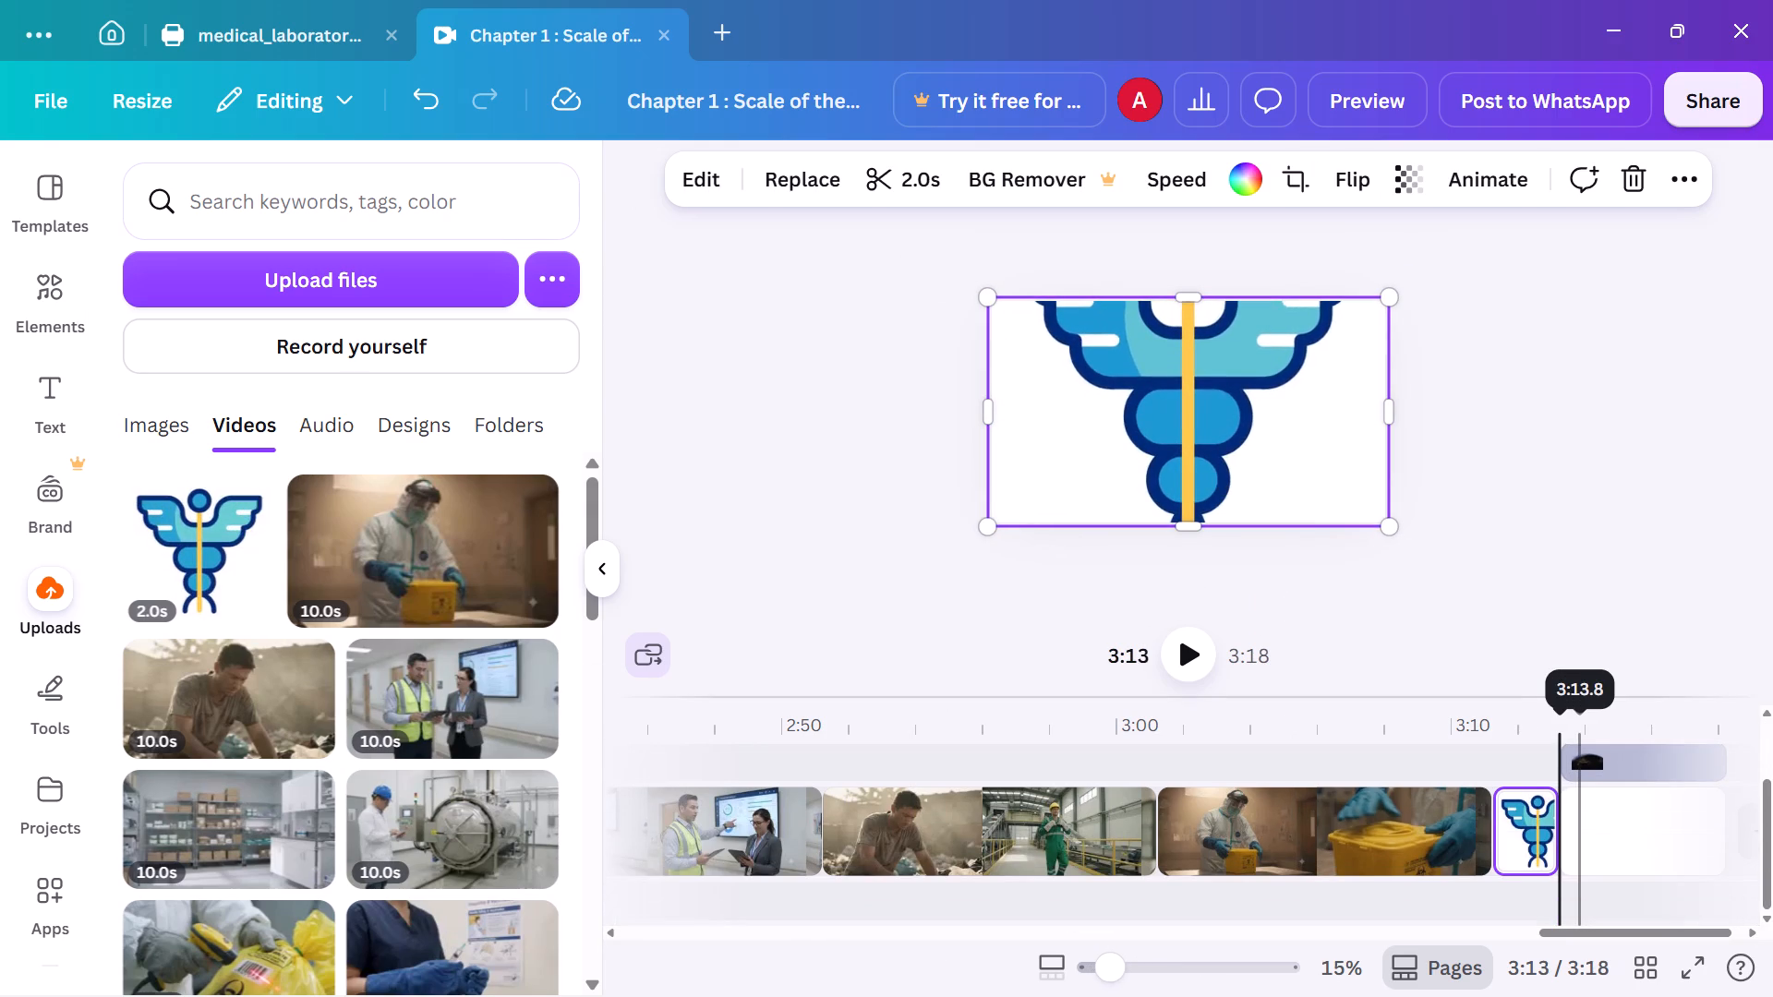
scroll(1581, 726, down, 2)
click(1510, 866)
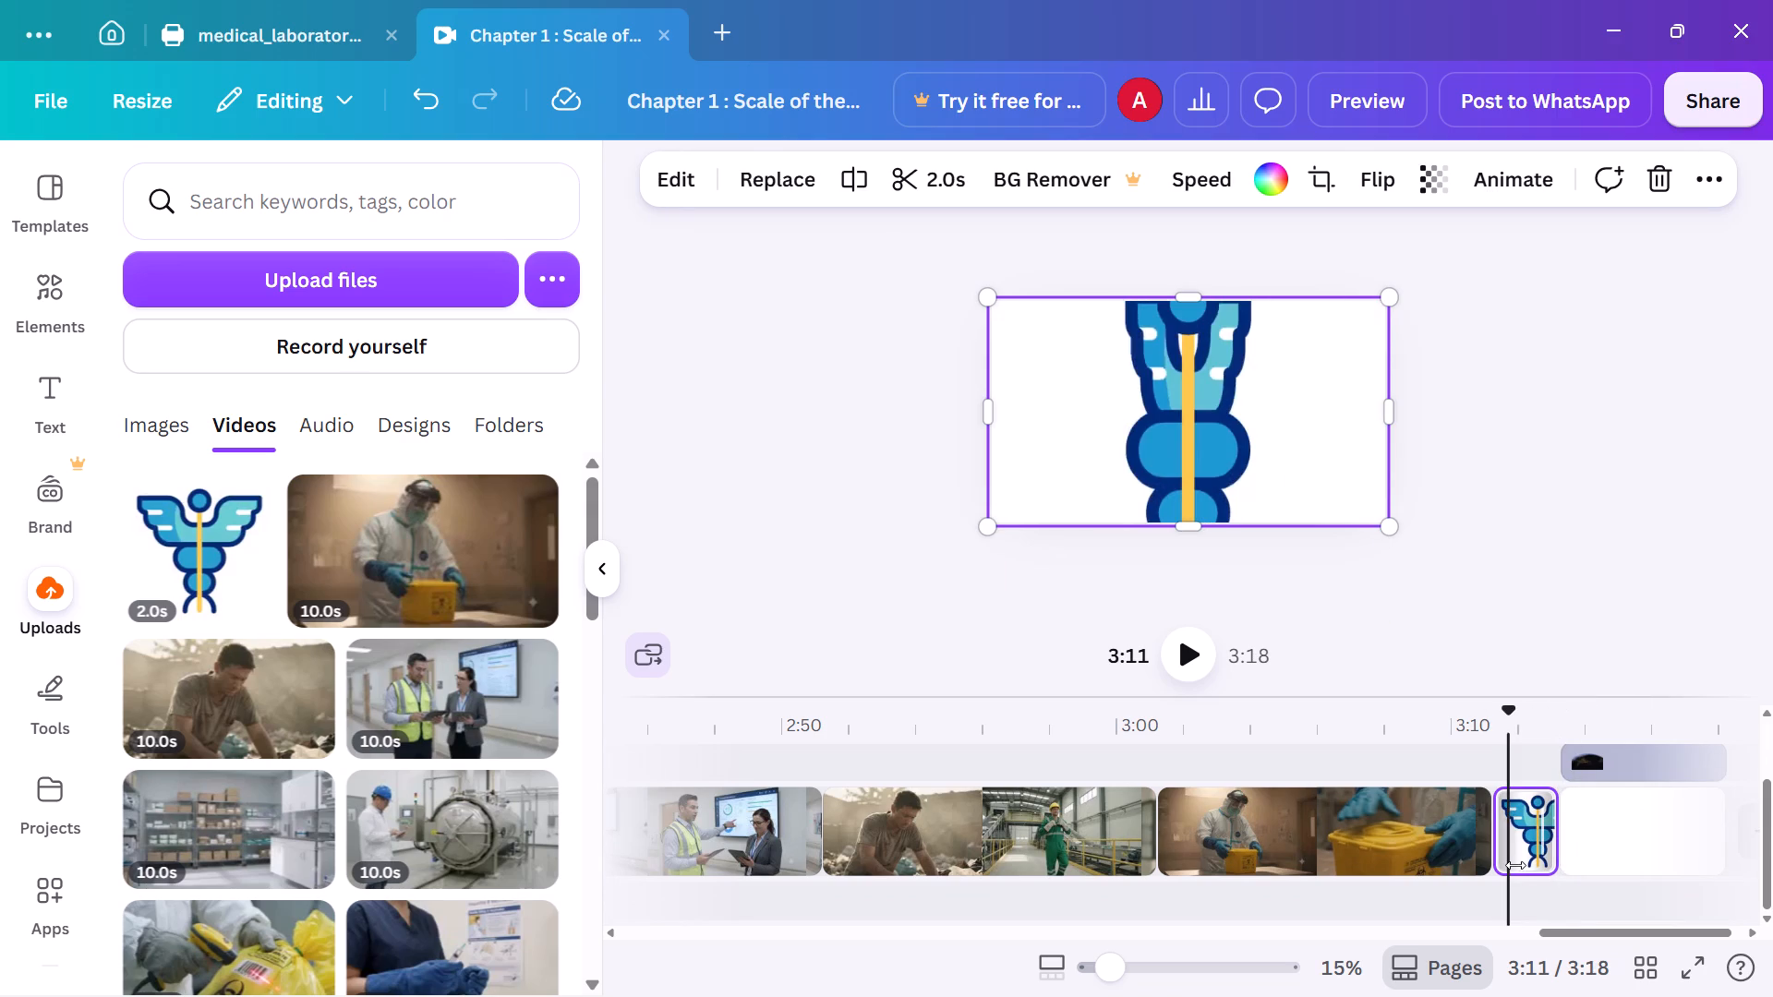
drag(1515, 865, 1553, 830)
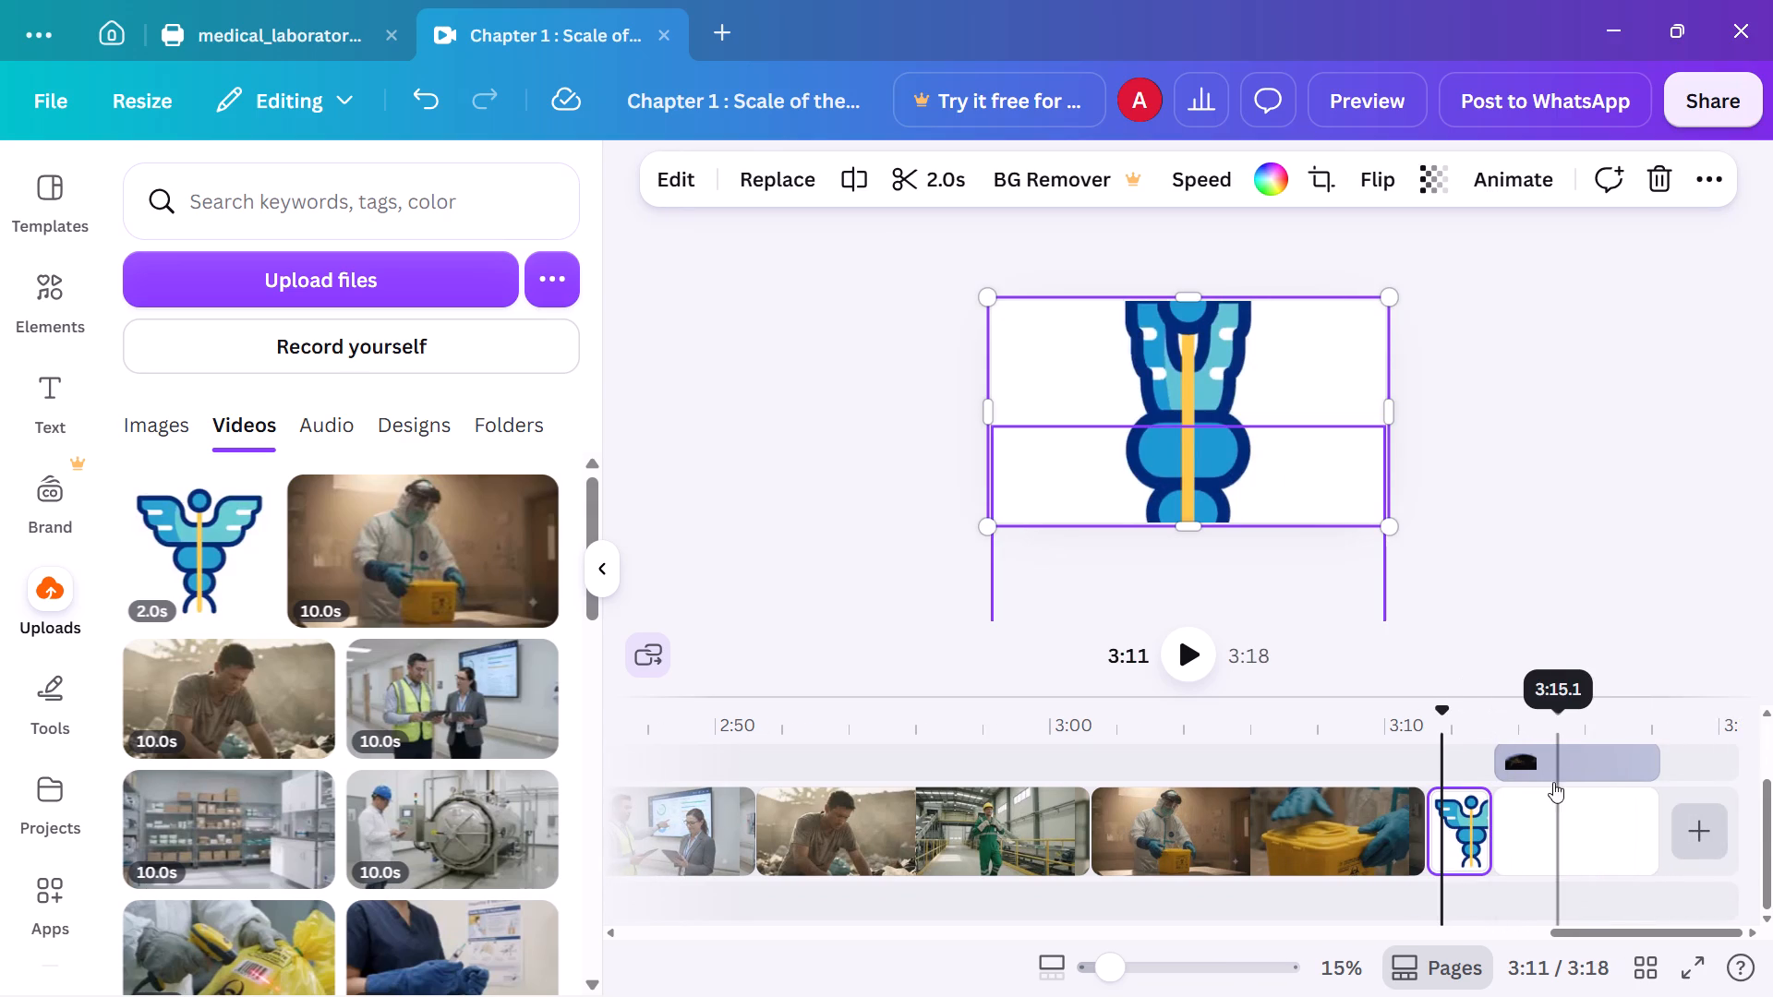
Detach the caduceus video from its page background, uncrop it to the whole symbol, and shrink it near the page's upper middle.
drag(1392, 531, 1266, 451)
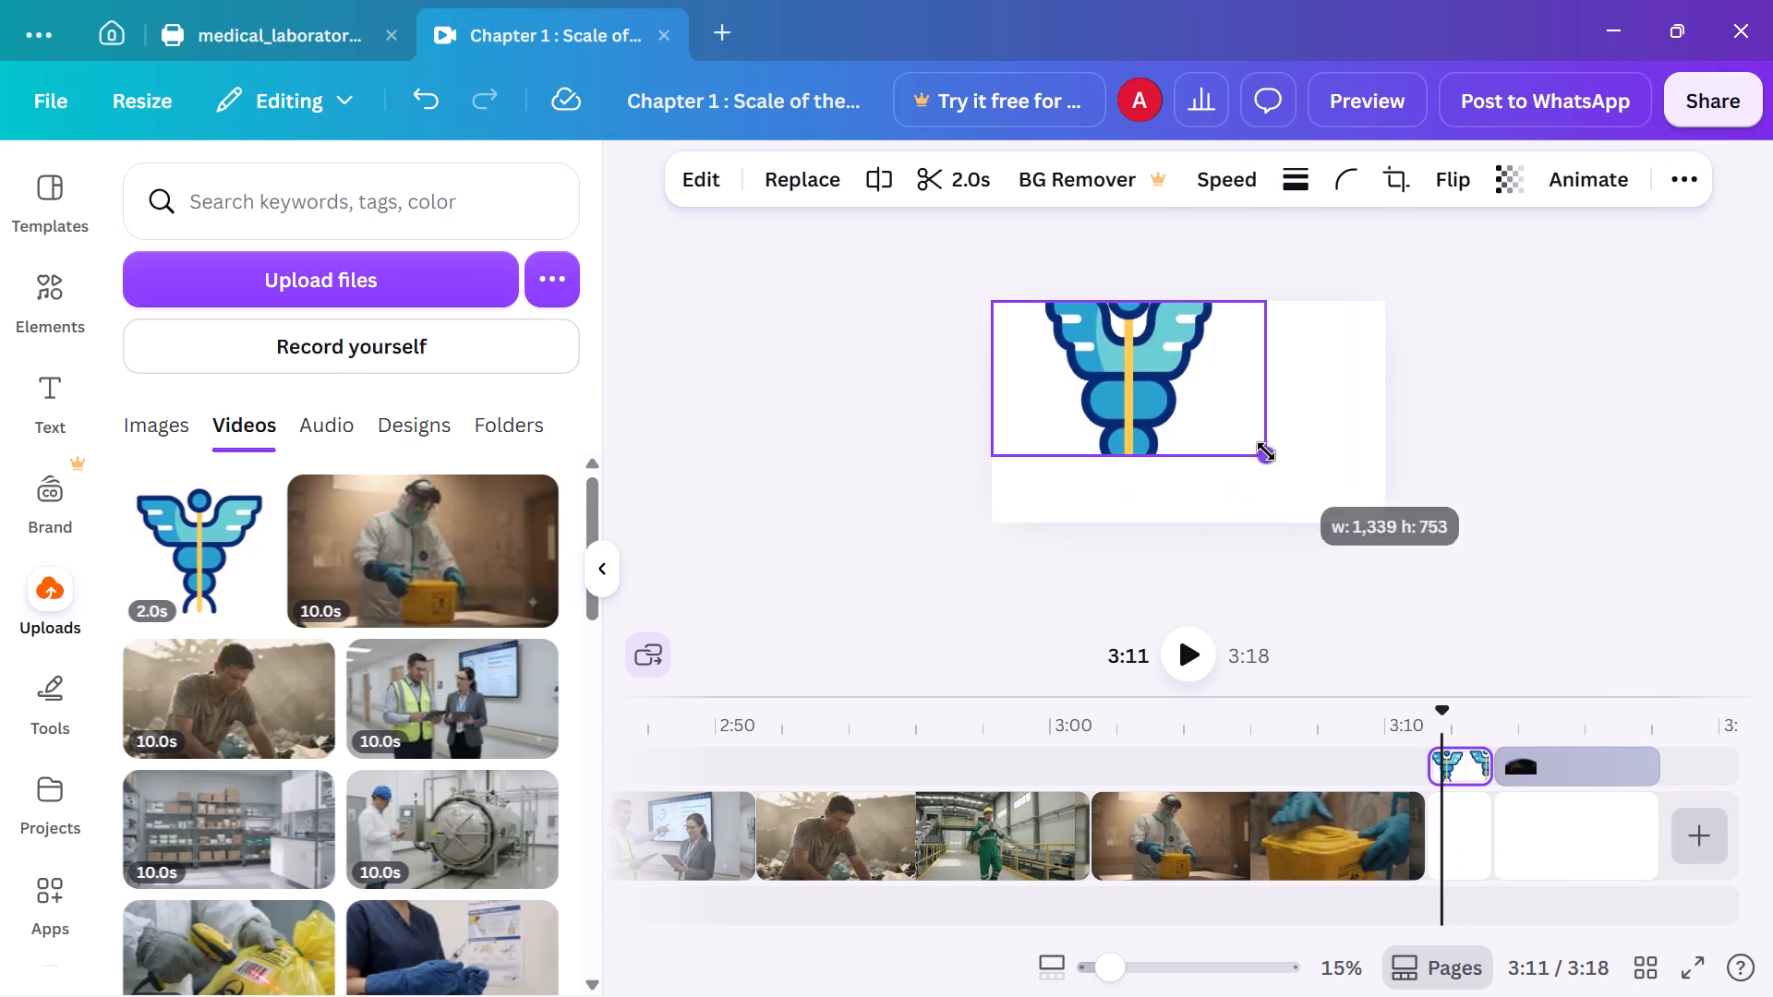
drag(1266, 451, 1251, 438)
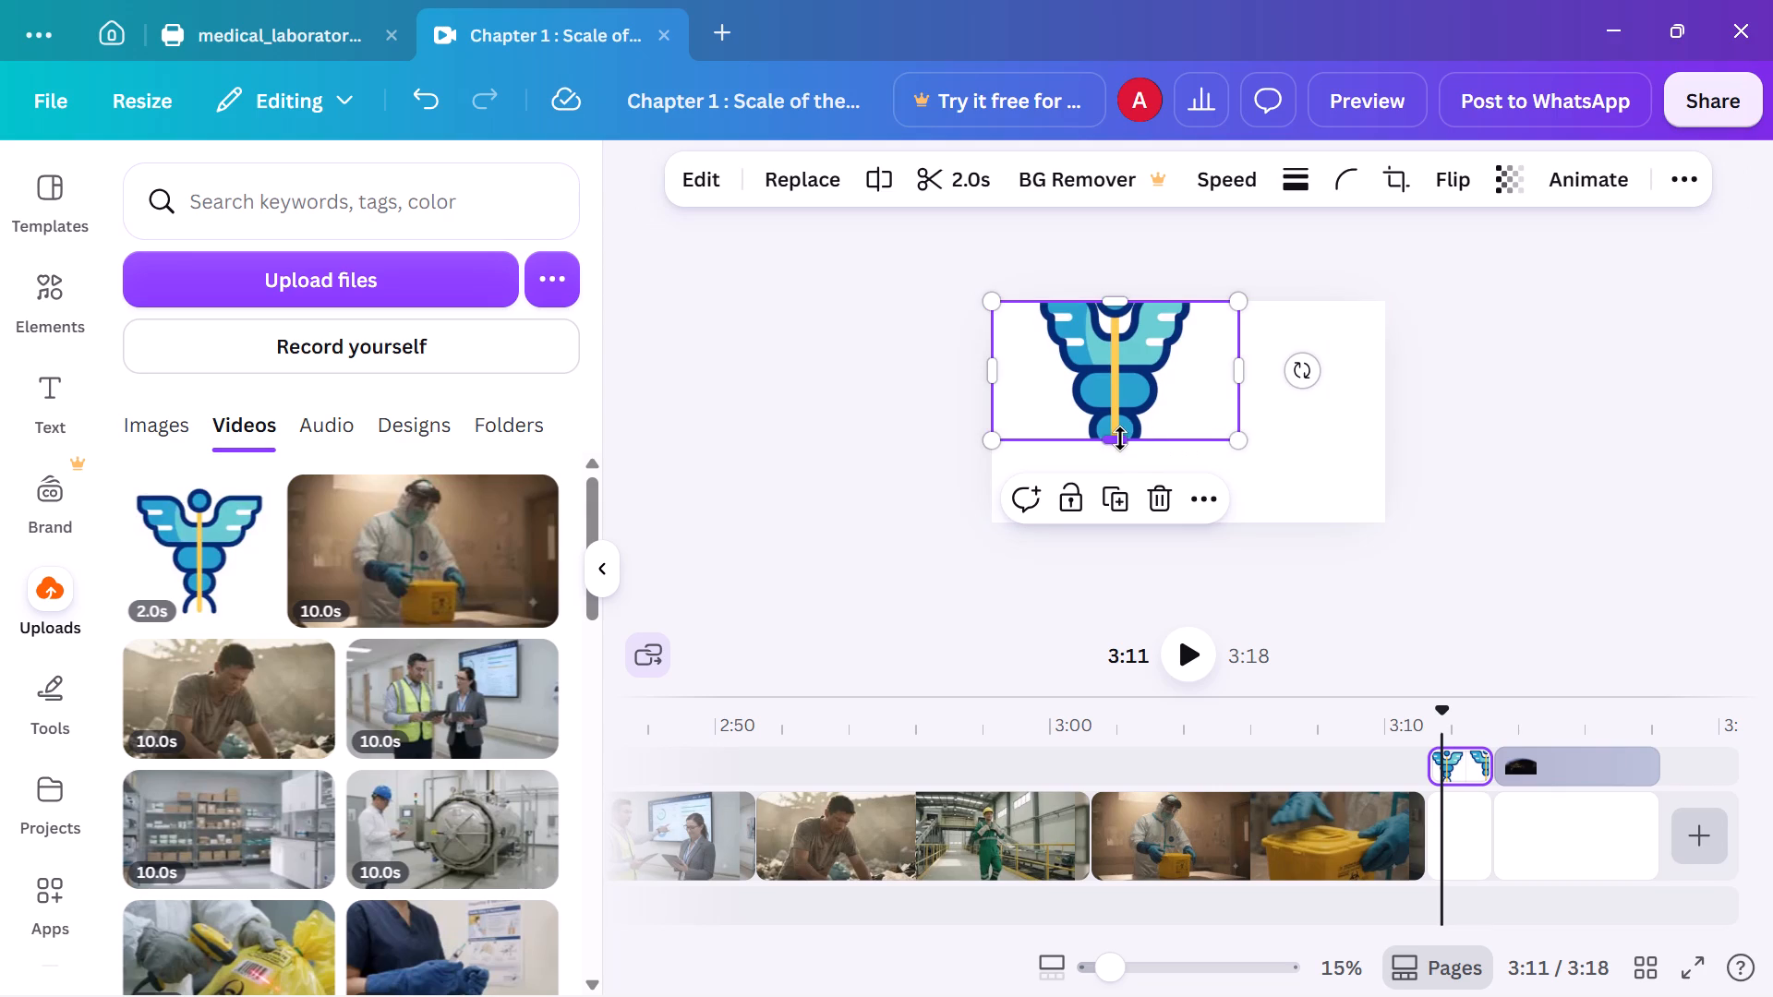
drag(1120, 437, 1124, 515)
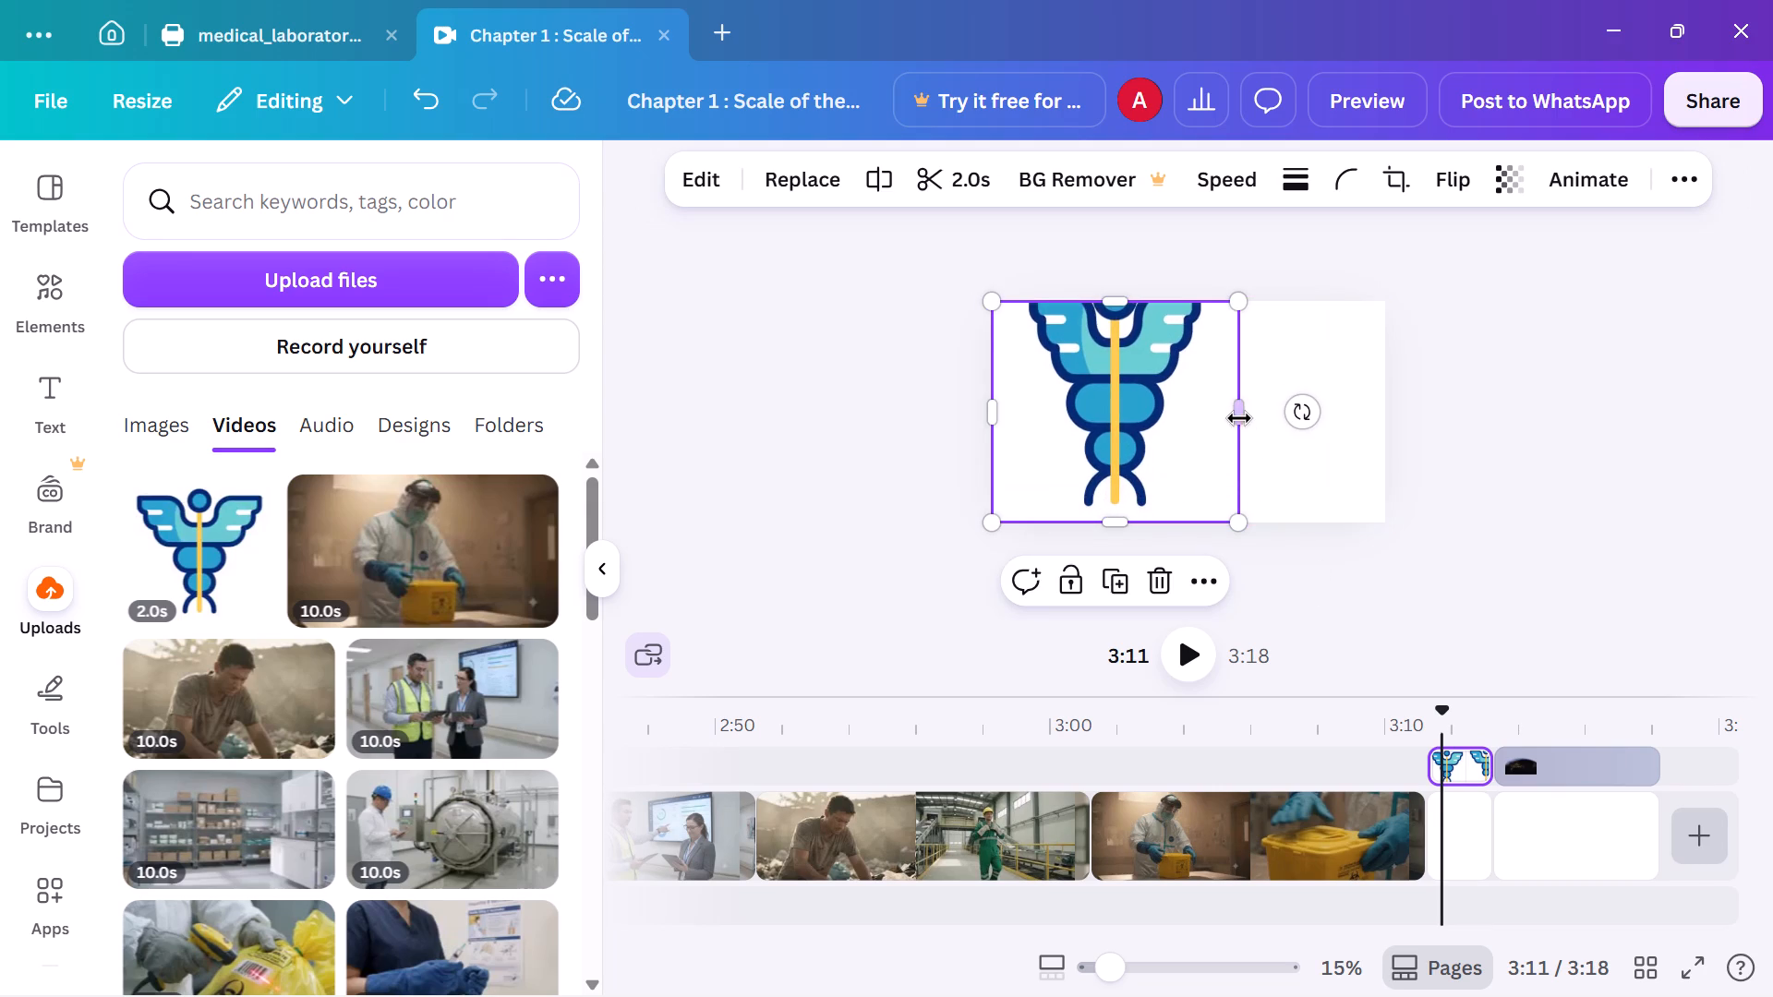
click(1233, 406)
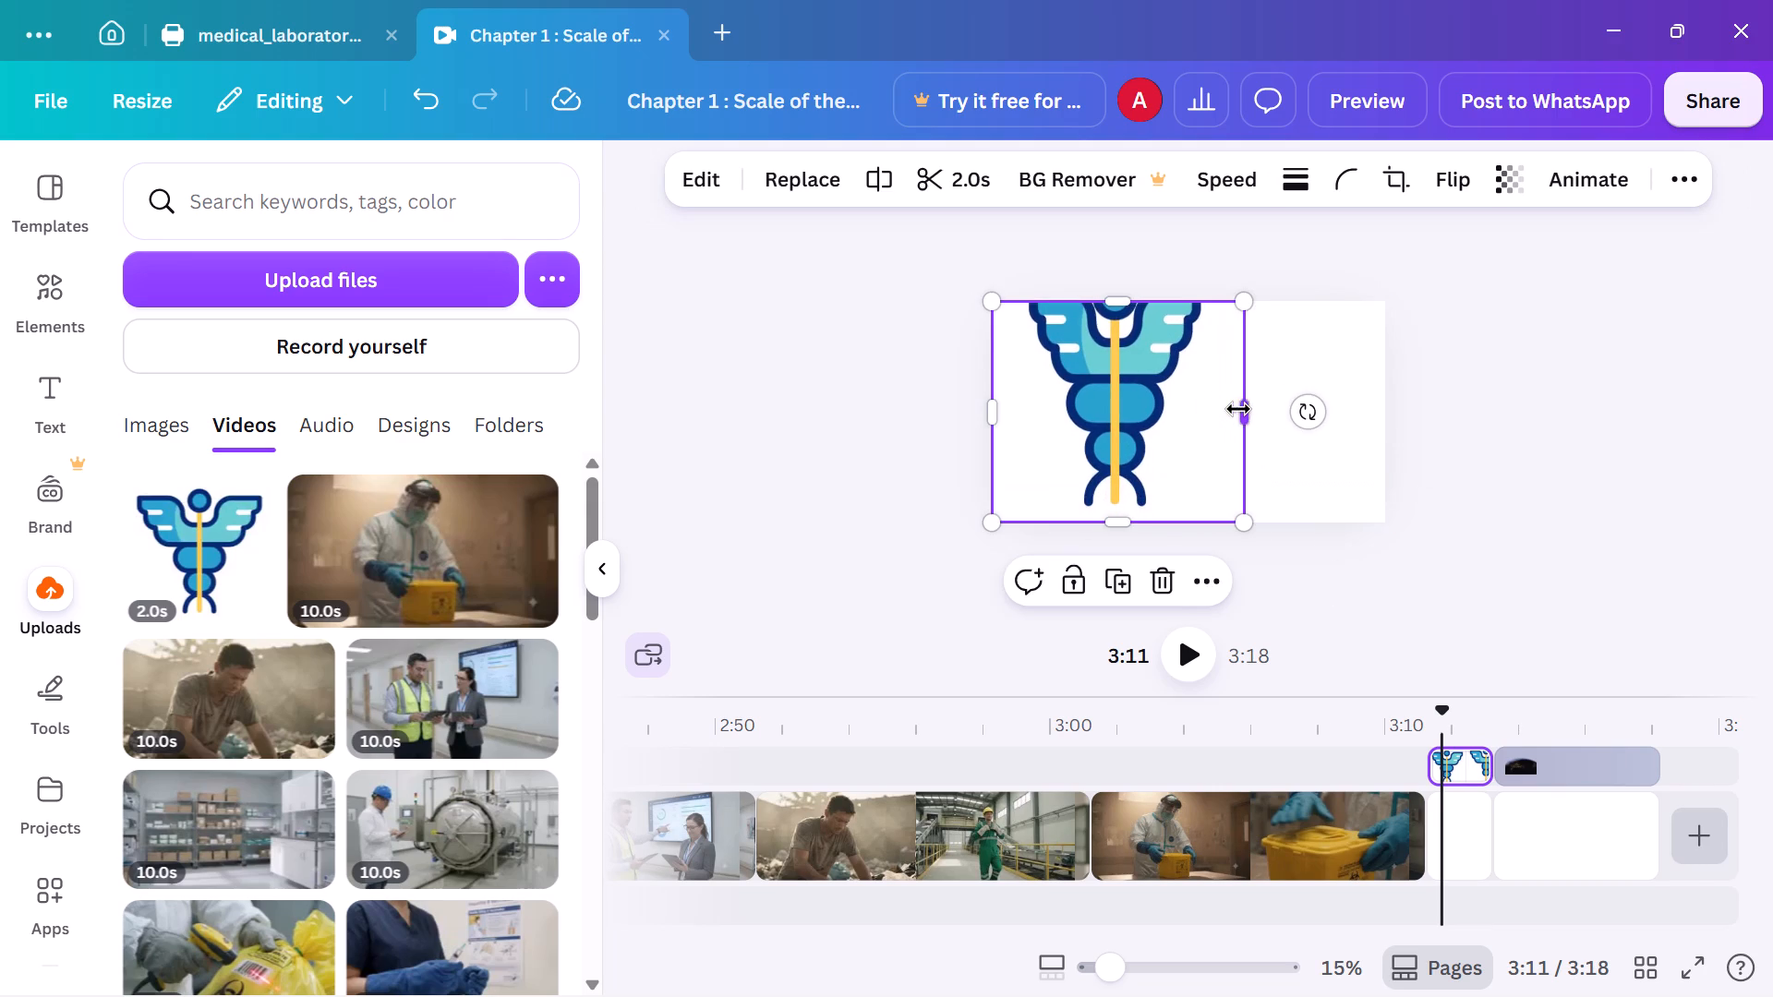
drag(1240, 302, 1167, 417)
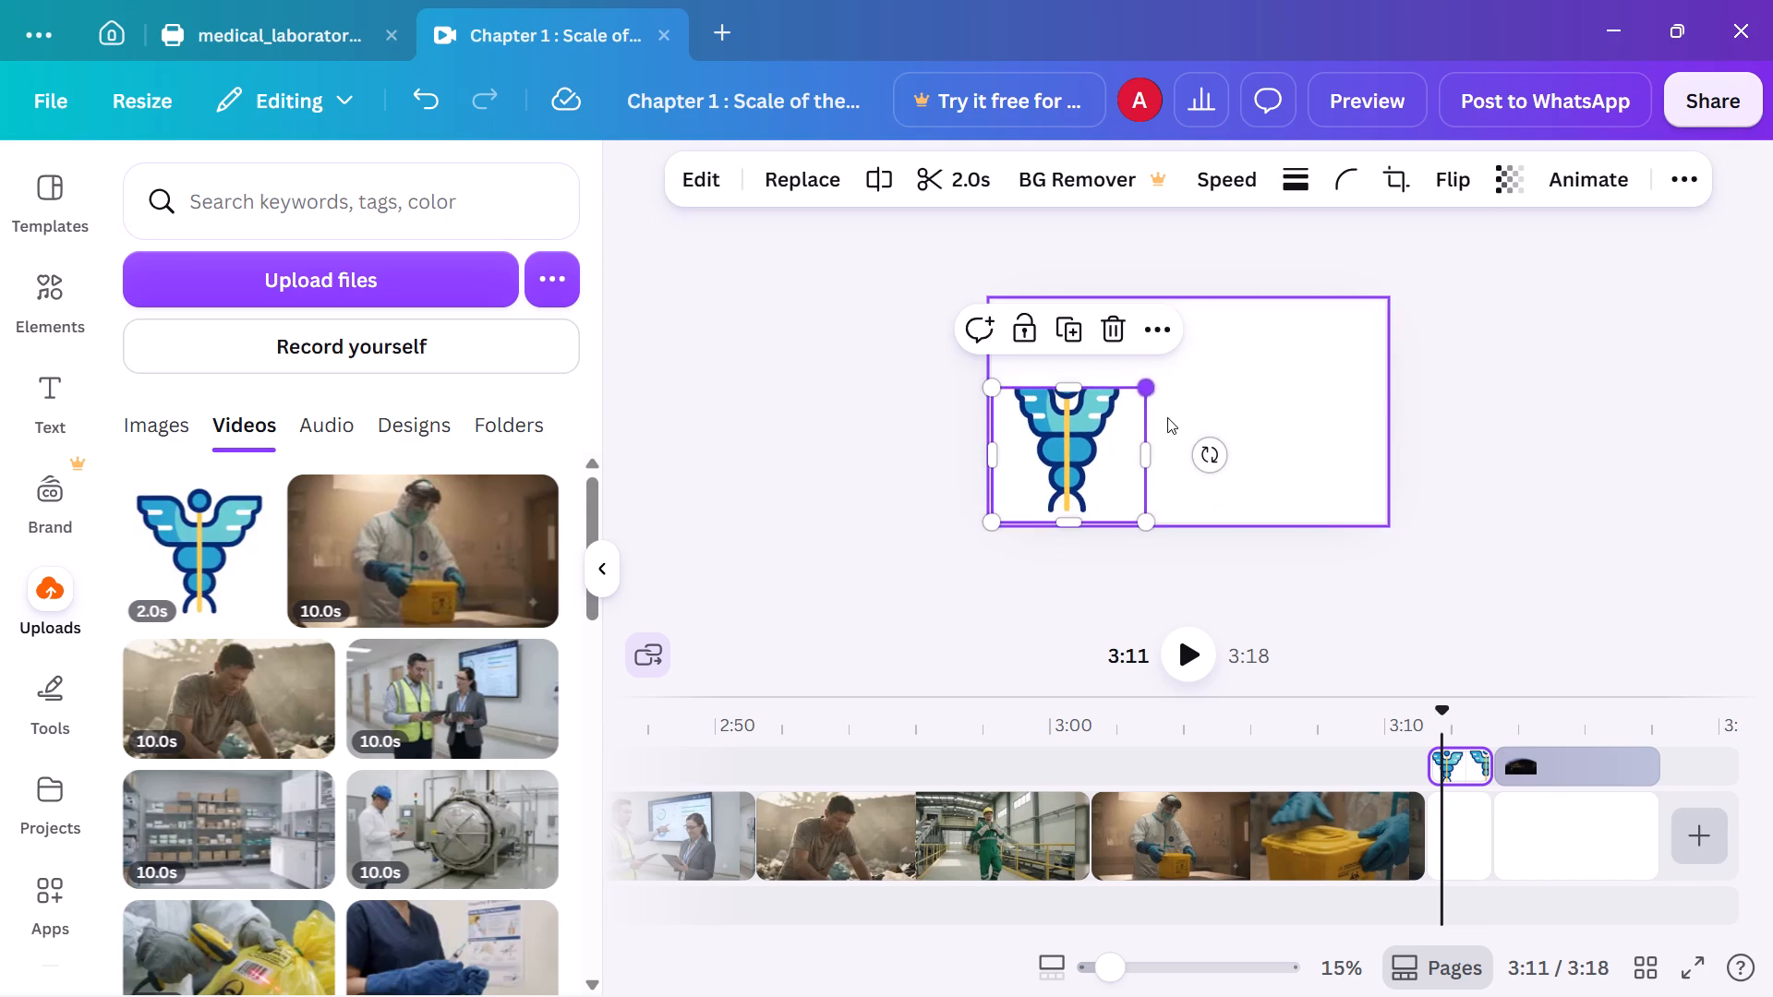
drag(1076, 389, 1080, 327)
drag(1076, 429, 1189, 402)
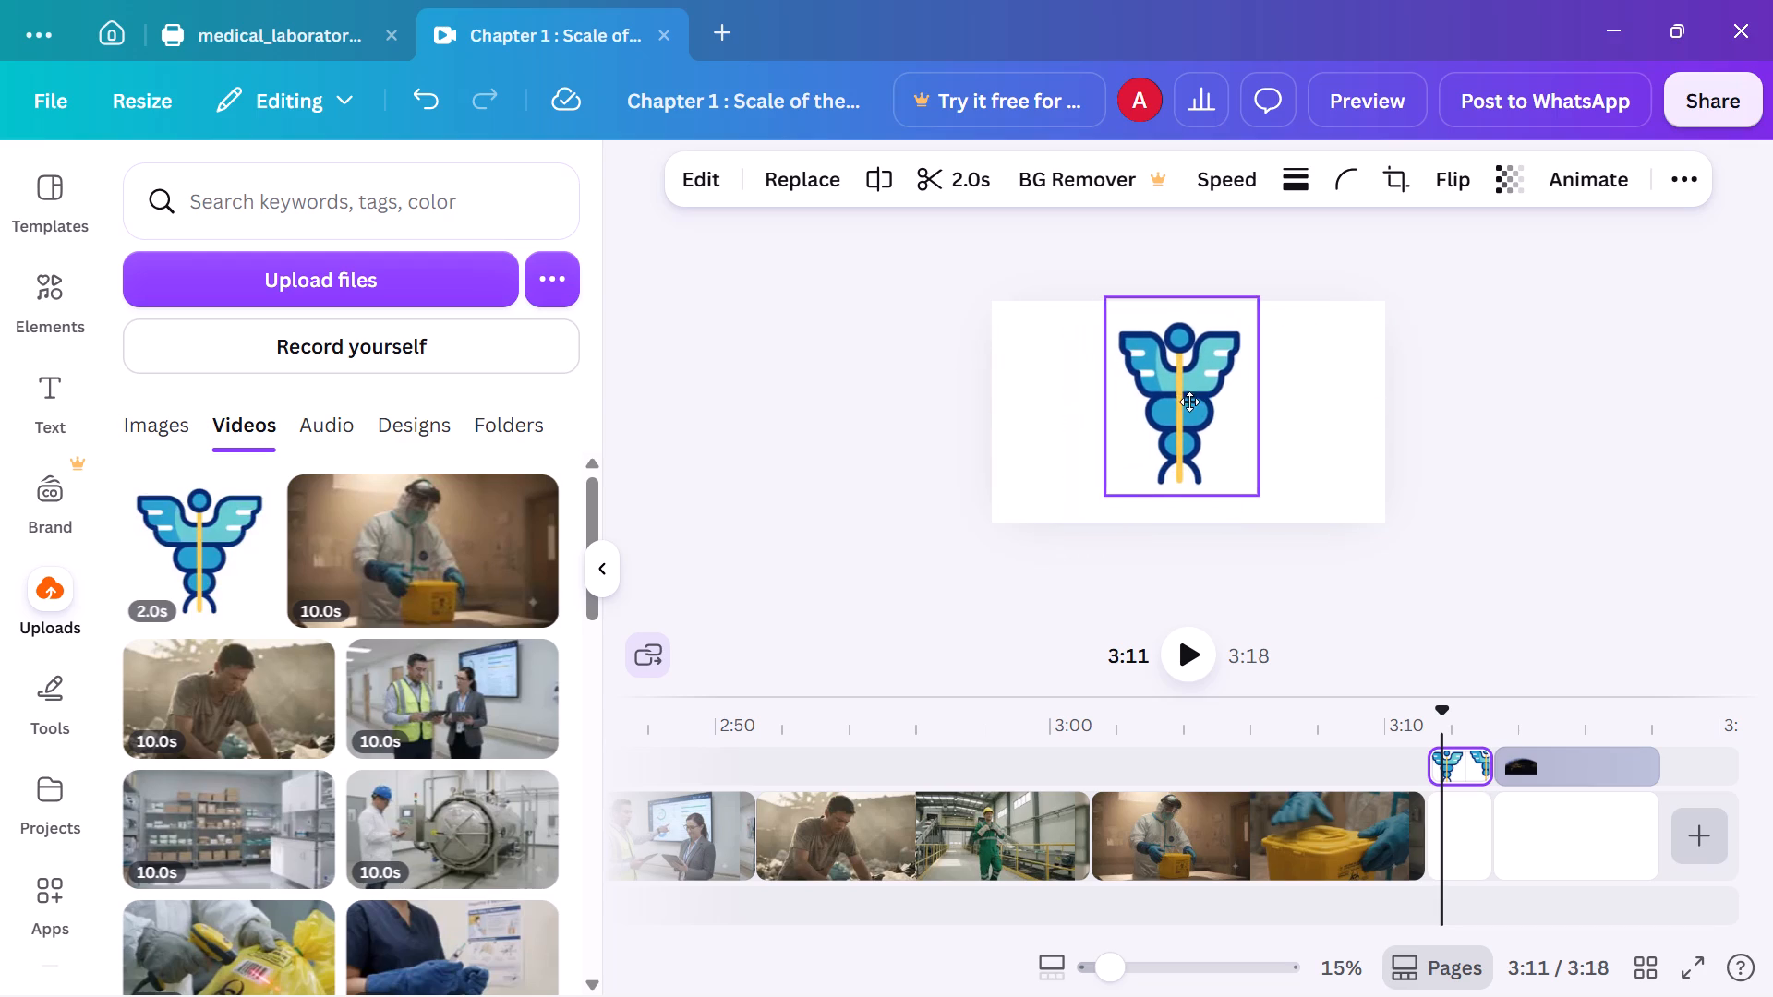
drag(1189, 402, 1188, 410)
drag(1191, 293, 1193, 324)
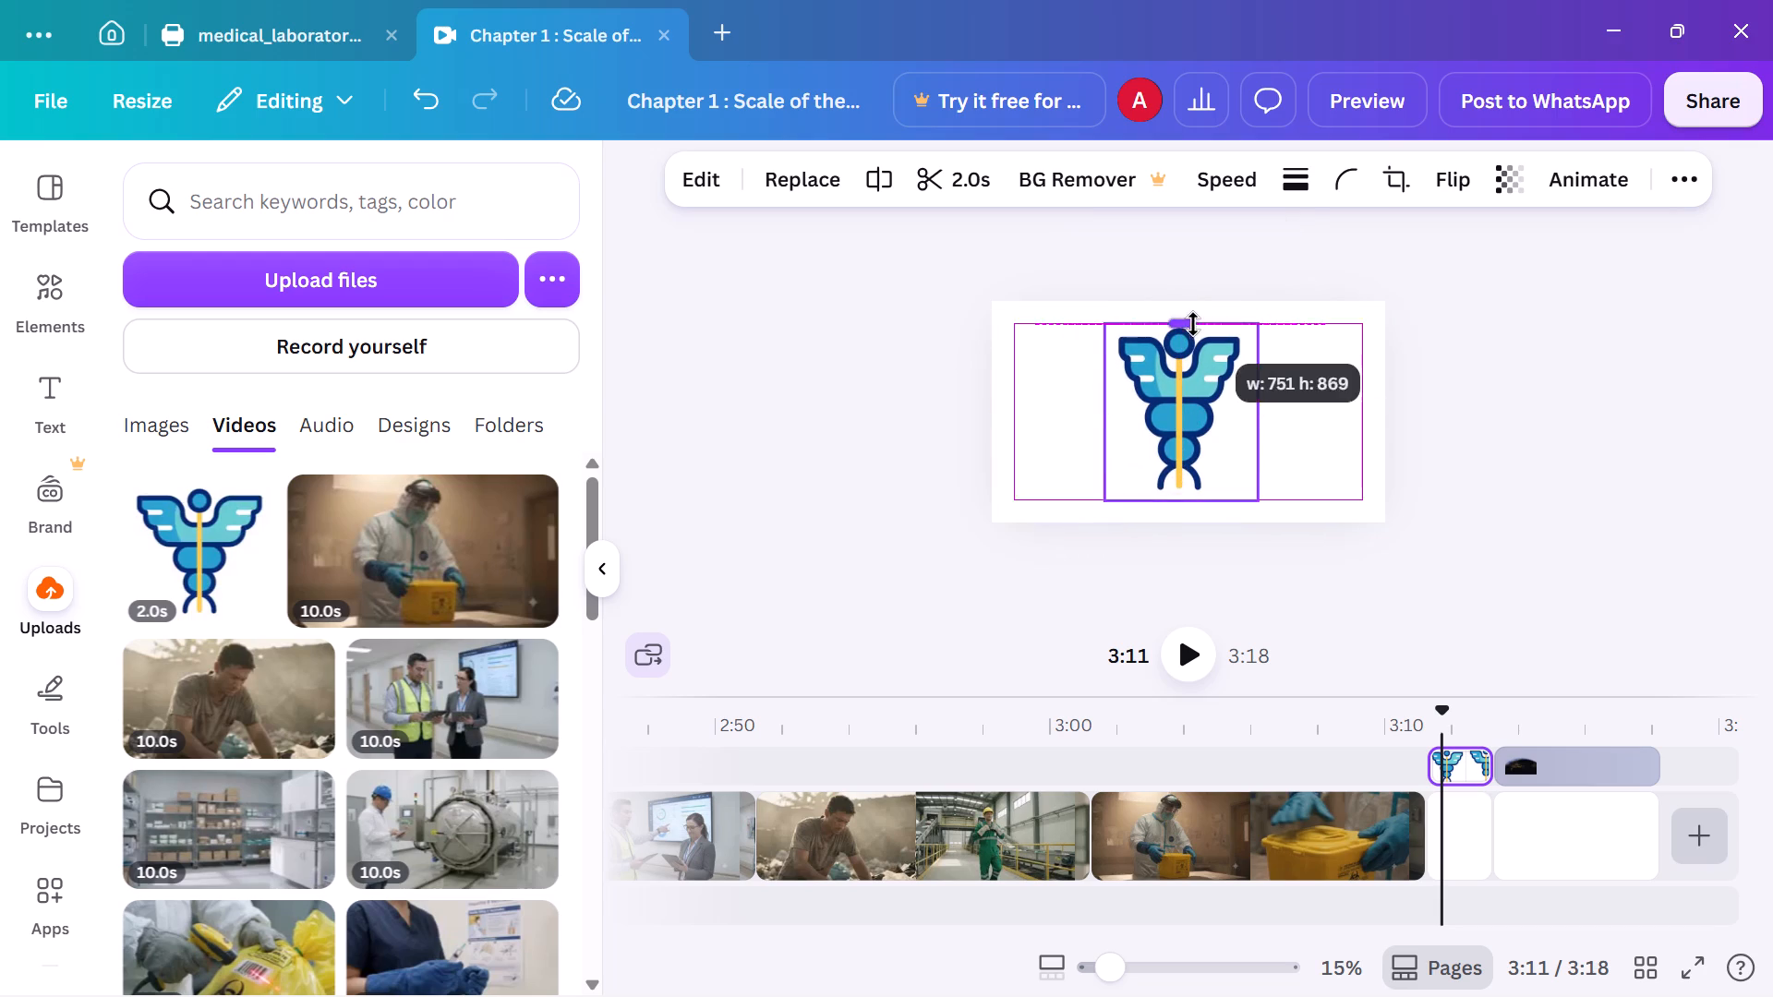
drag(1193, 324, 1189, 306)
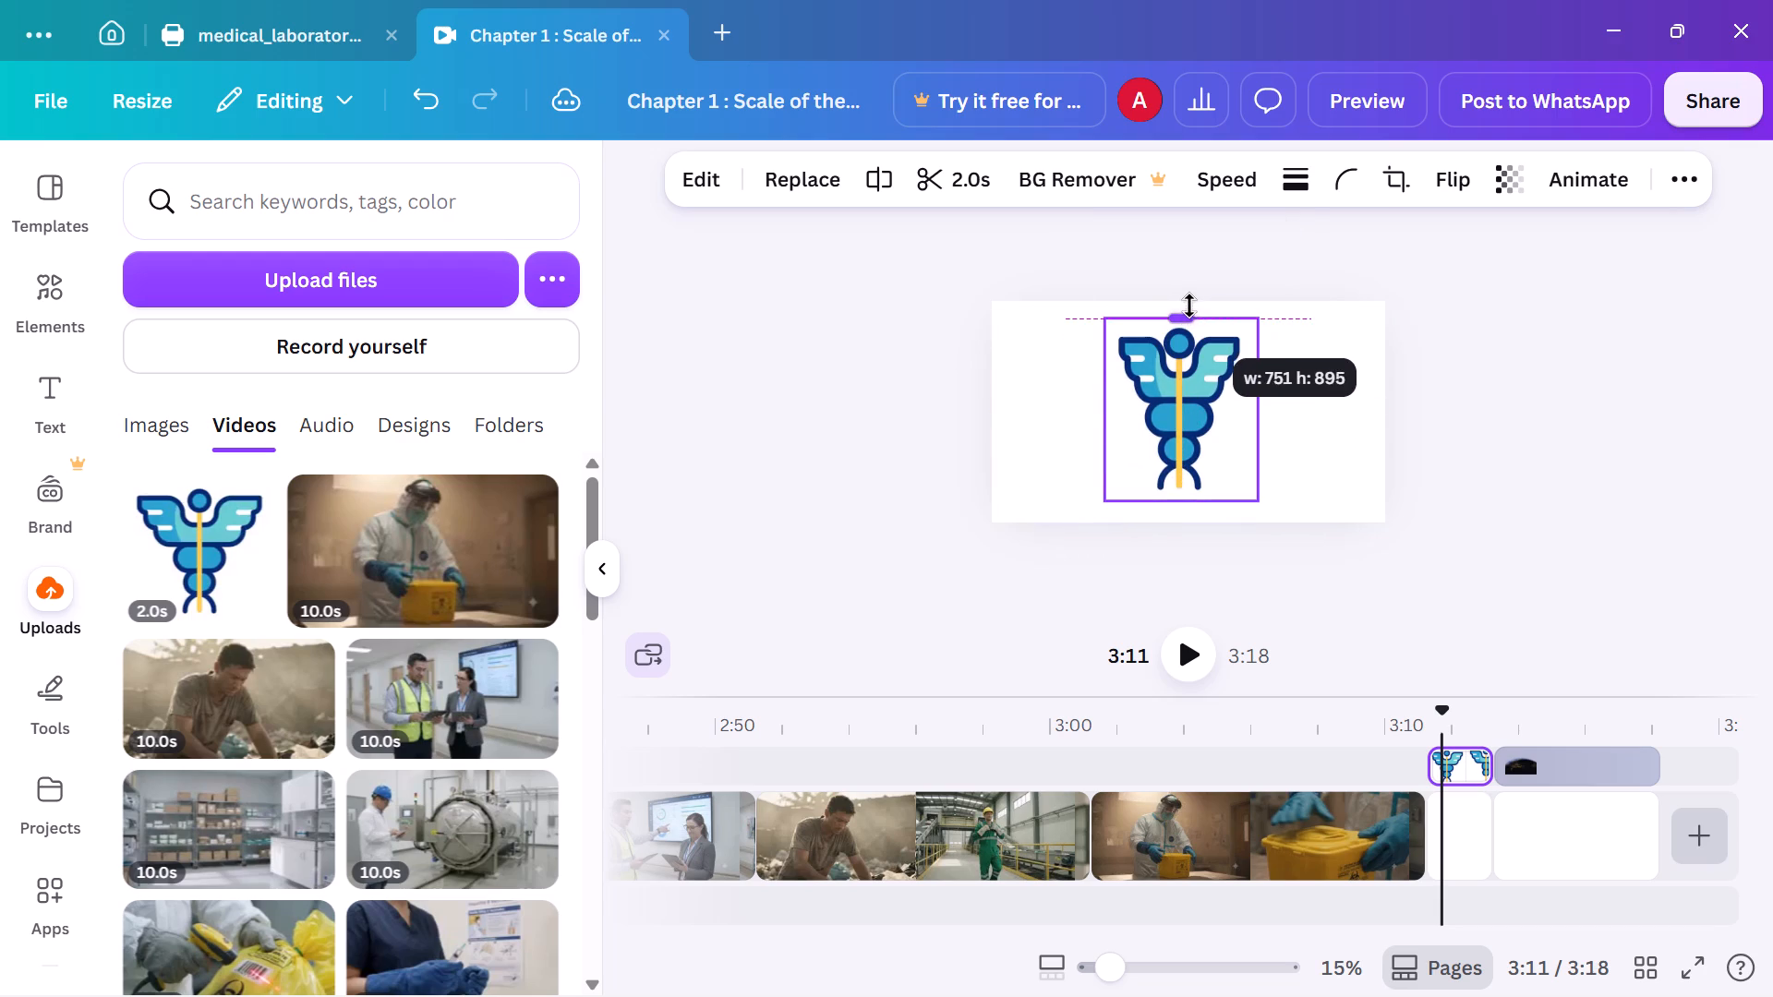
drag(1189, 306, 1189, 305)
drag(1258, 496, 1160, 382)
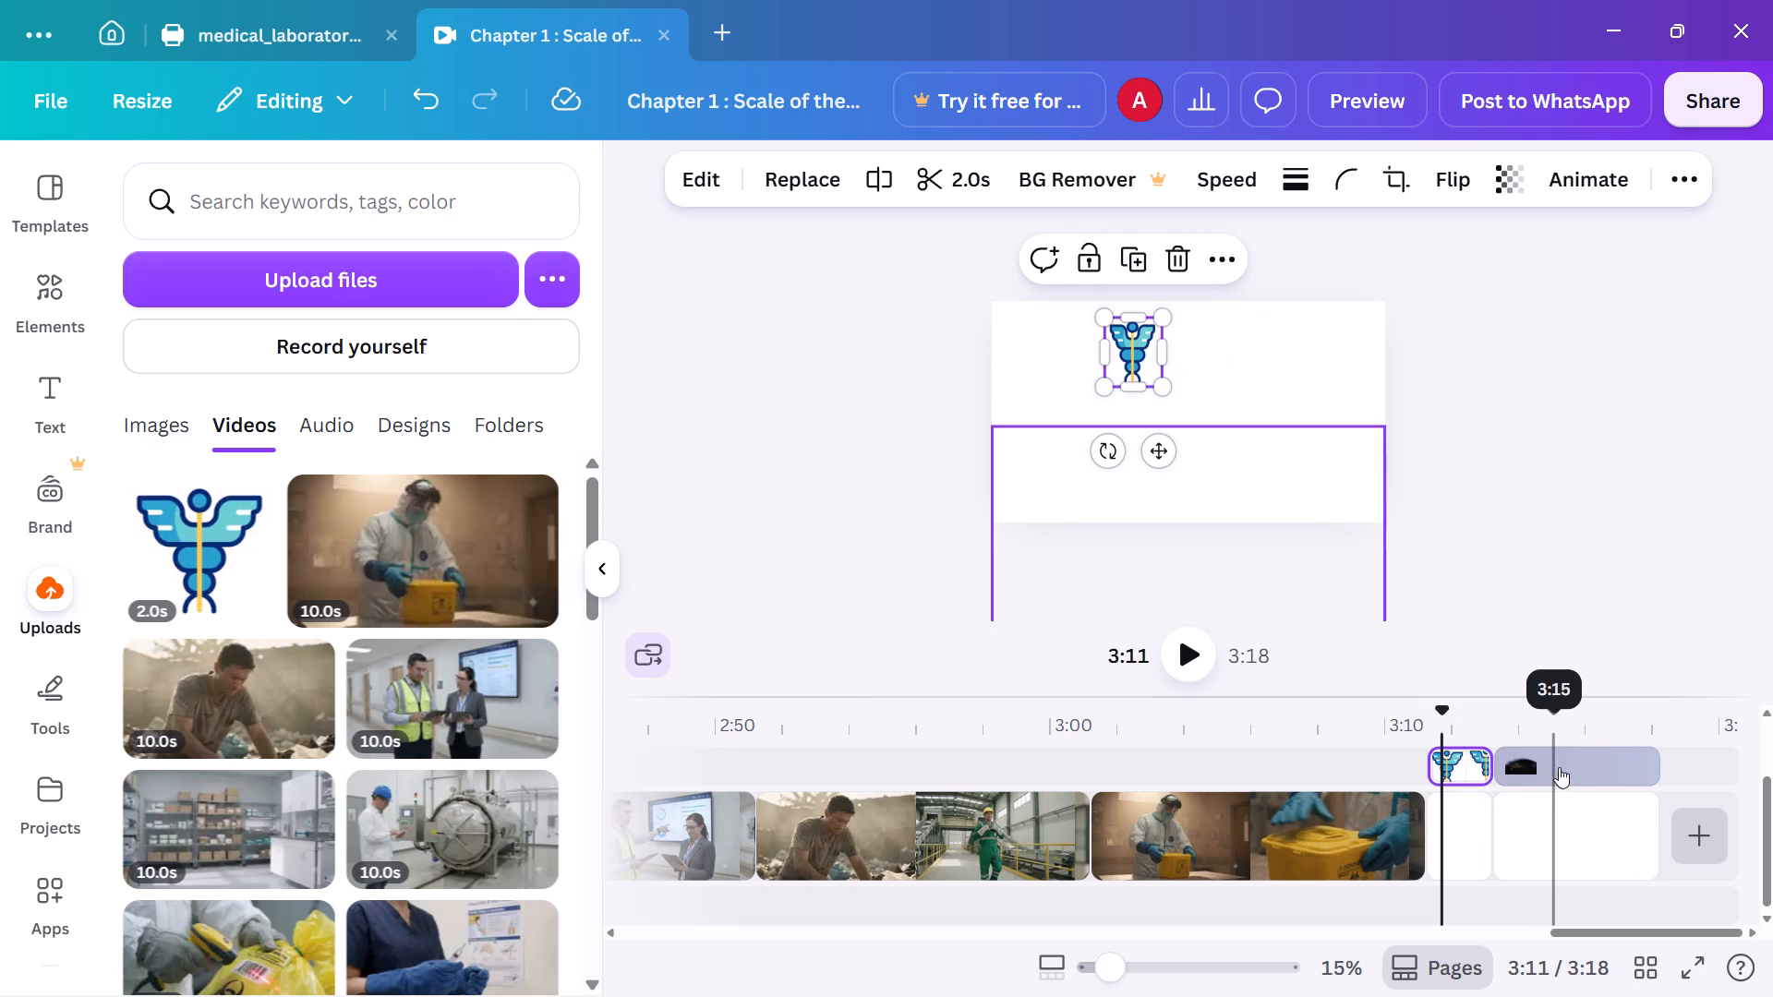
Rearrange the timeline so the Earth image and the caduceus video each fill their own page, with the caduceus after Earth.
drag(1559, 767, 1483, 843)
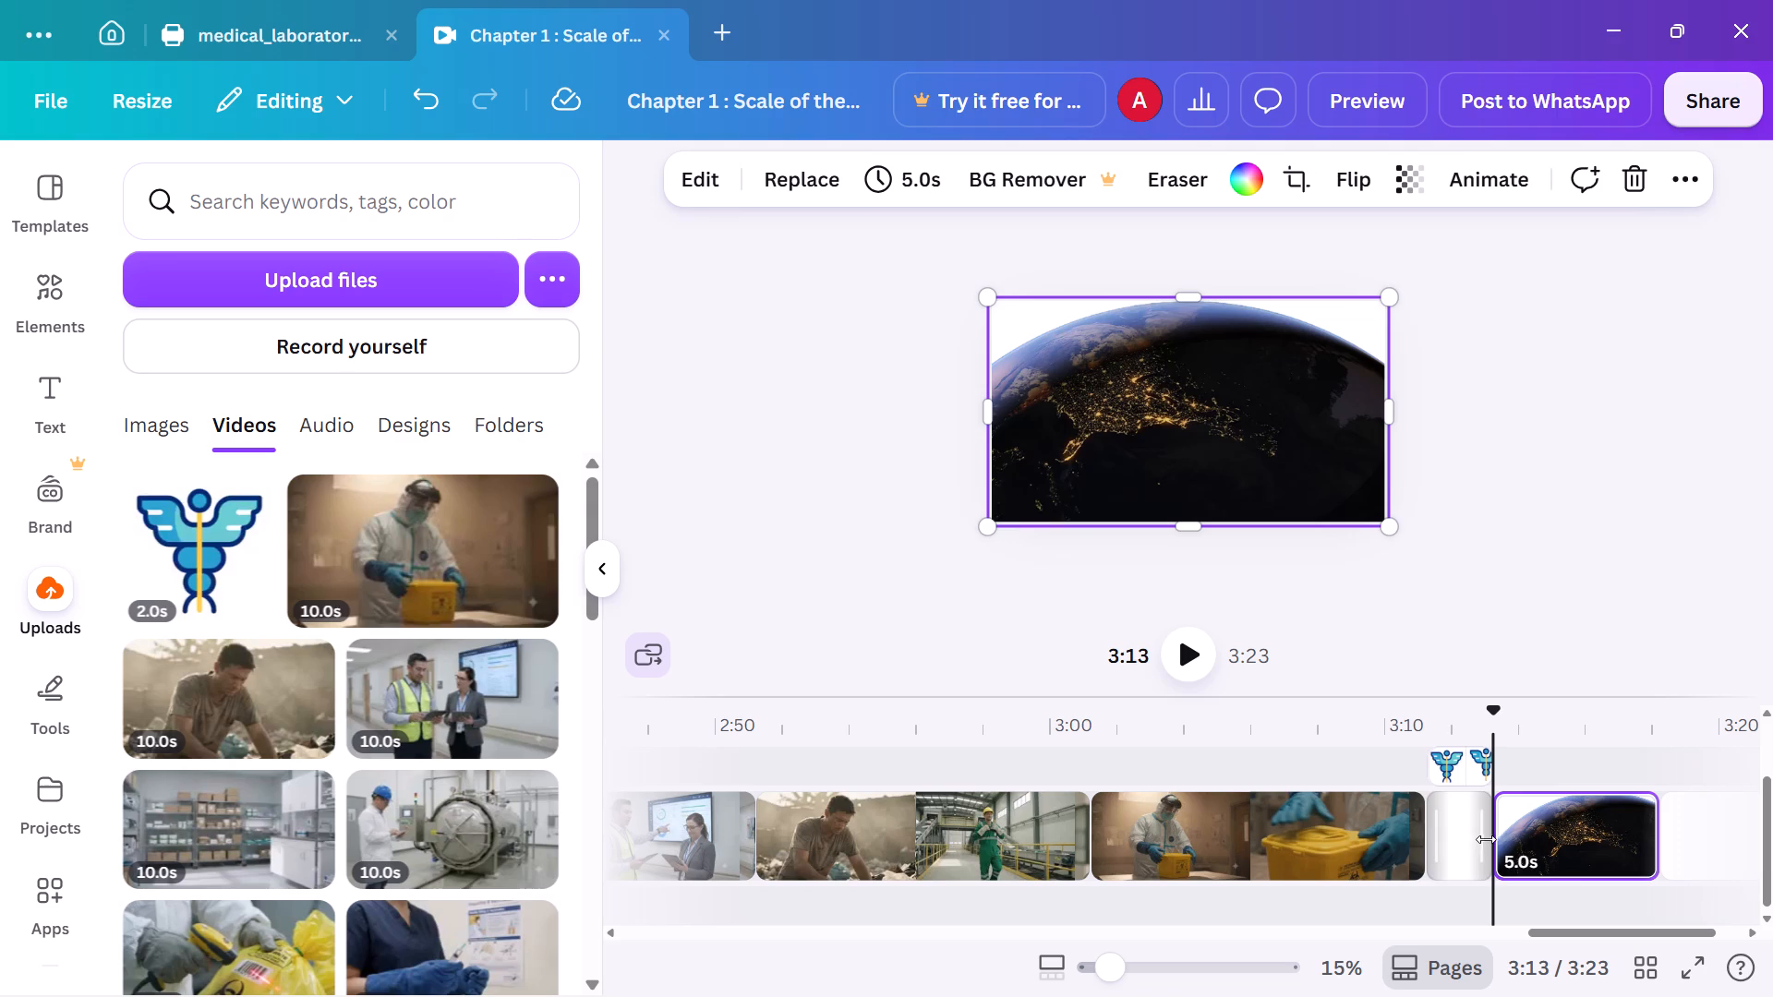
drag(1464, 759, 1564, 828)
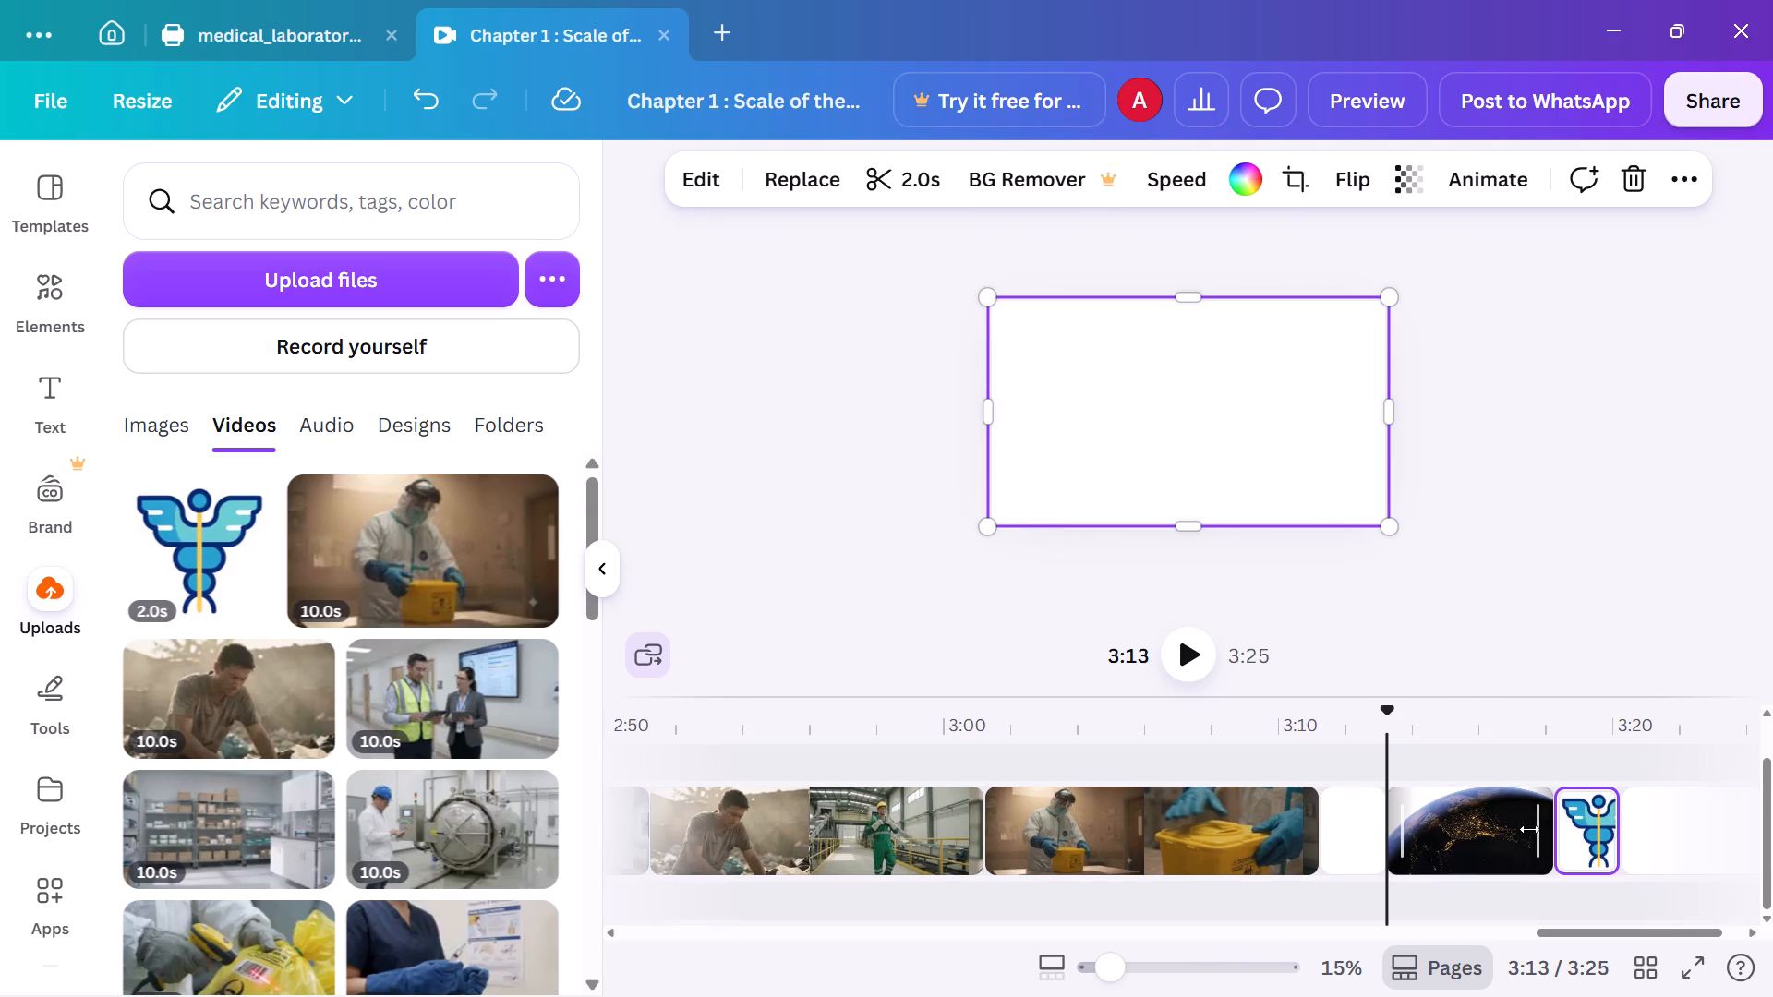
Delete the blank 2.0 s page before Earth and the blank 5.0 s page after the caduceus.
click(1365, 829)
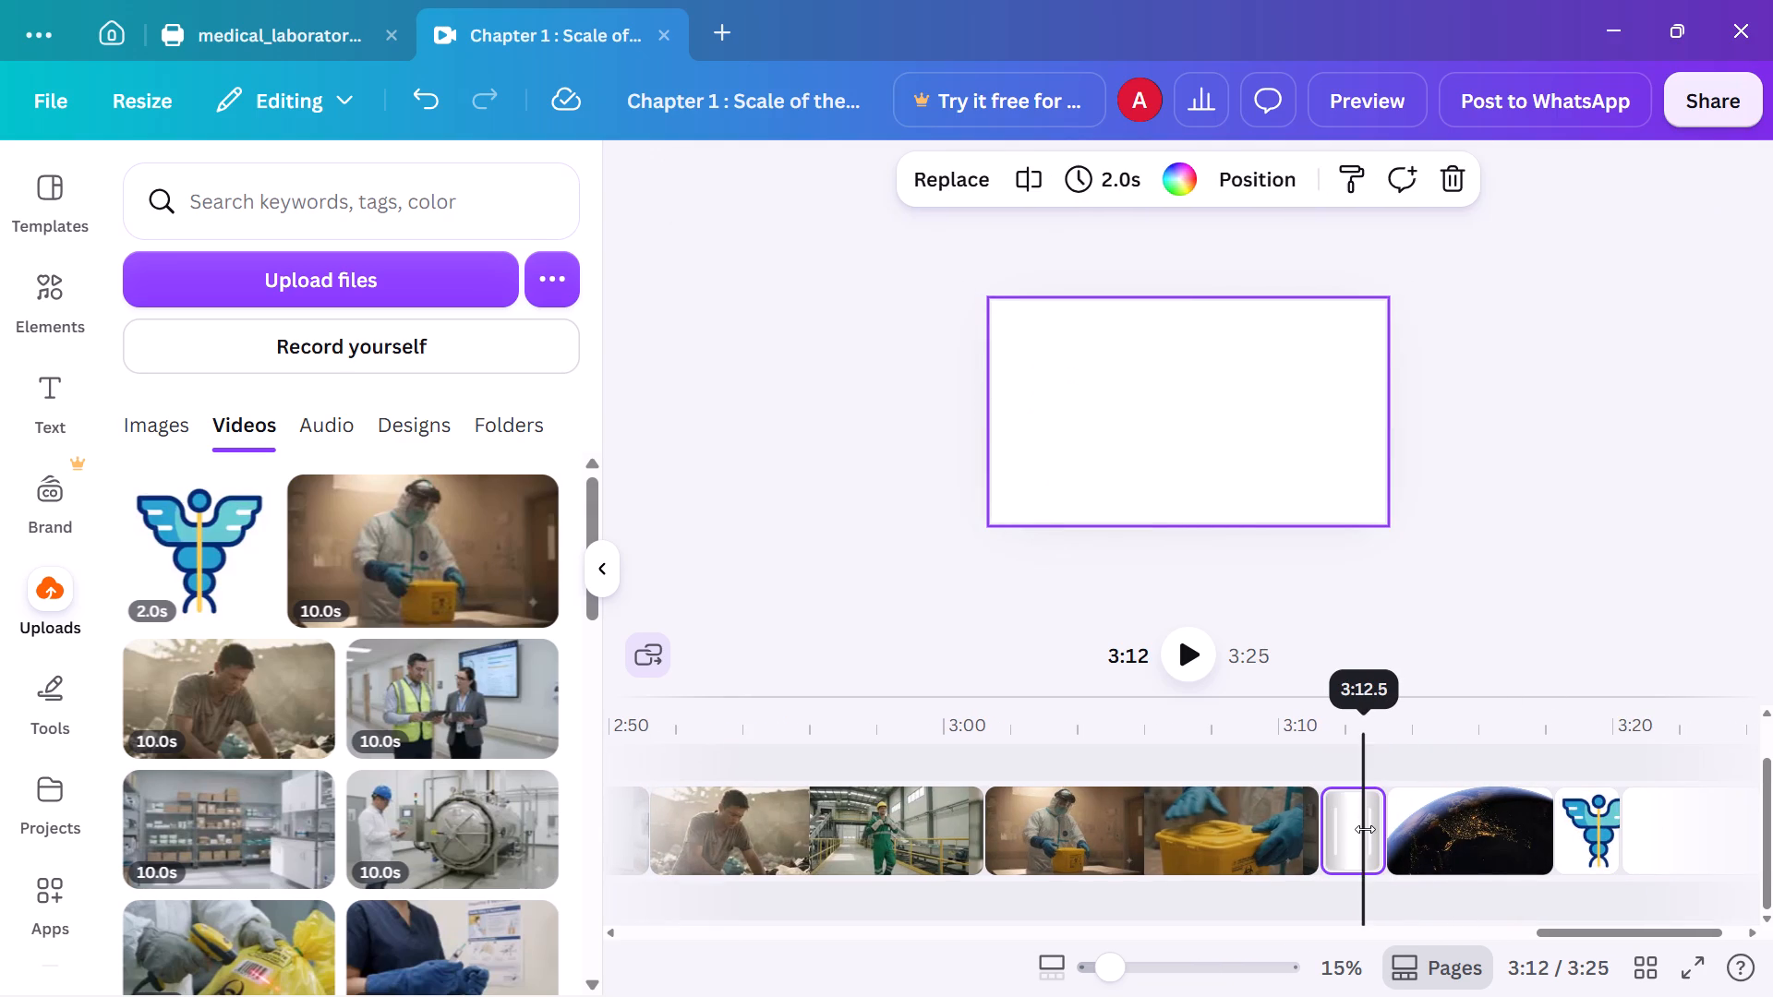
key(ctrl+x)
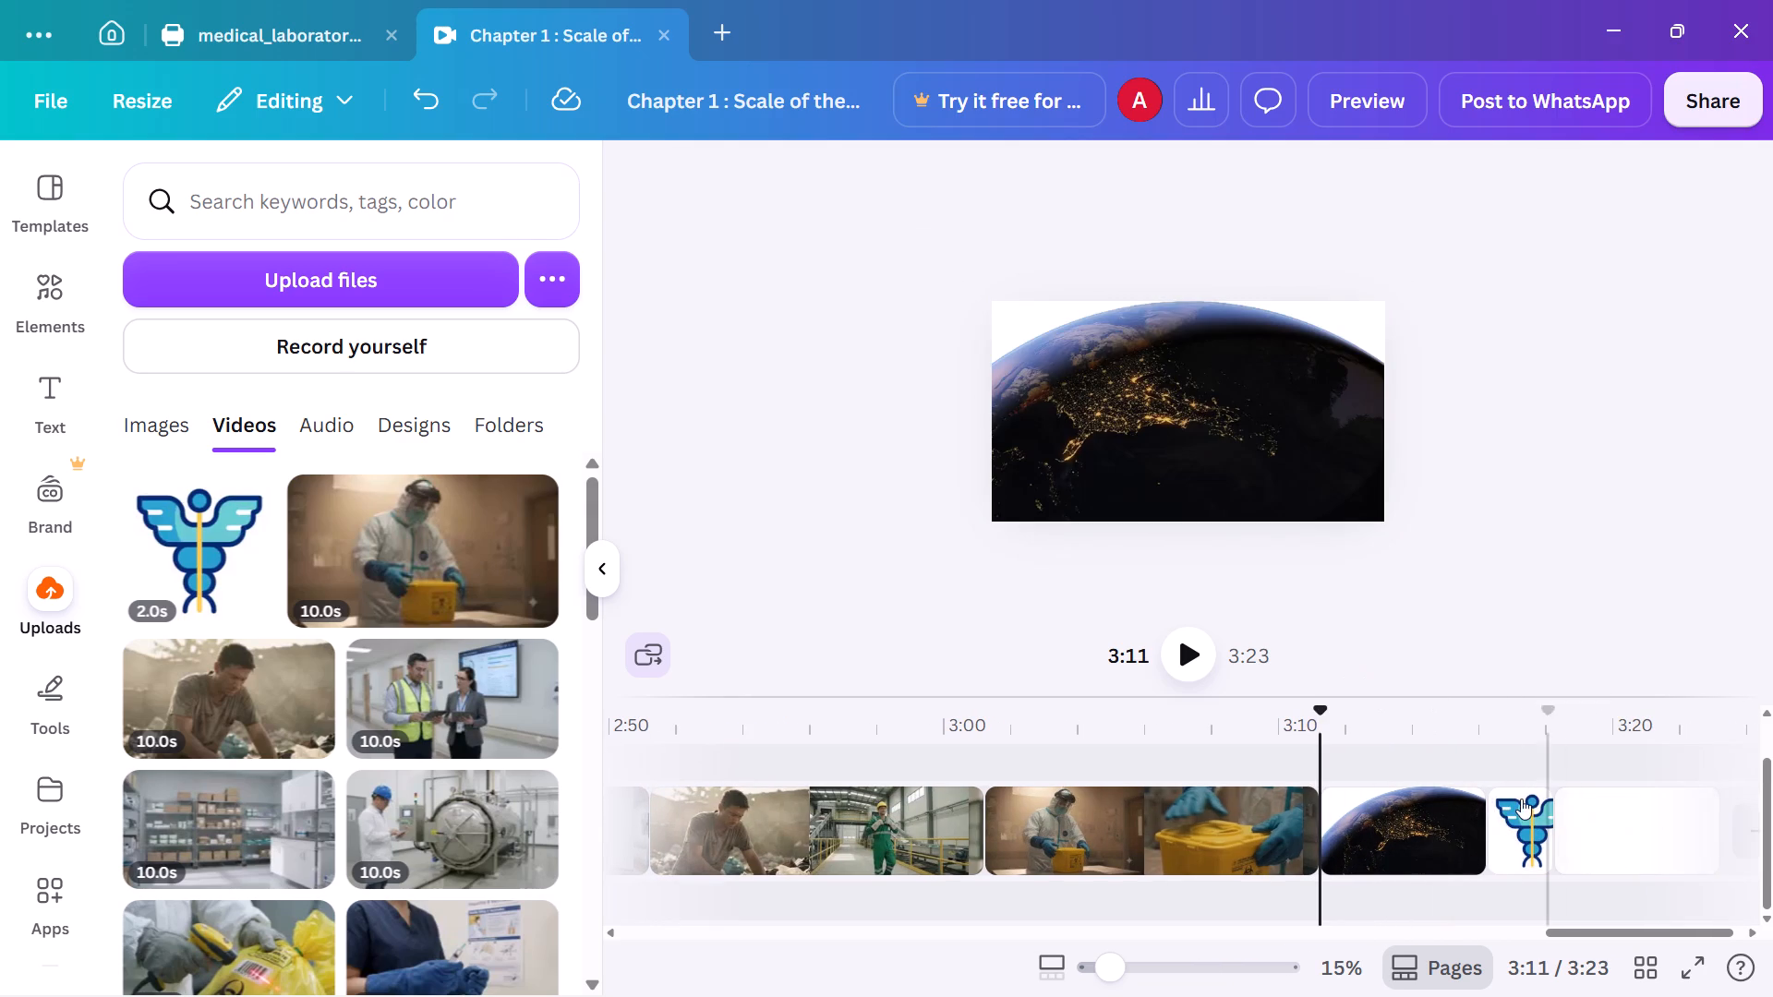
scroll(1638, 816, left, 2)
click(1638, 816)
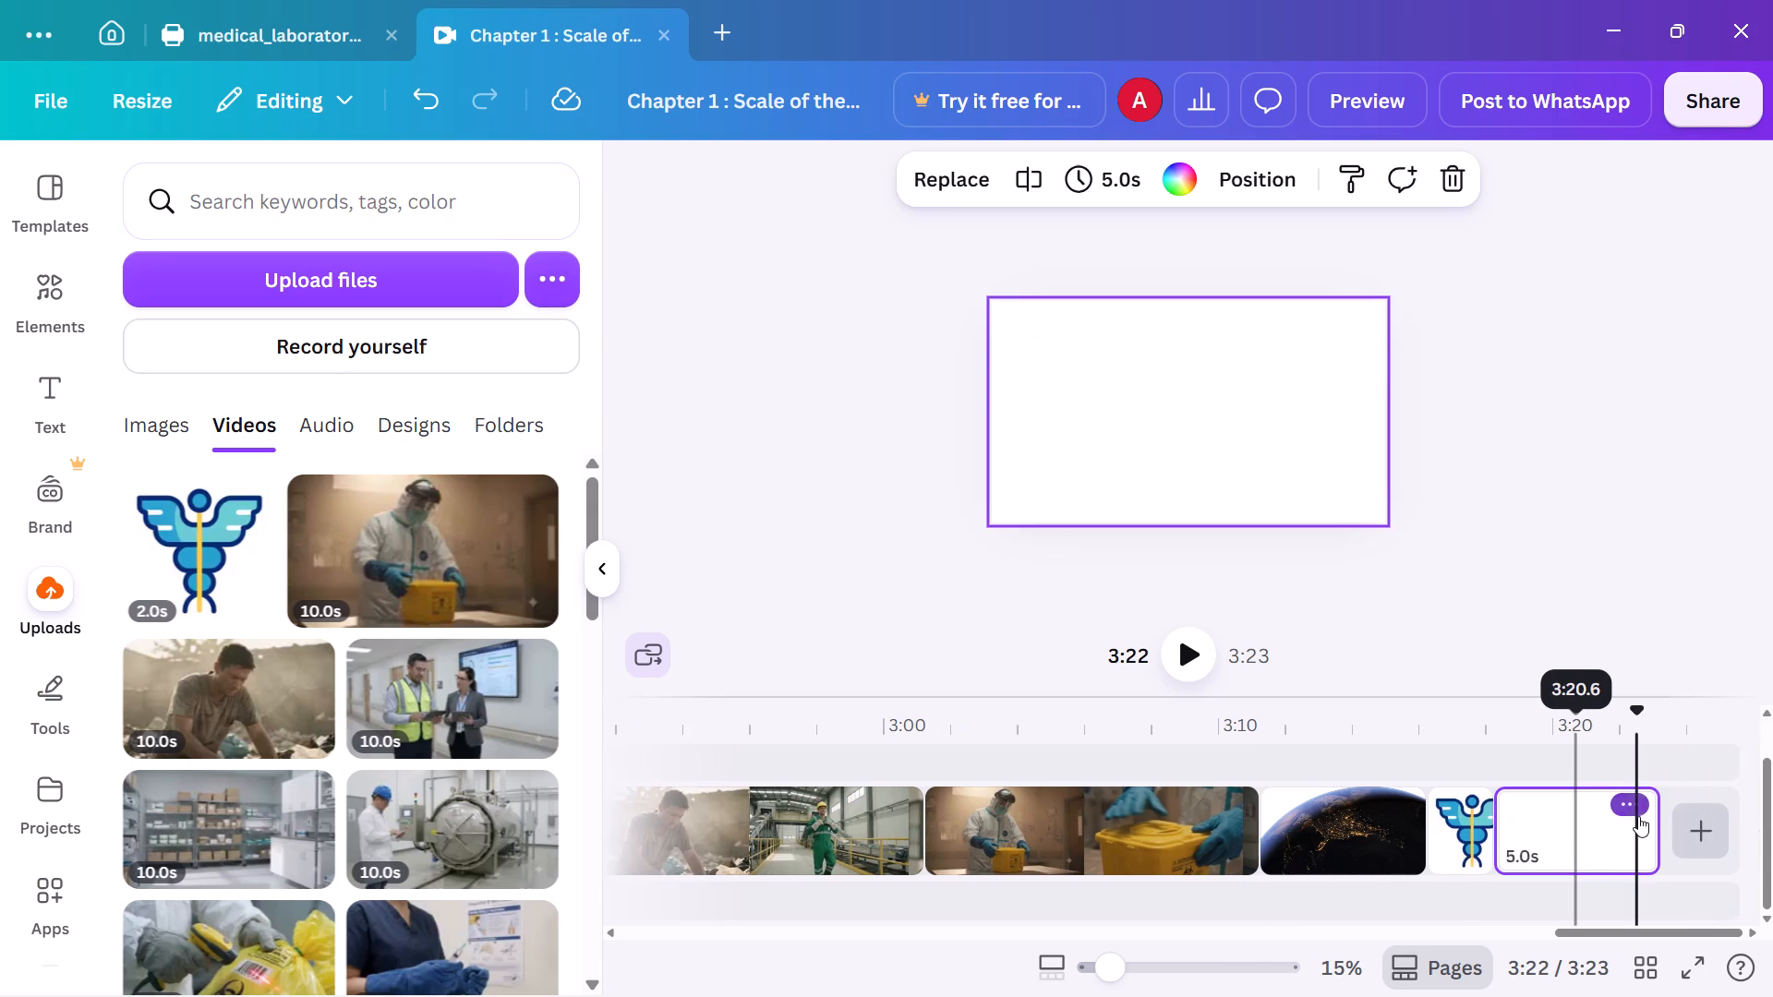
key(ctrl+x)
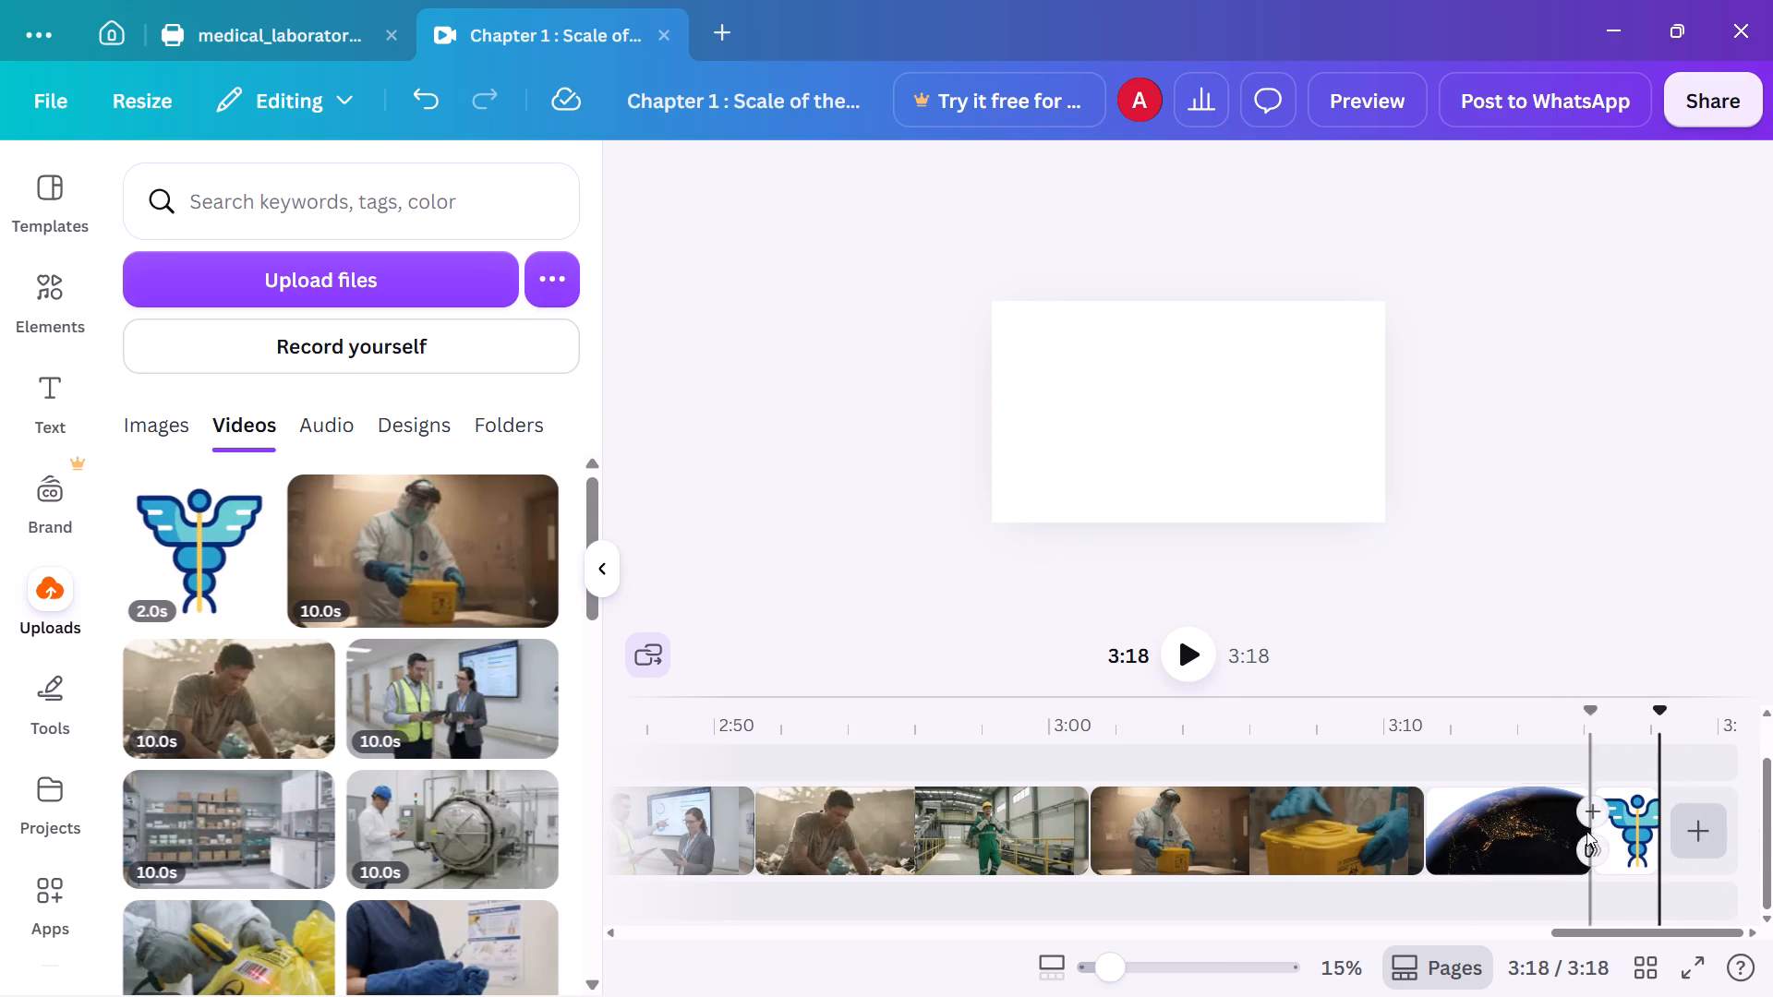
Move the caduceus clip off its own page onto the overlay track above the Earth page.
drag(1633, 832, 1526, 832)
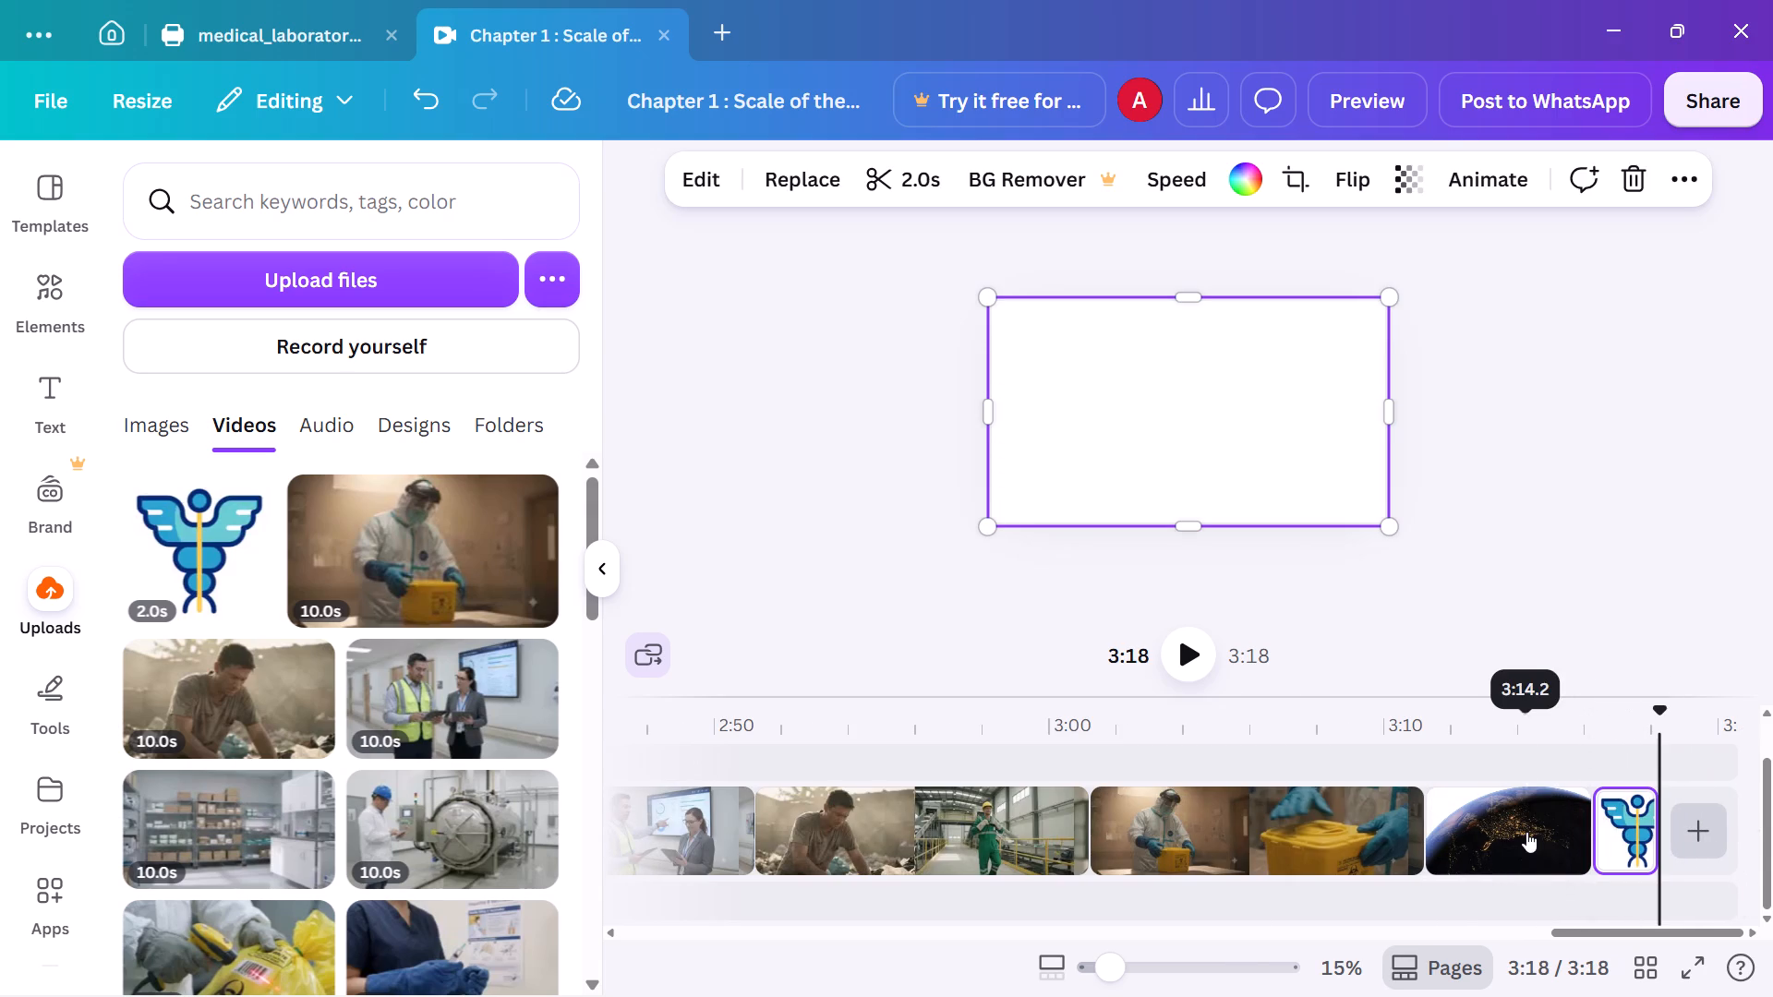
drag(1631, 815, 1524, 777)
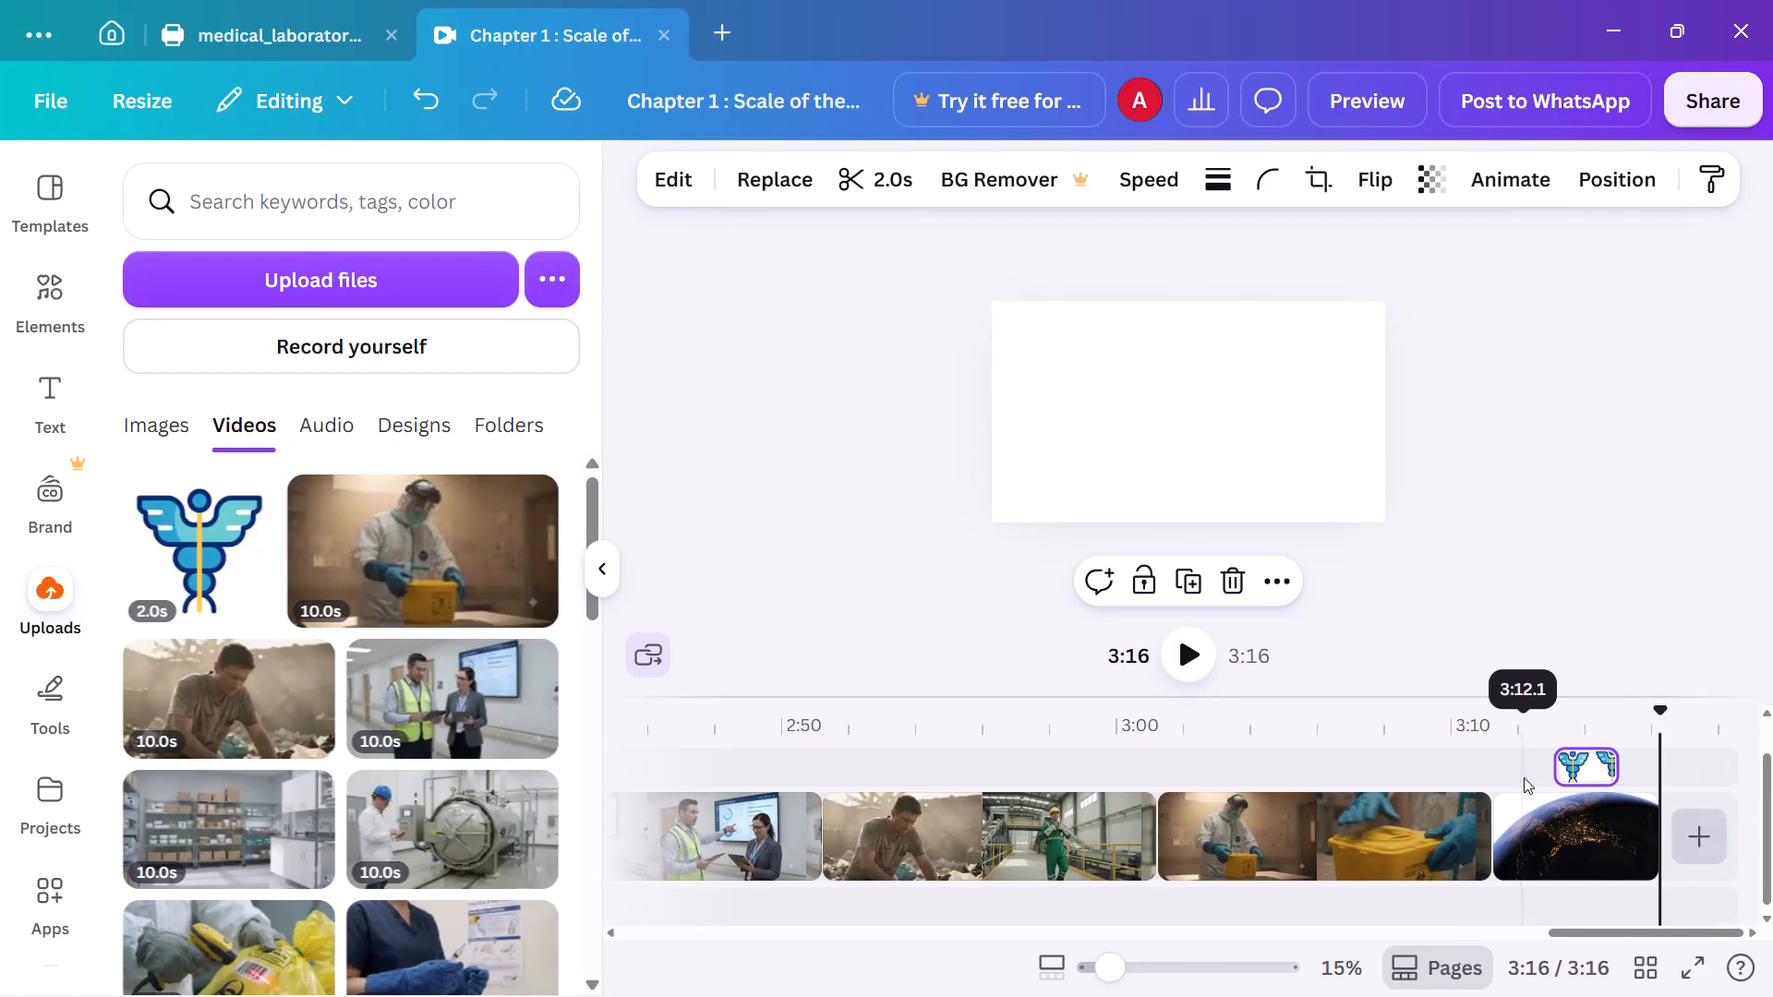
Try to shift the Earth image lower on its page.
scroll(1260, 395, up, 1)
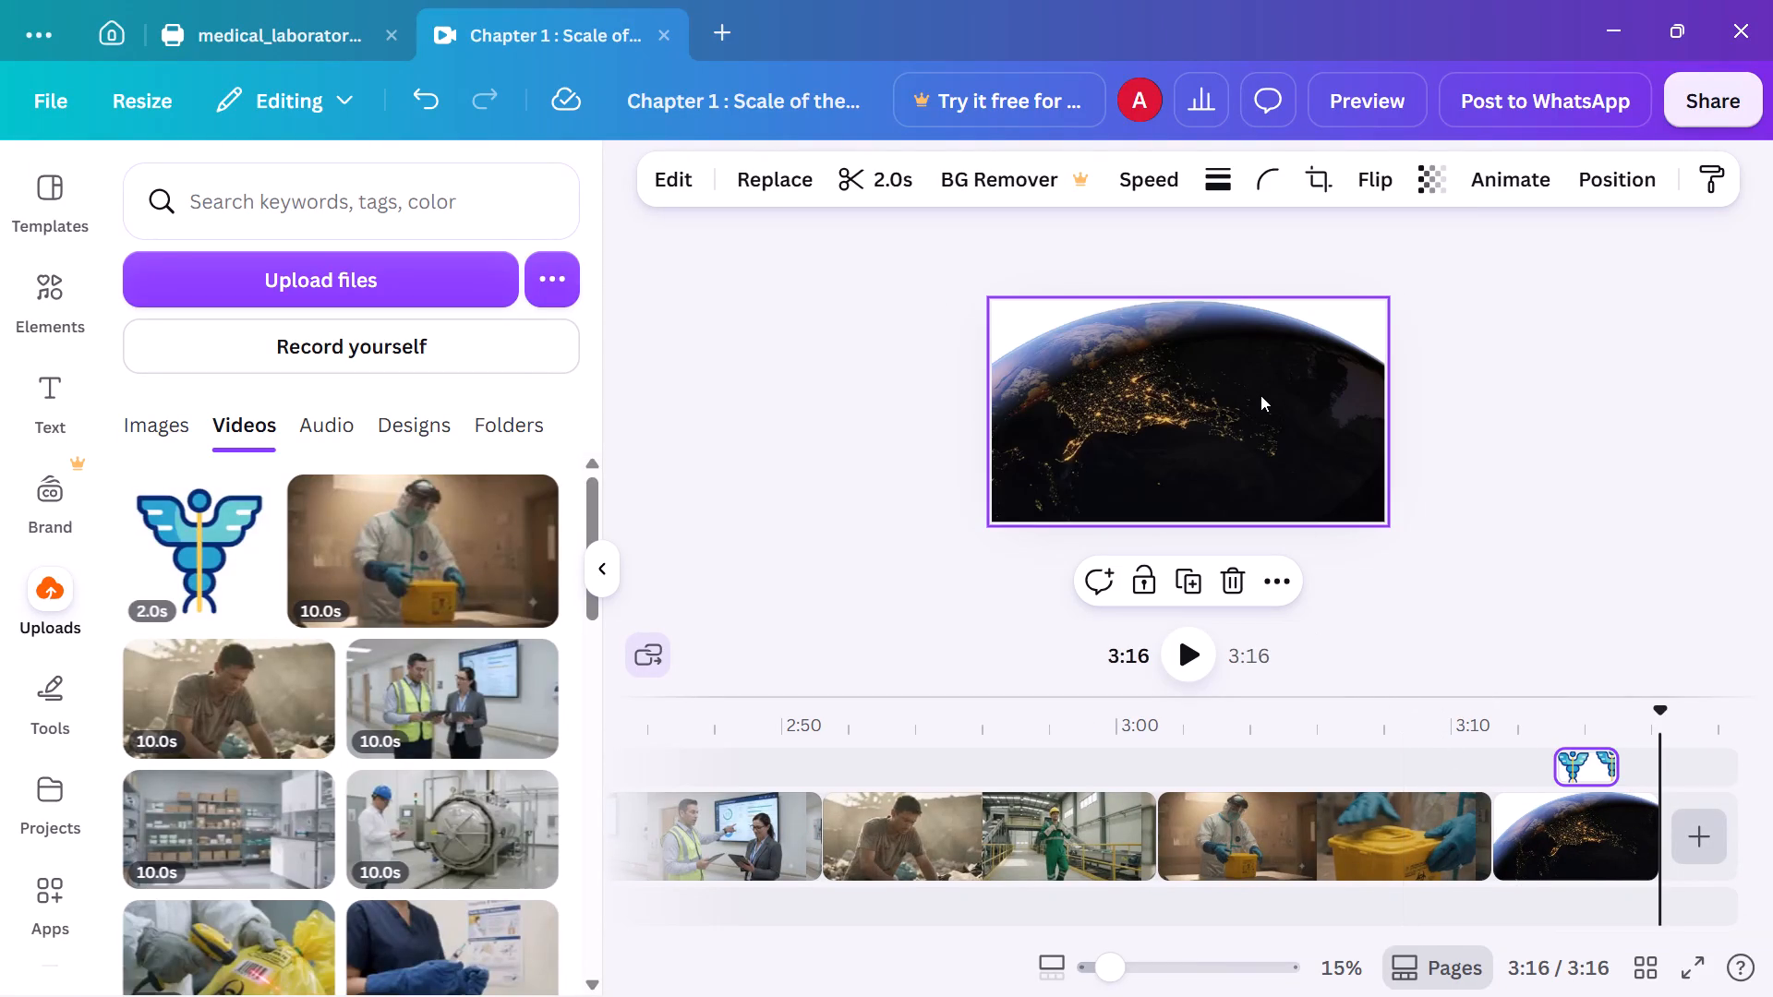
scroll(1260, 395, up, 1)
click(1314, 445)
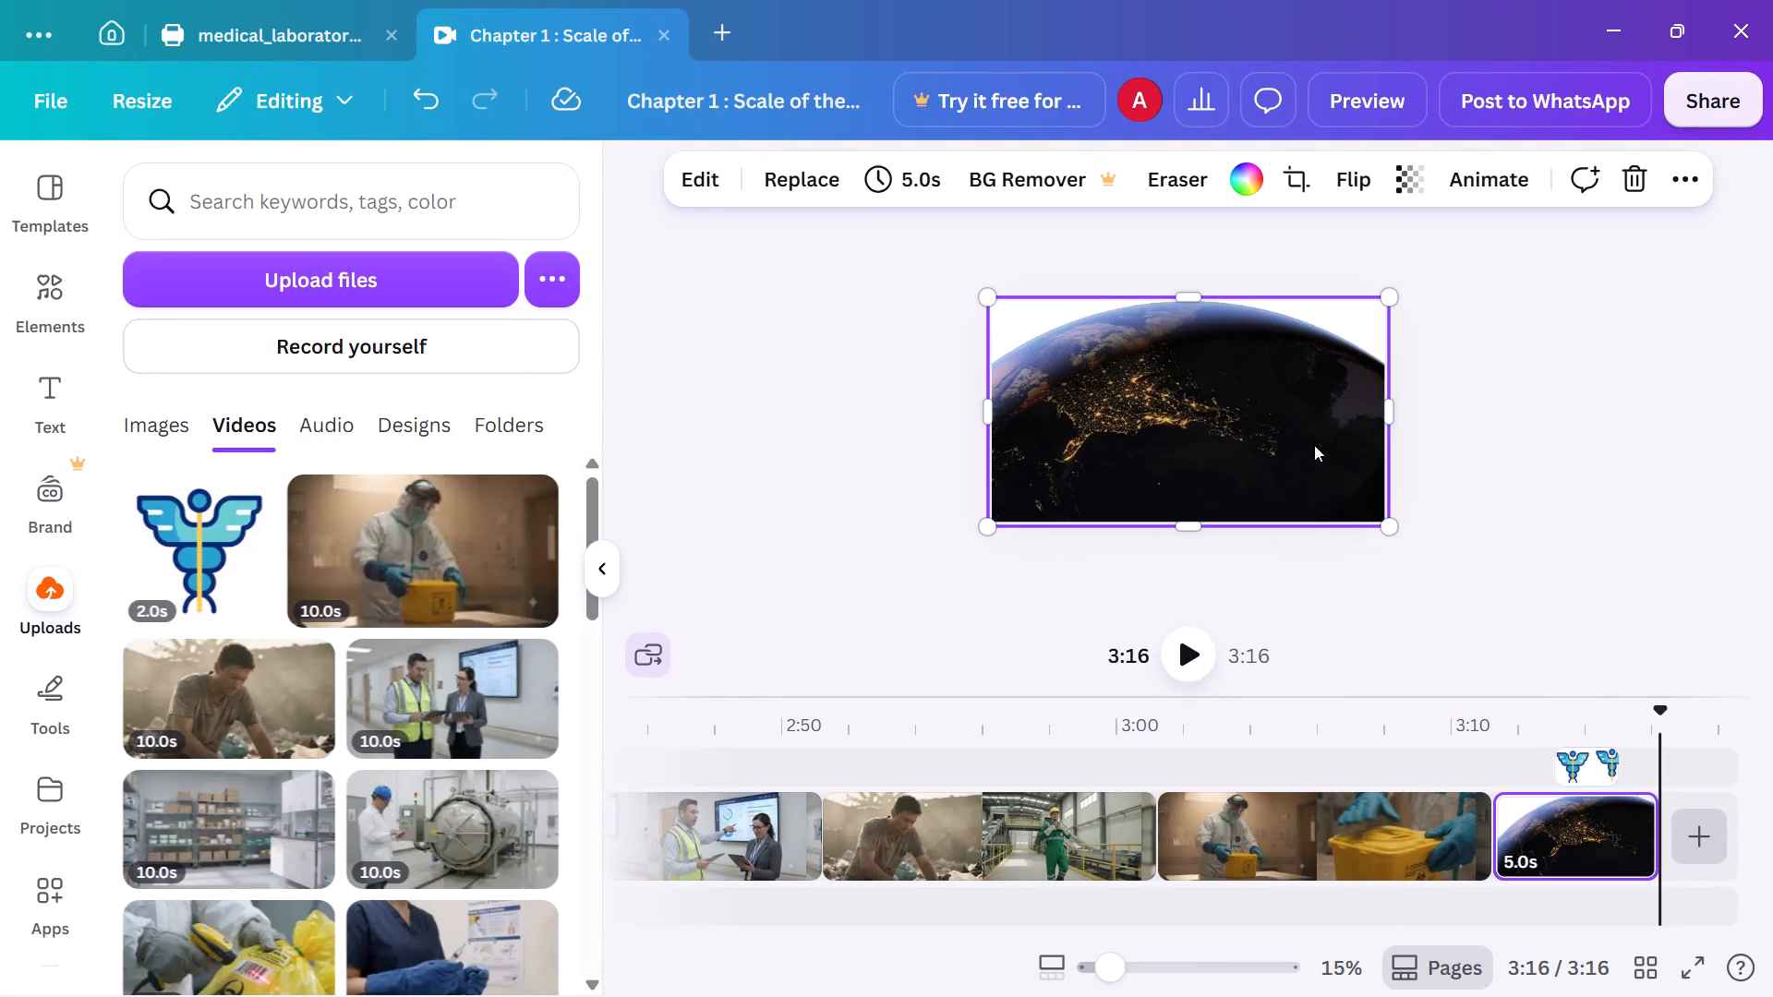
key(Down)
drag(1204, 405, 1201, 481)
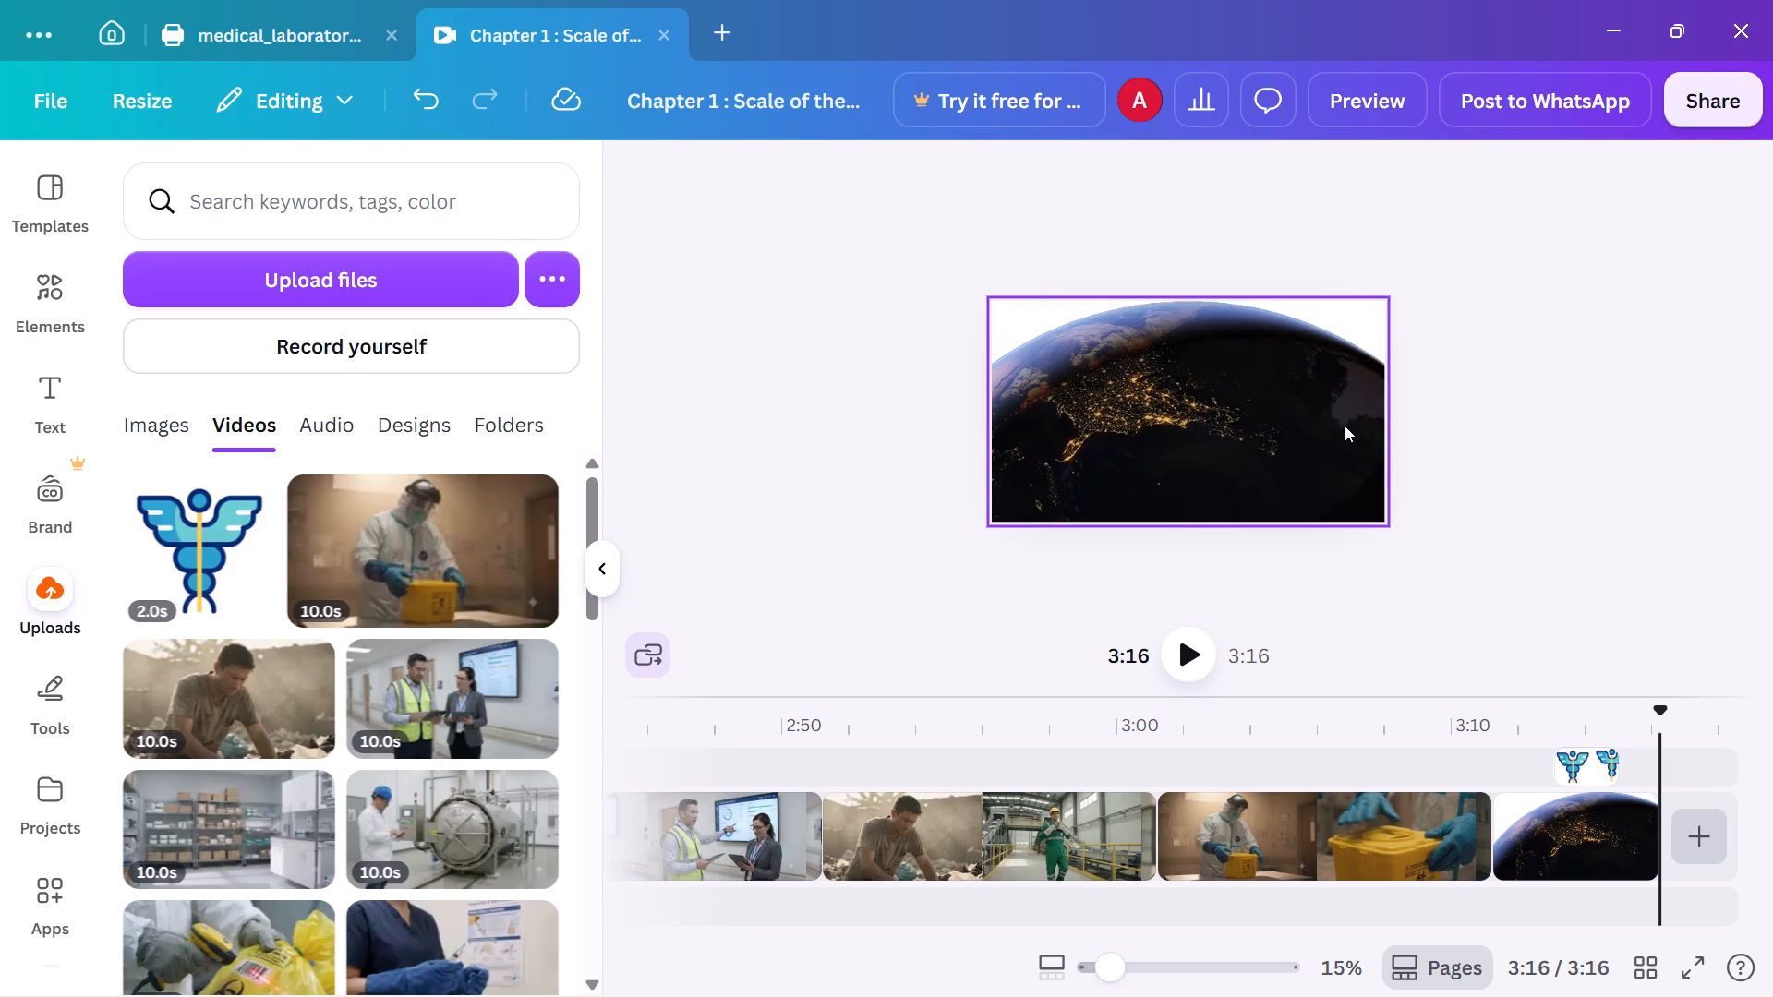
Detach the Earth image from the page background and crop it to about 1,920 px wide, leaving white space above it.
click(1535, 836)
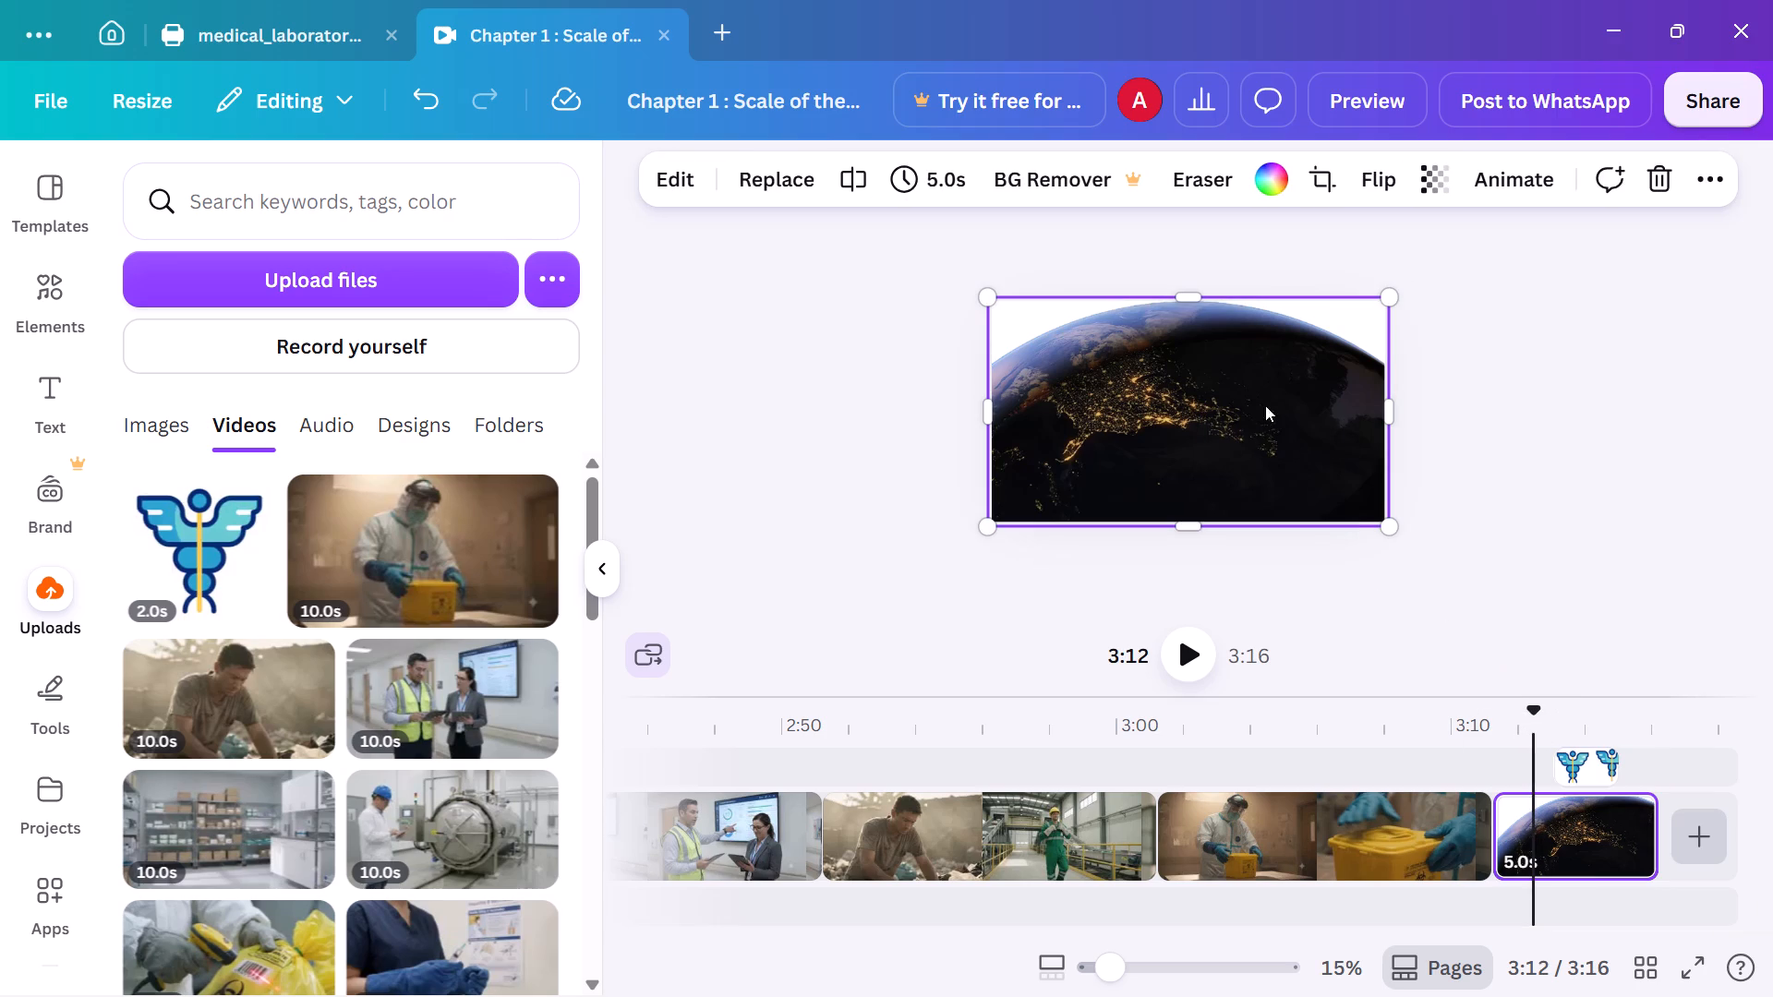
drag(1185, 294, 1189, 313)
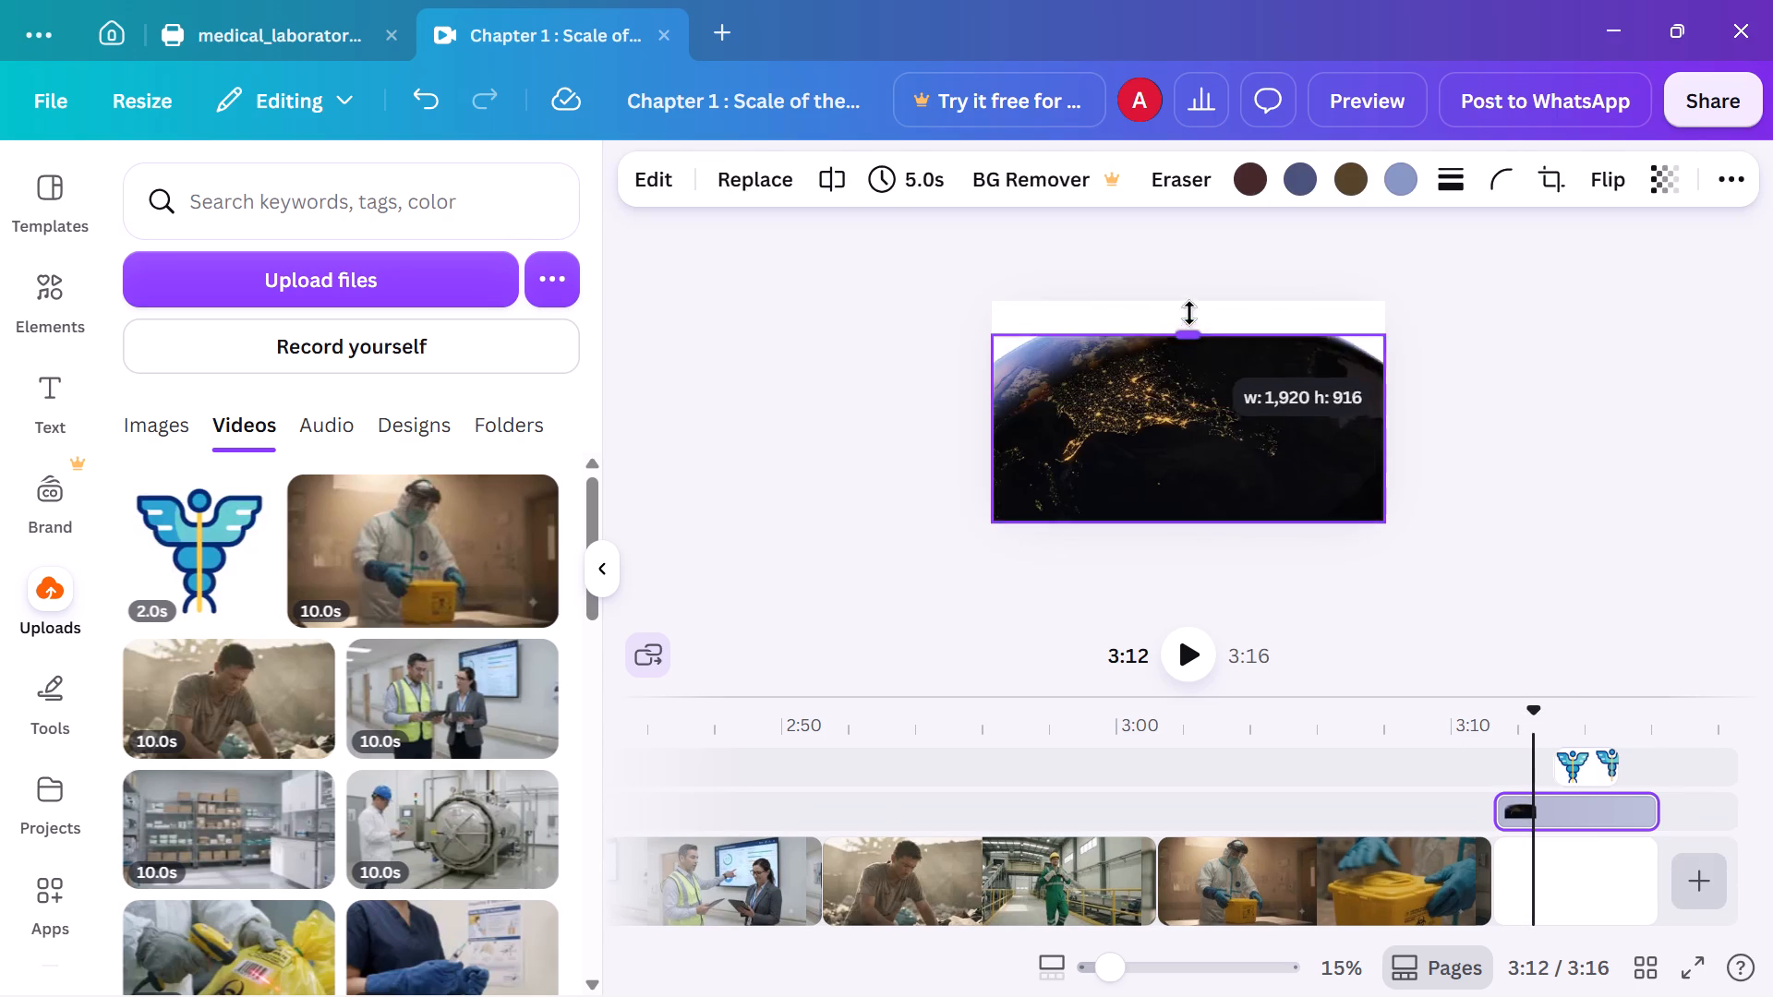
drag(1189, 313, 1193, 299)
drag(1390, 301, 1387, 307)
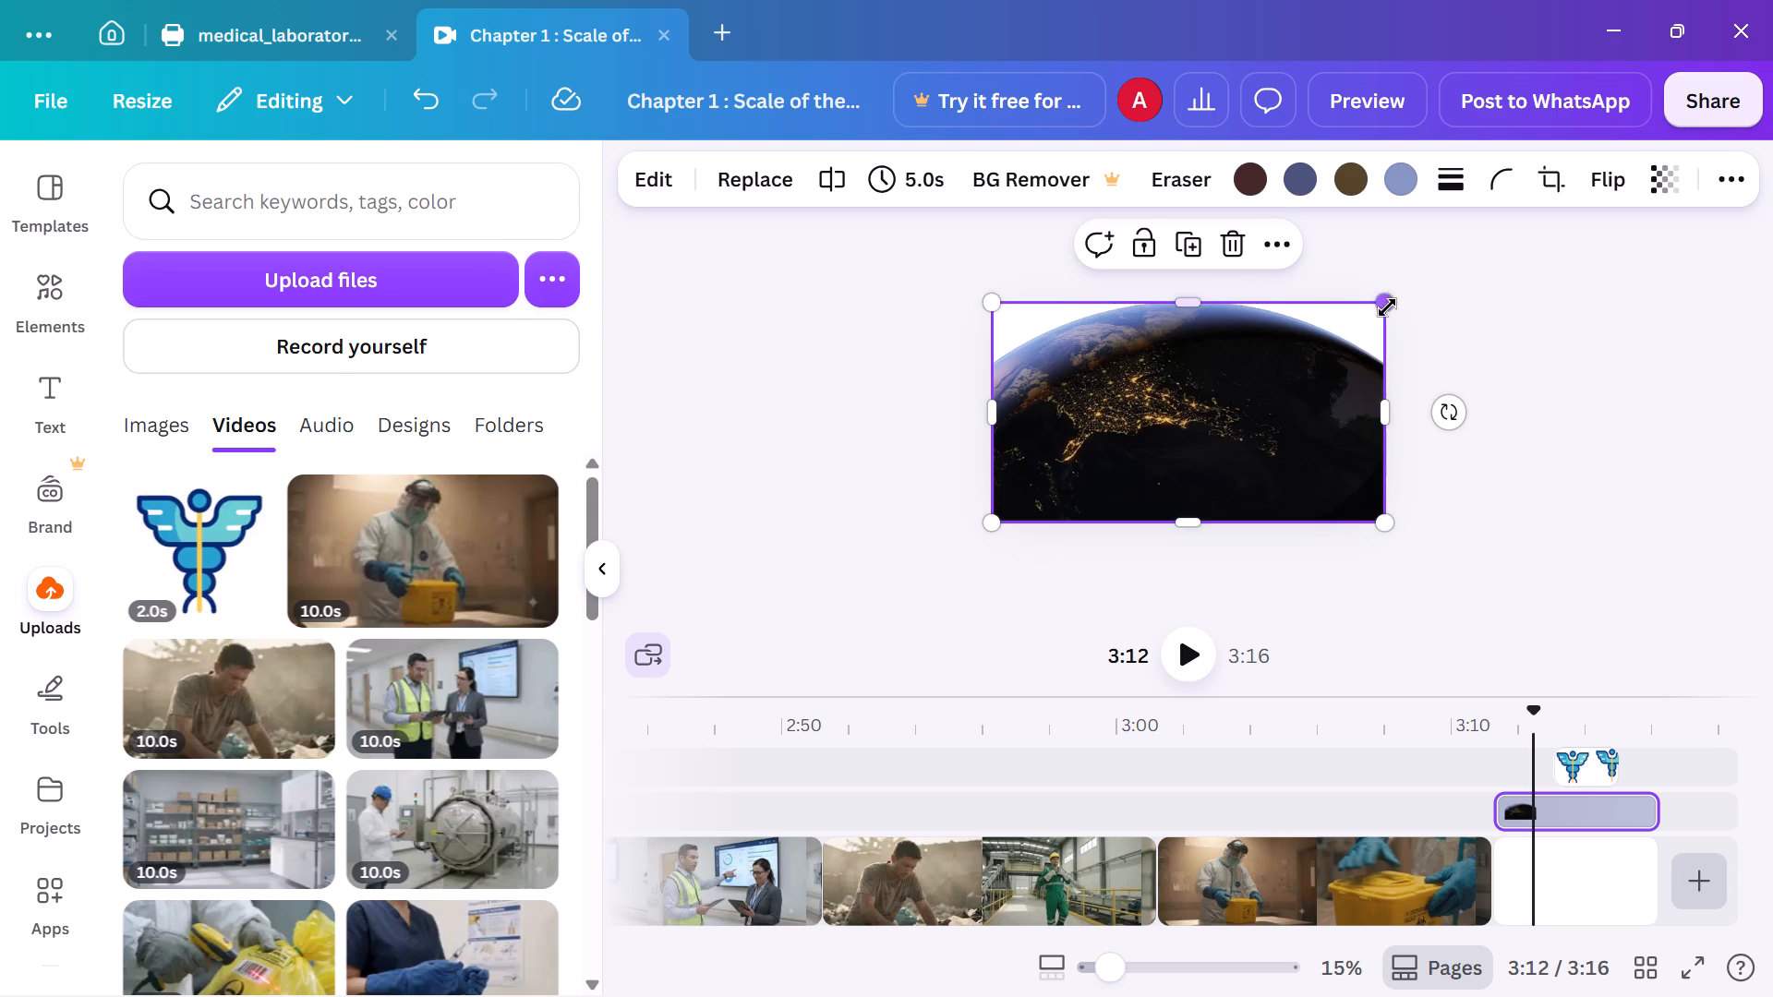
drag(1387, 307, 1291, 441)
drag(1250, 453, 1381, 451)
drag(1194, 376, 1194, 330)
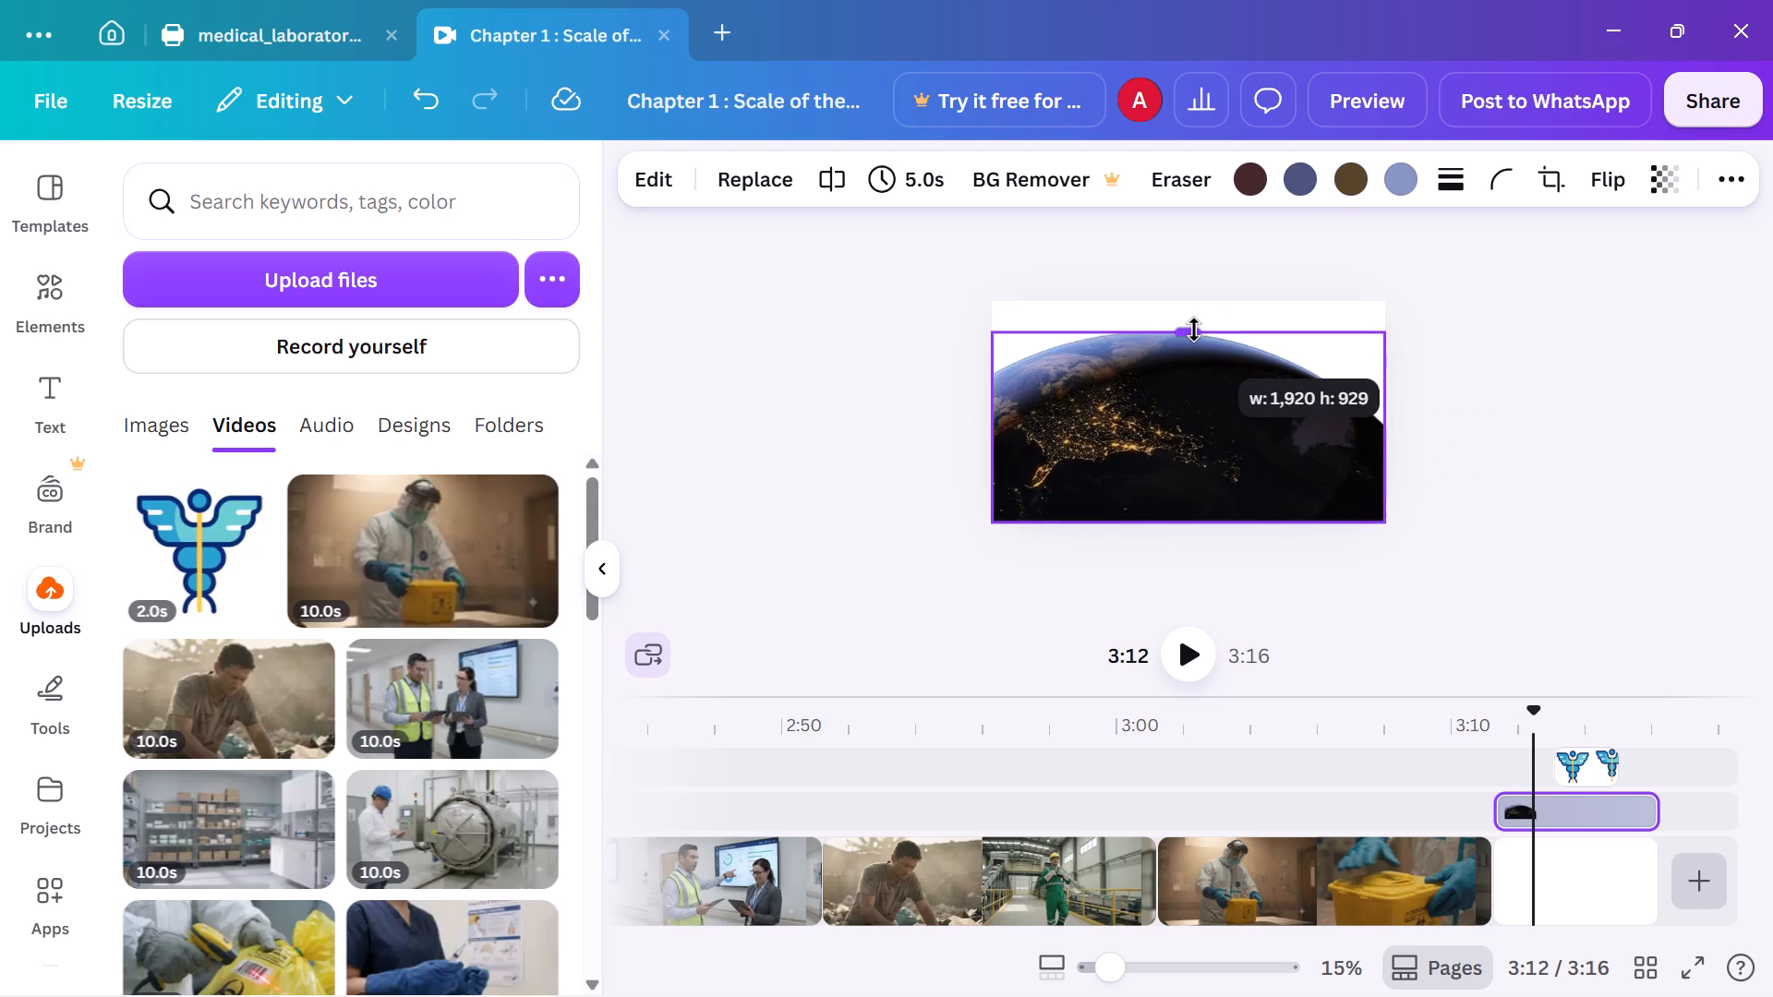
drag(1194, 330, 1186, 356)
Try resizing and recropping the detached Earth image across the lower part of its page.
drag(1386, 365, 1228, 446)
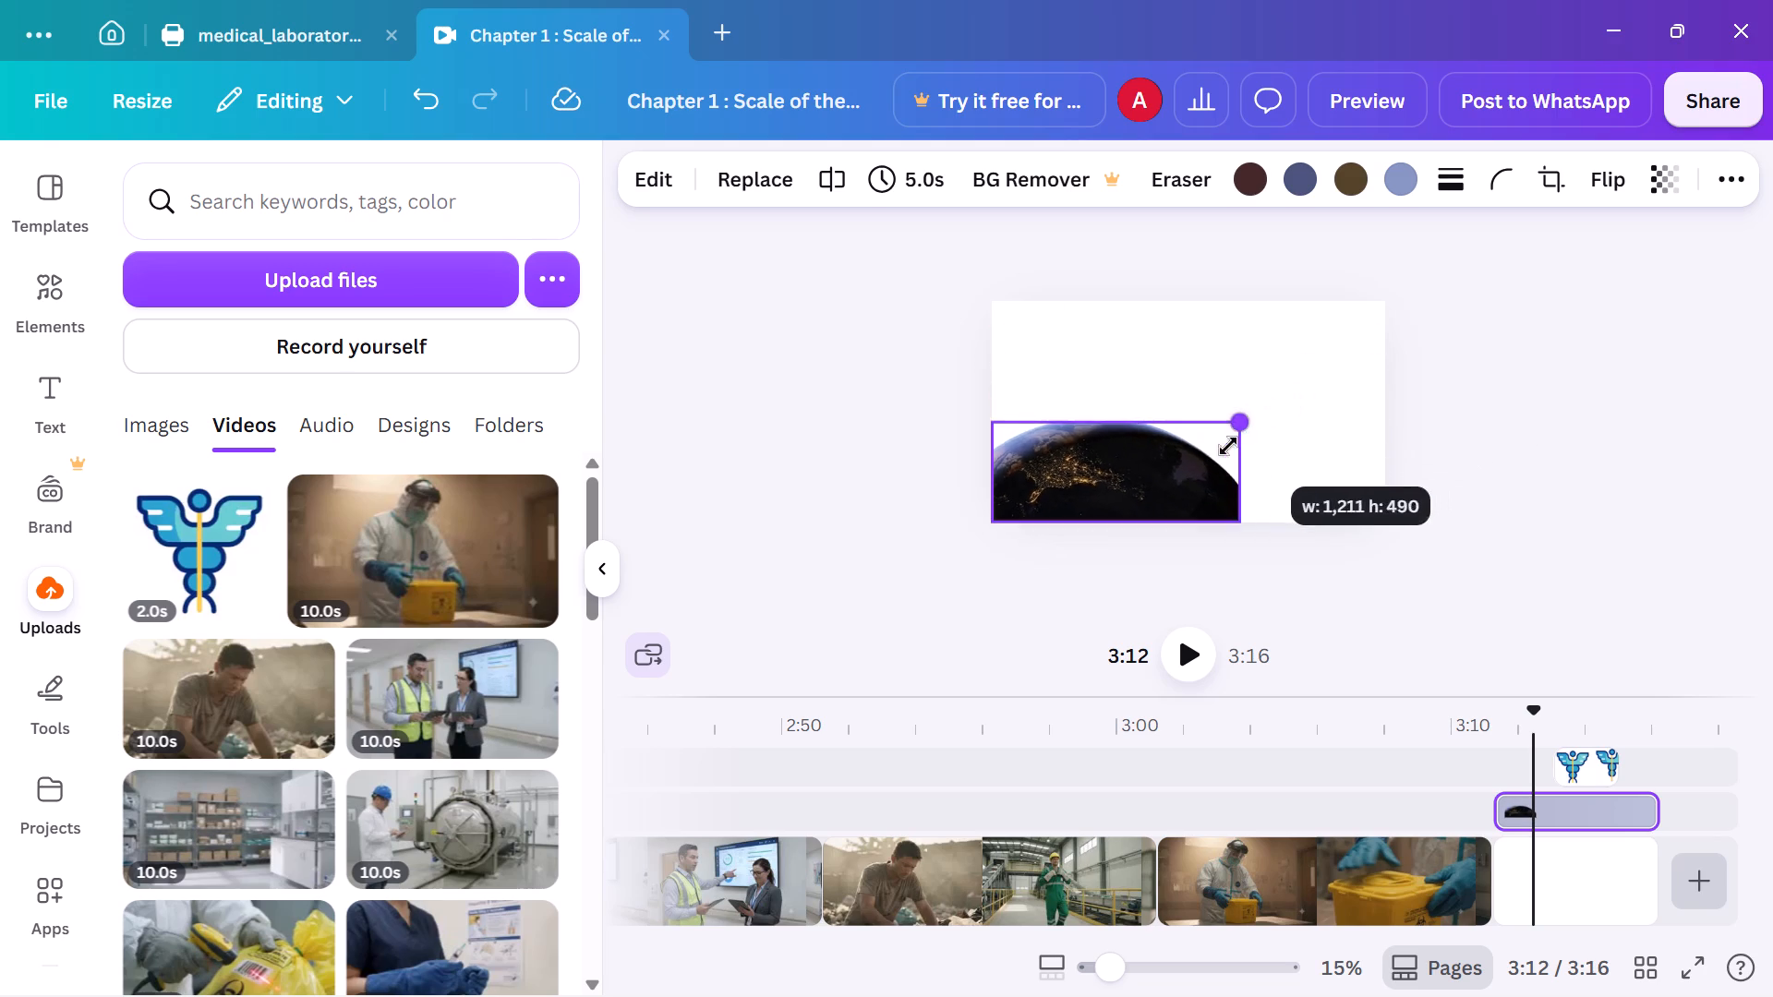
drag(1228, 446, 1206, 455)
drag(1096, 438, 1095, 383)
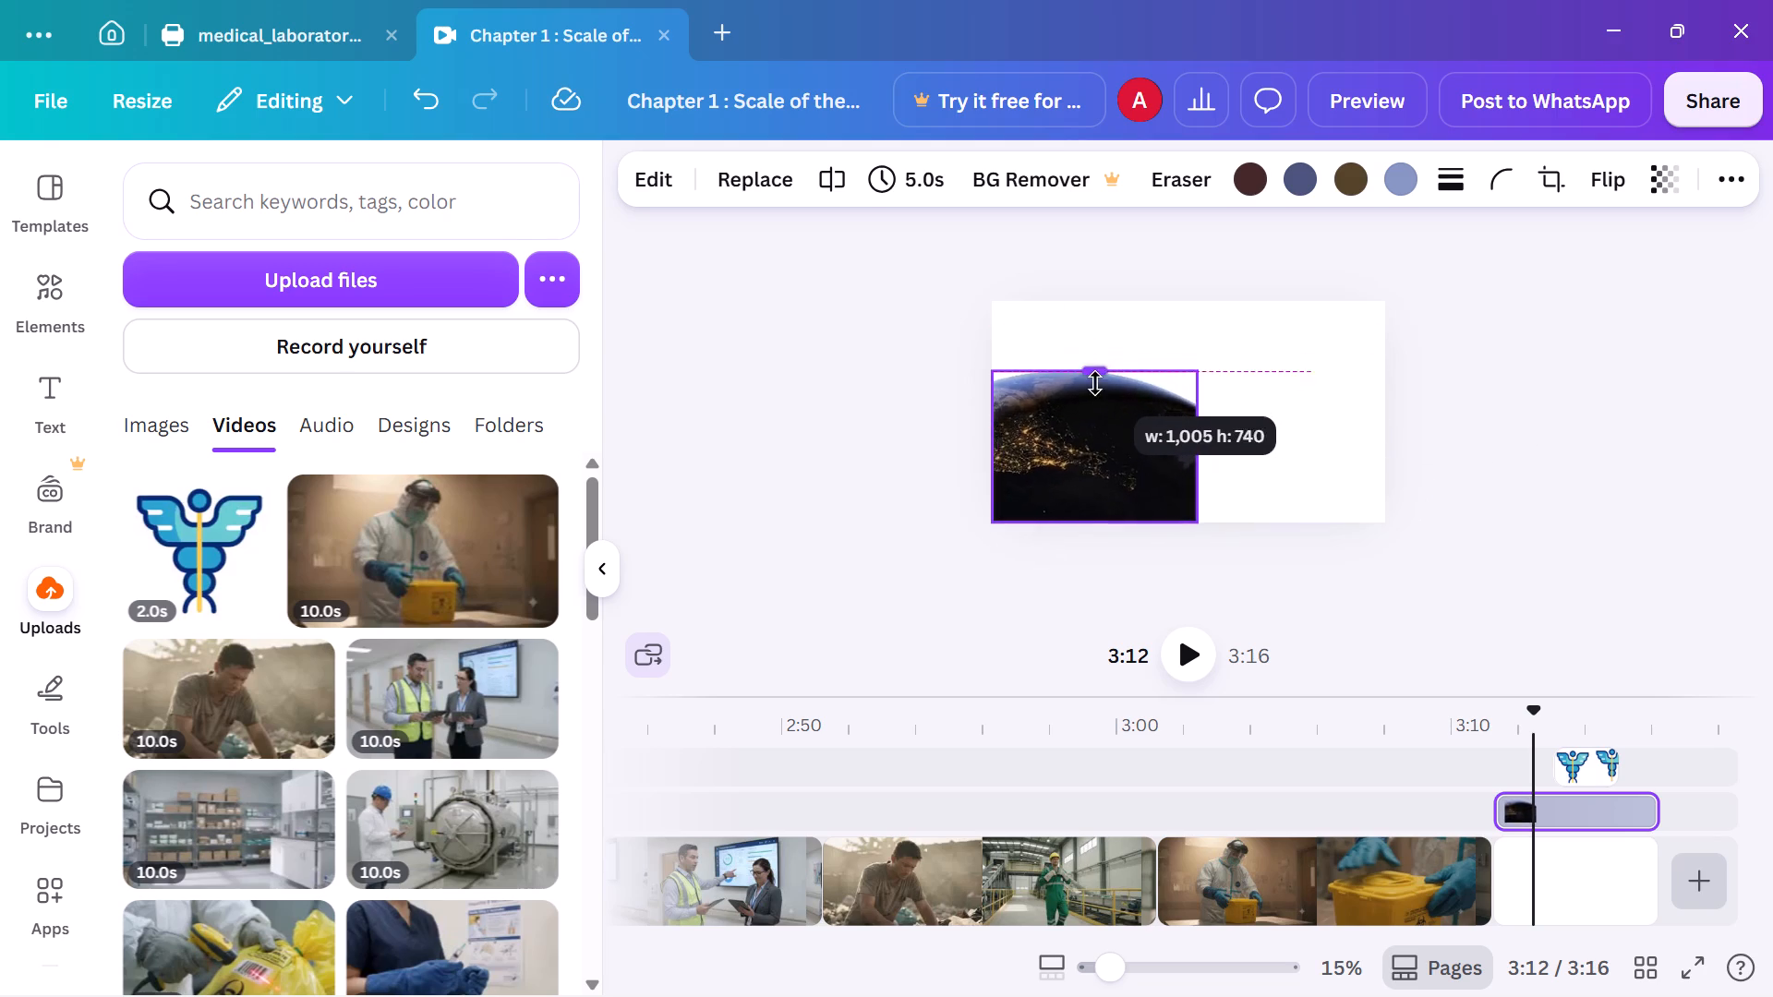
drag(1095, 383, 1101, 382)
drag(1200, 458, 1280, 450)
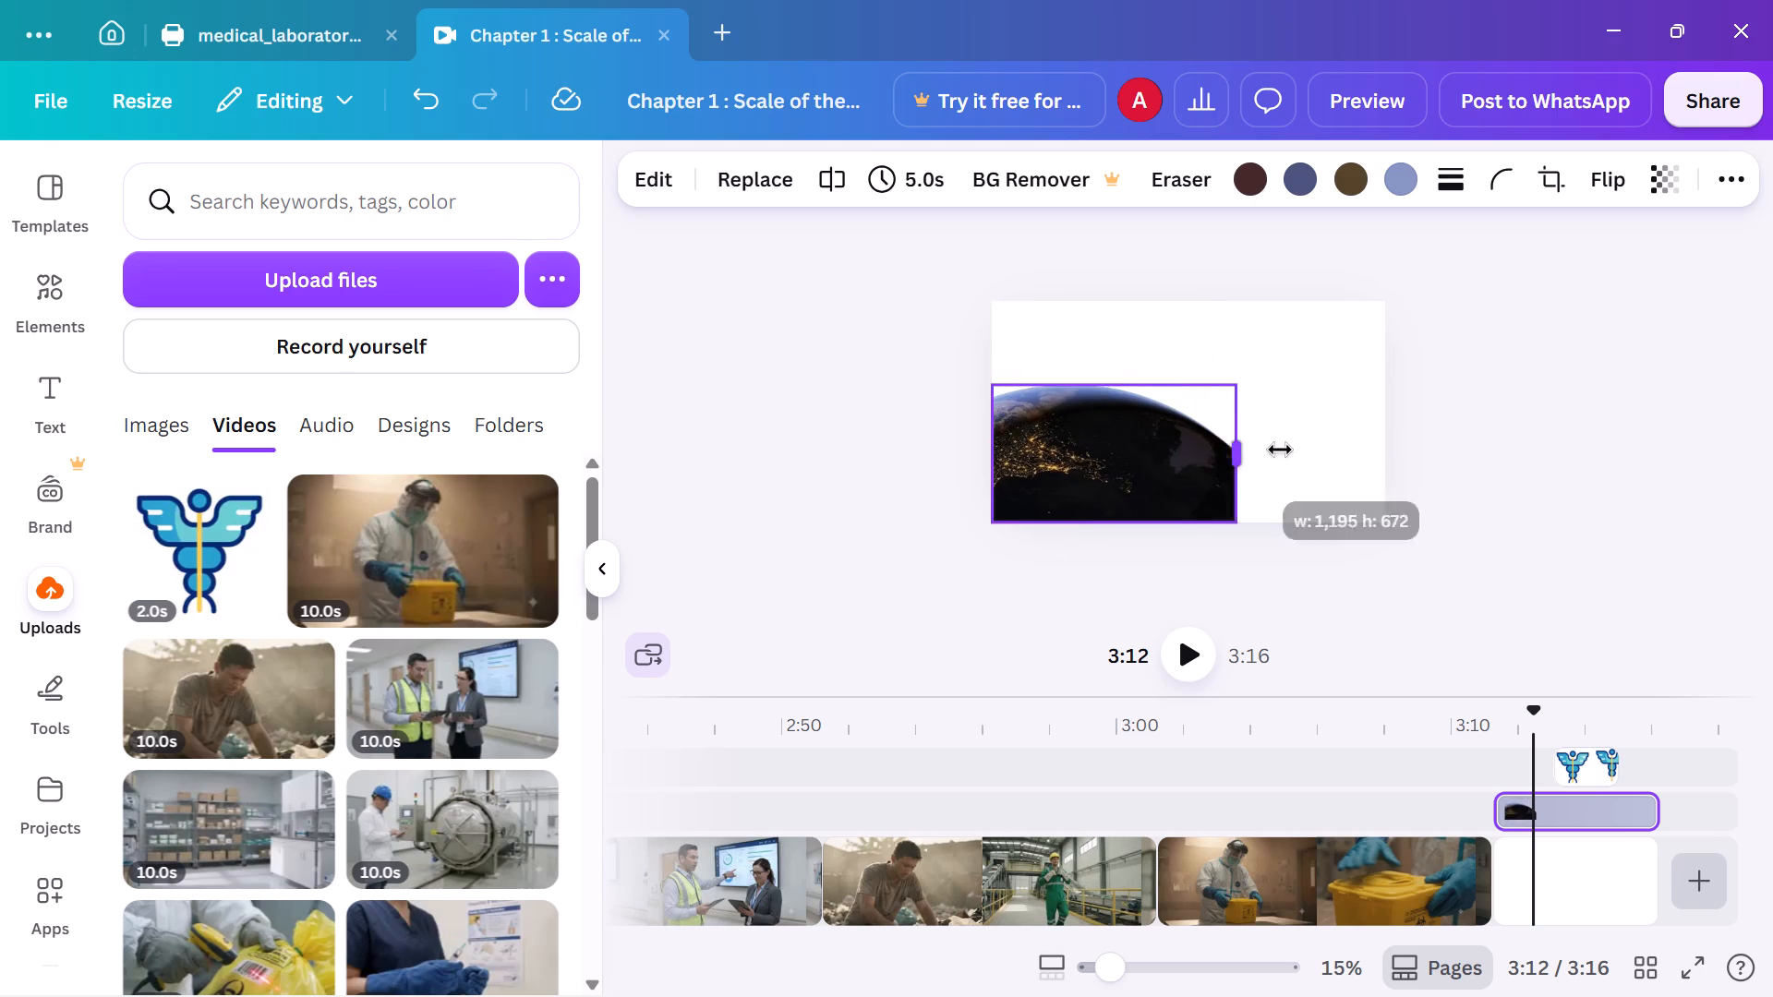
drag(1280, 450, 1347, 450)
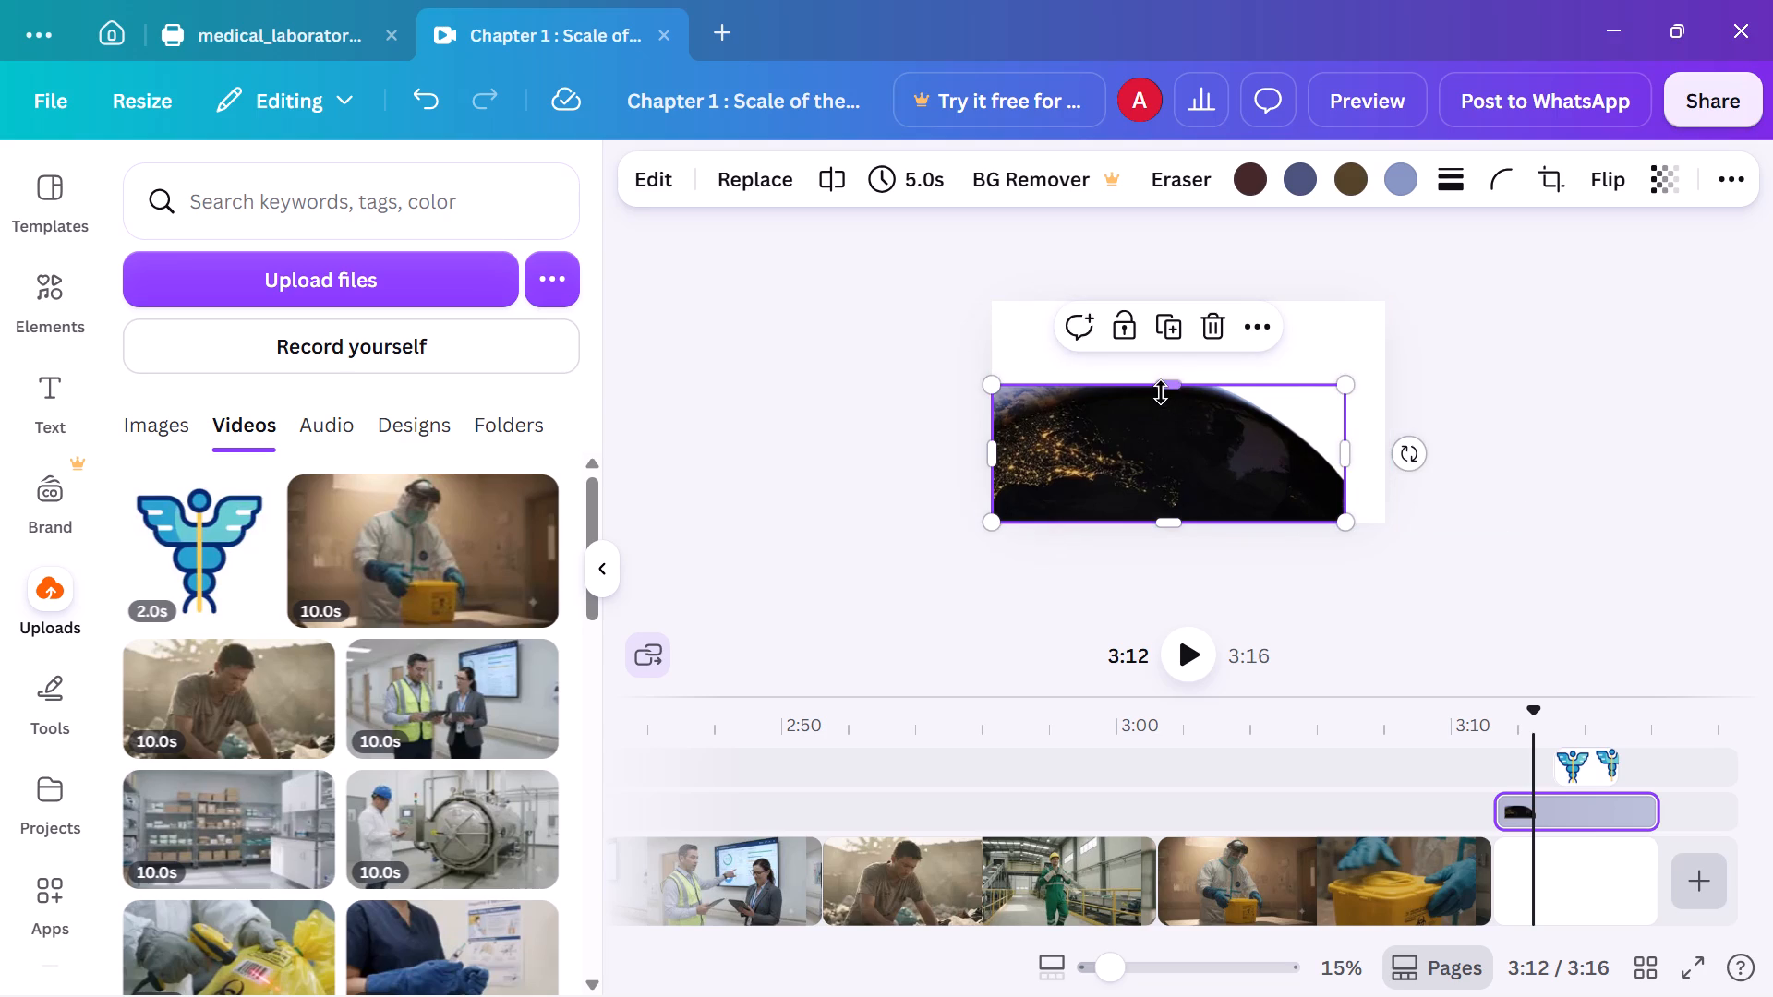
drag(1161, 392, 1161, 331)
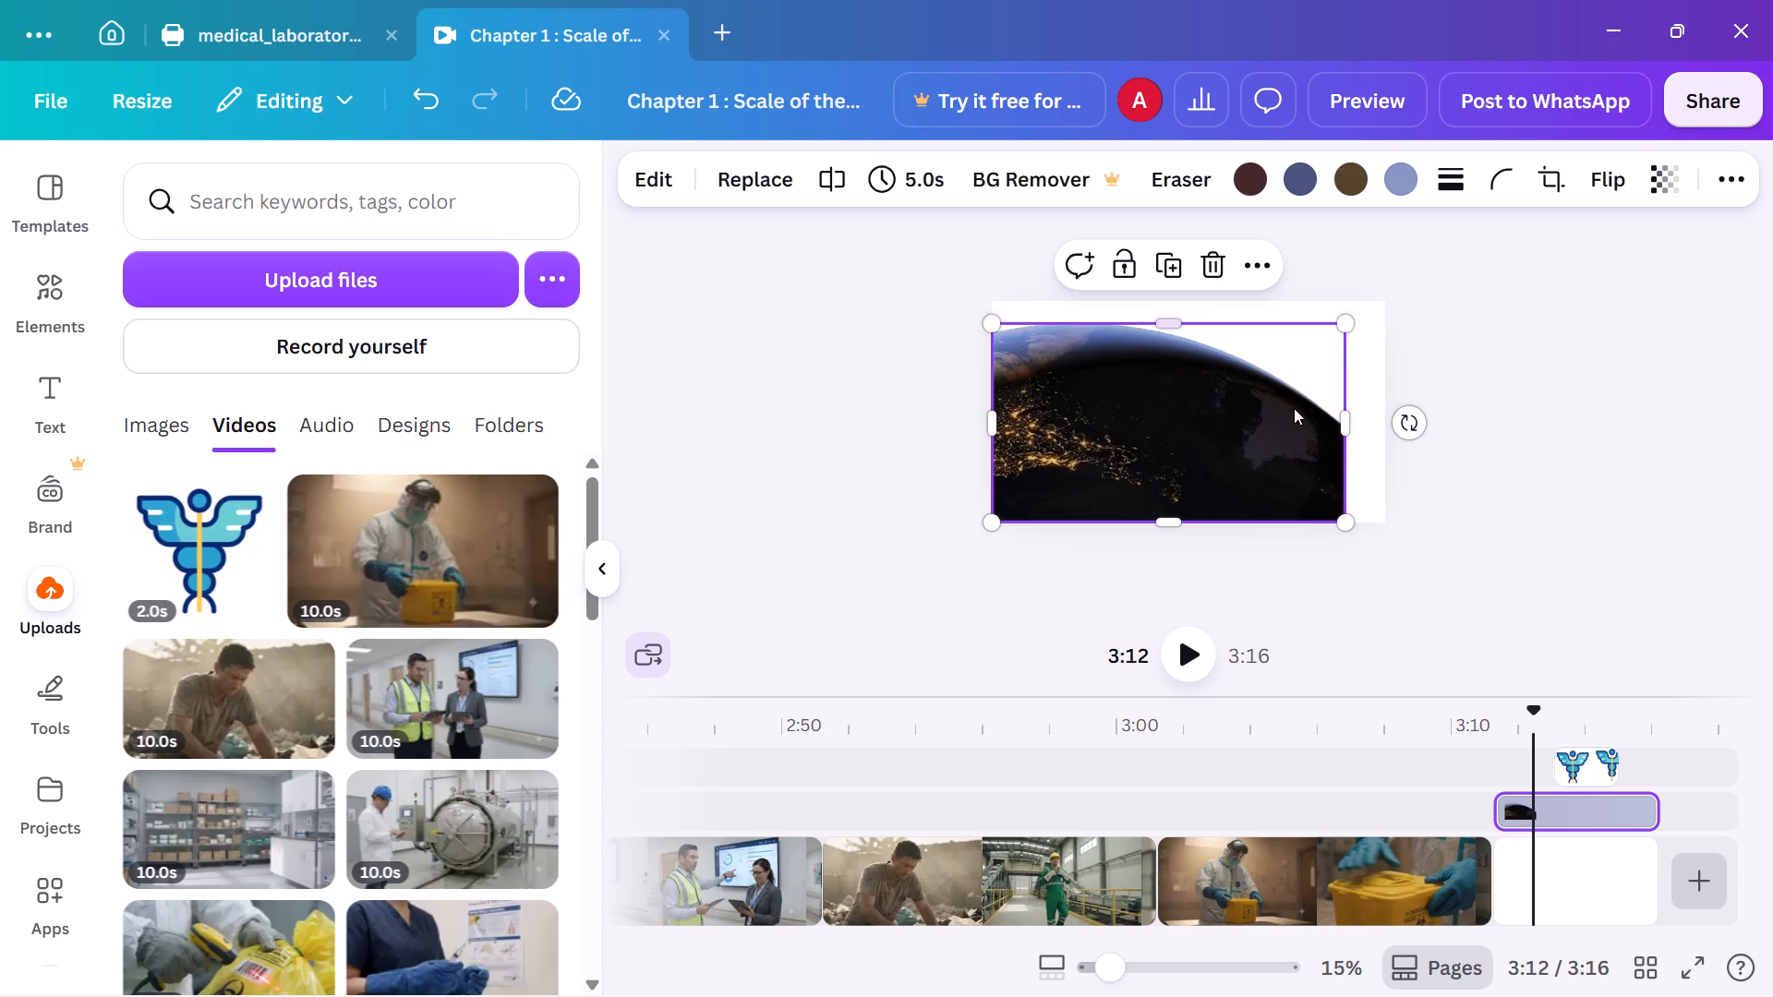
Cut the Earth image from the closing page, leaving the page blank.
key(ctrl+x)
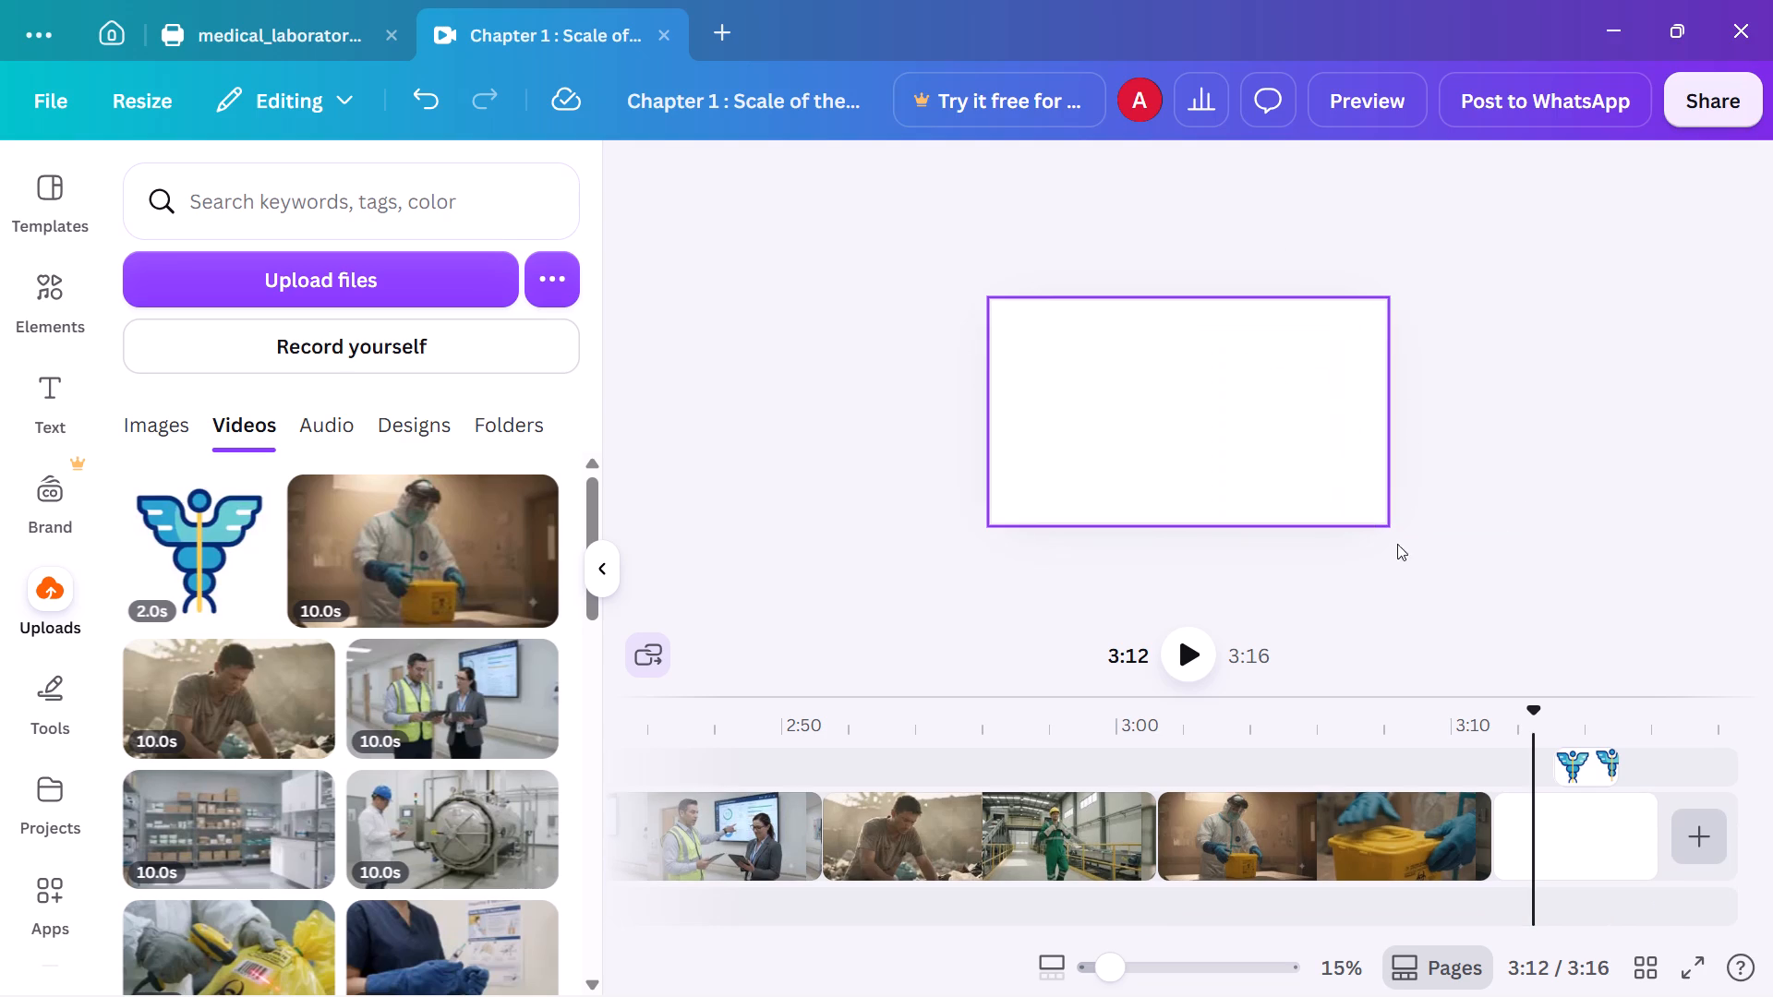
Move the 2.0 s caduceus clip on the overlay track to the start of the blank closing page.
drag(1569, 823, 1586, 775)
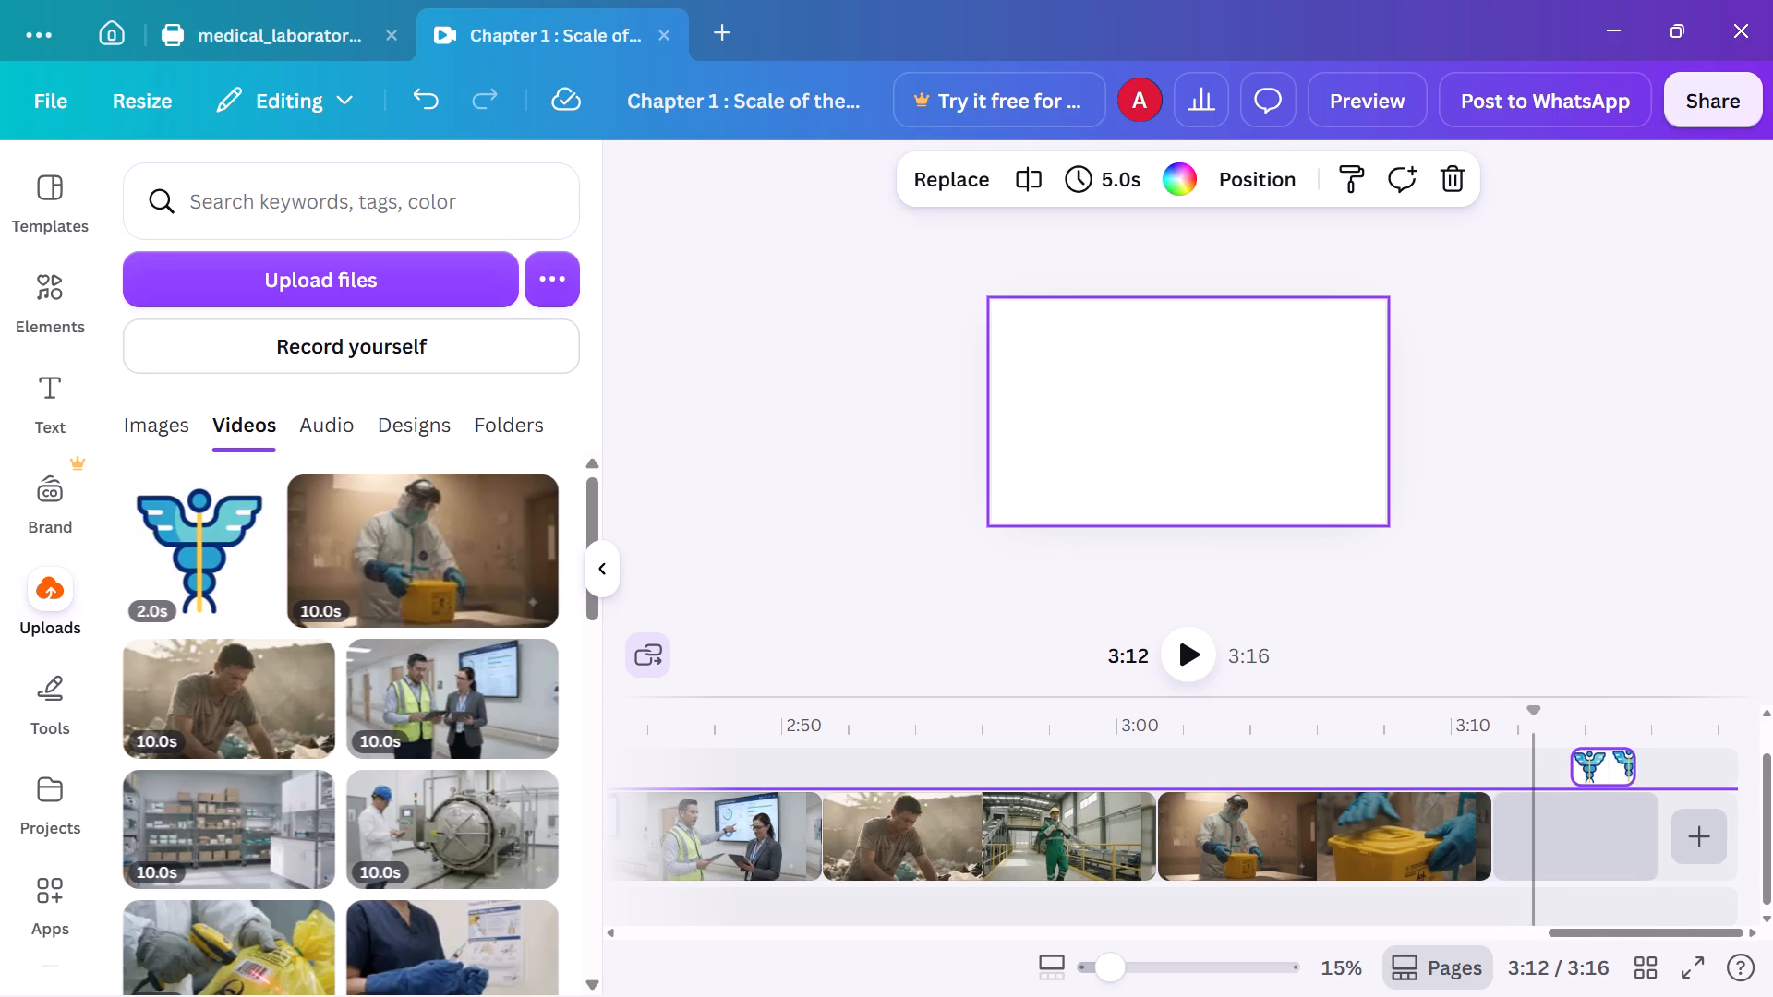
drag(1586, 775, 1517, 751)
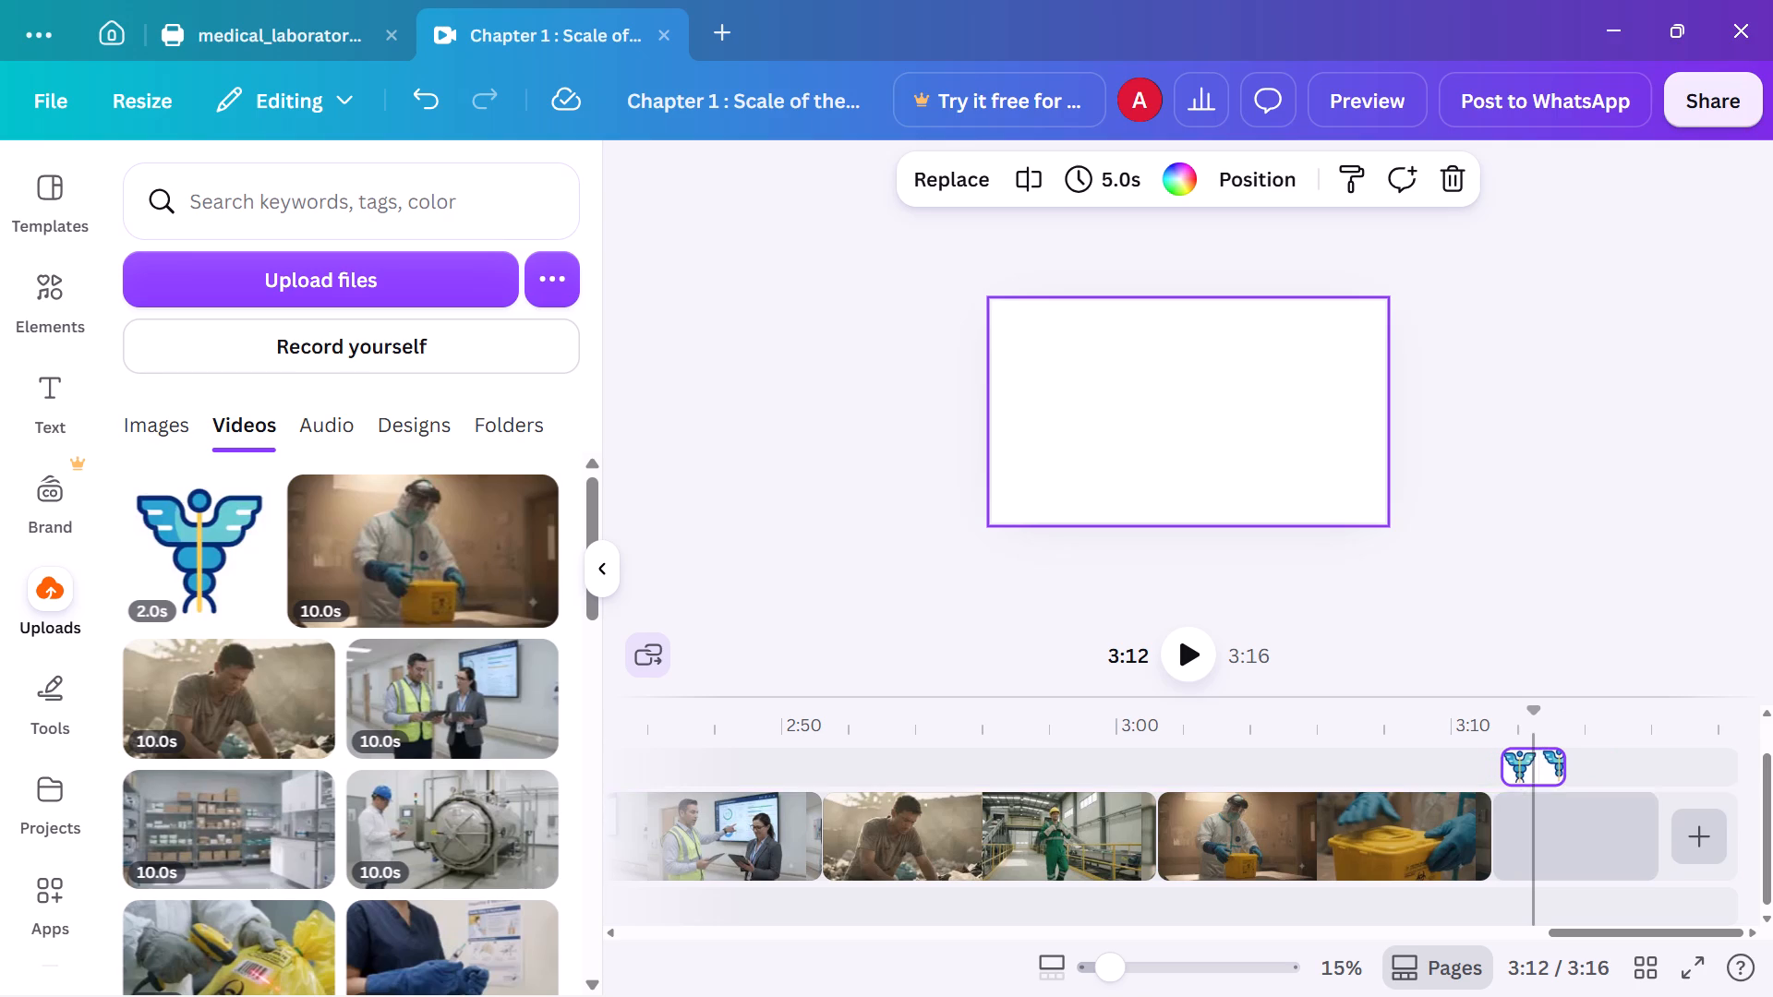
drag(1517, 751, 1502, 615)
click(1502, 615)
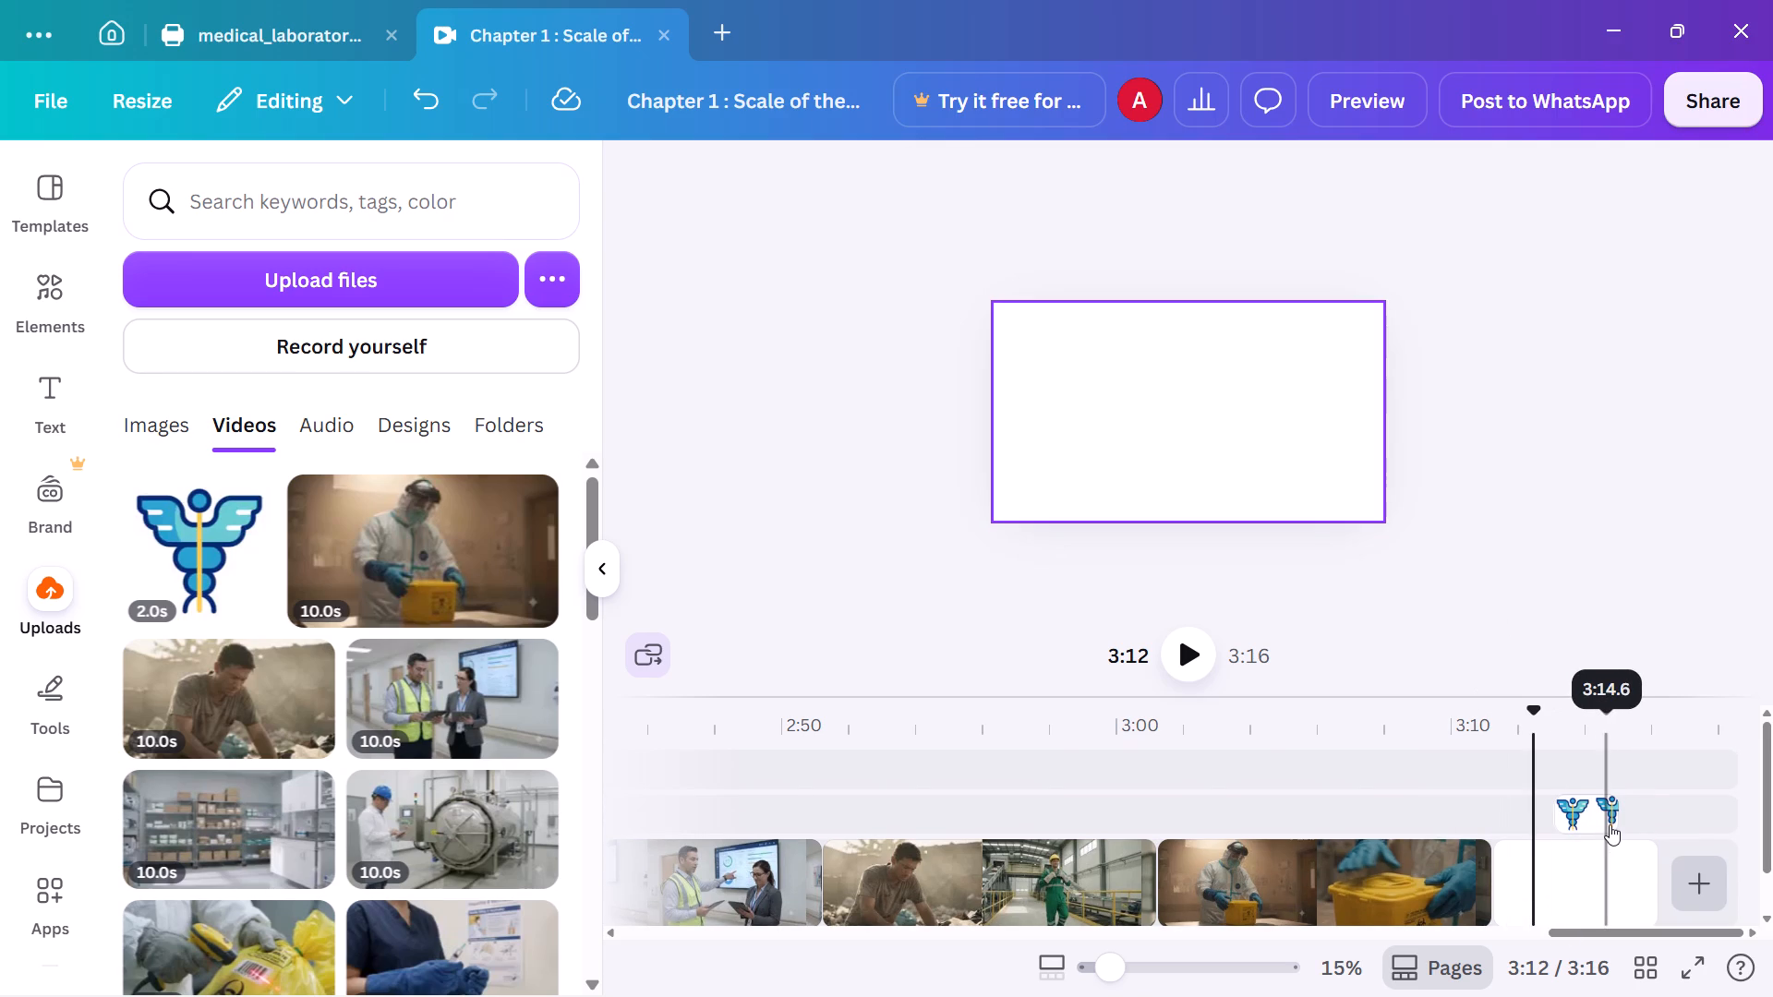
click(1577, 810)
drag(1597, 804, 1575, 804)
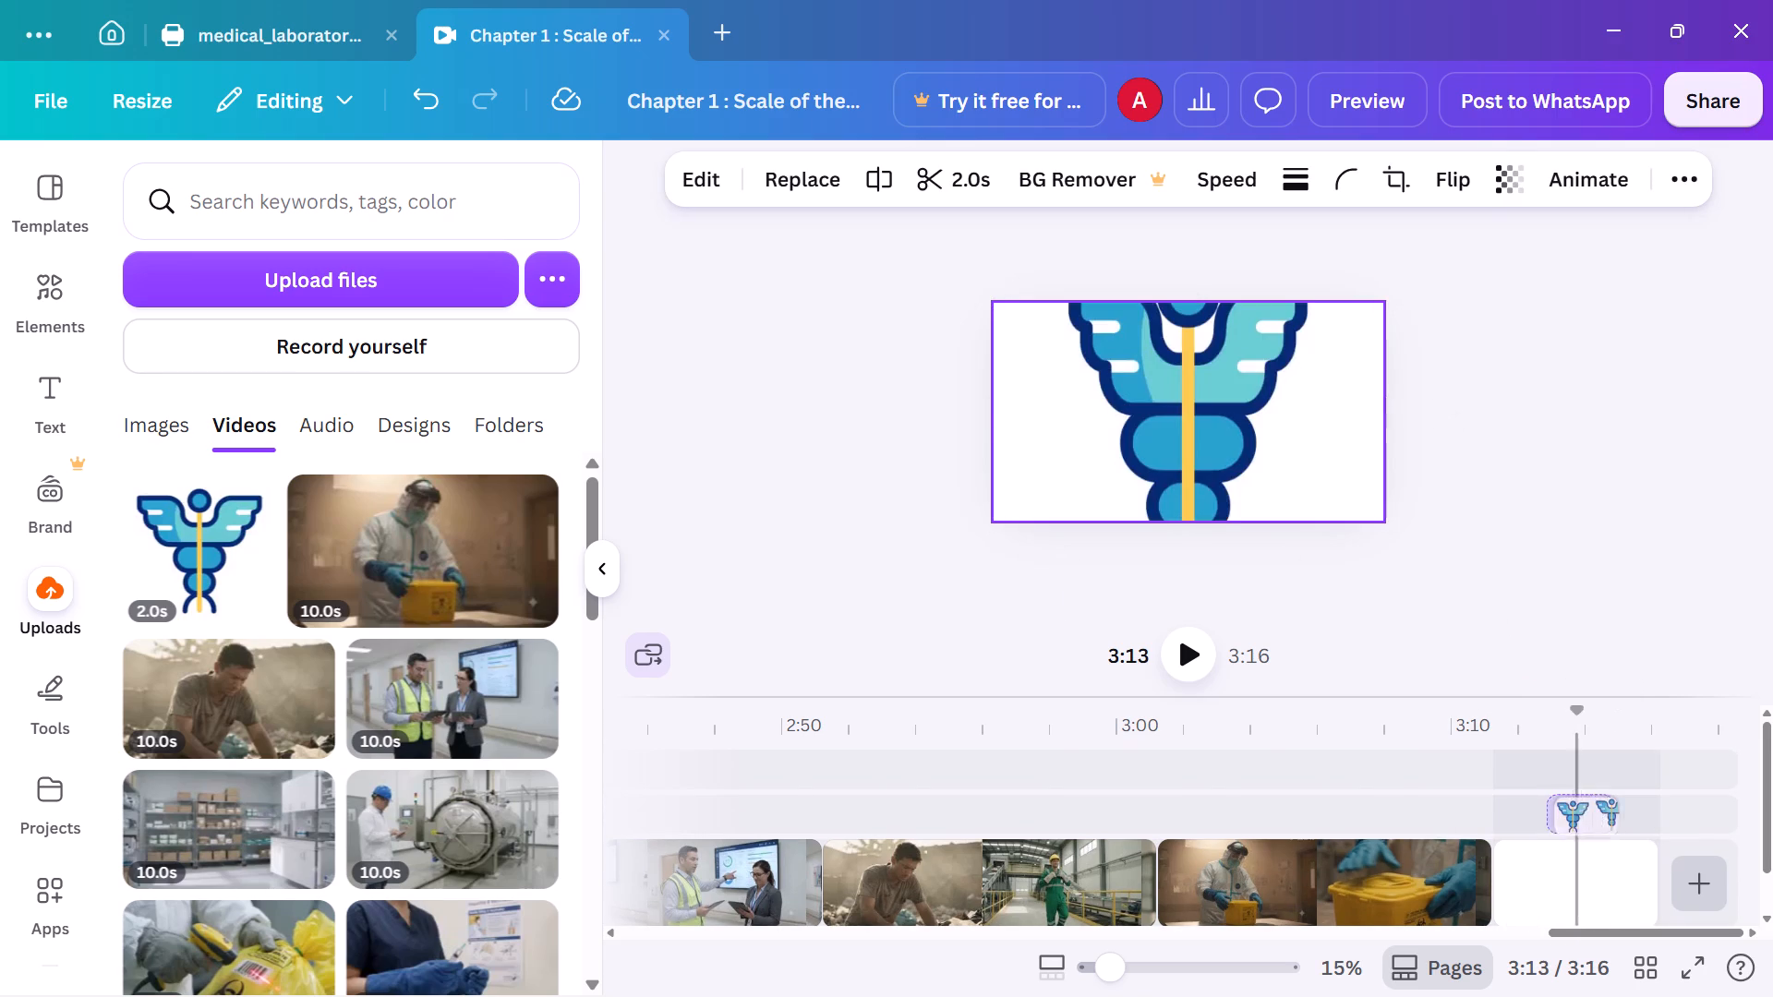
drag(1575, 804, 1544, 809)
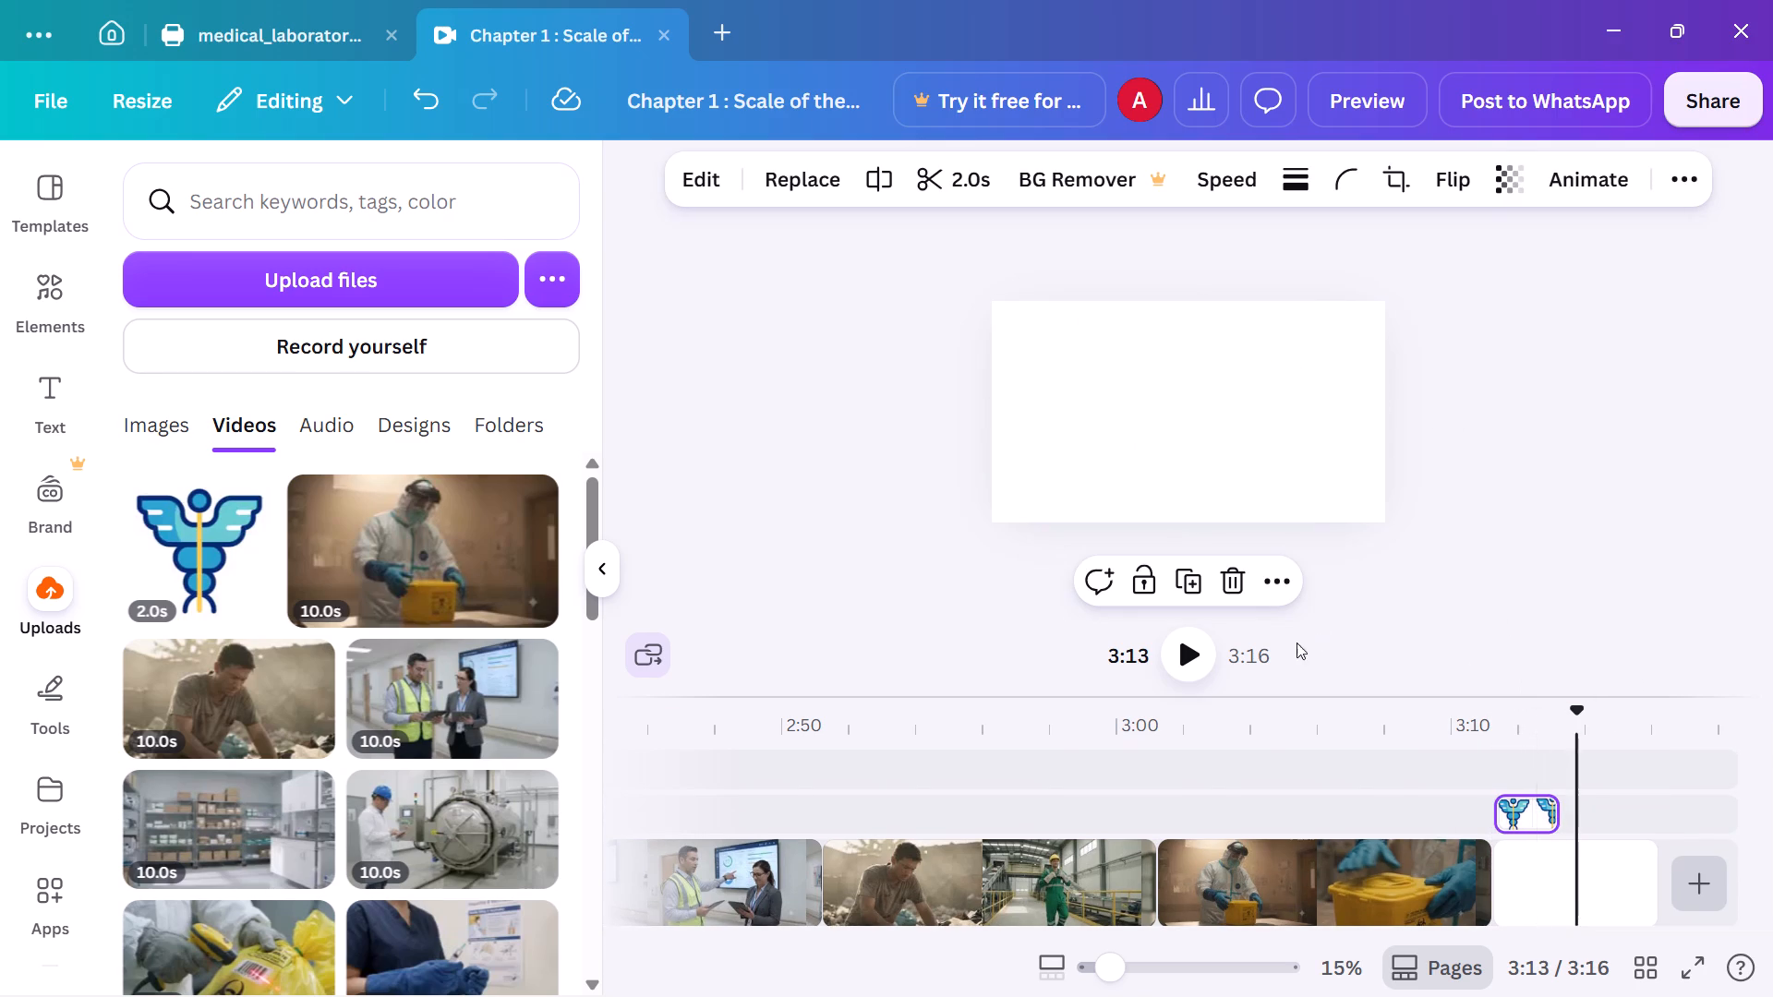
Play back the closing page, and shrink and recrop the caduceus to its full figure, about 574 px tall, near the page's top centre.
click(1436, 812)
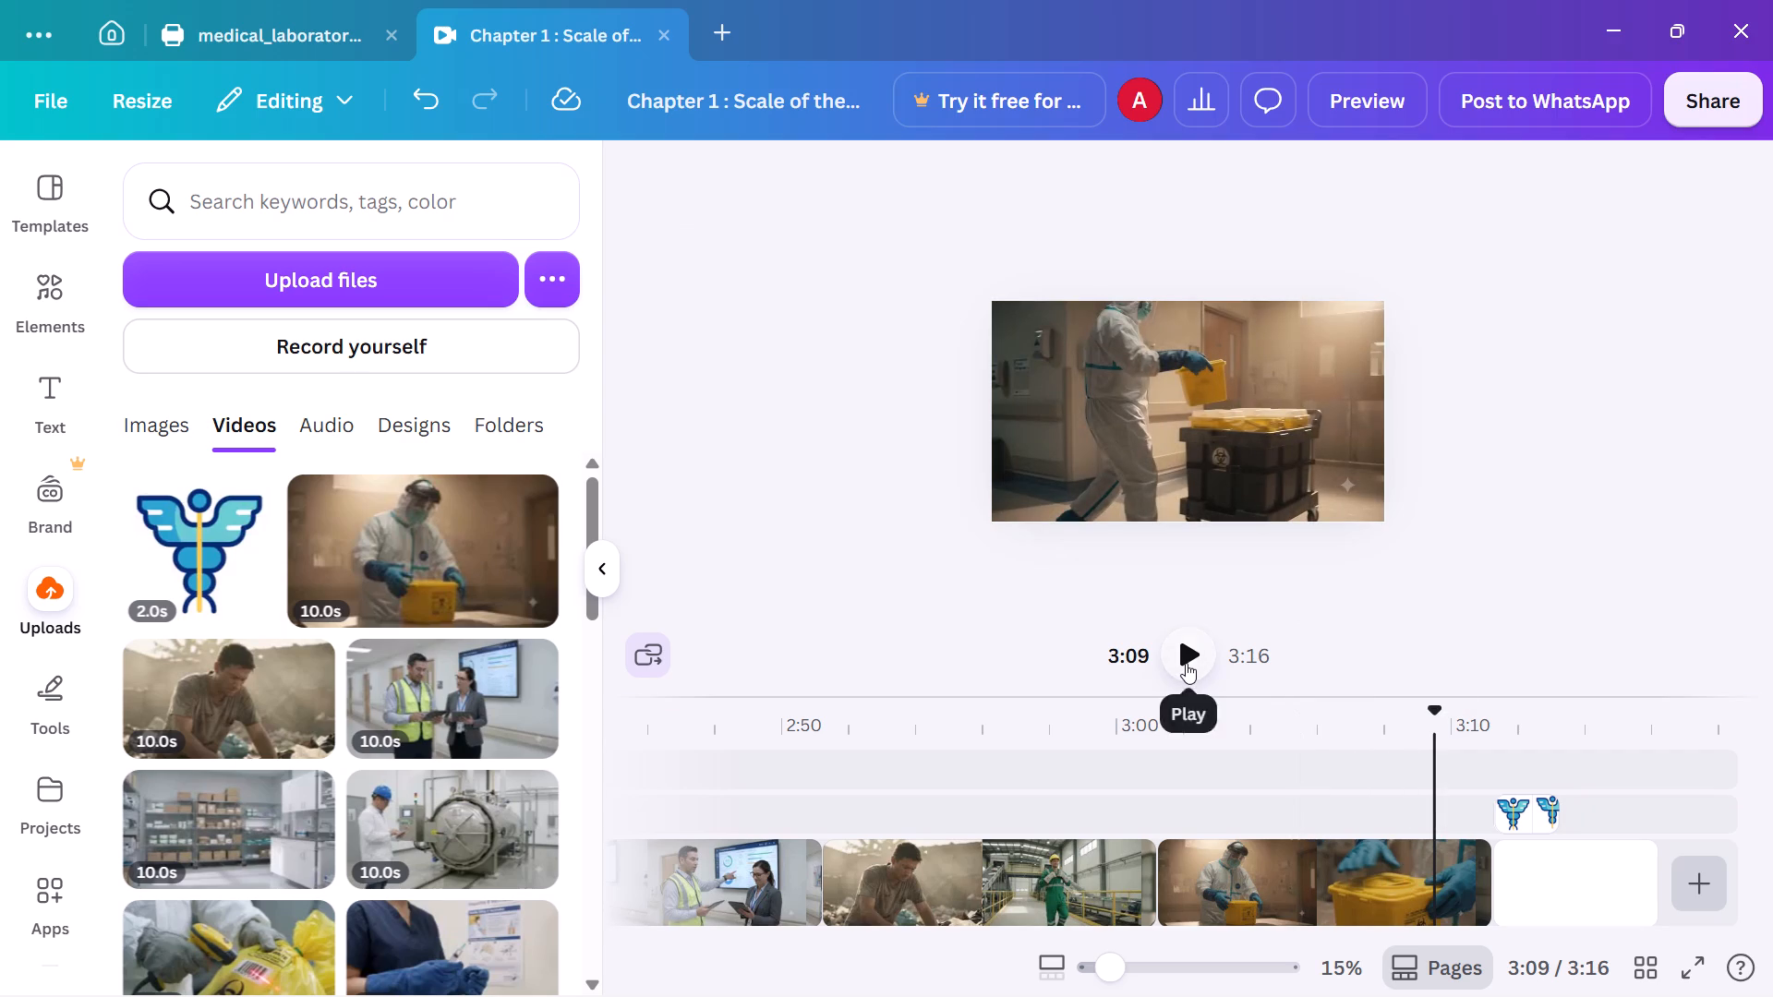
click(1186, 663)
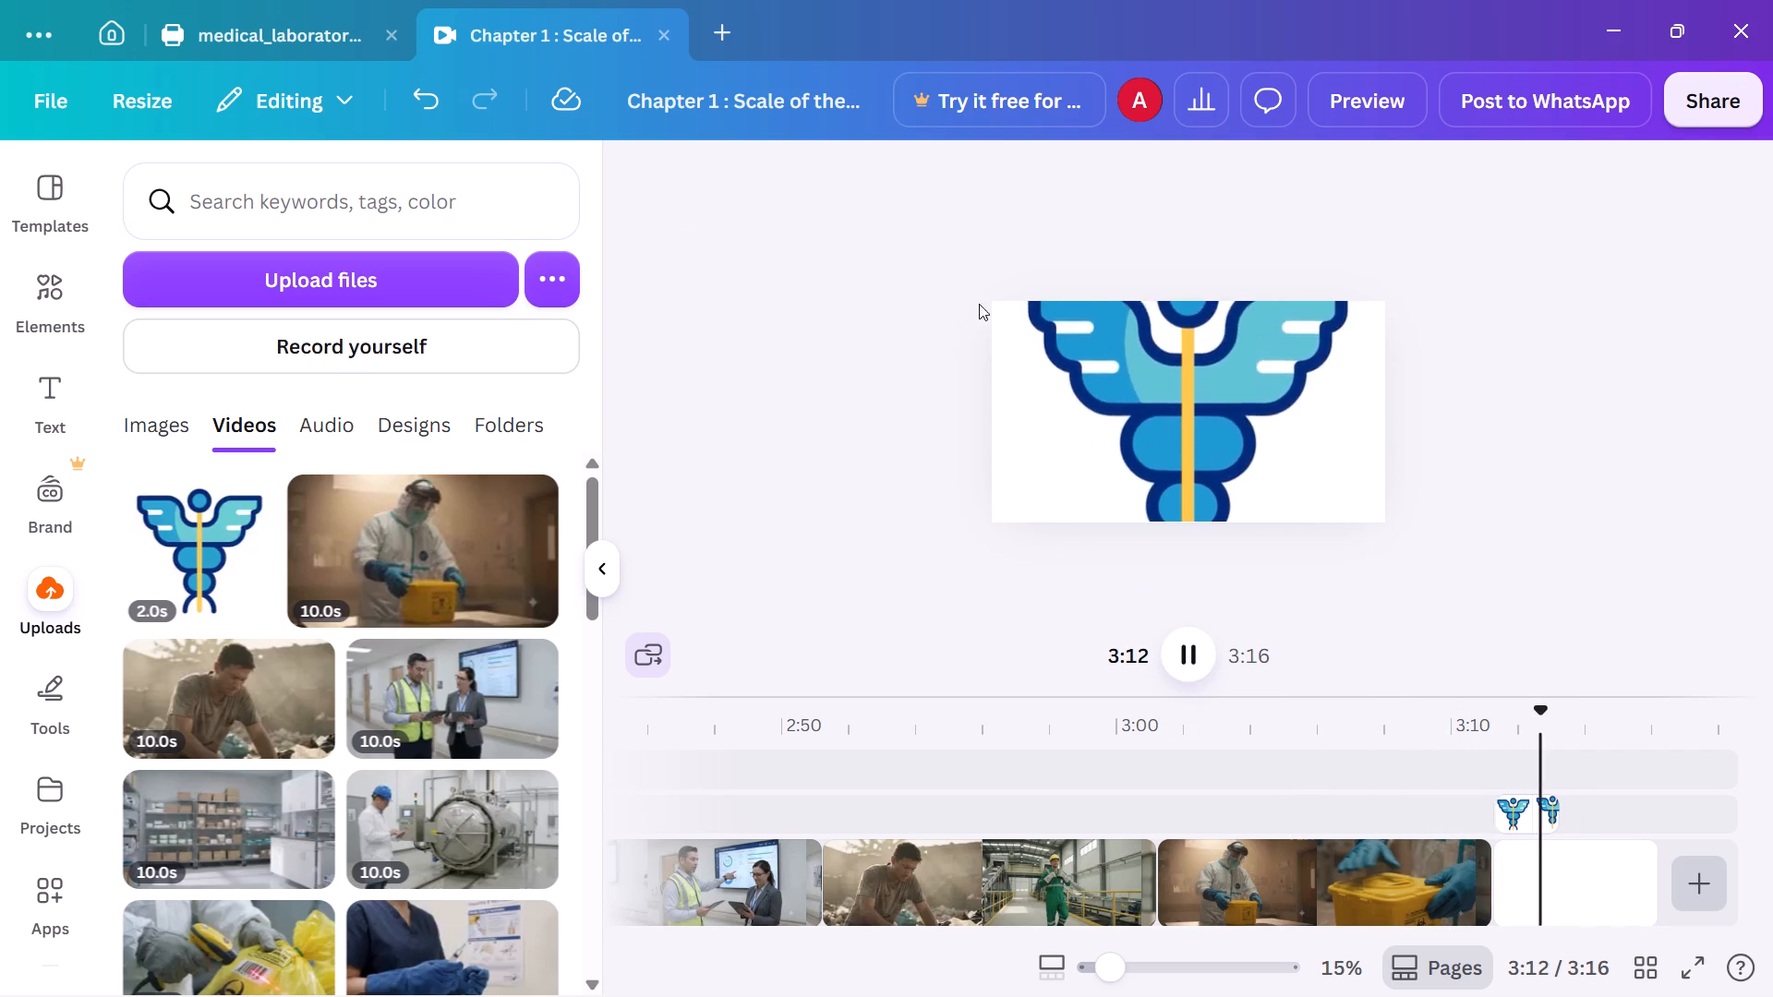
click(1138, 396)
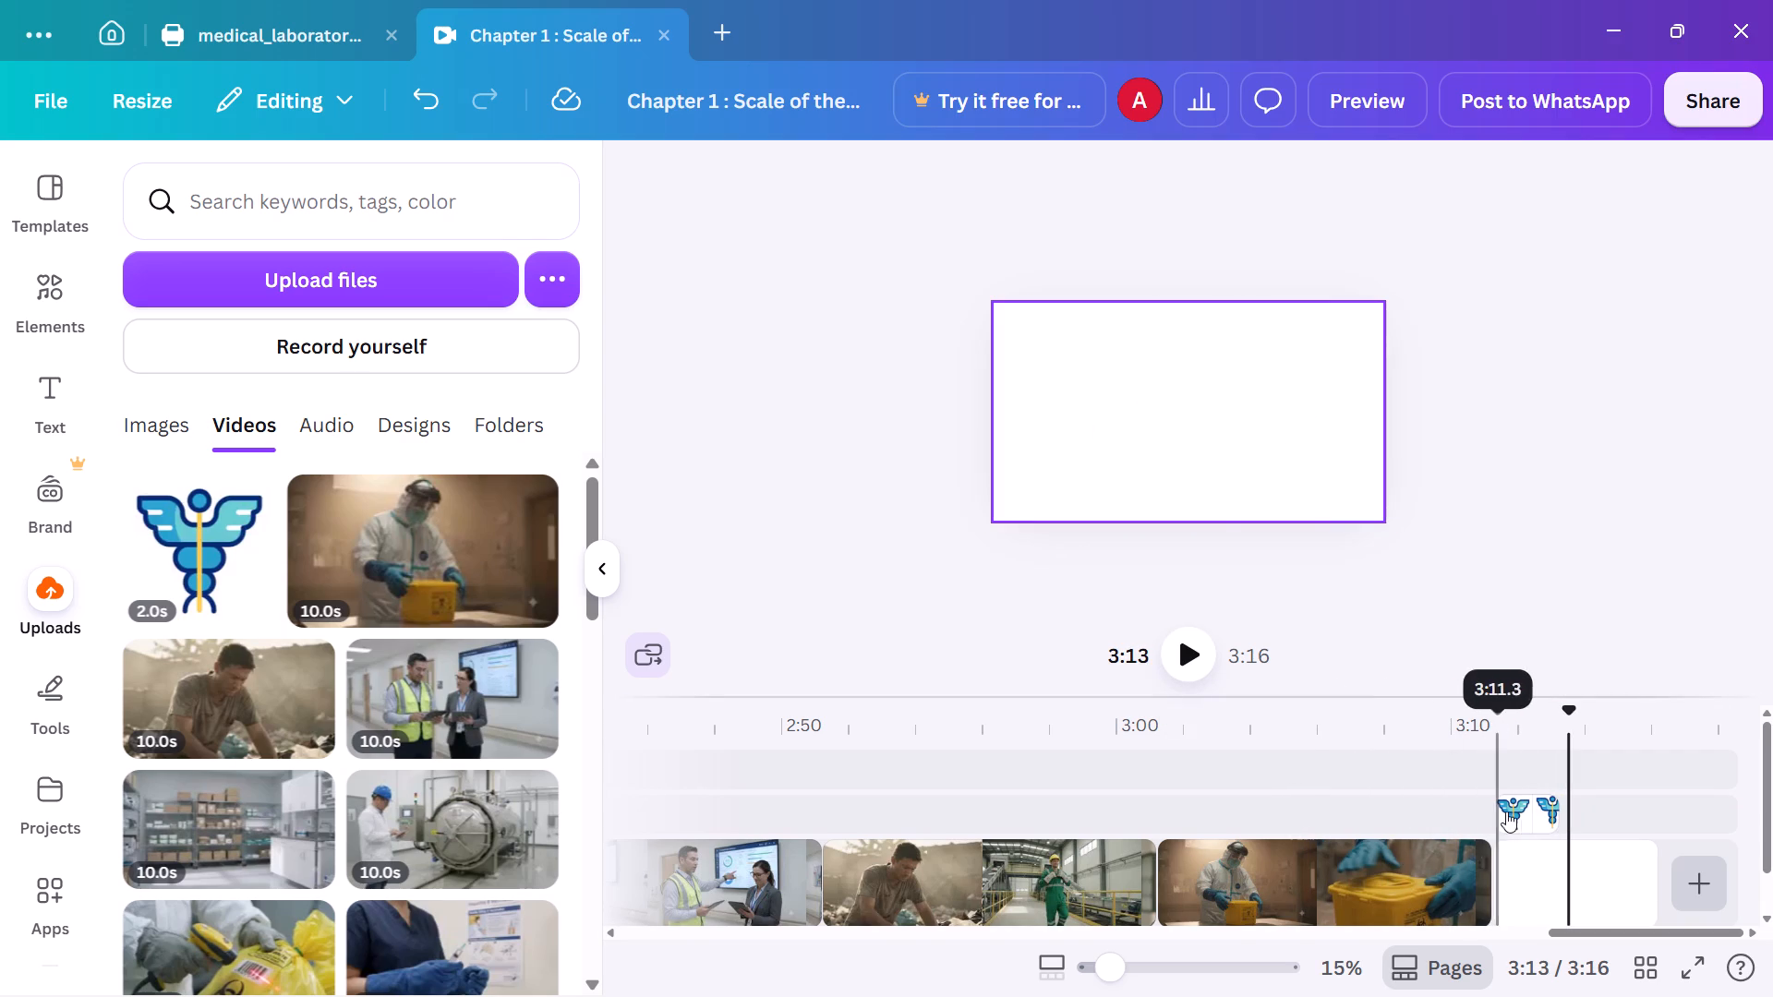
click(1523, 808)
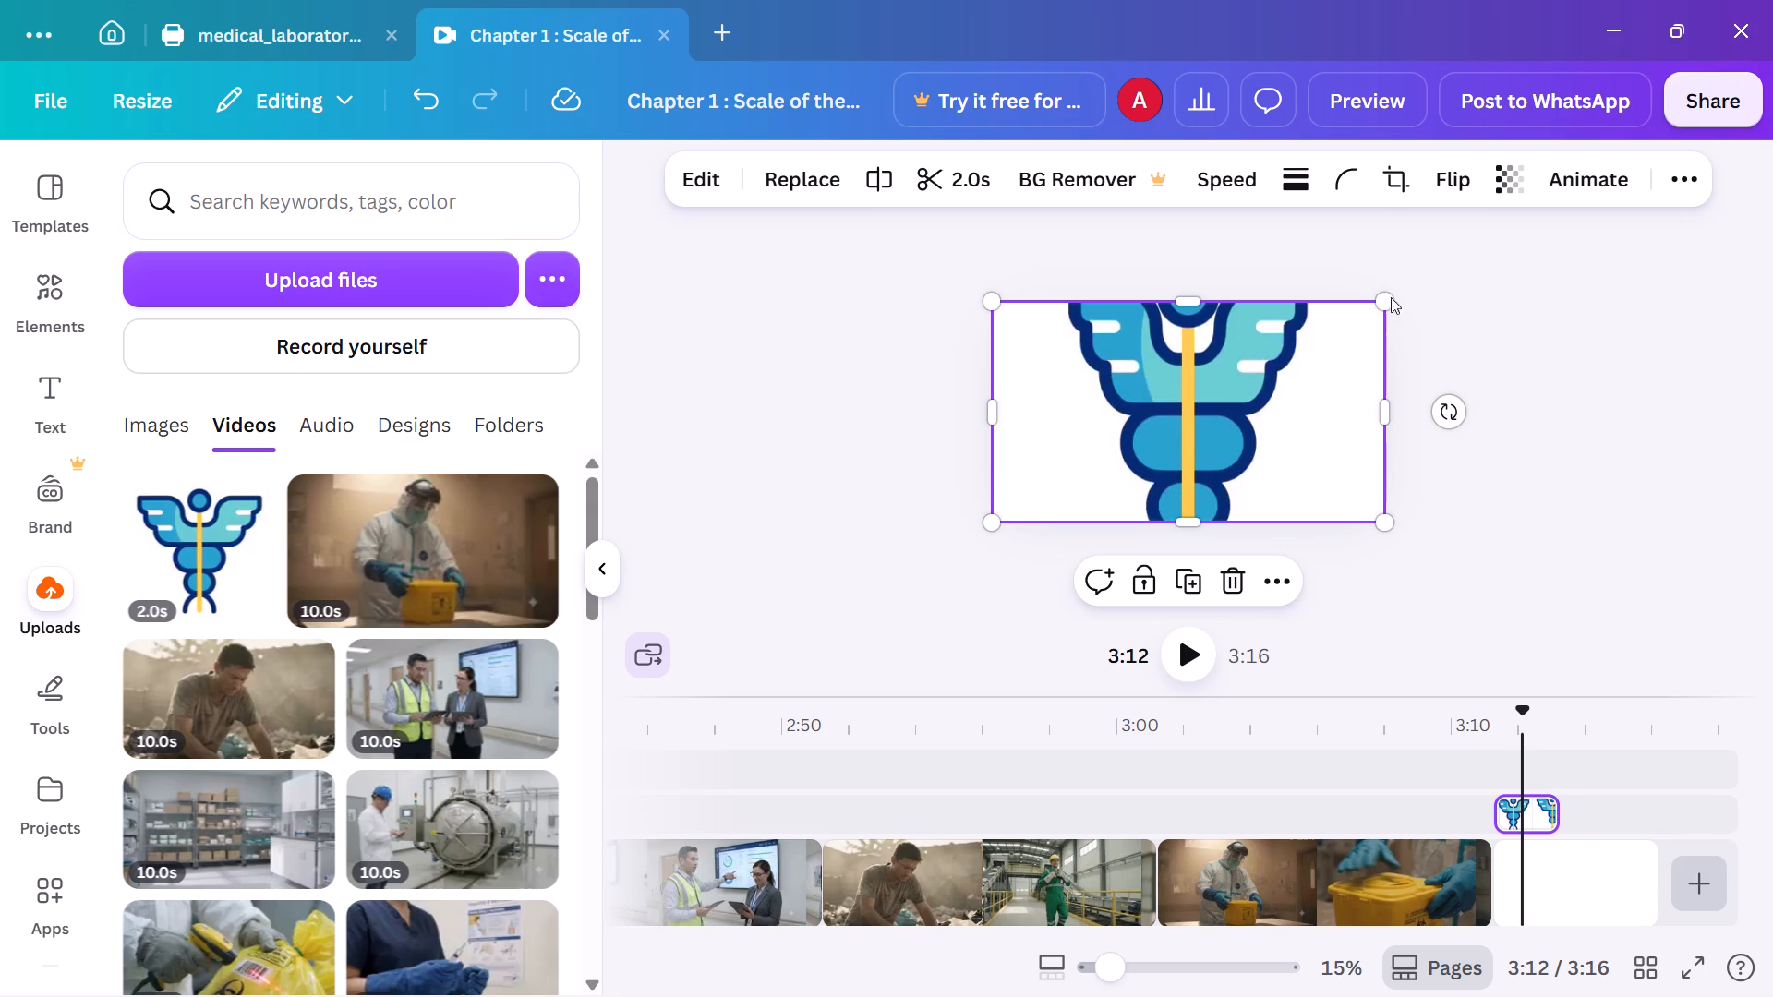
drag(1384, 306, 1236, 428)
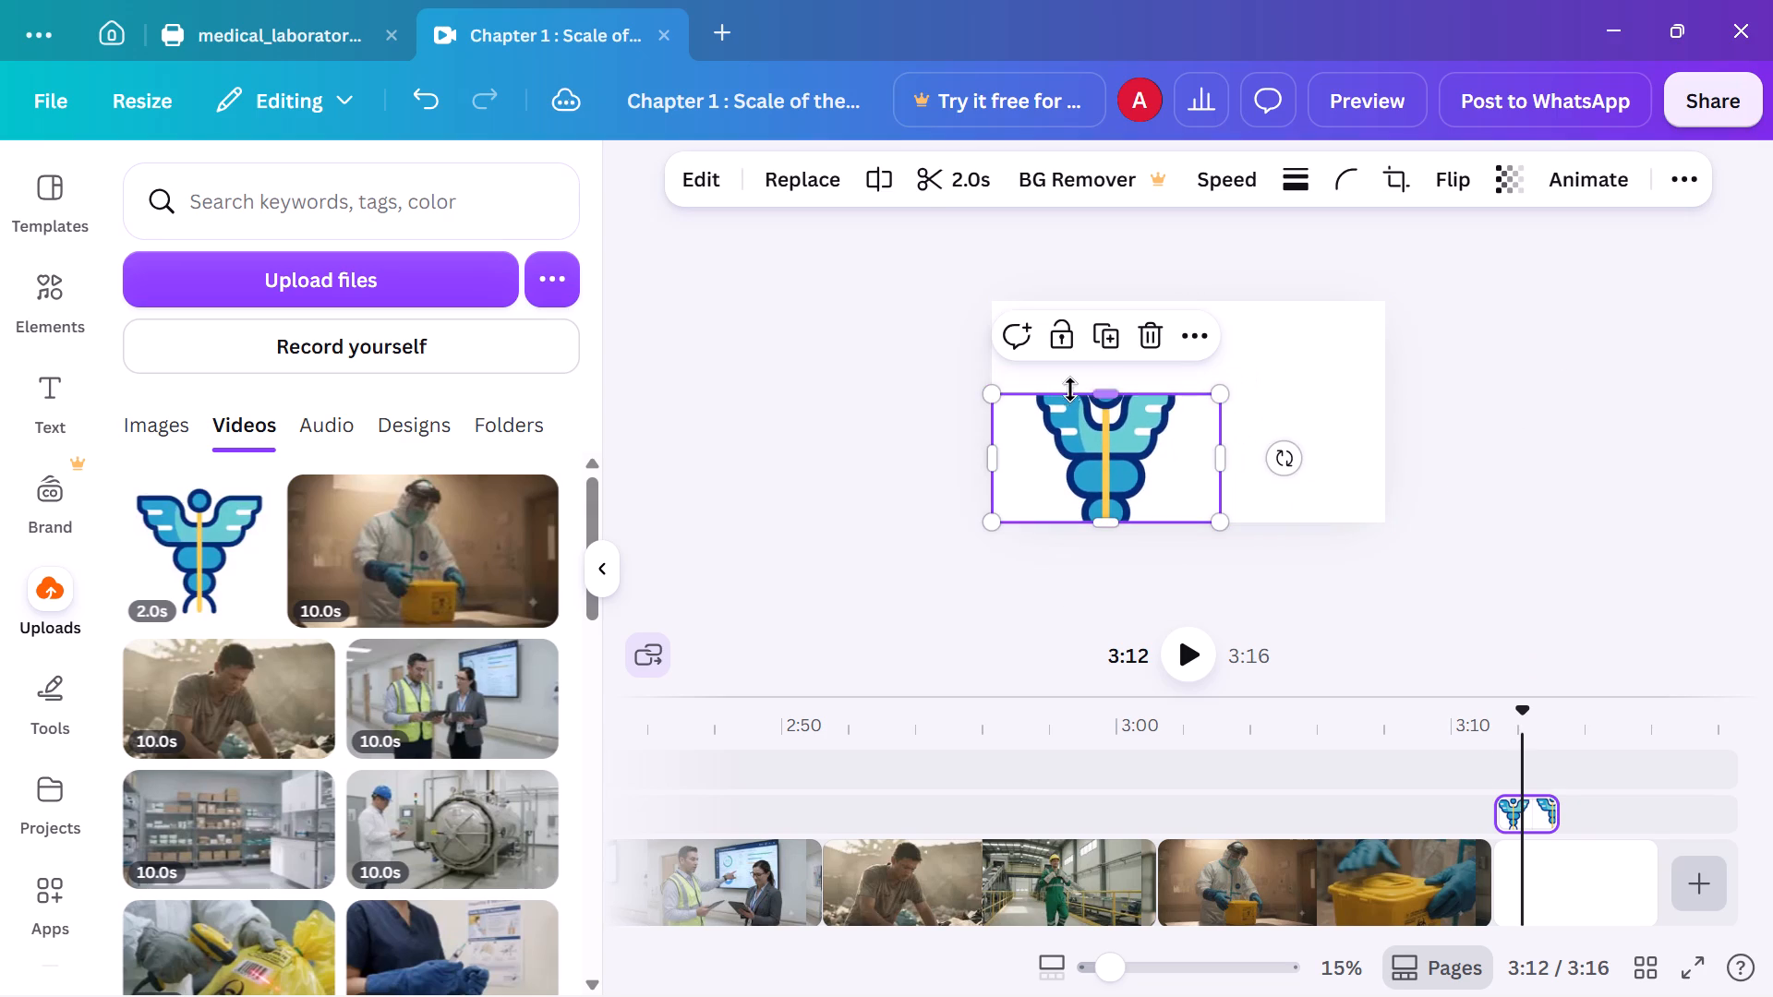
drag(1108, 395, 1102, 313)
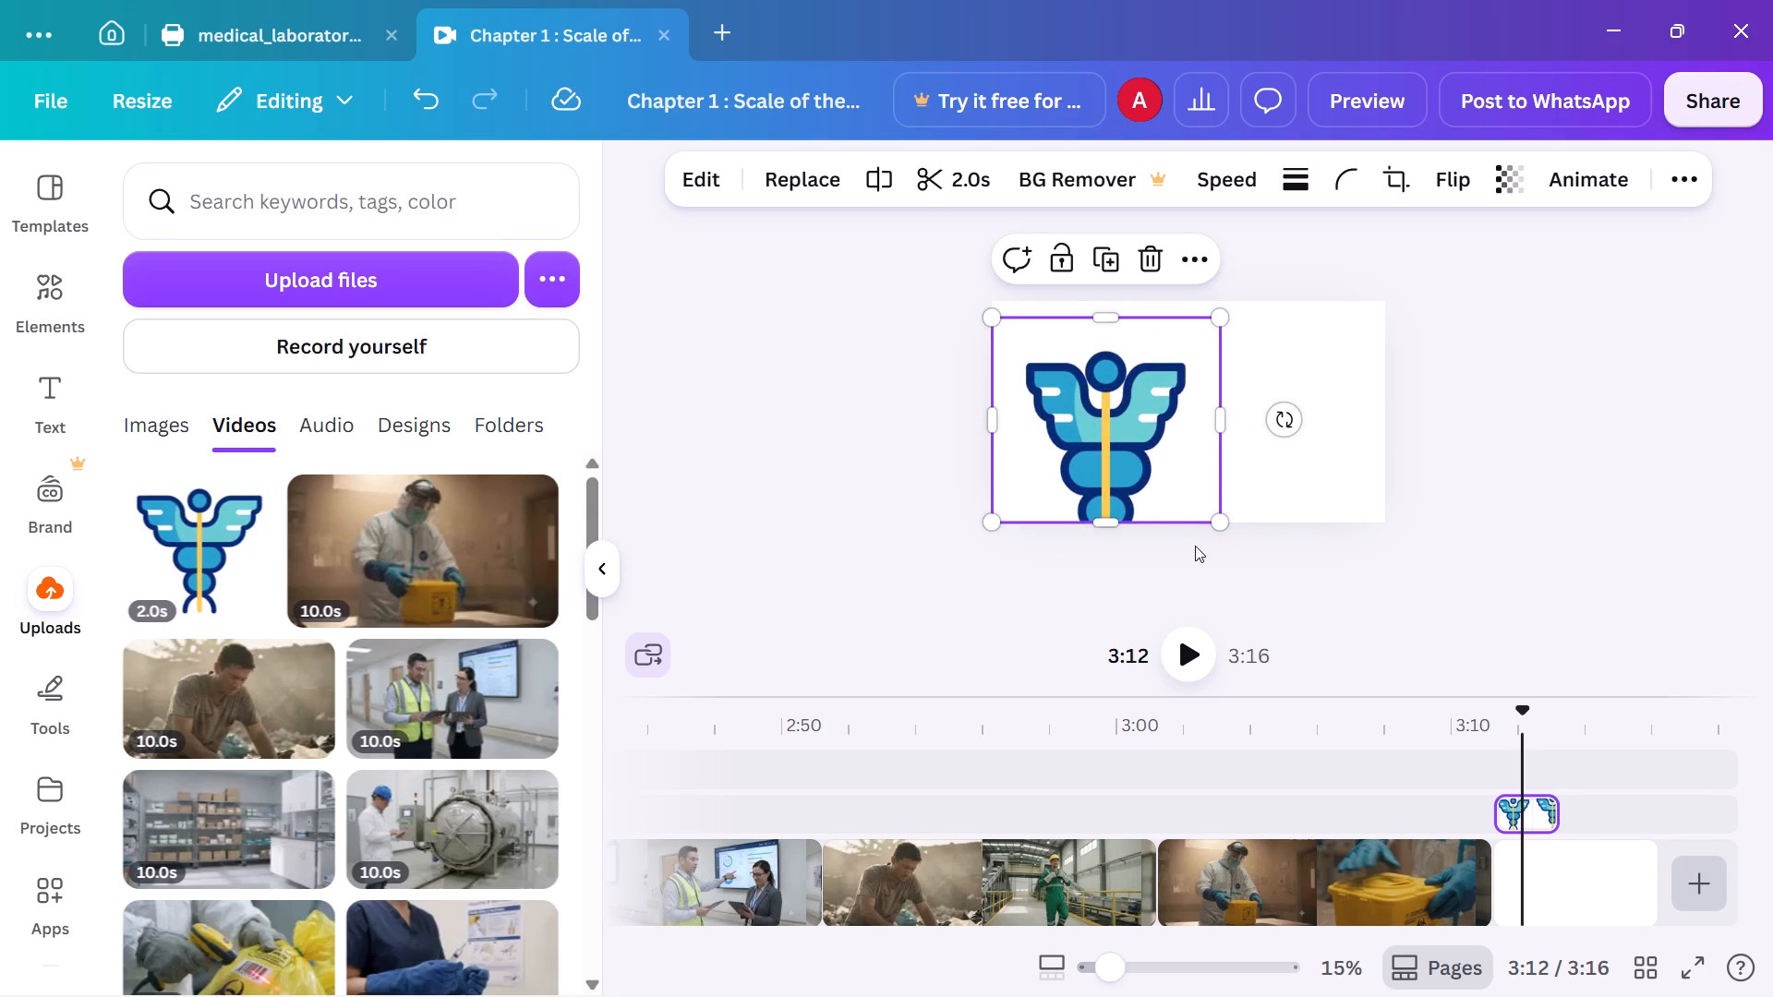
drag(1222, 524, 1112, 457)
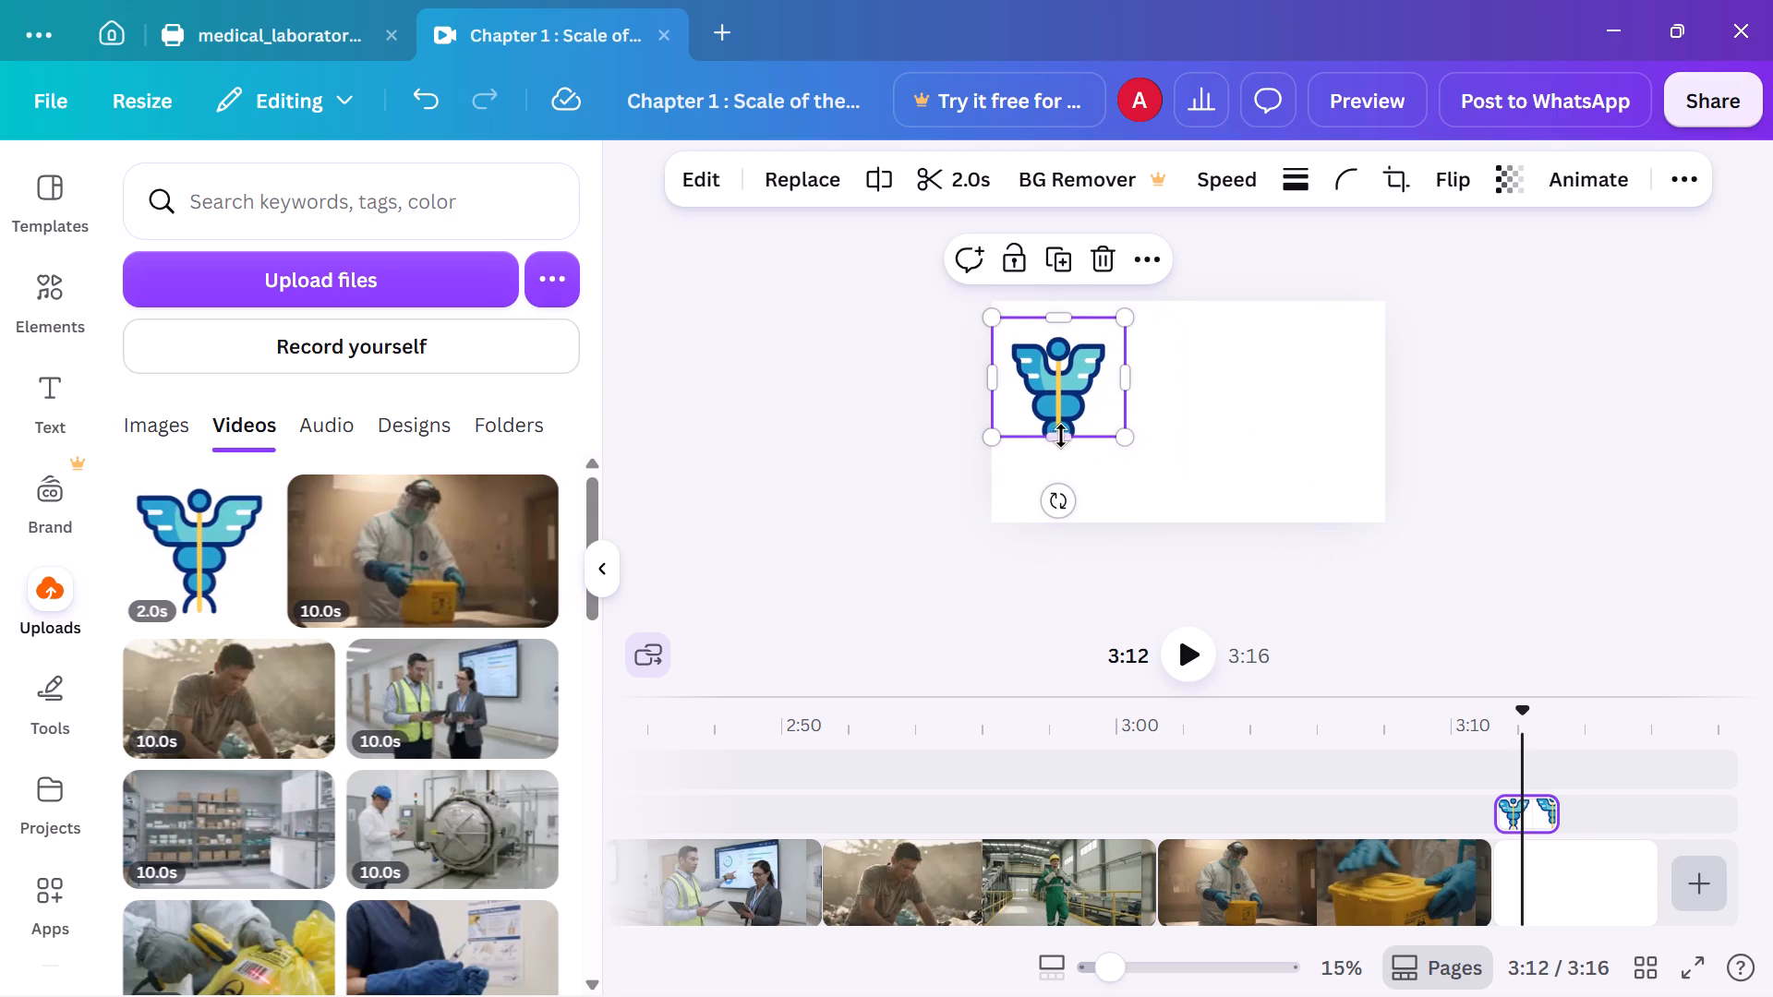
drag(1055, 429, 1065, 489)
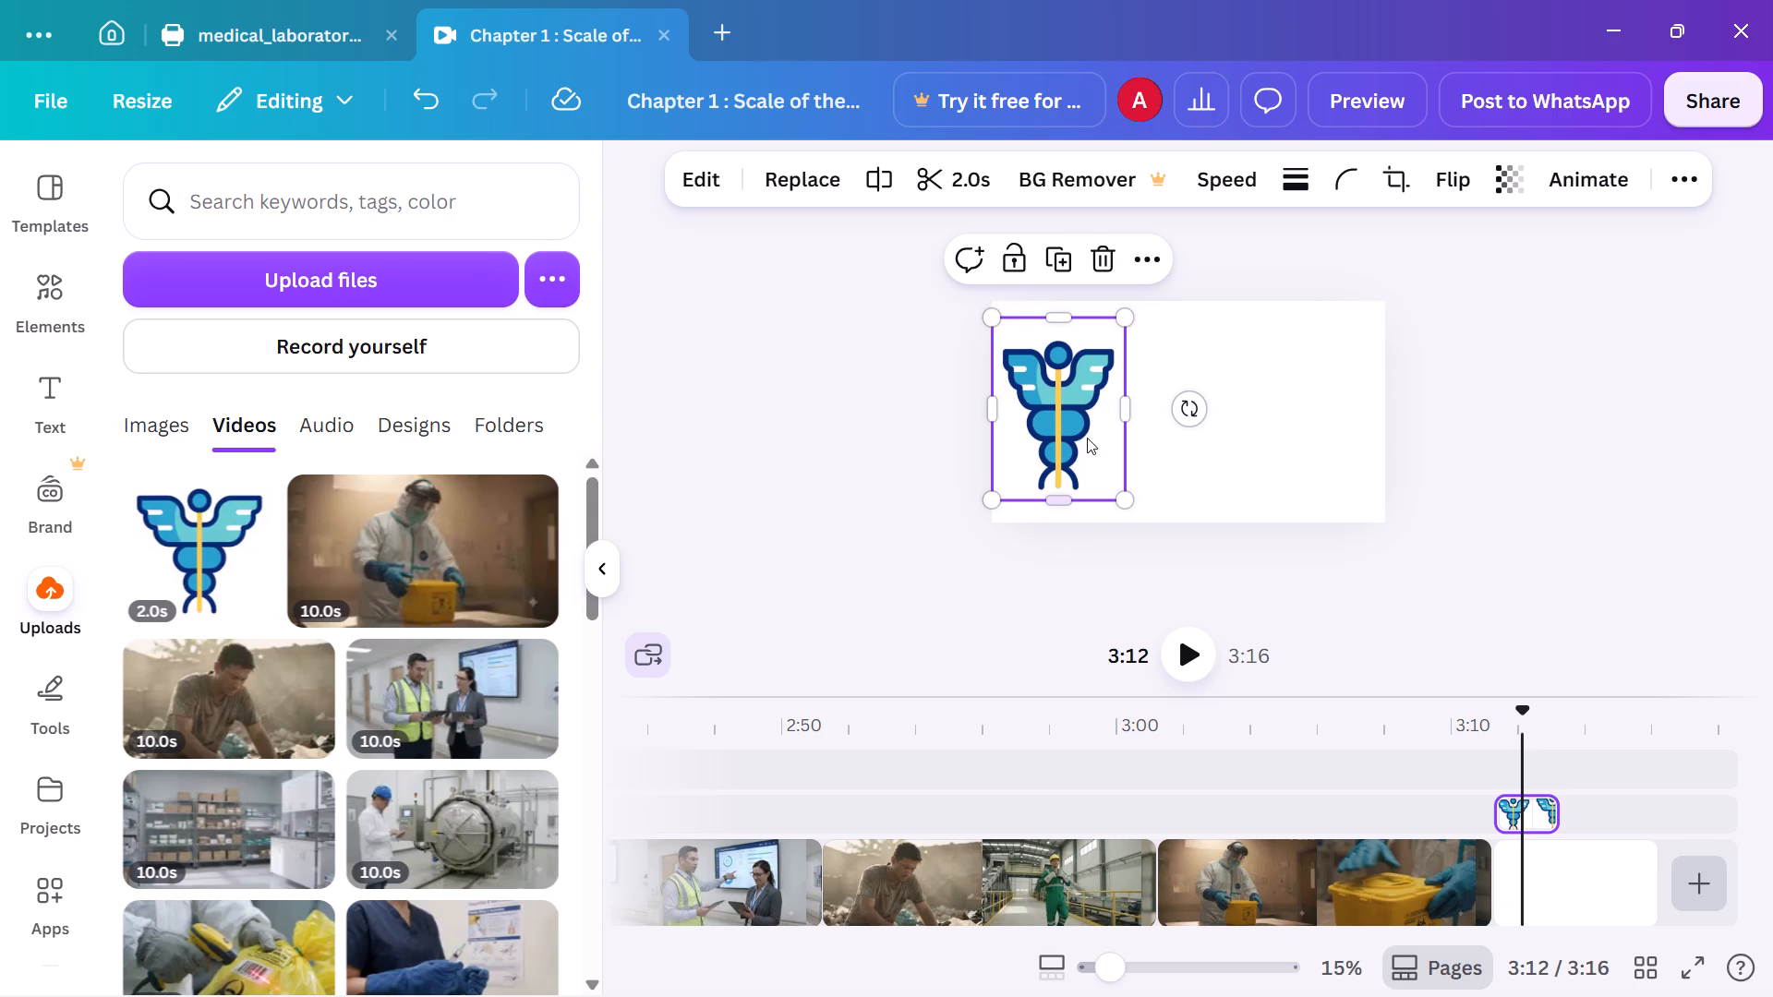
drag(1129, 499, 1086, 473)
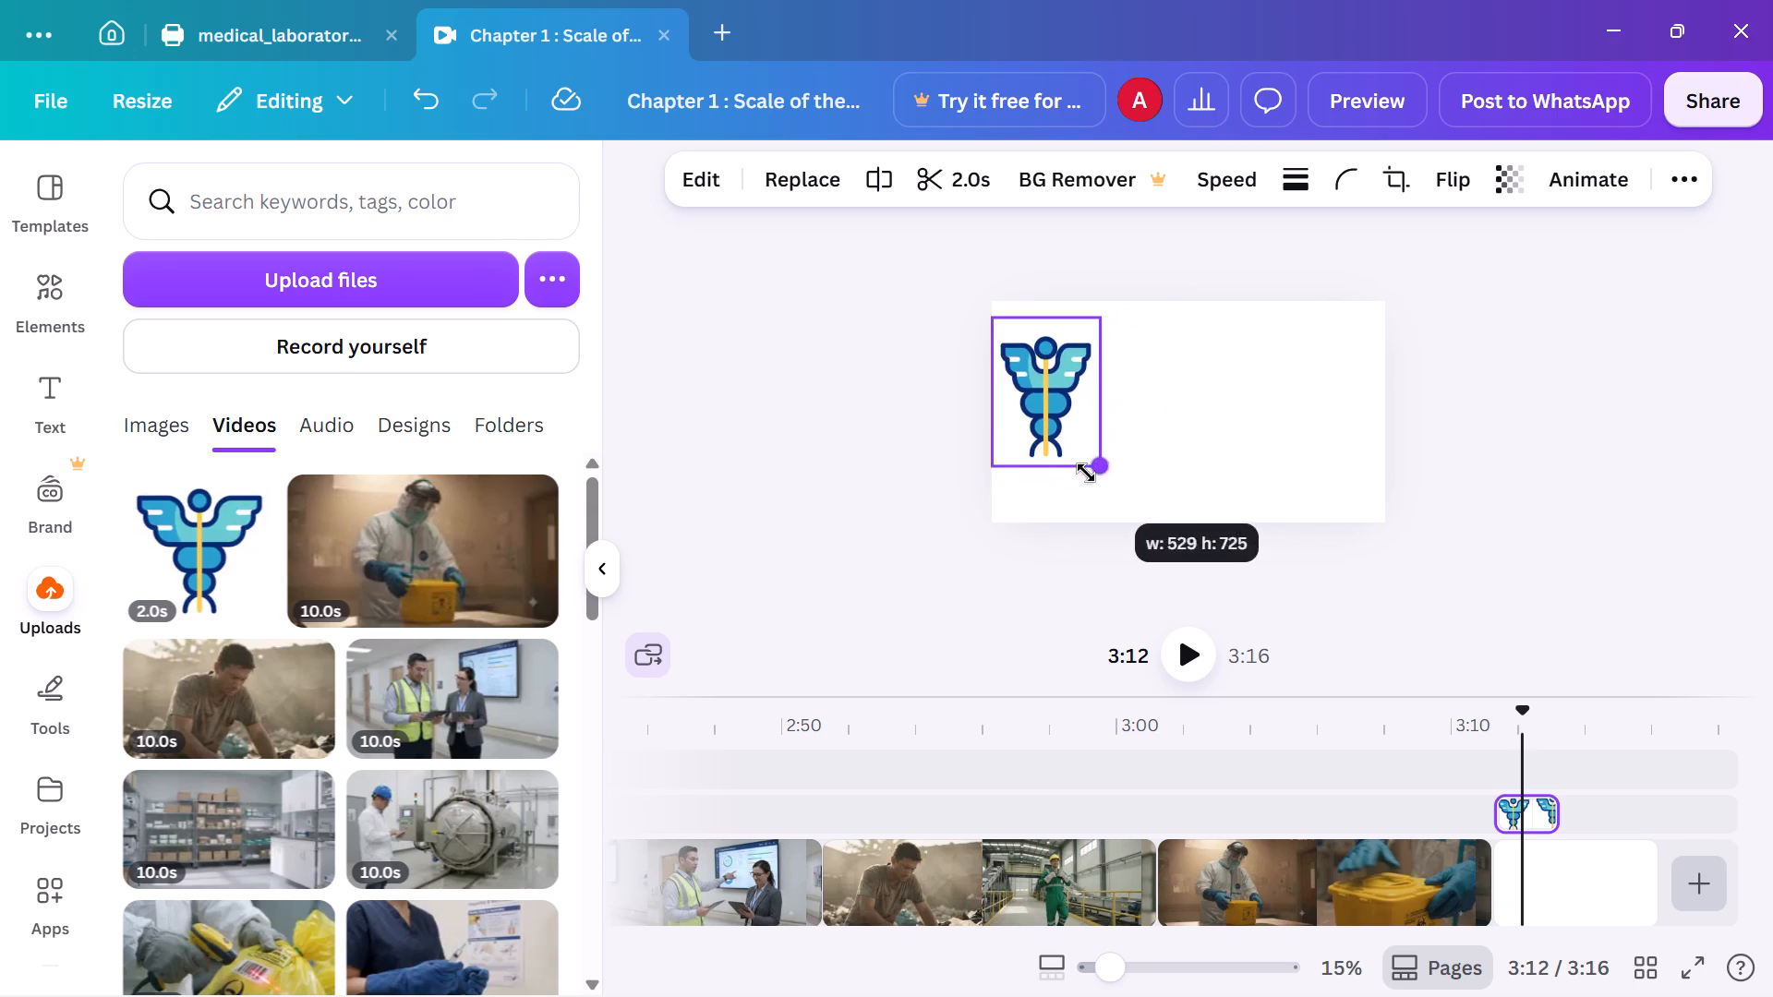
drag(1086, 473, 1060, 450)
drag(1032, 404, 1094, 404)
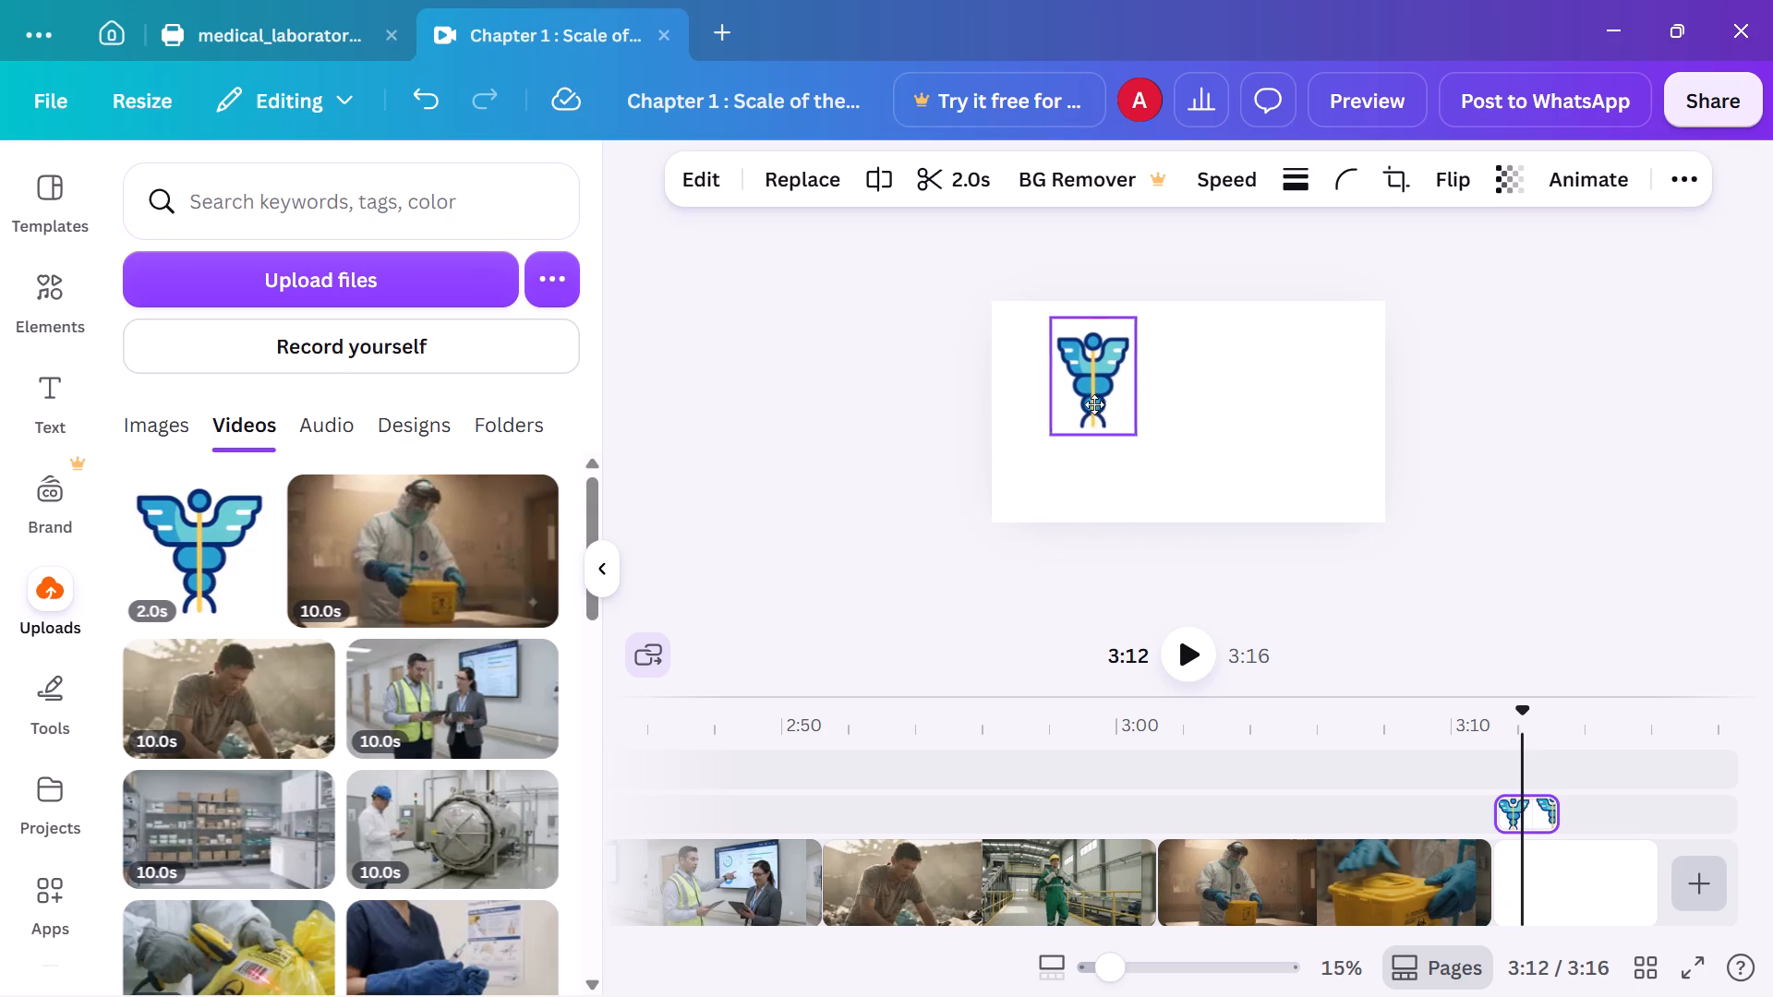
drag(1094, 404, 1174, 412)
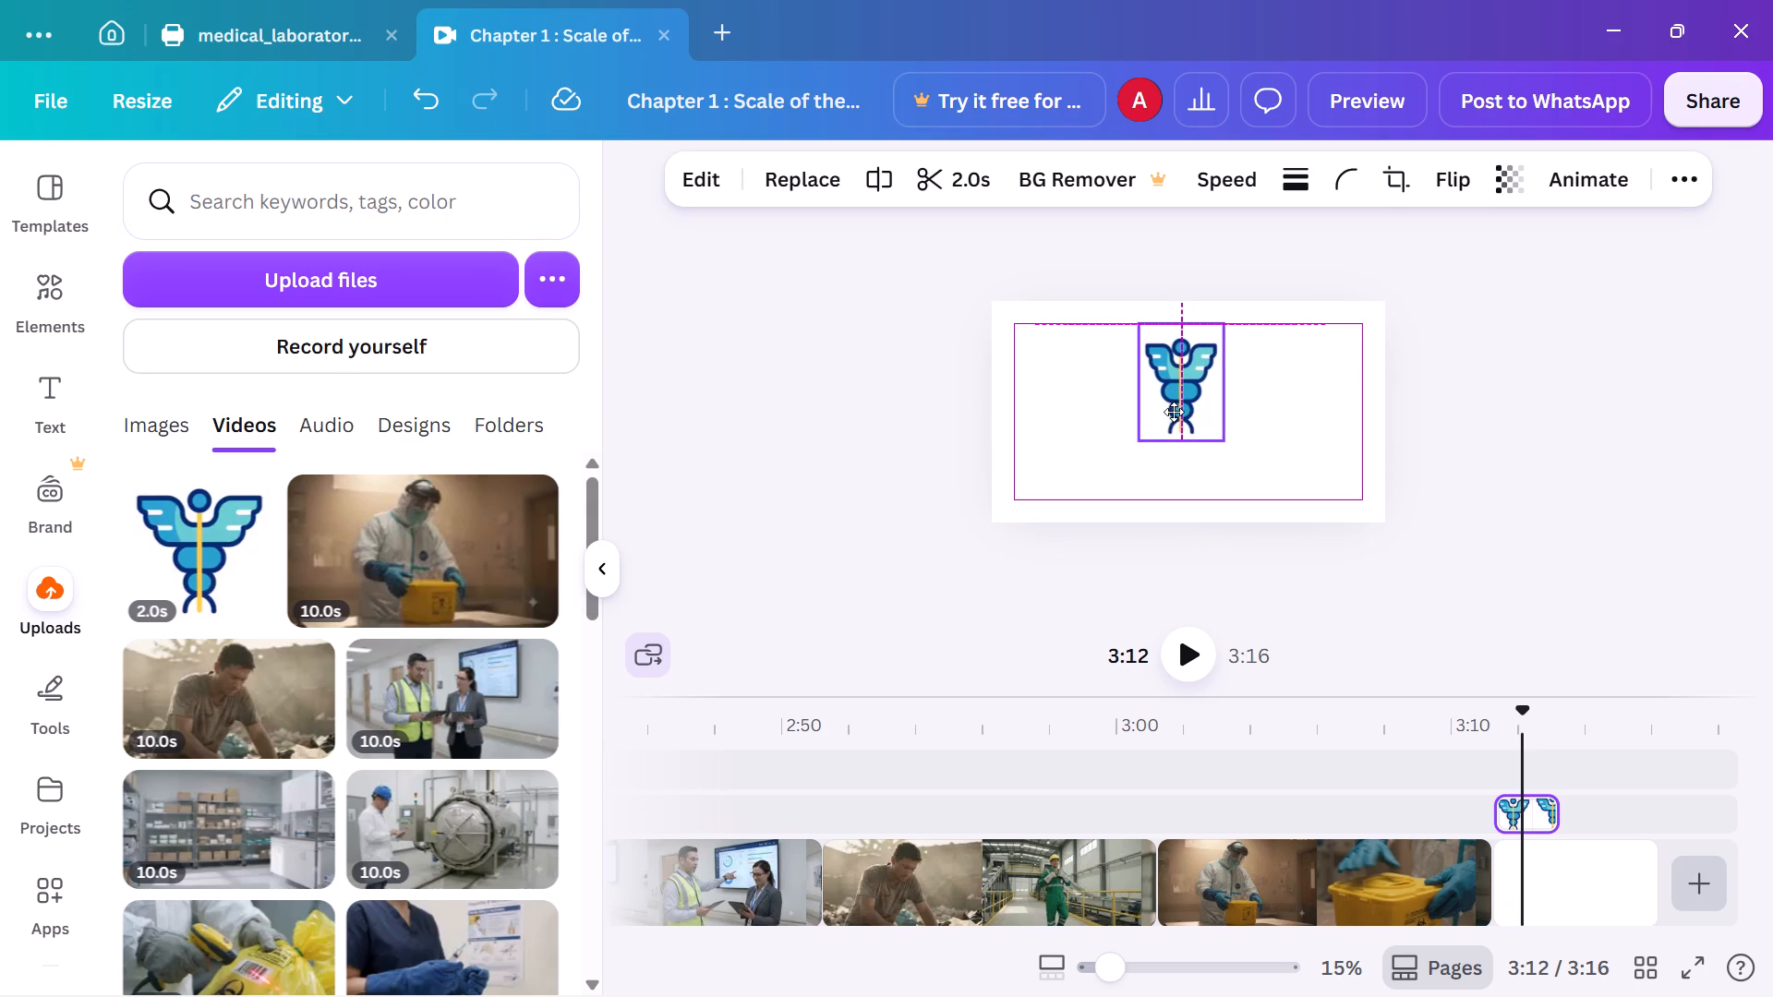
drag(1174, 412, 1182, 413)
click(1529, 518)
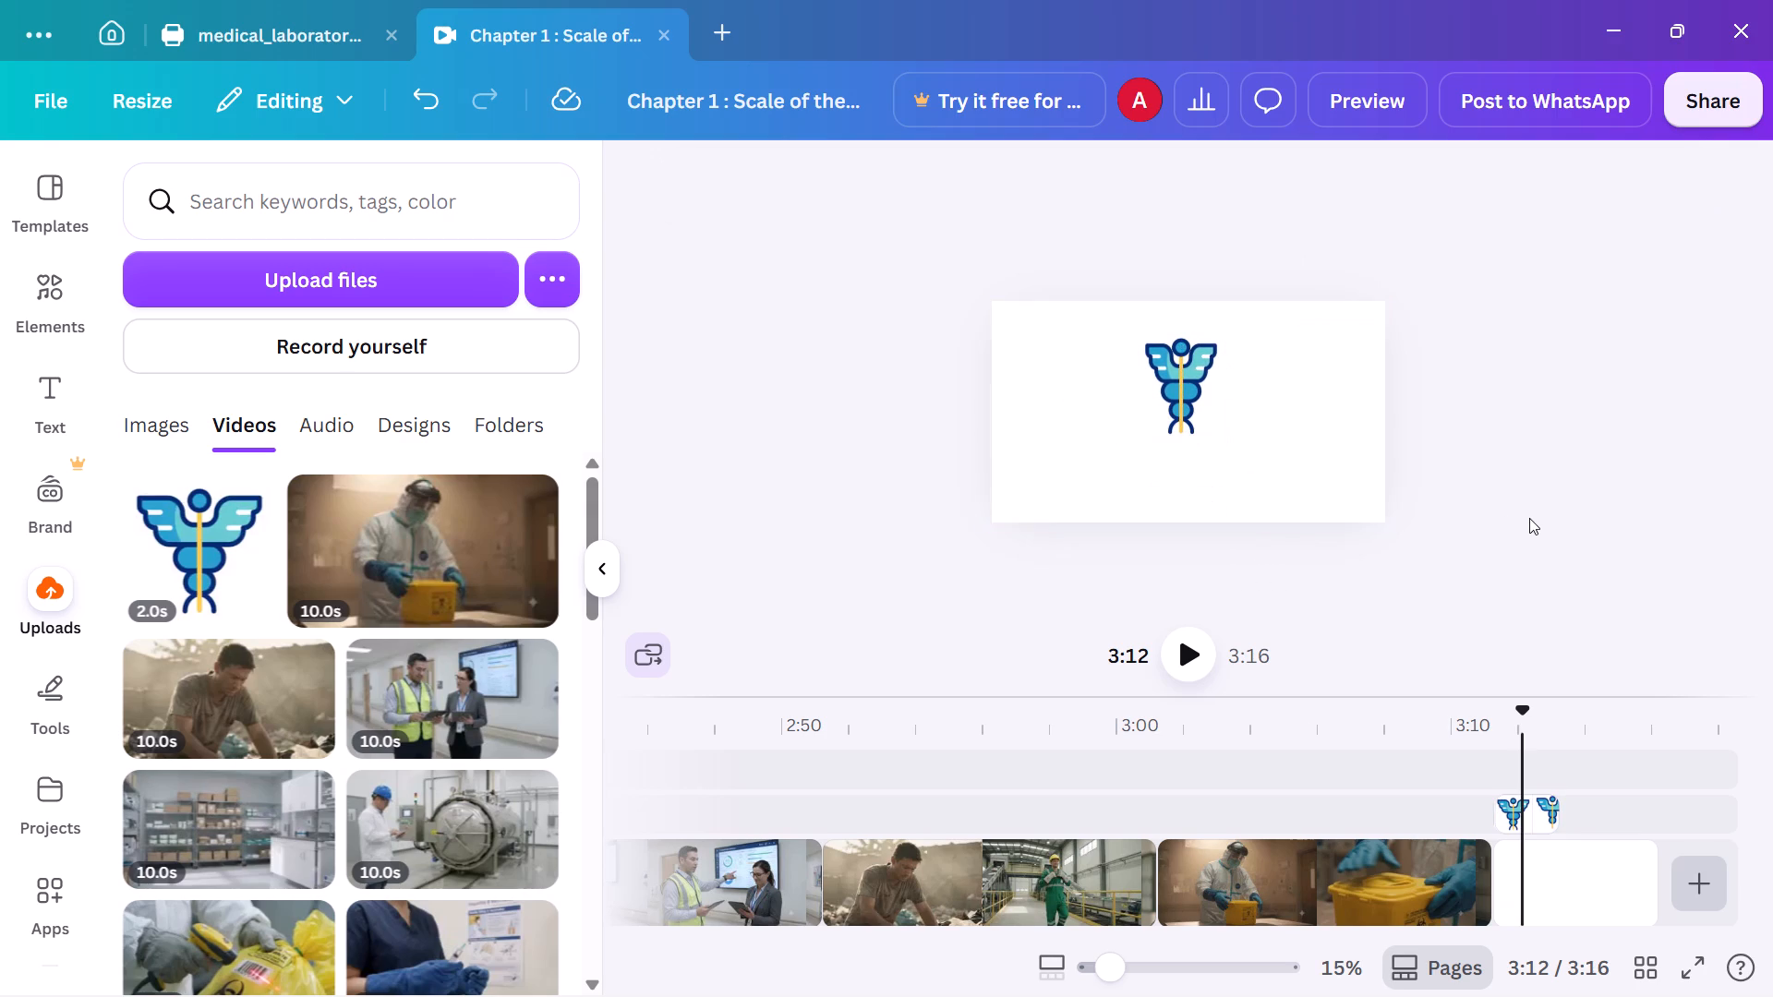
Replay the closing page and widen the caduceus crop on both sides so the spread wings fit inside the frame.
click(1443, 804)
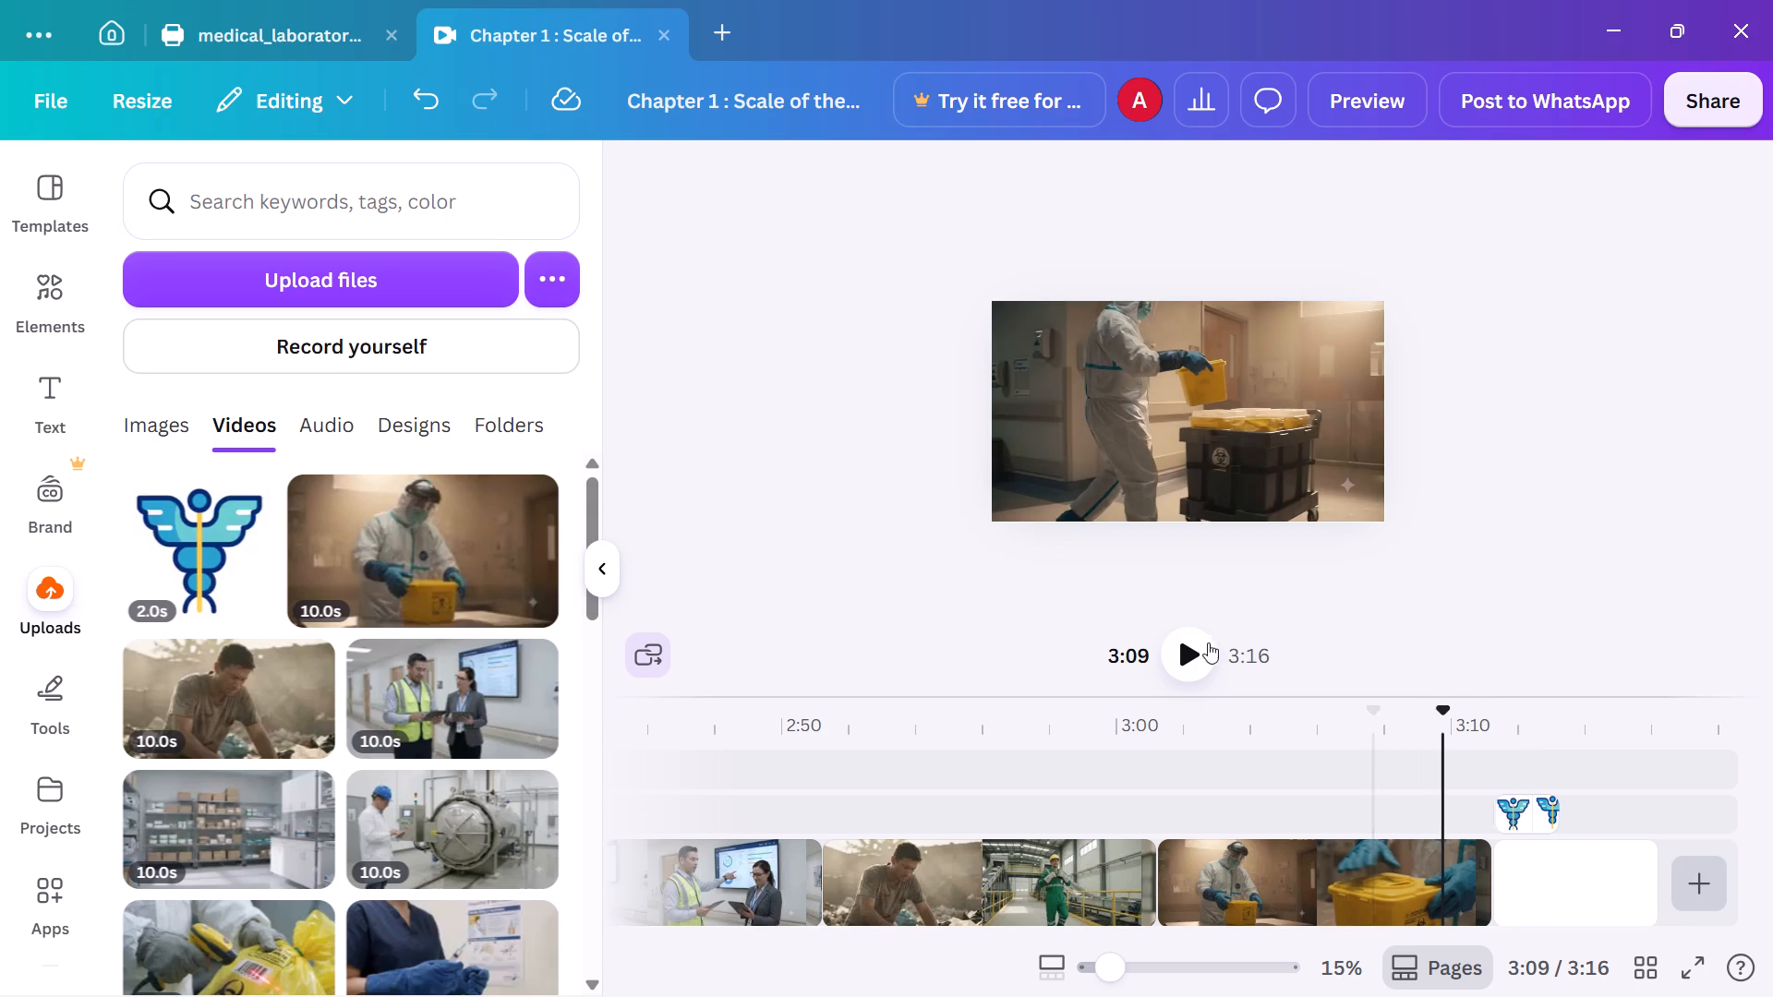
click(1183, 647)
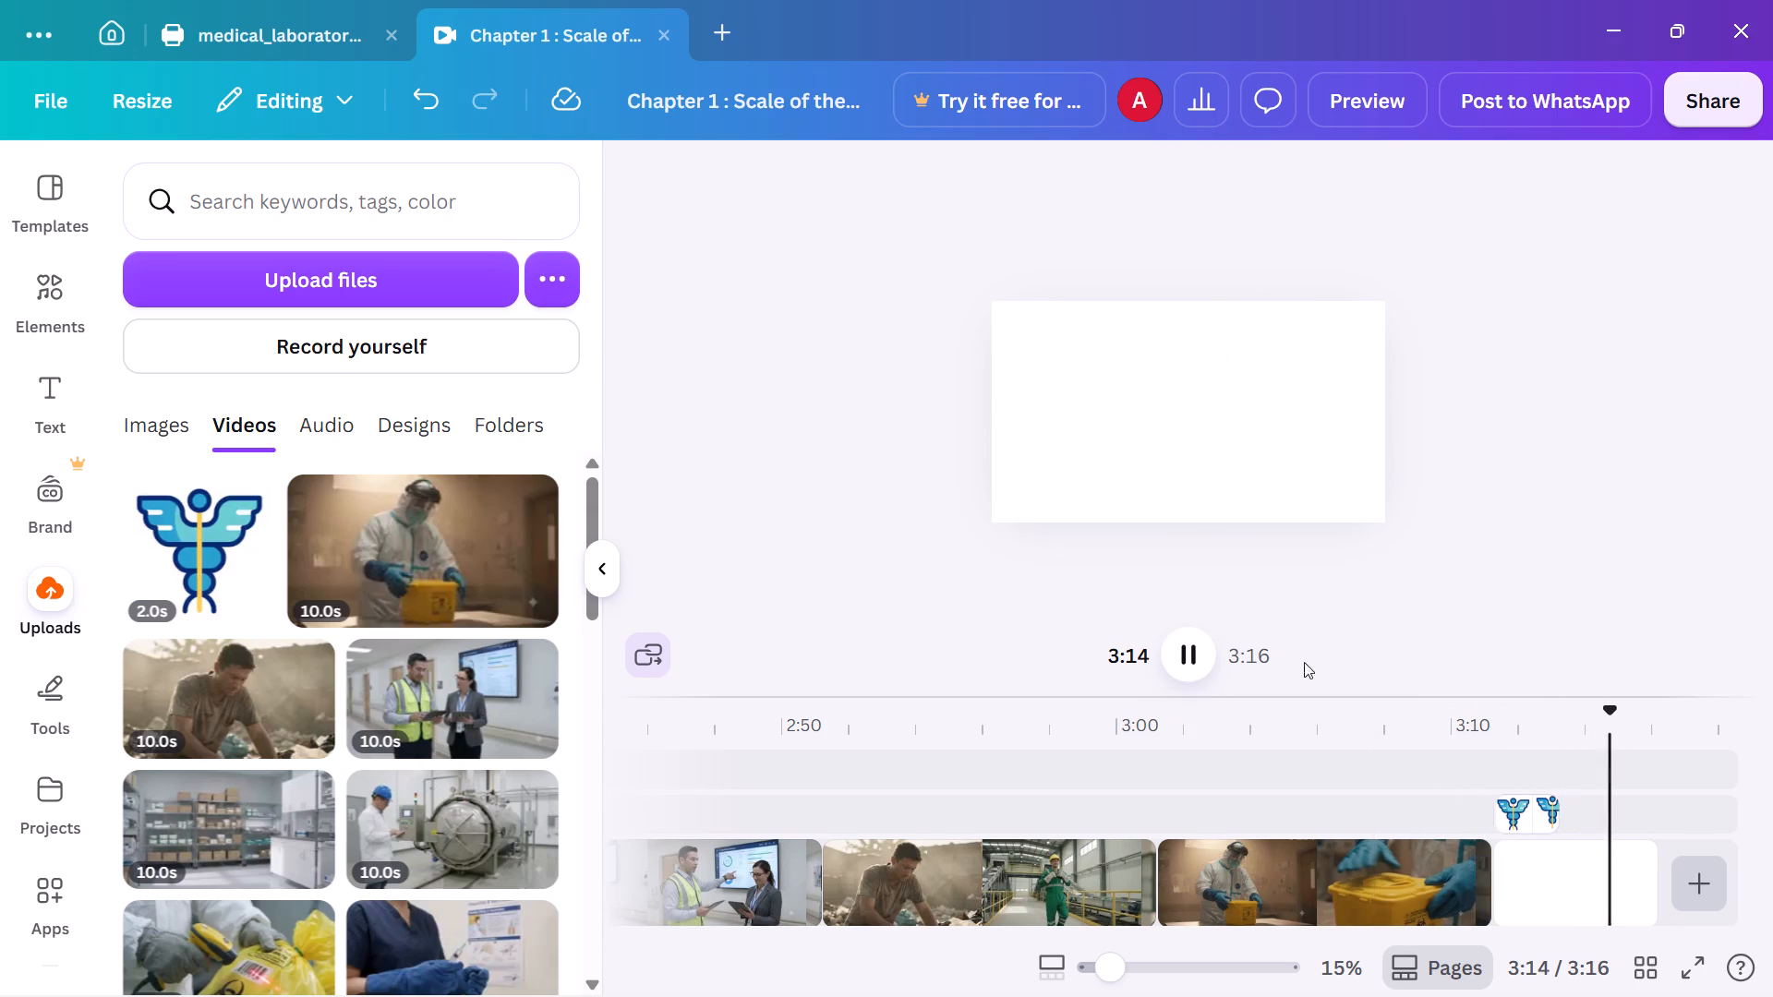
click(1512, 793)
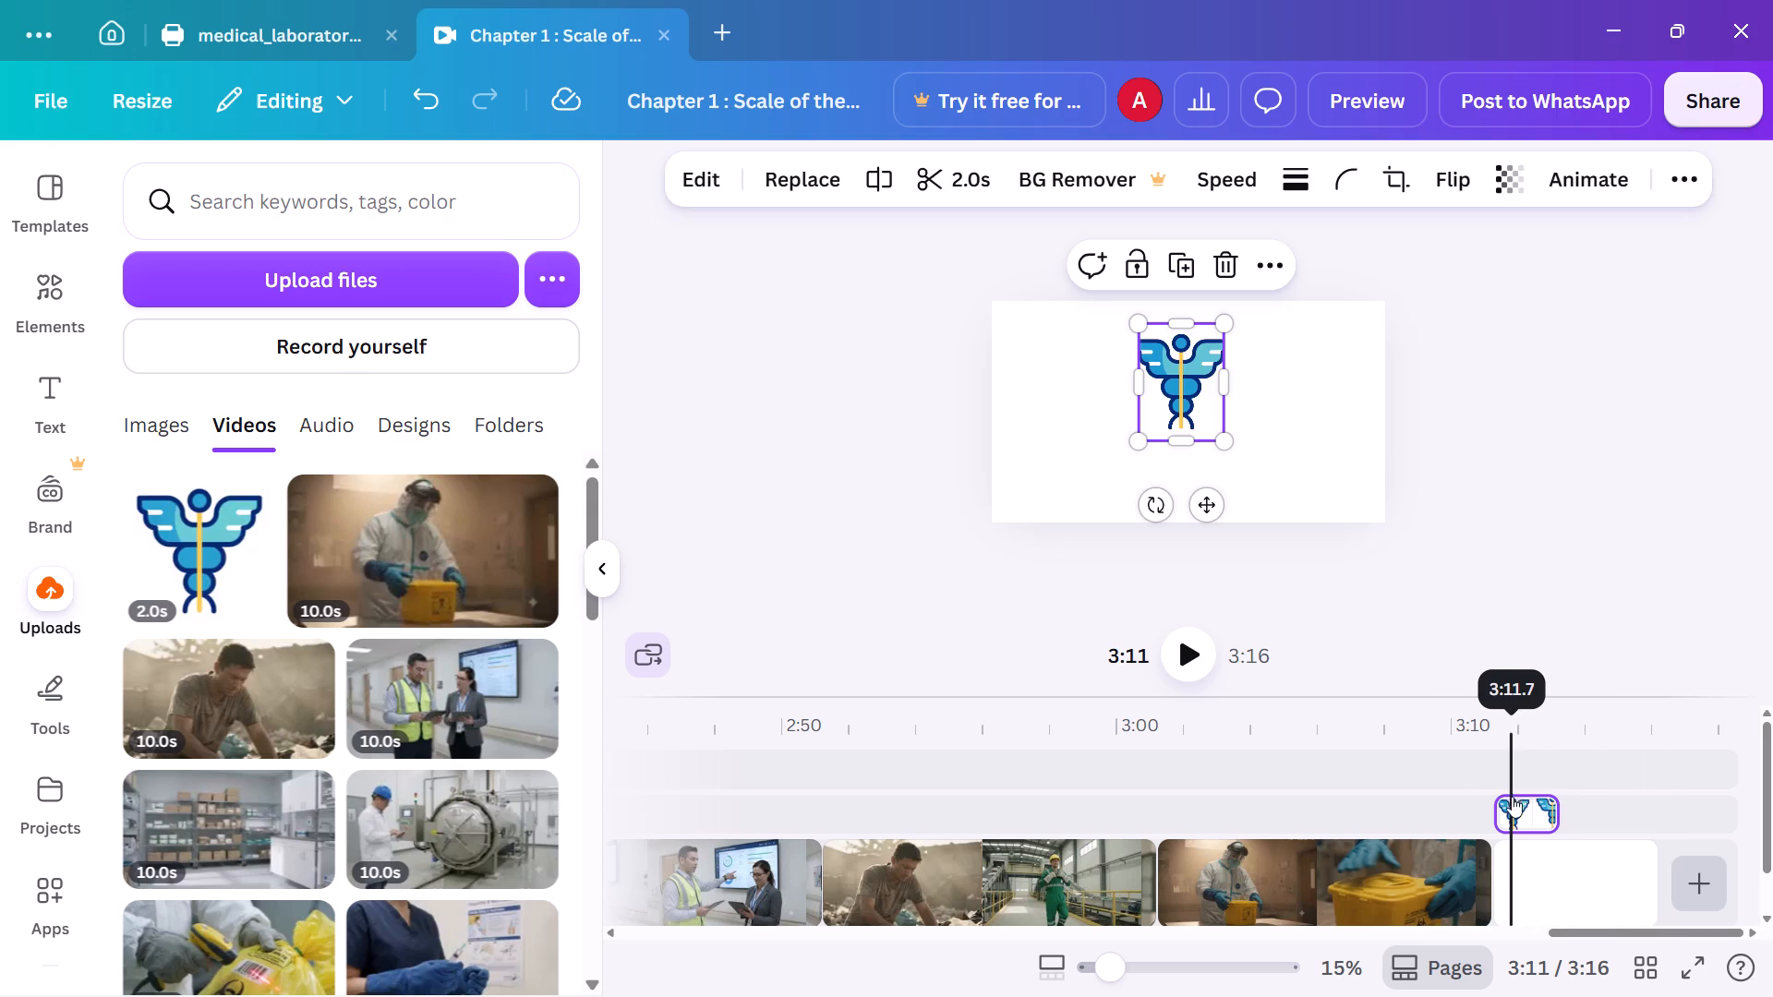
drag(1219, 378, 1247, 378)
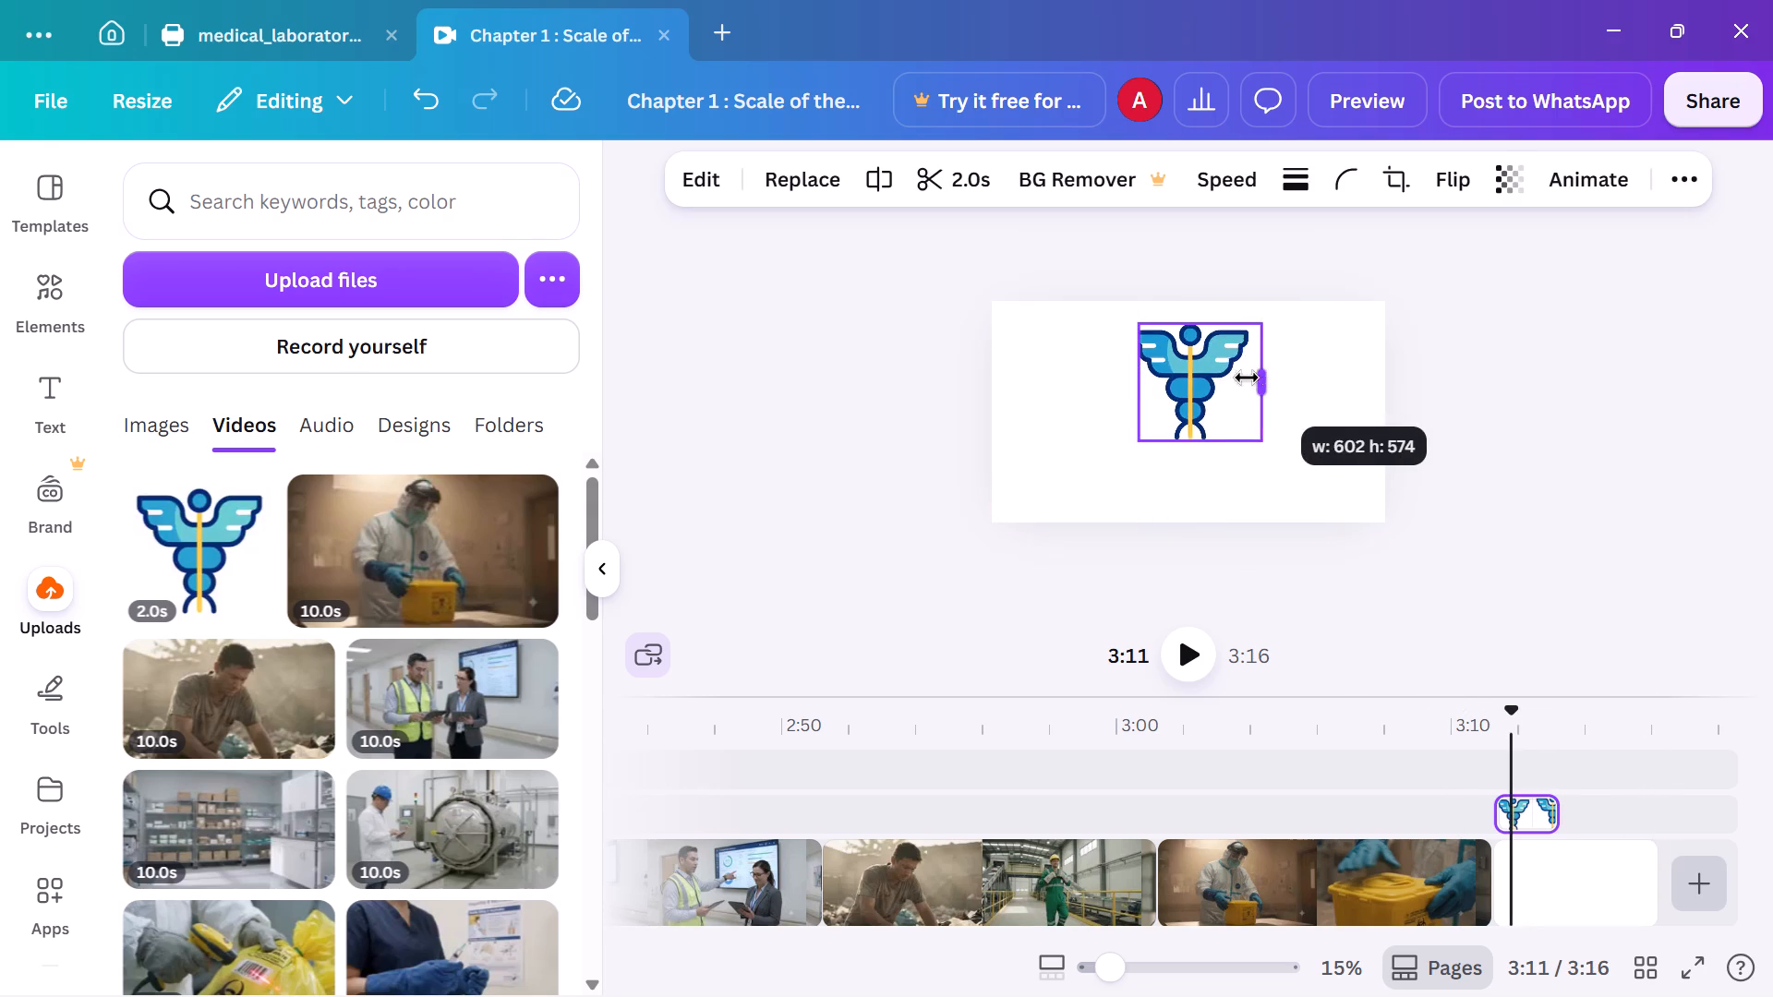
drag(1247, 378, 1230, 378)
drag(1139, 385, 1115, 386)
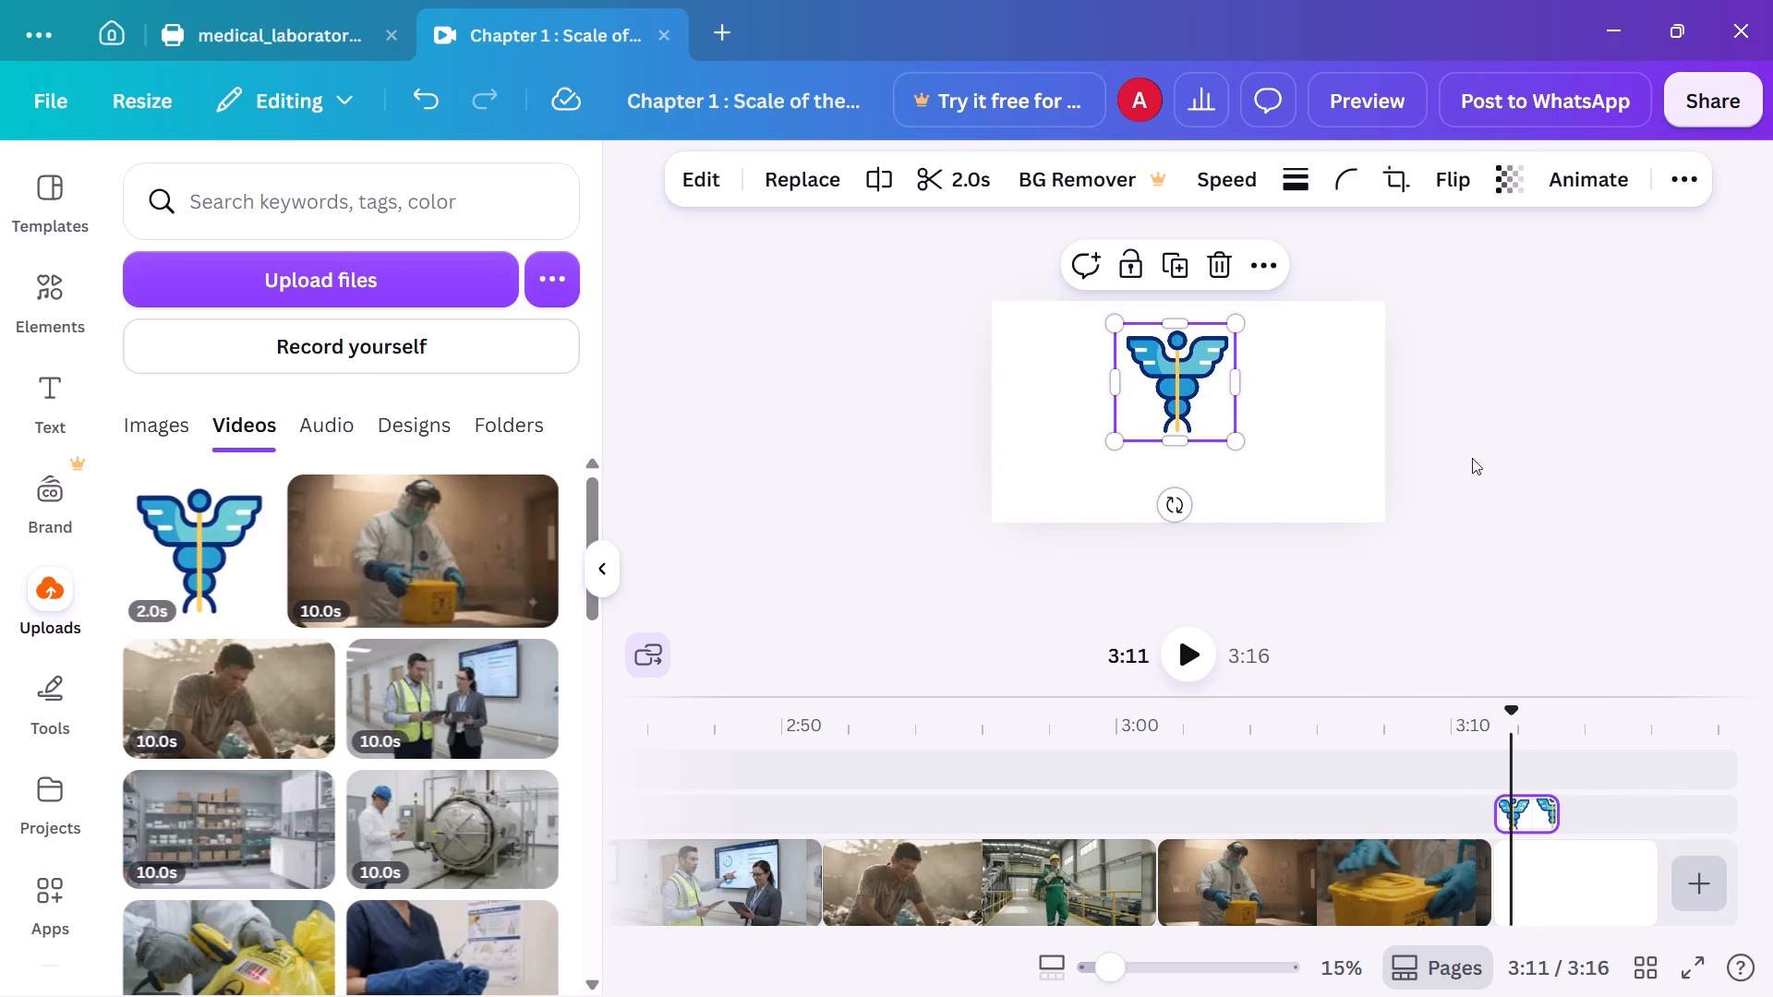
click(1496, 461)
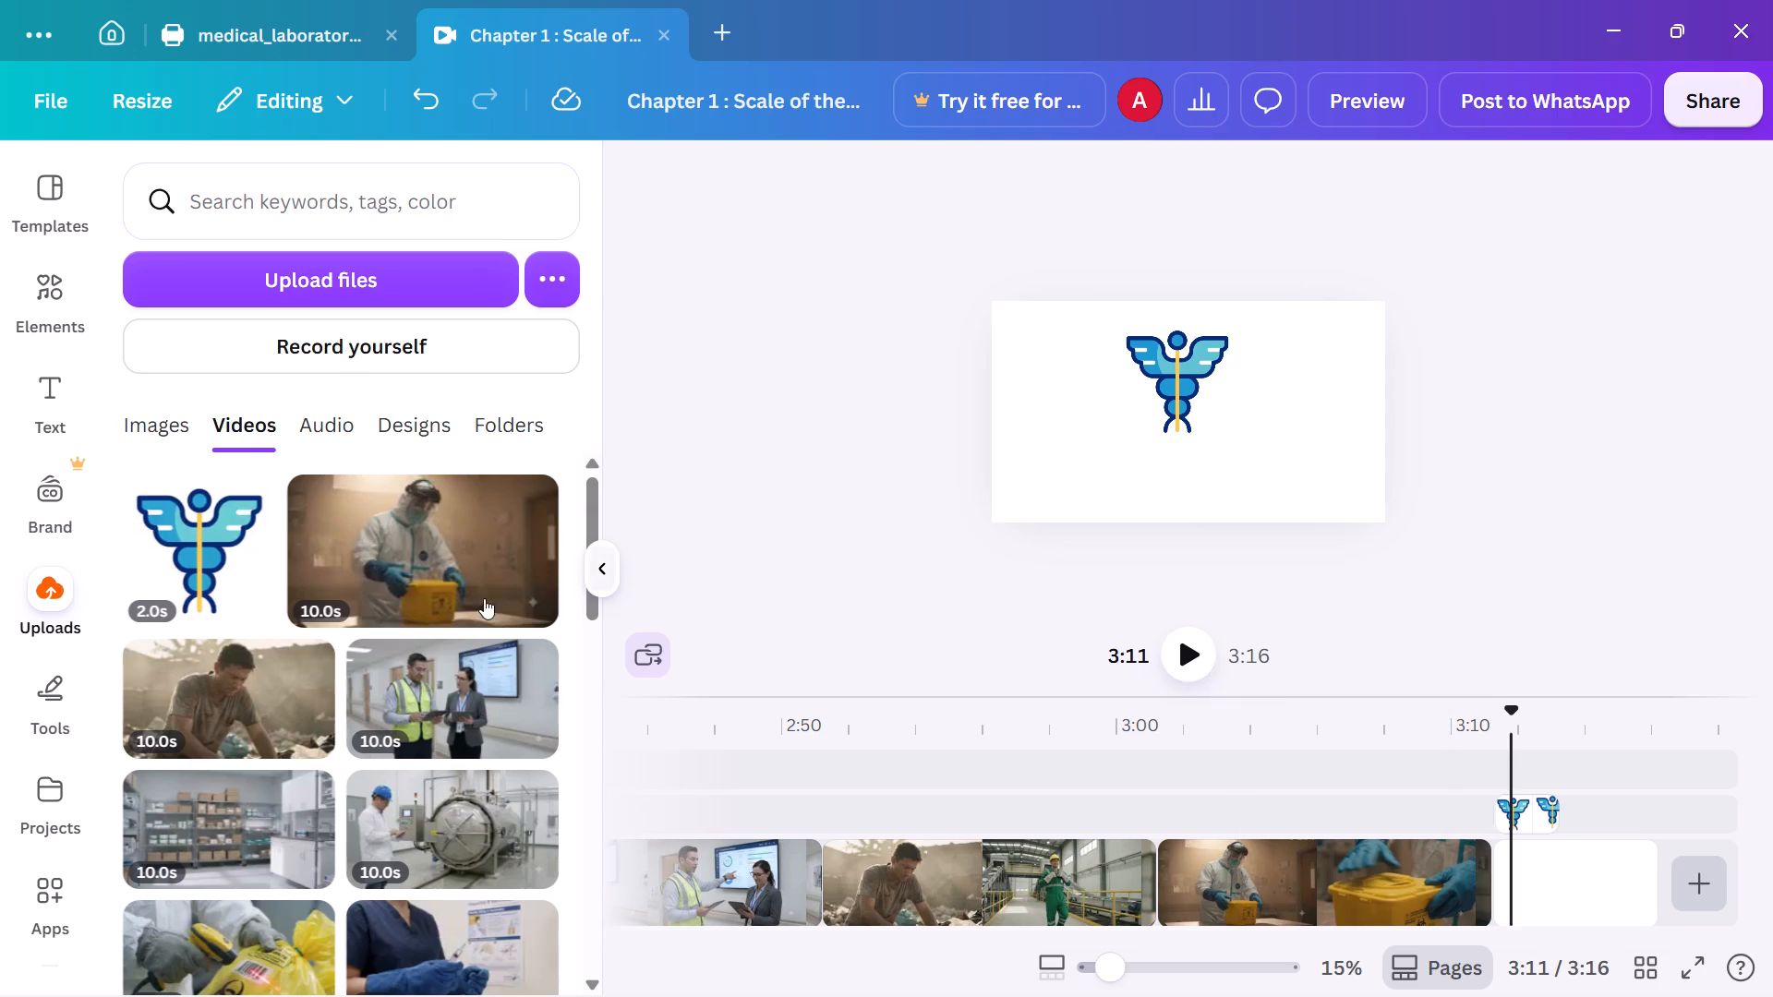
Add the uploaded Earth image as a 5.0 s page directly before the caduceus page.
click(158, 418)
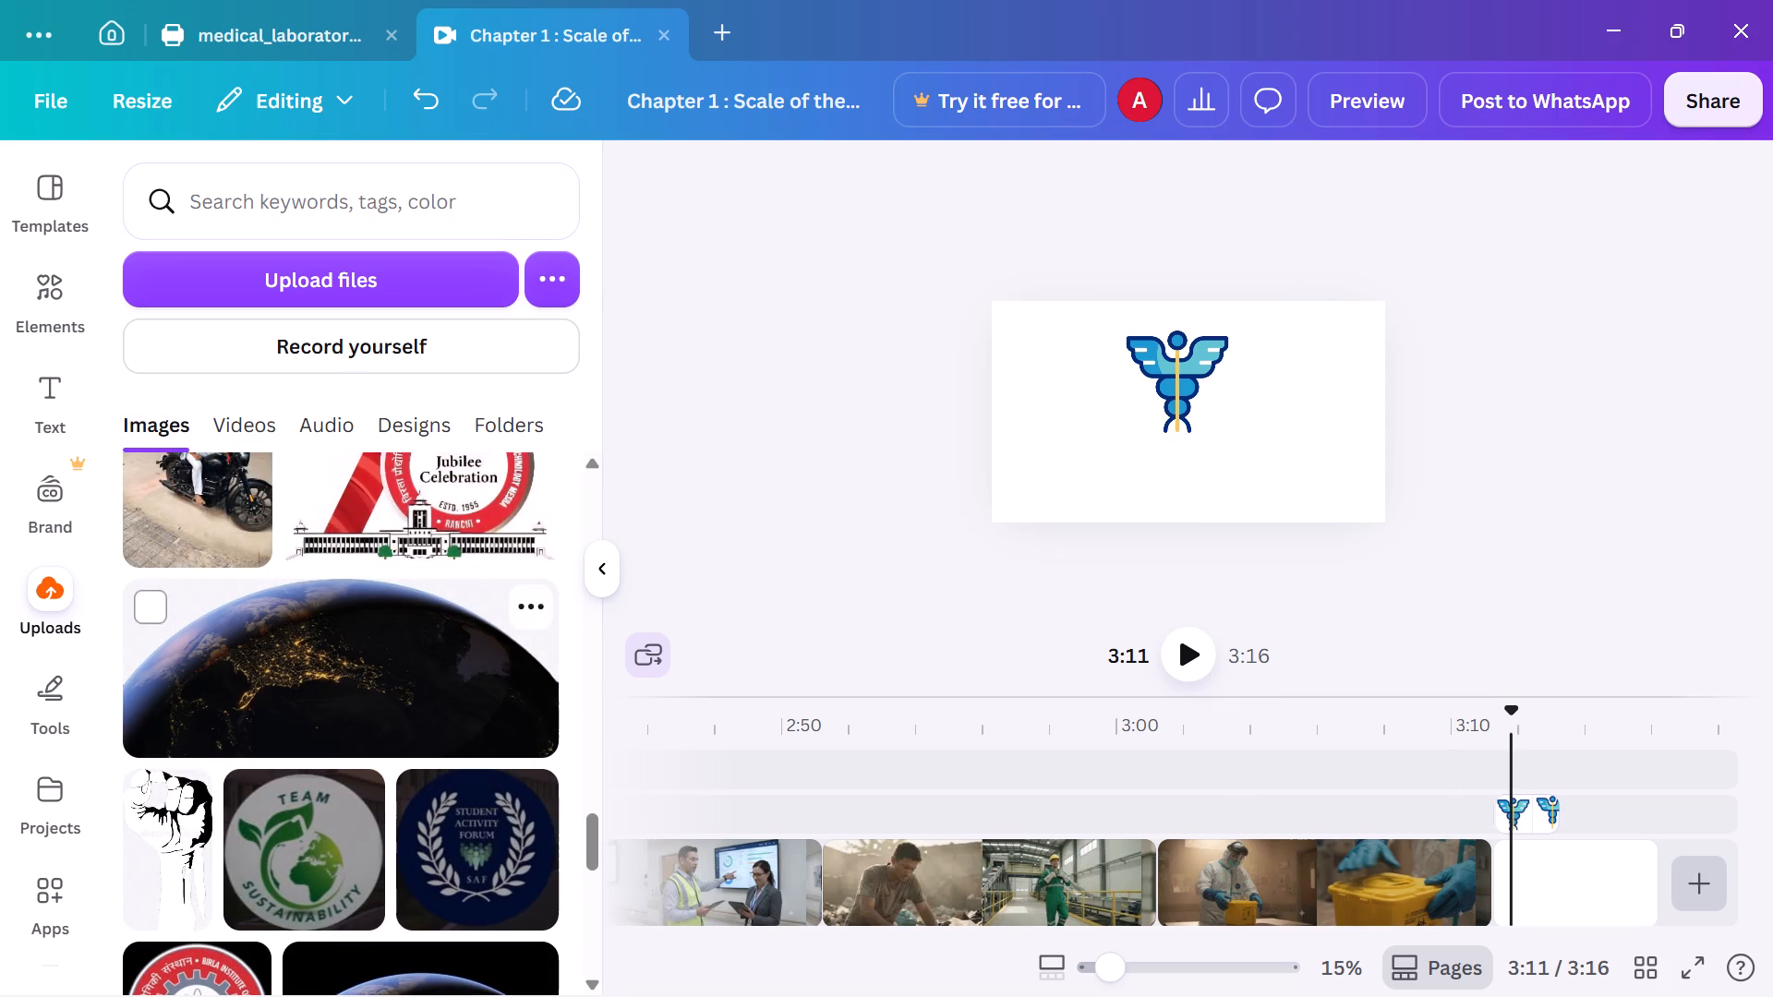
click(1493, 827)
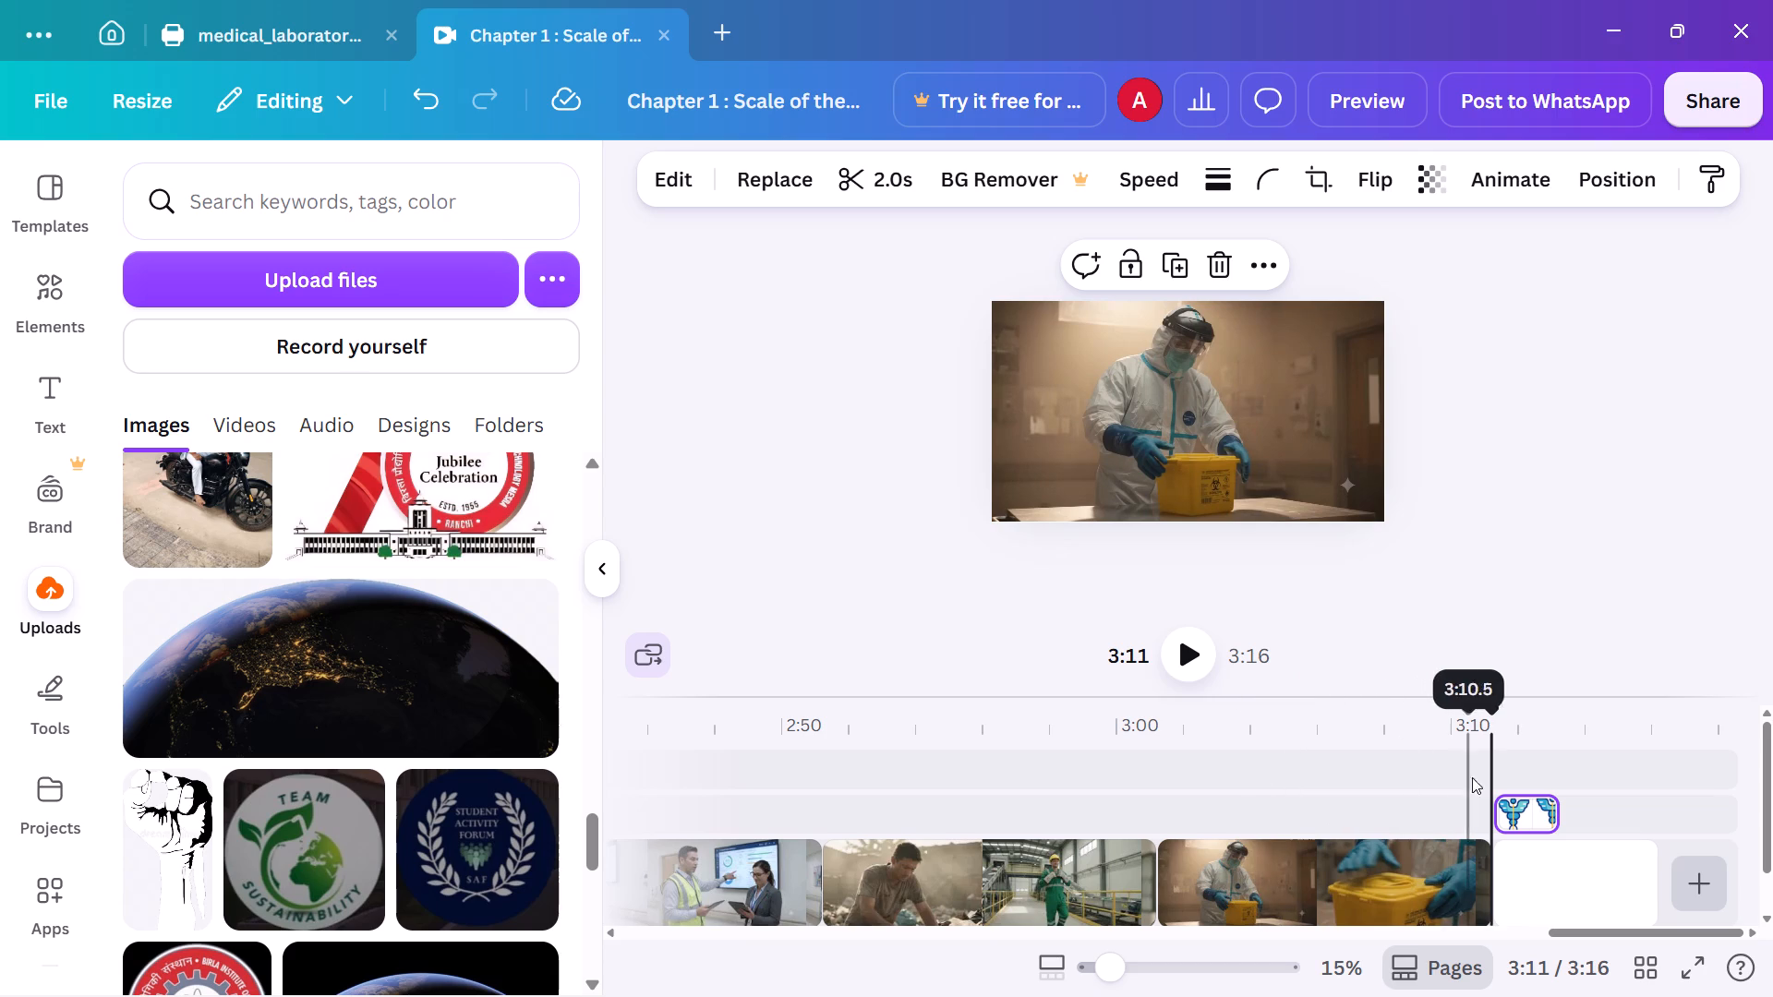
click(1186, 667)
click(1186, 667)
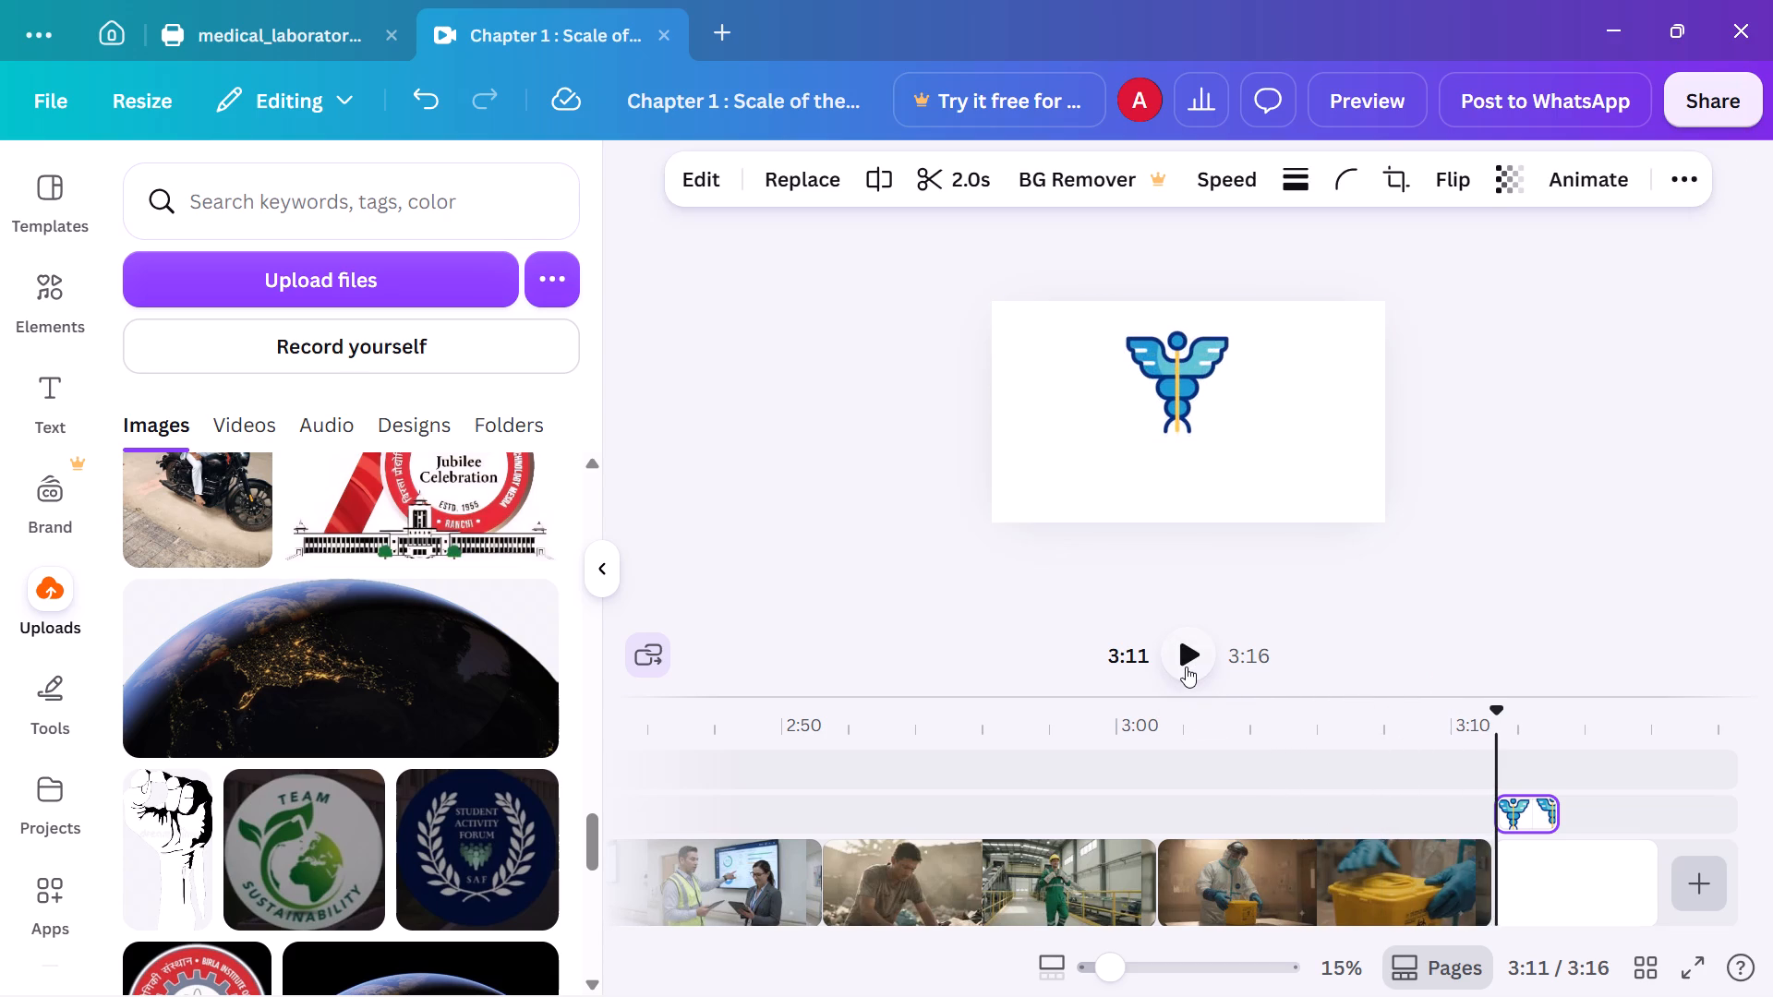
click(443, 710)
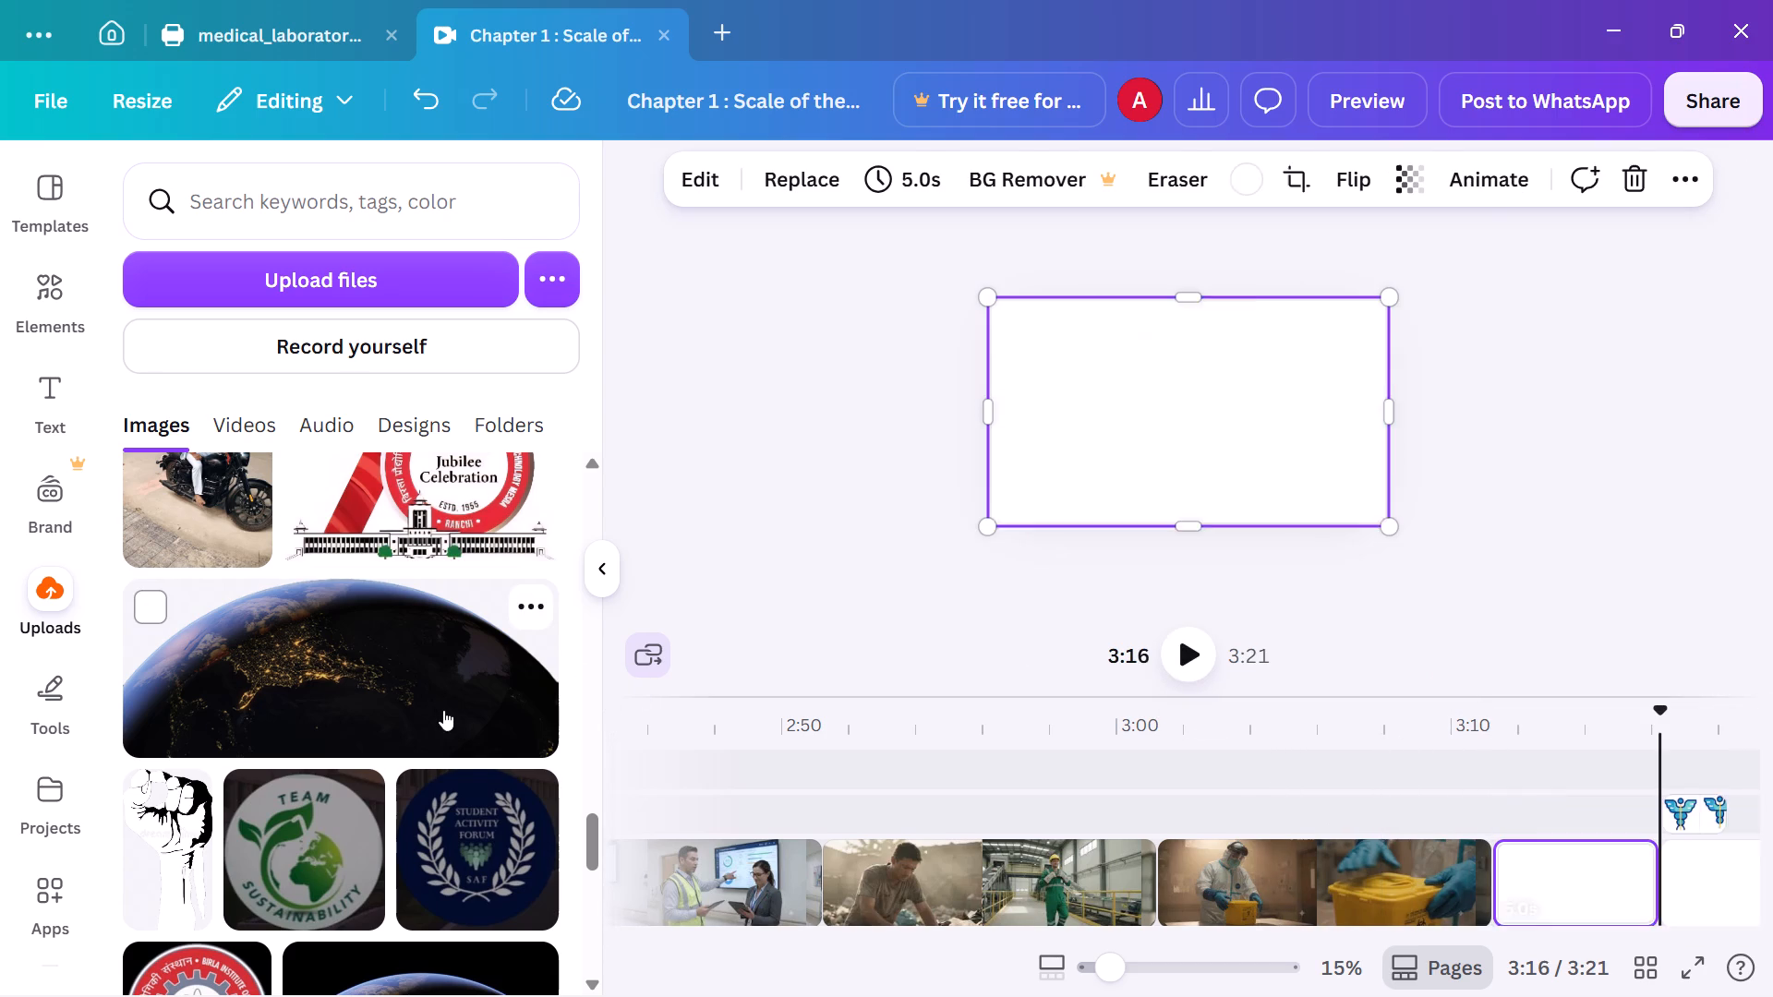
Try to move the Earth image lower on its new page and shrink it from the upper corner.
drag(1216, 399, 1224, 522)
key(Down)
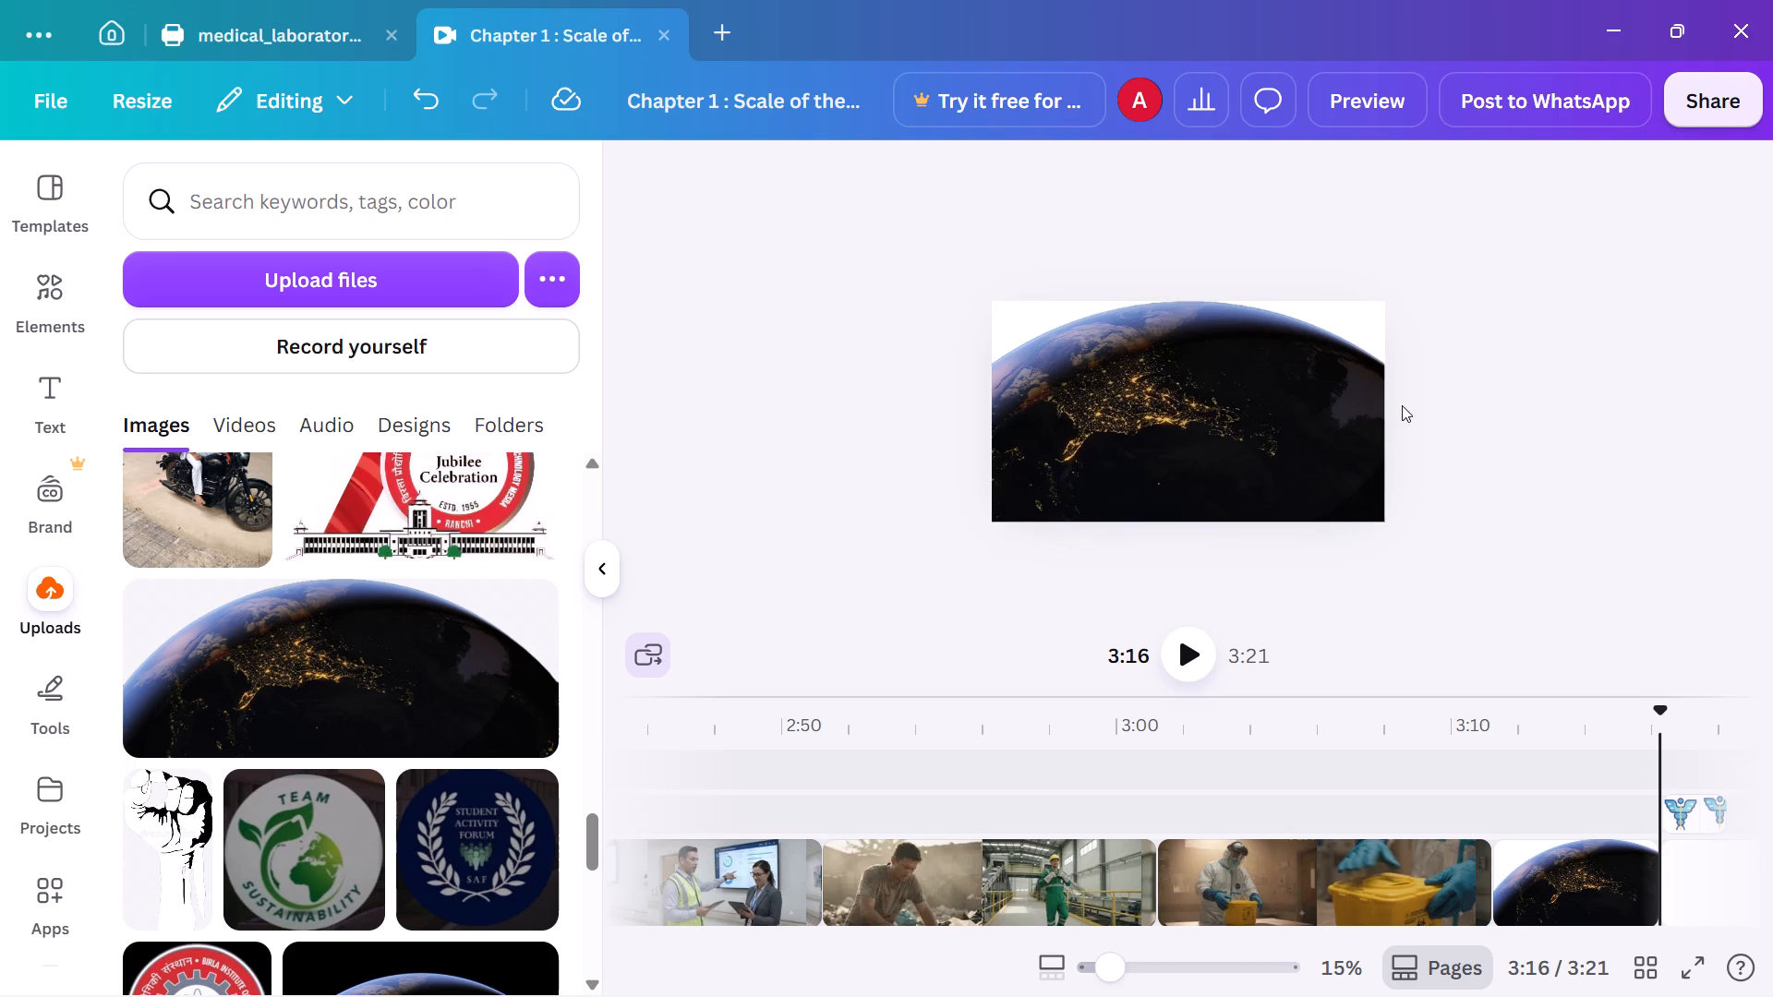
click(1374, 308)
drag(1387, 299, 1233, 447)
Cut the Earth image from the newly added page.
key(ctrl+x)
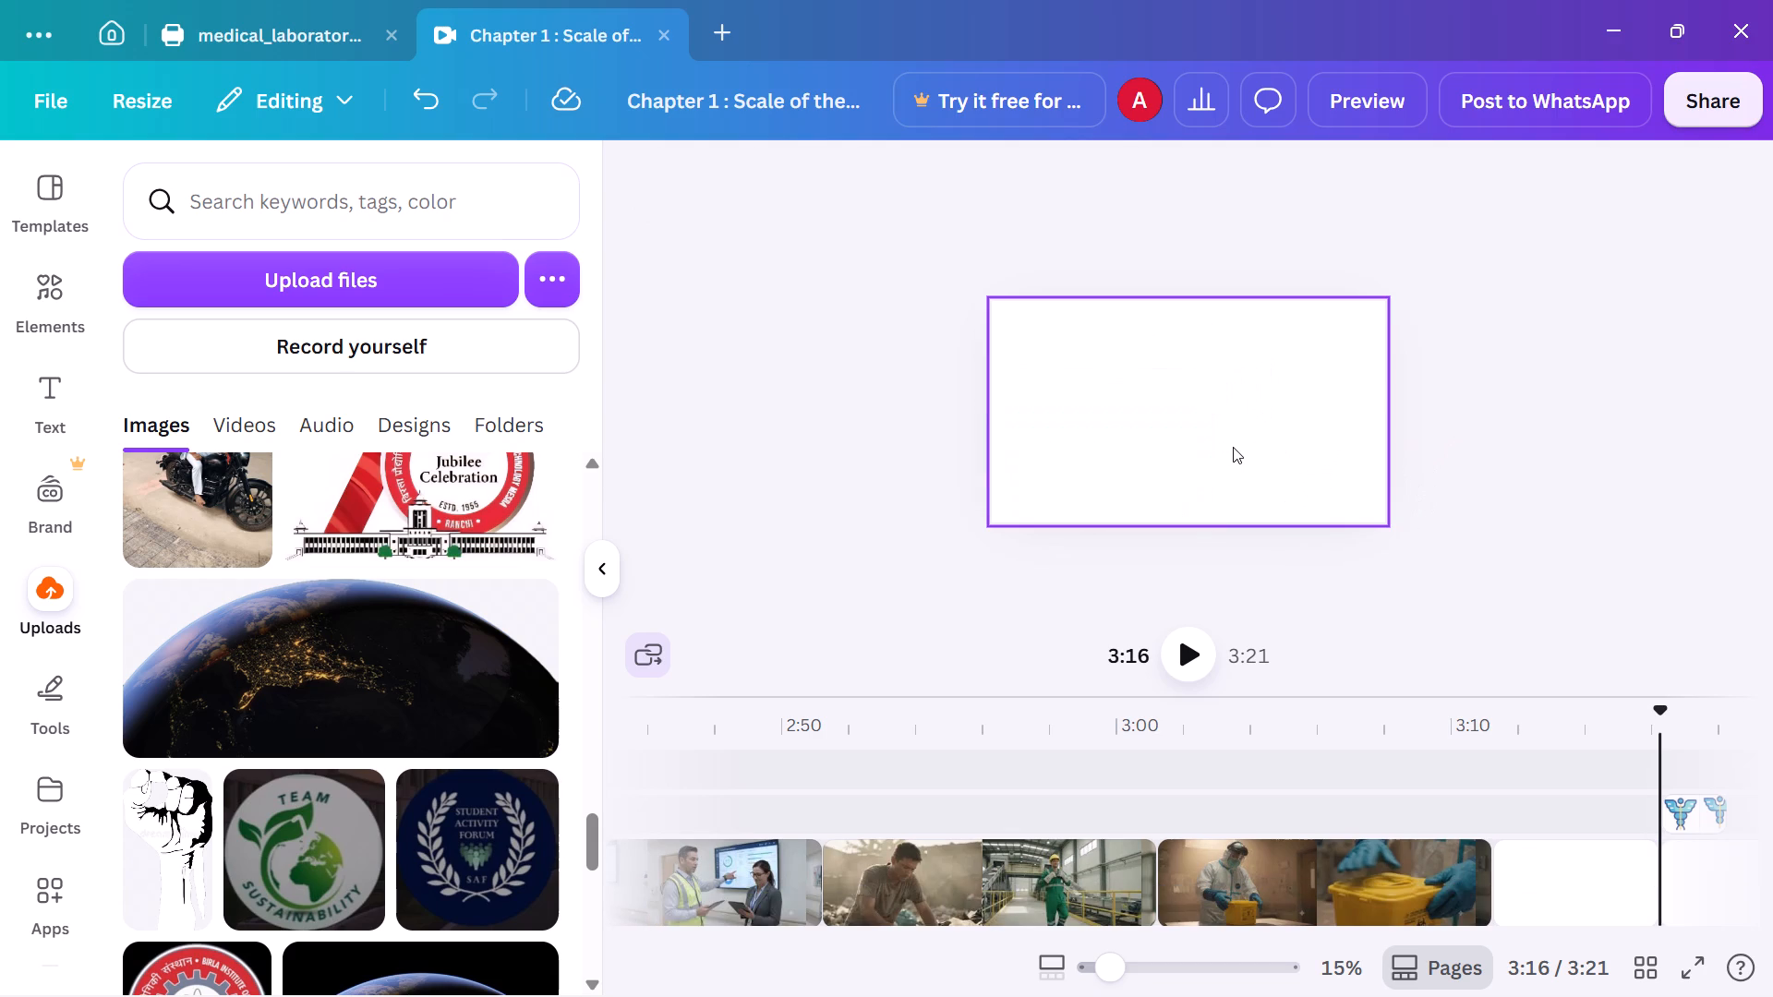
Cut the blank 5.0 s page placed directly before the caduceus page.
click(1604, 881)
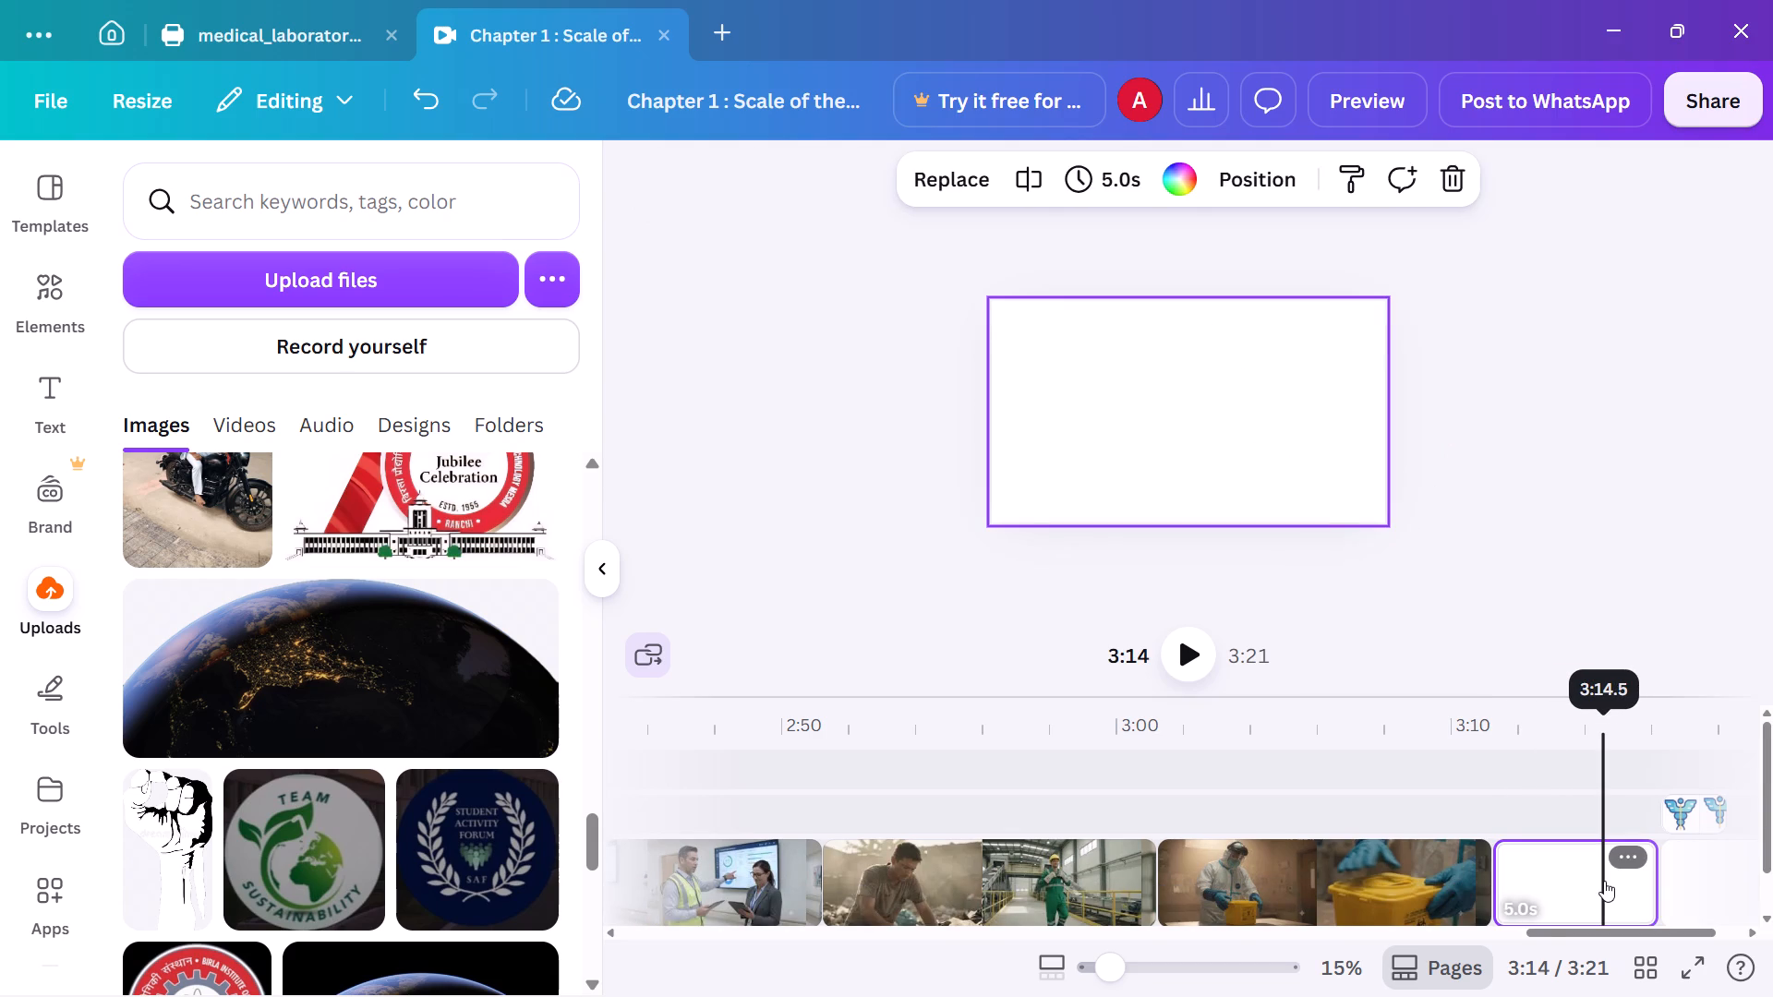
key(ctrl+x)
click(1579, 901)
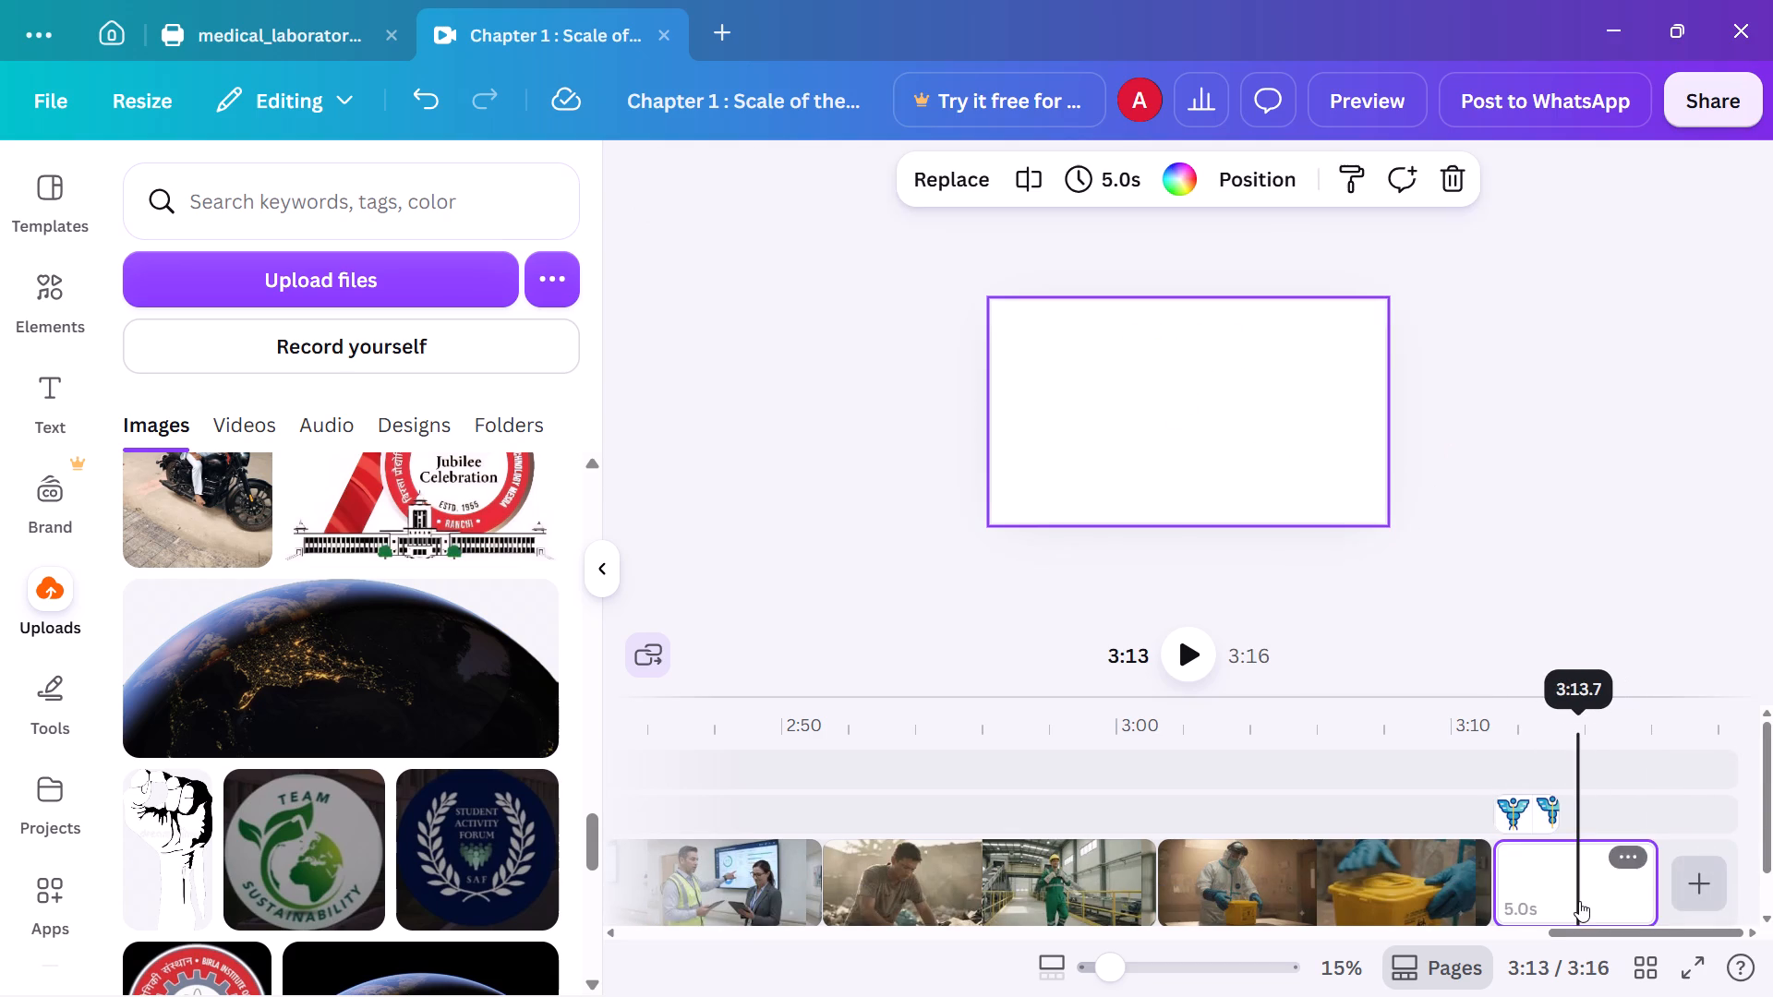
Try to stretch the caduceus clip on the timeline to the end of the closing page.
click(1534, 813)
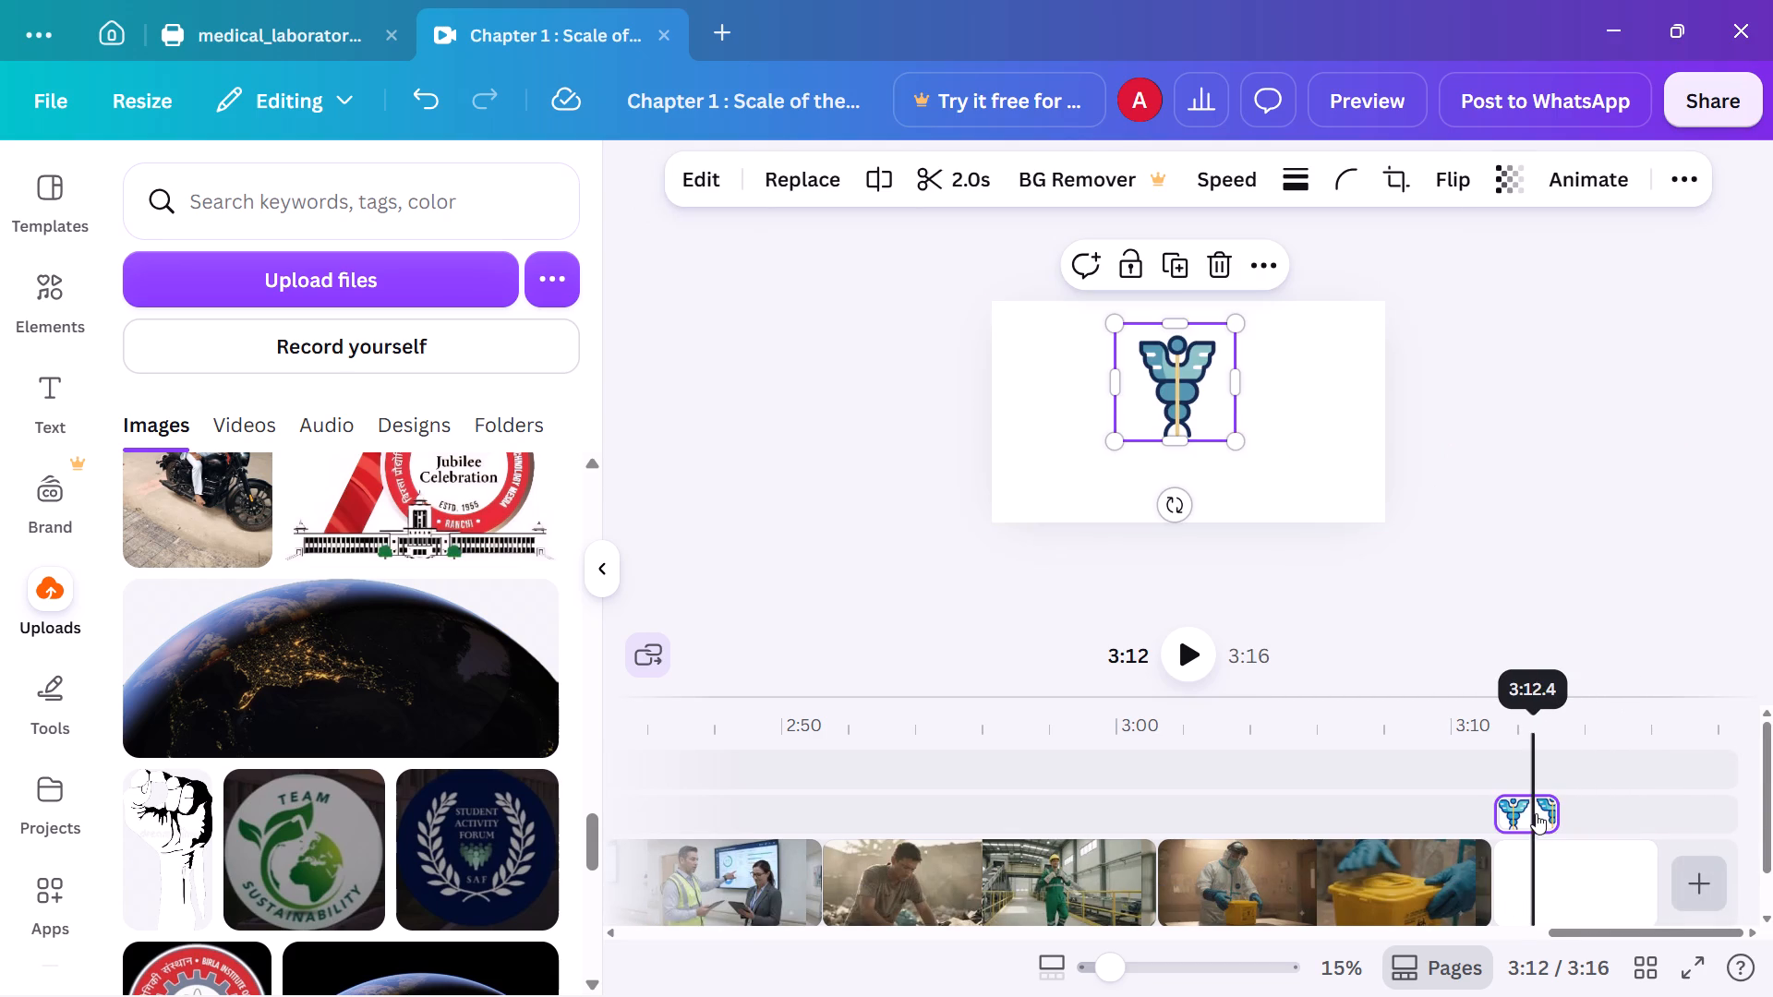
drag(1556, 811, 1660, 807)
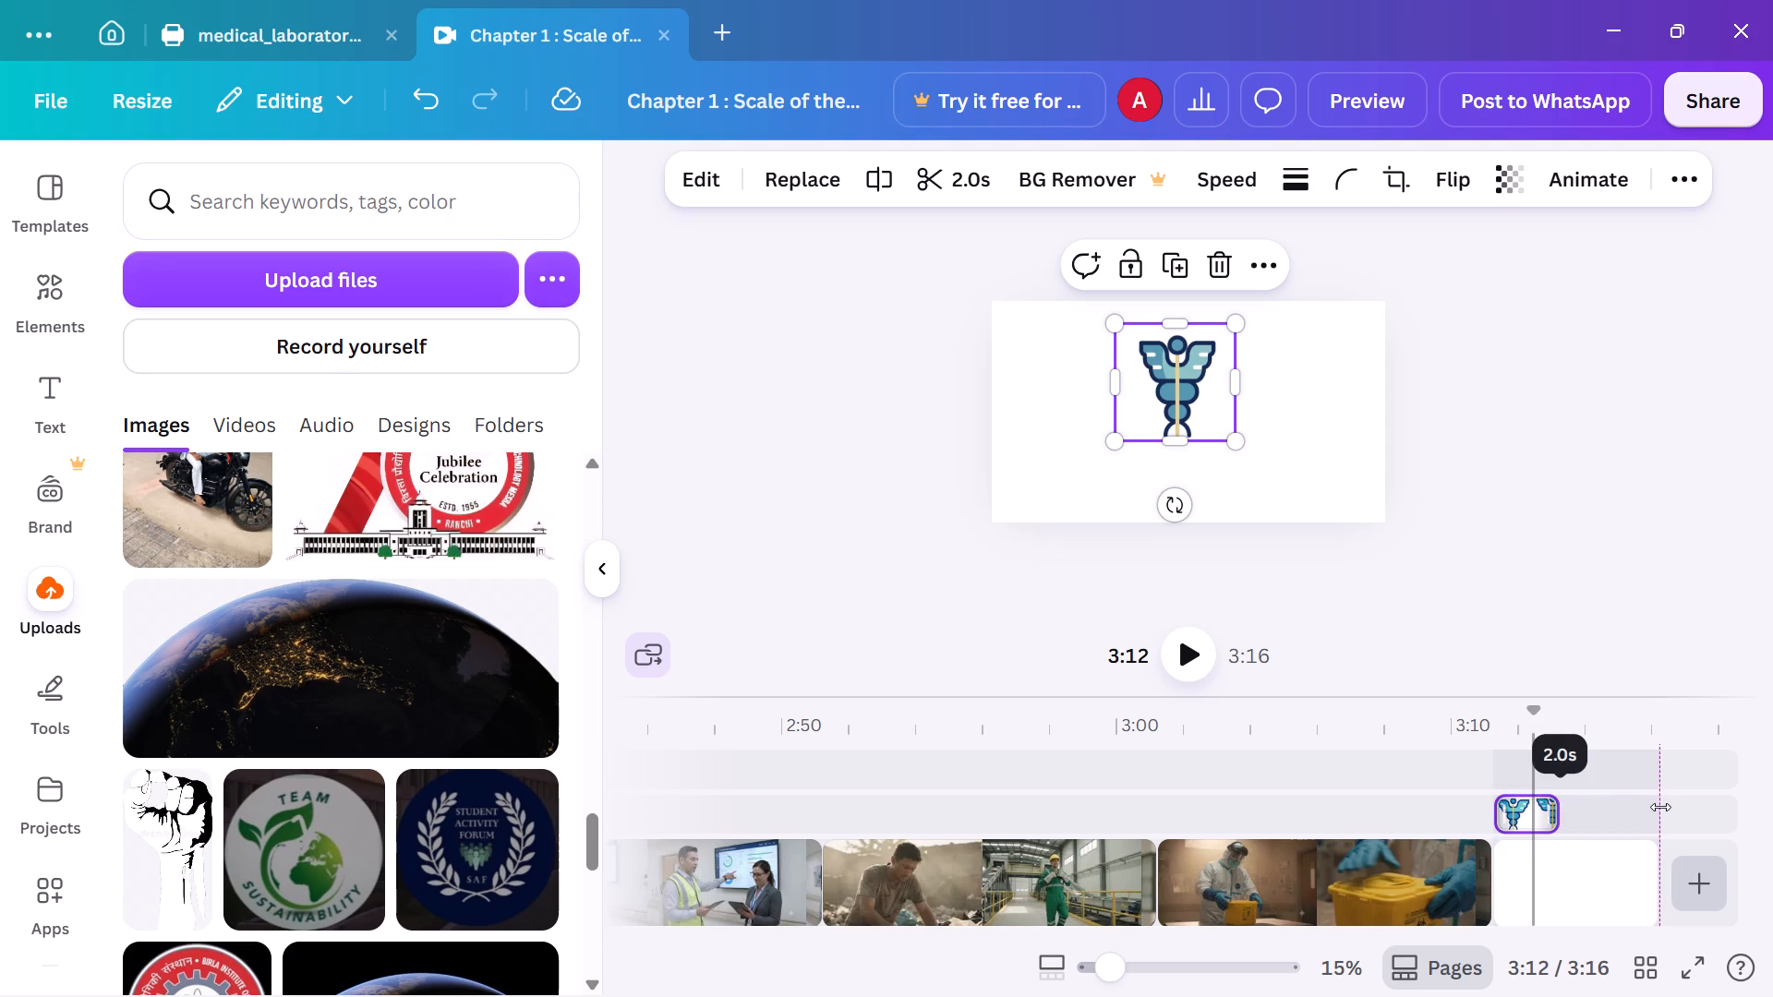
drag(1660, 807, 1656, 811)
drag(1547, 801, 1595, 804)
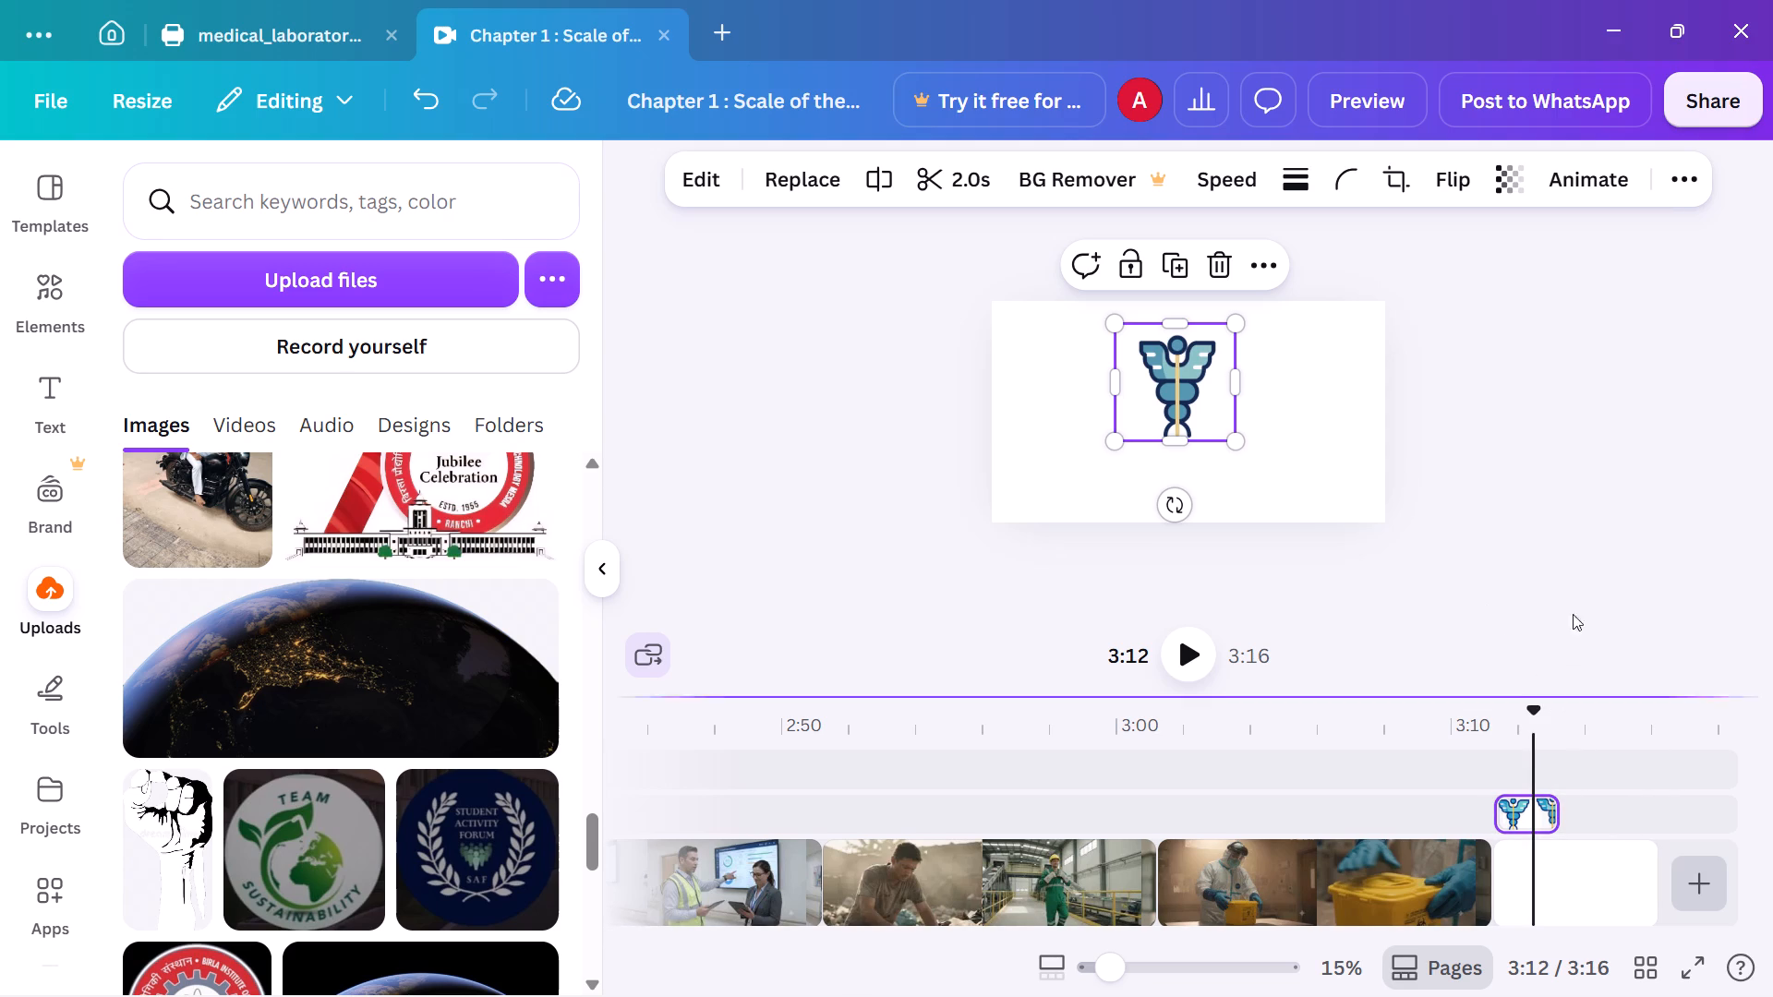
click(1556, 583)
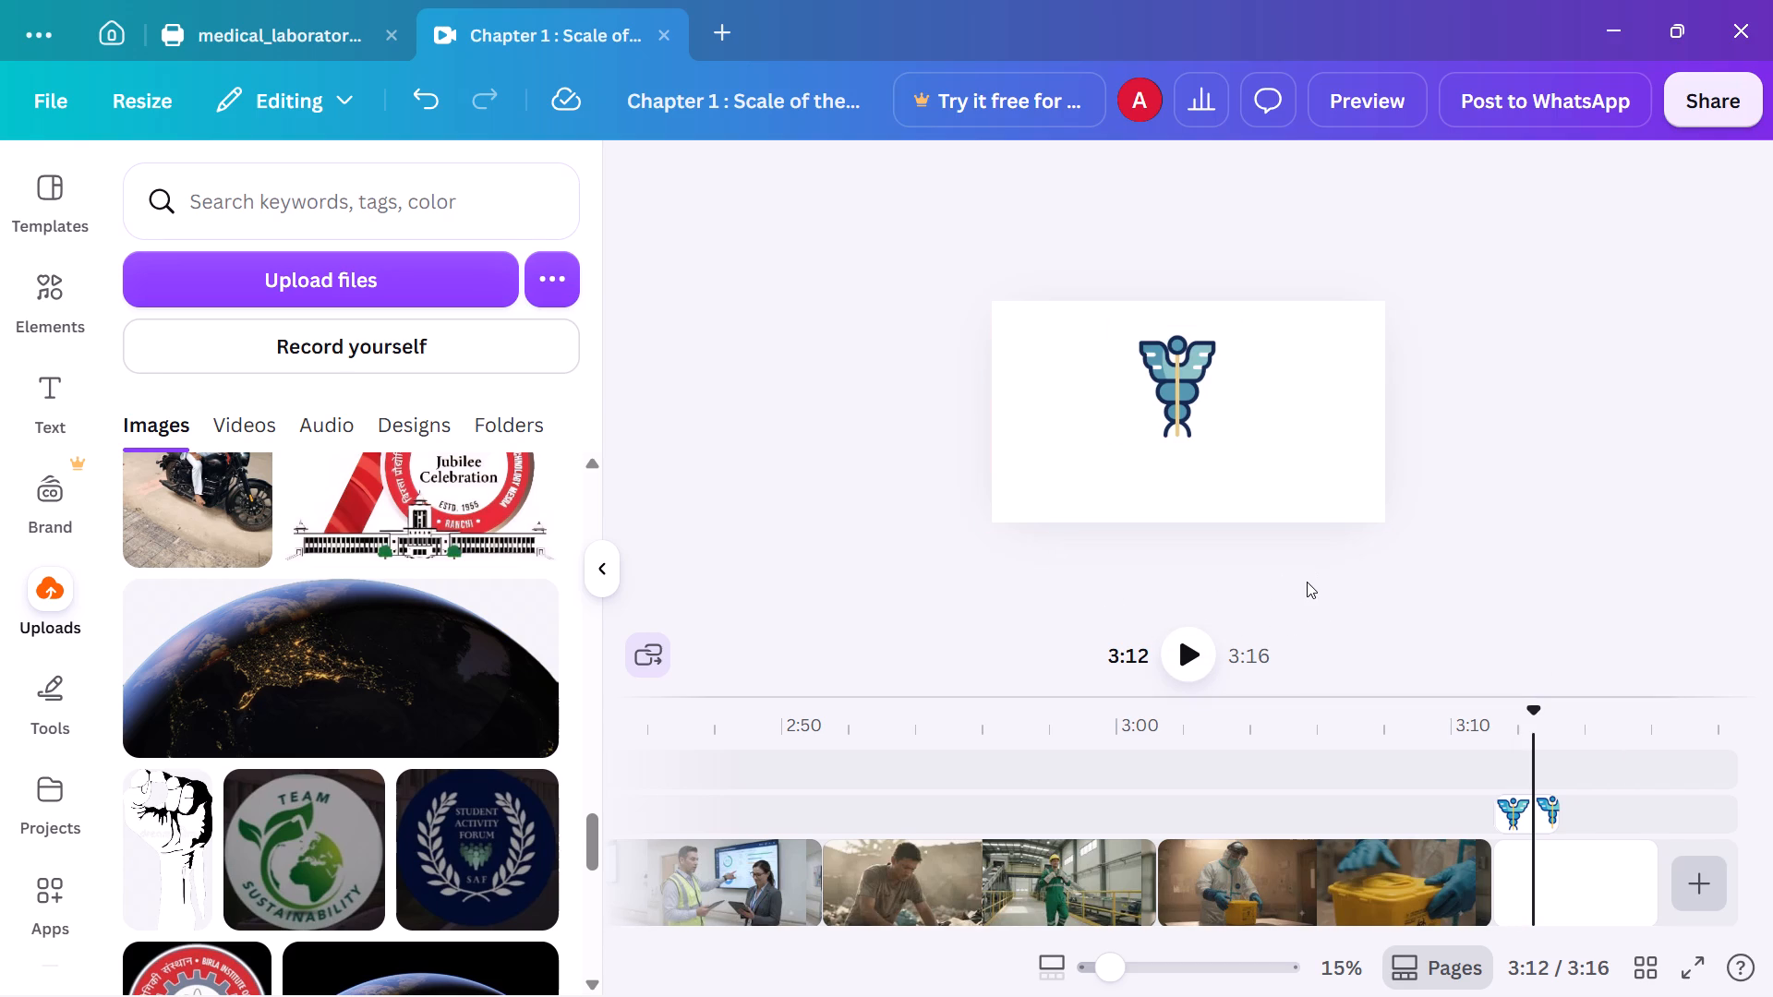
Look through the older uploaded images for a picture to use on the closing page.
scroll(410, 838, down, 4)
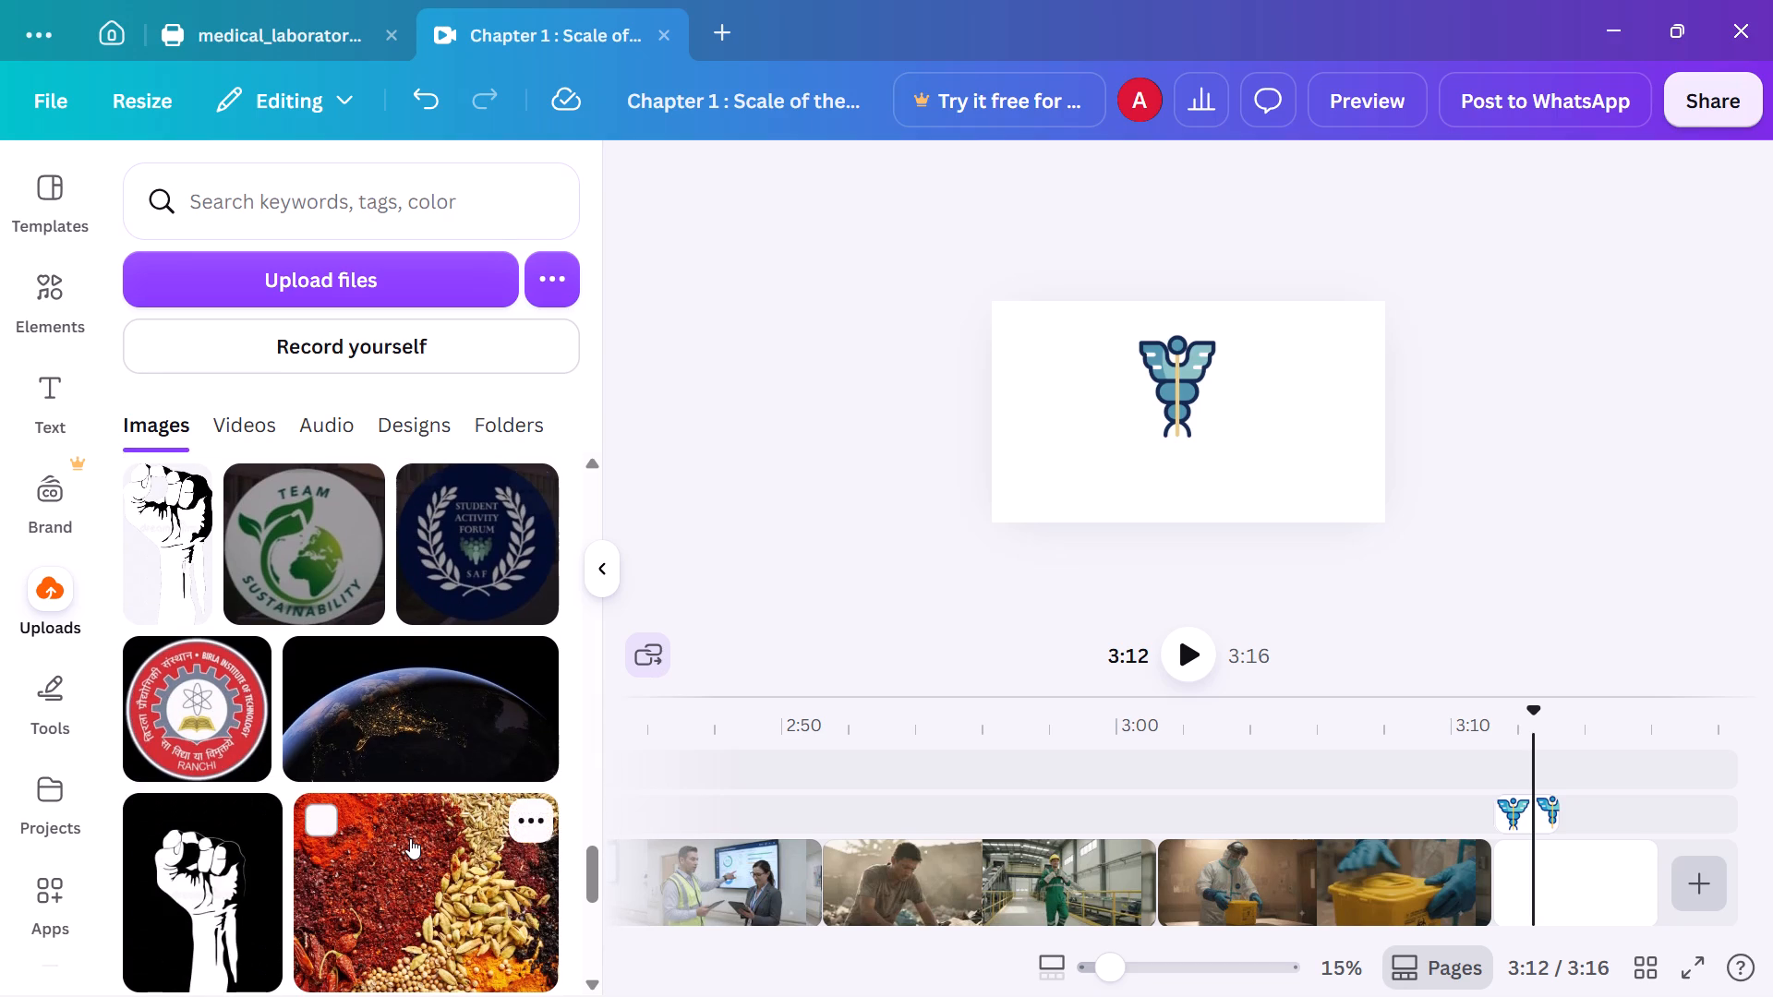
scroll(410, 838, down, 4)
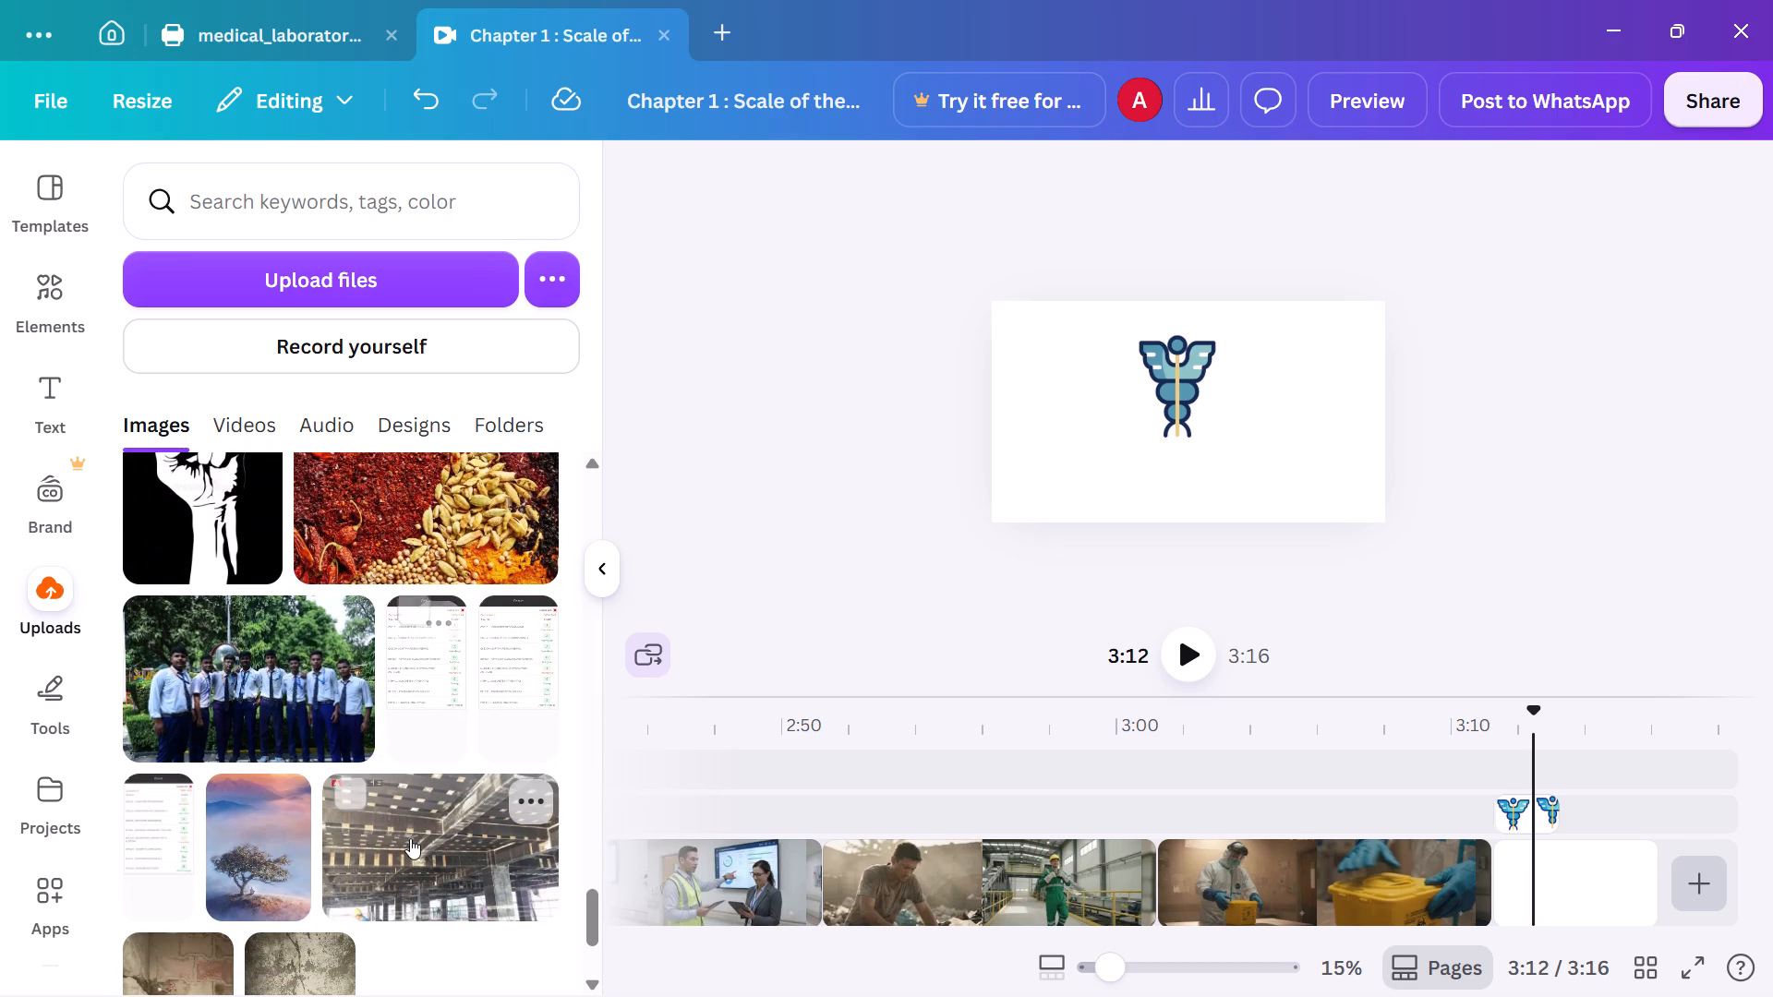
scroll(410, 838, down, 2)
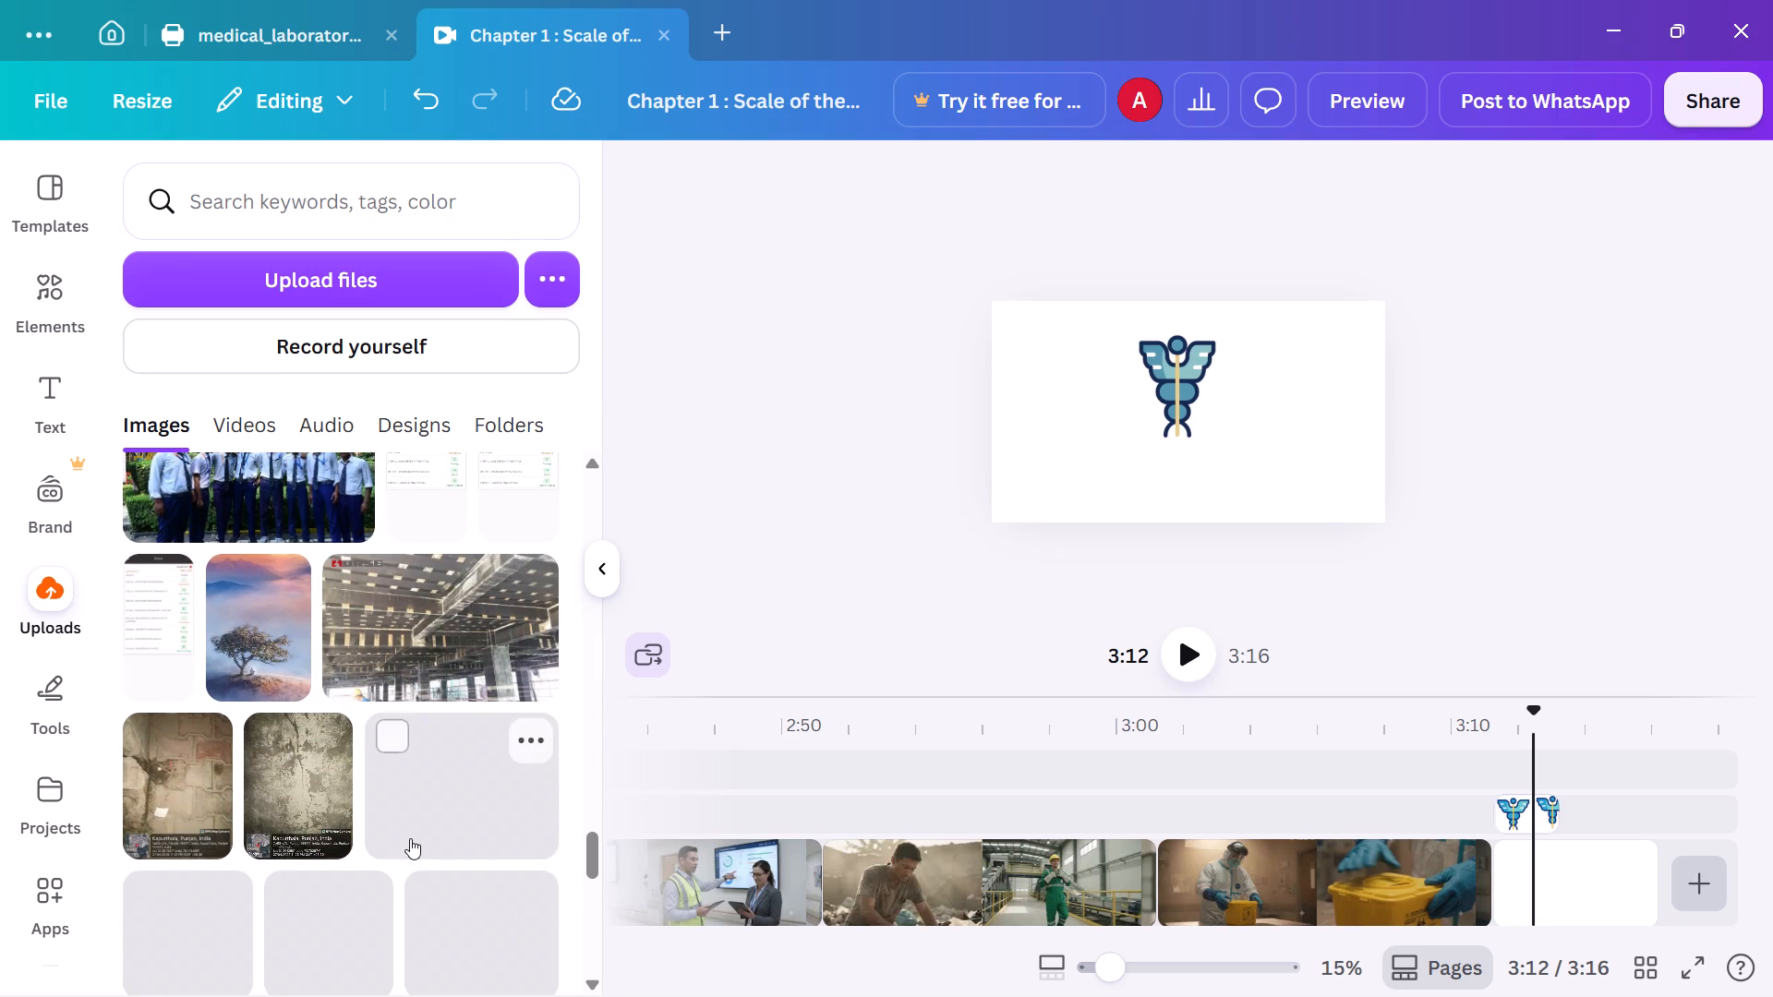
scroll(410, 838, down, 1)
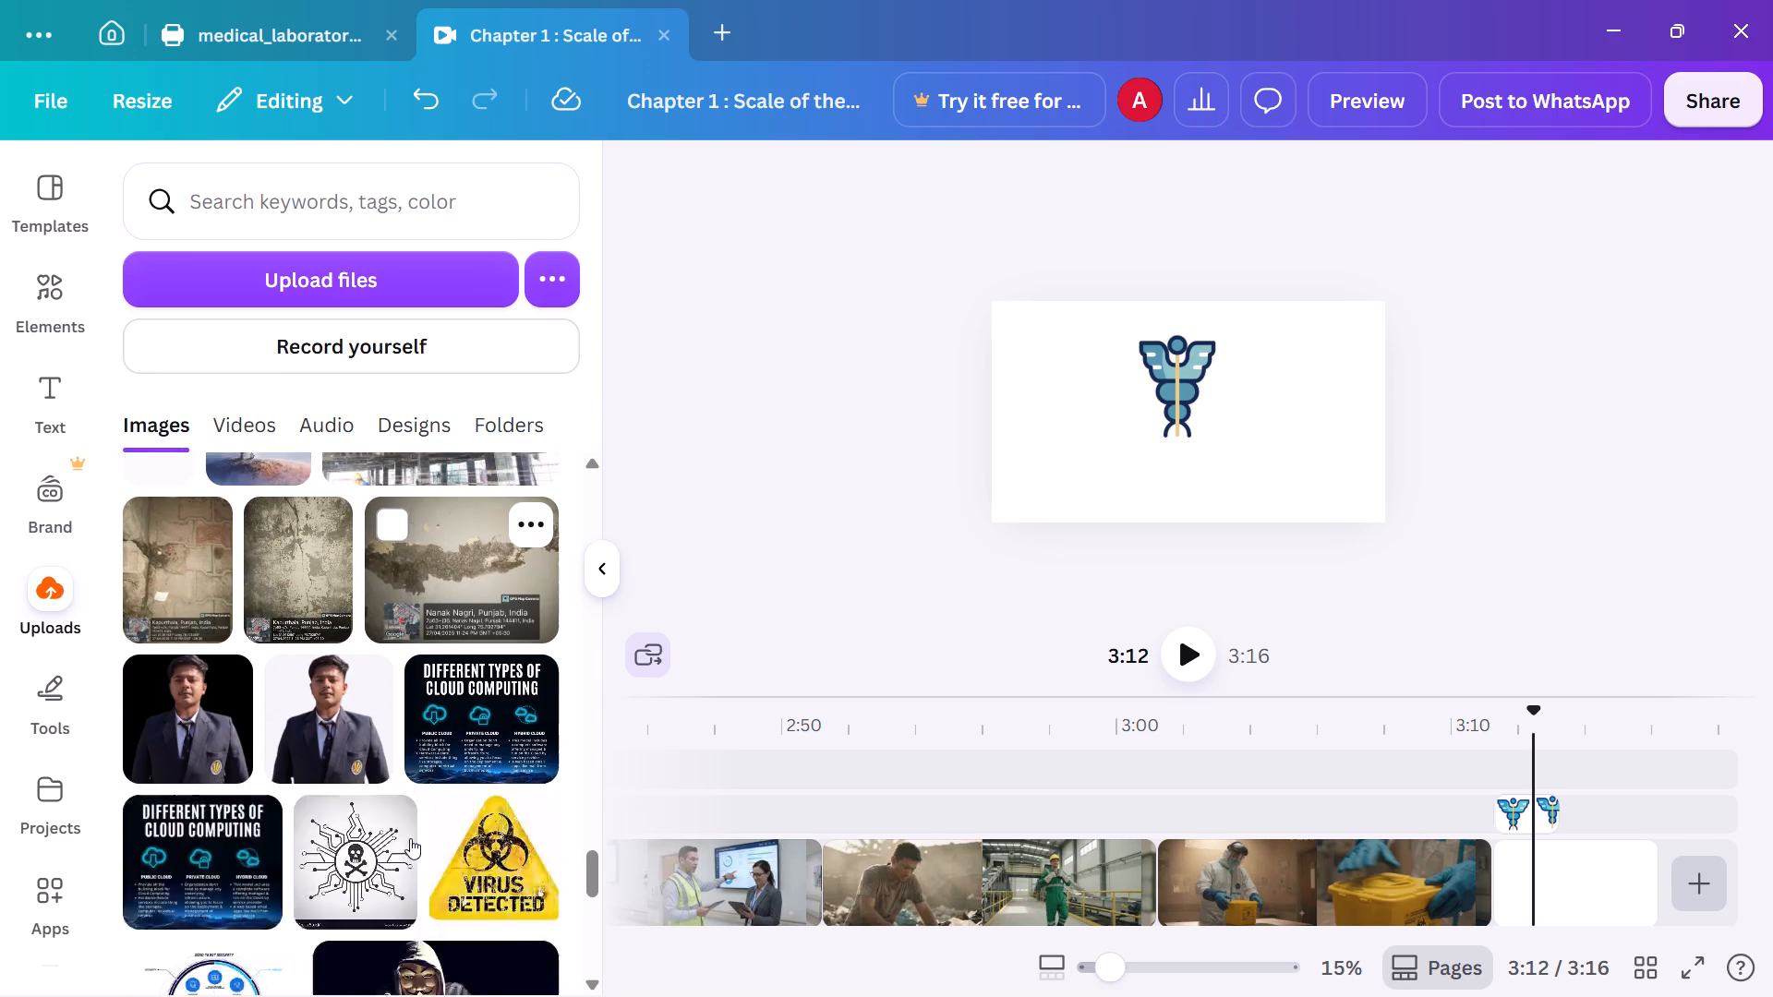
scroll(410, 838, down, 2)
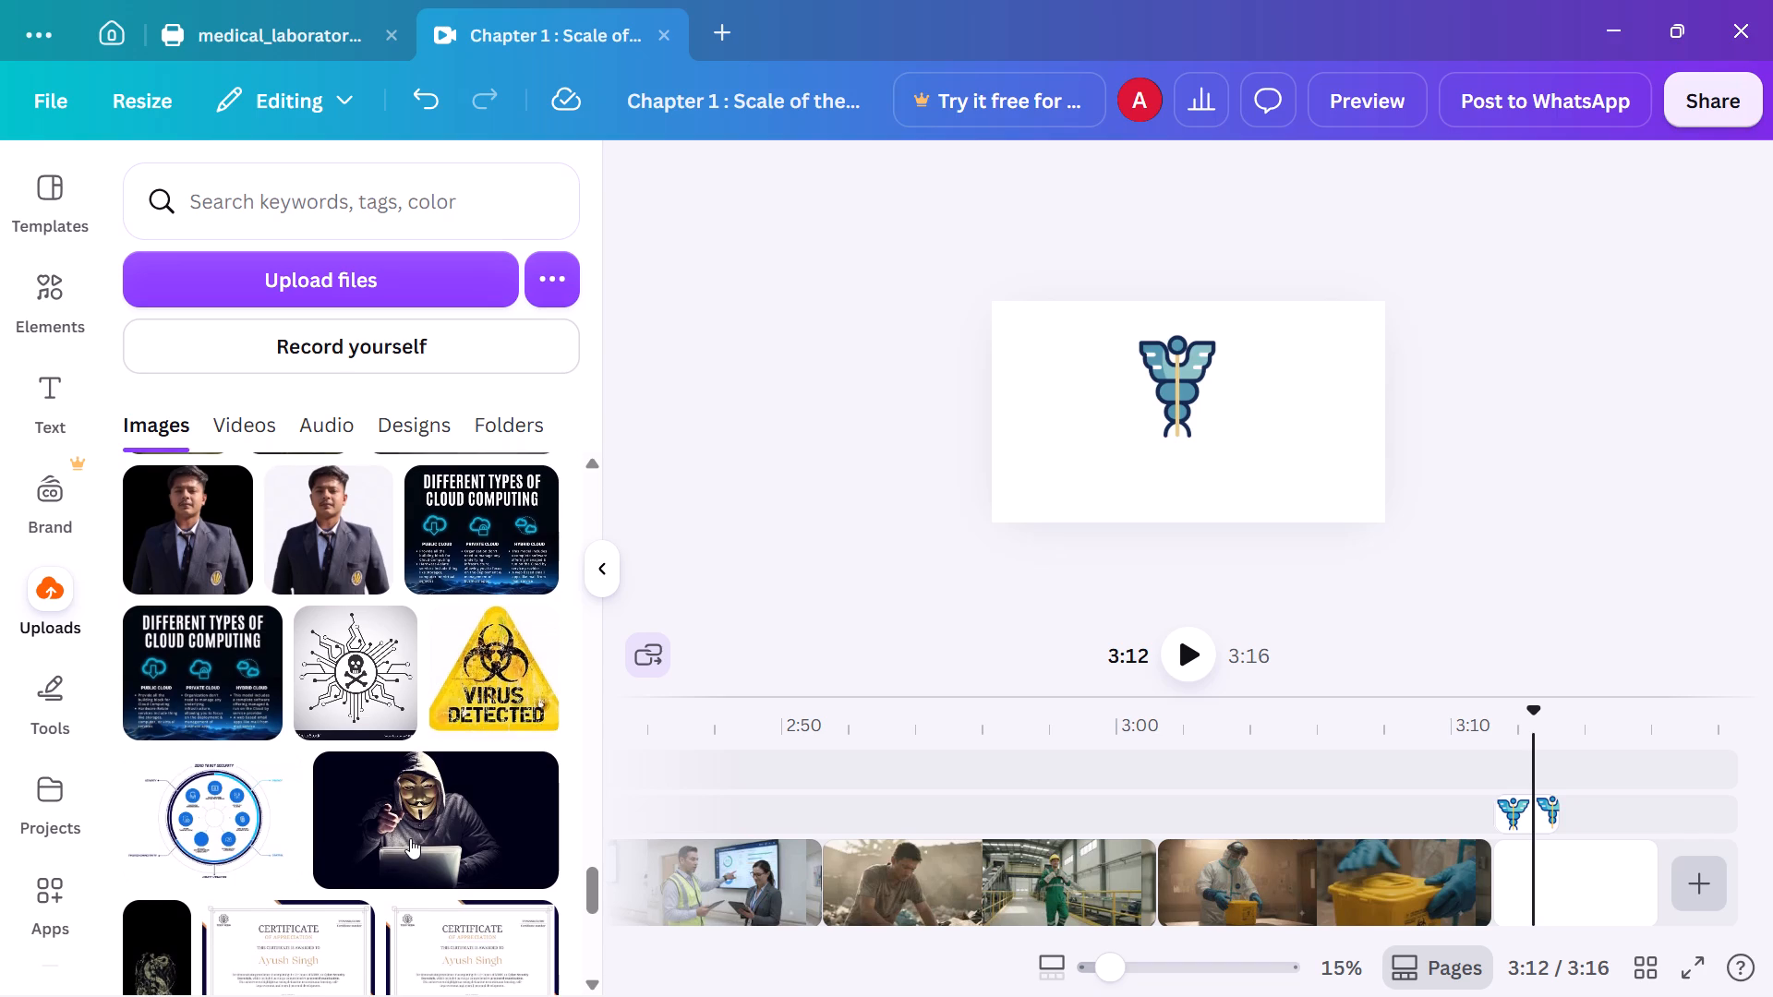
scroll(410, 838, down, 5)
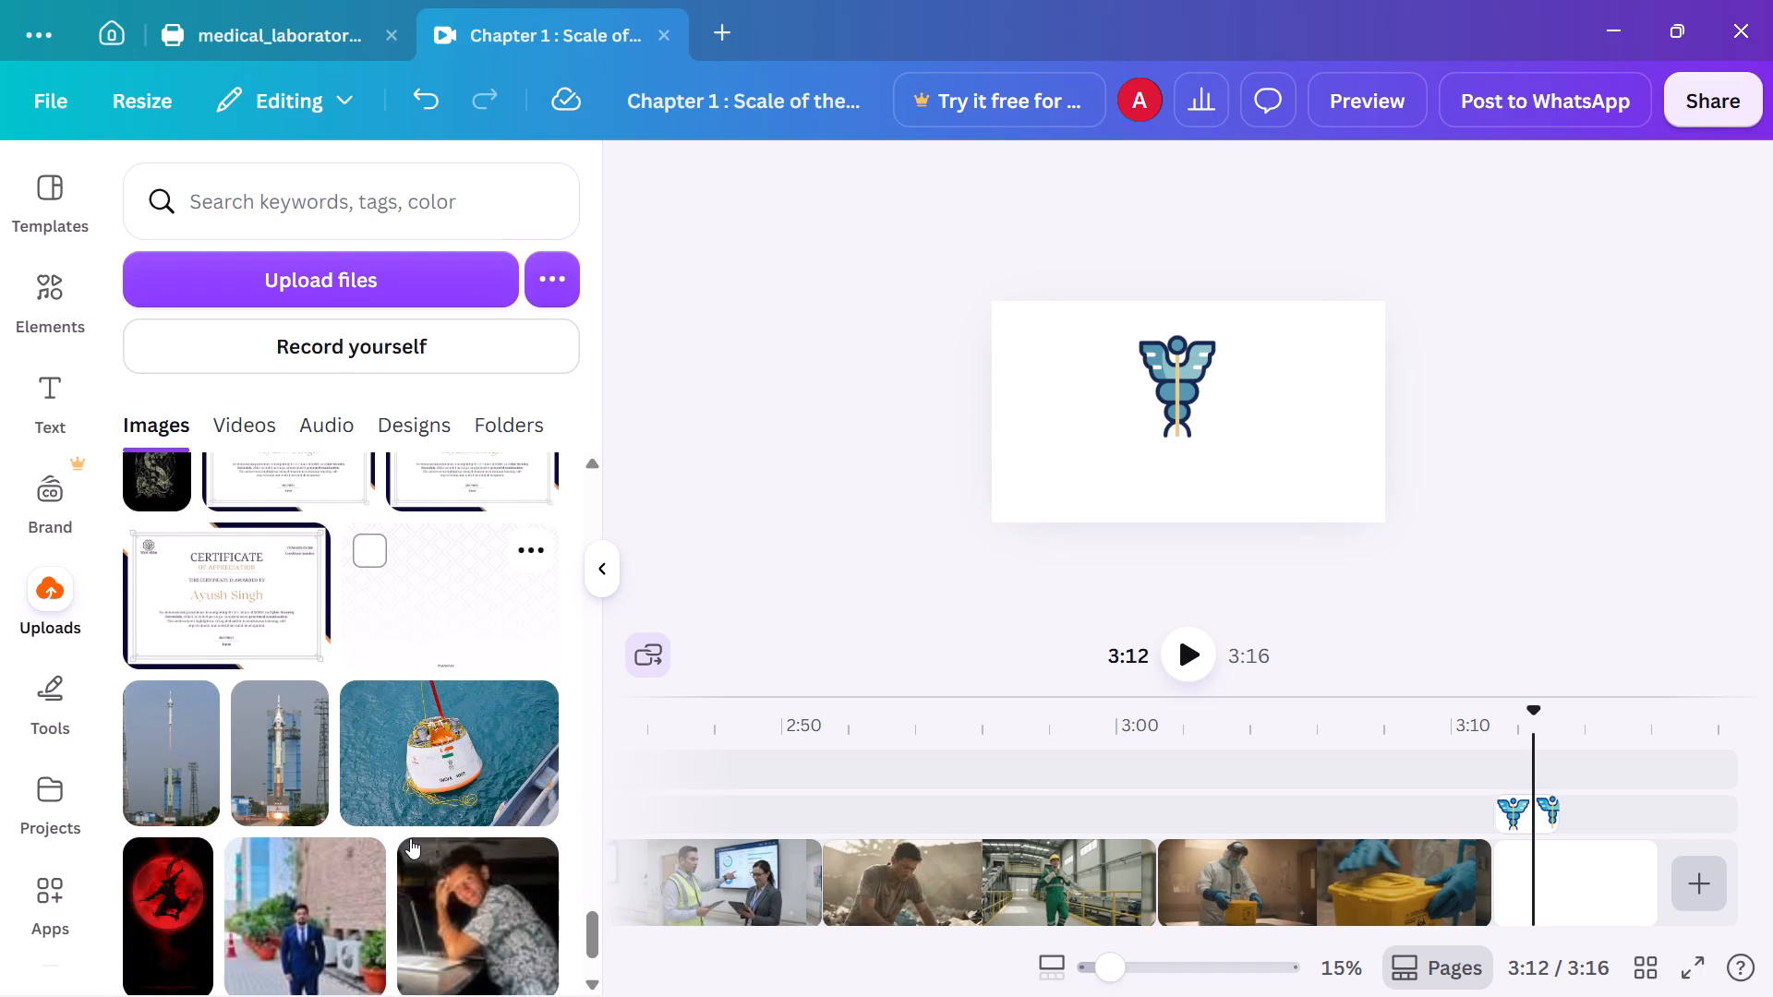
scroll(410, 838, down, 2)
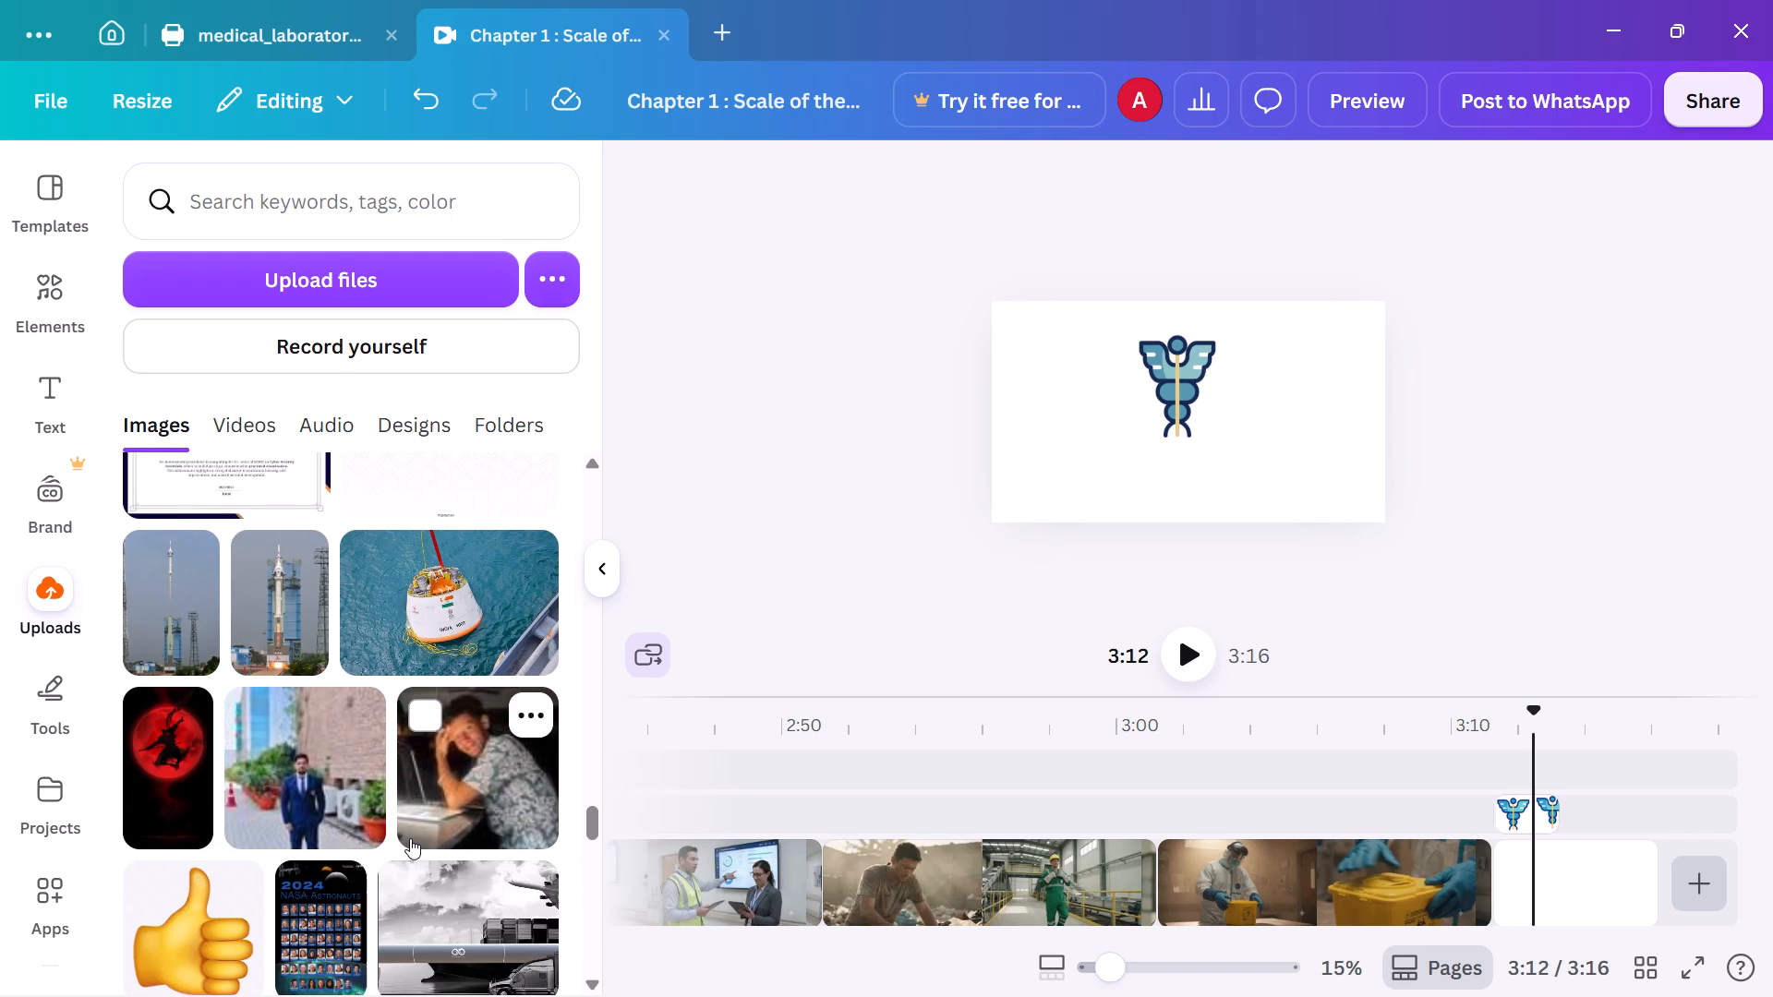
scroll(410, 838, down, 1)
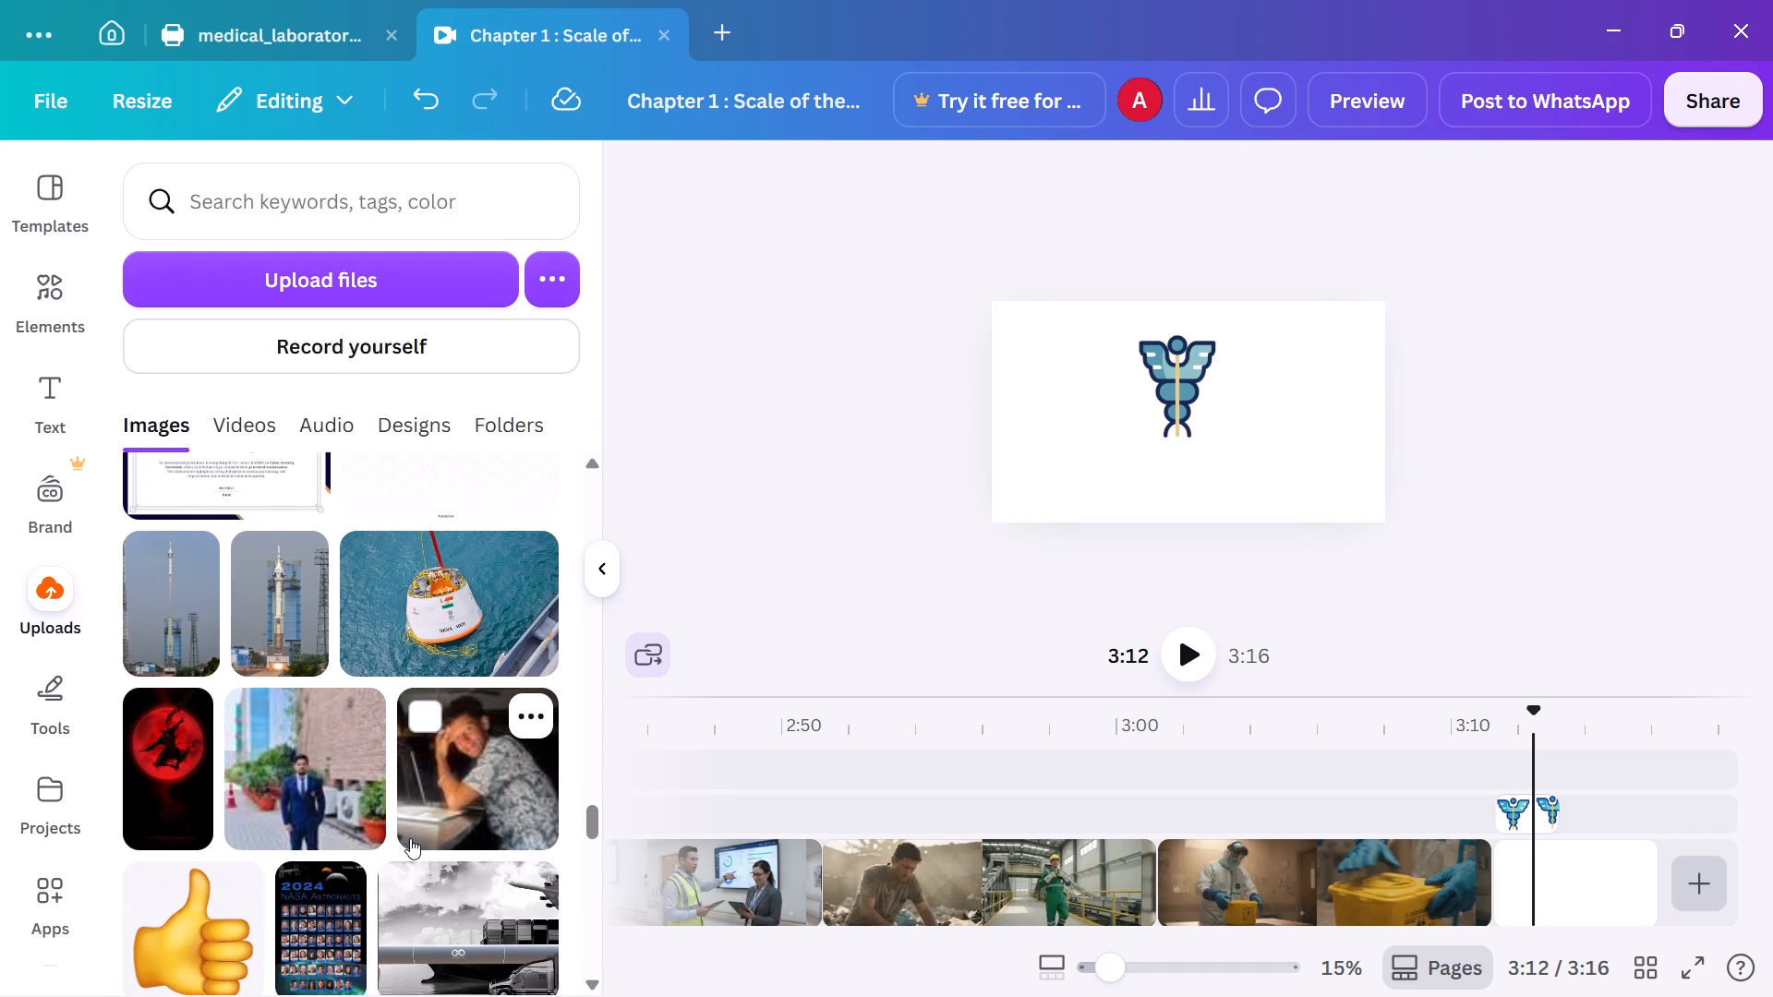
scroll(410, 838, down, 2)
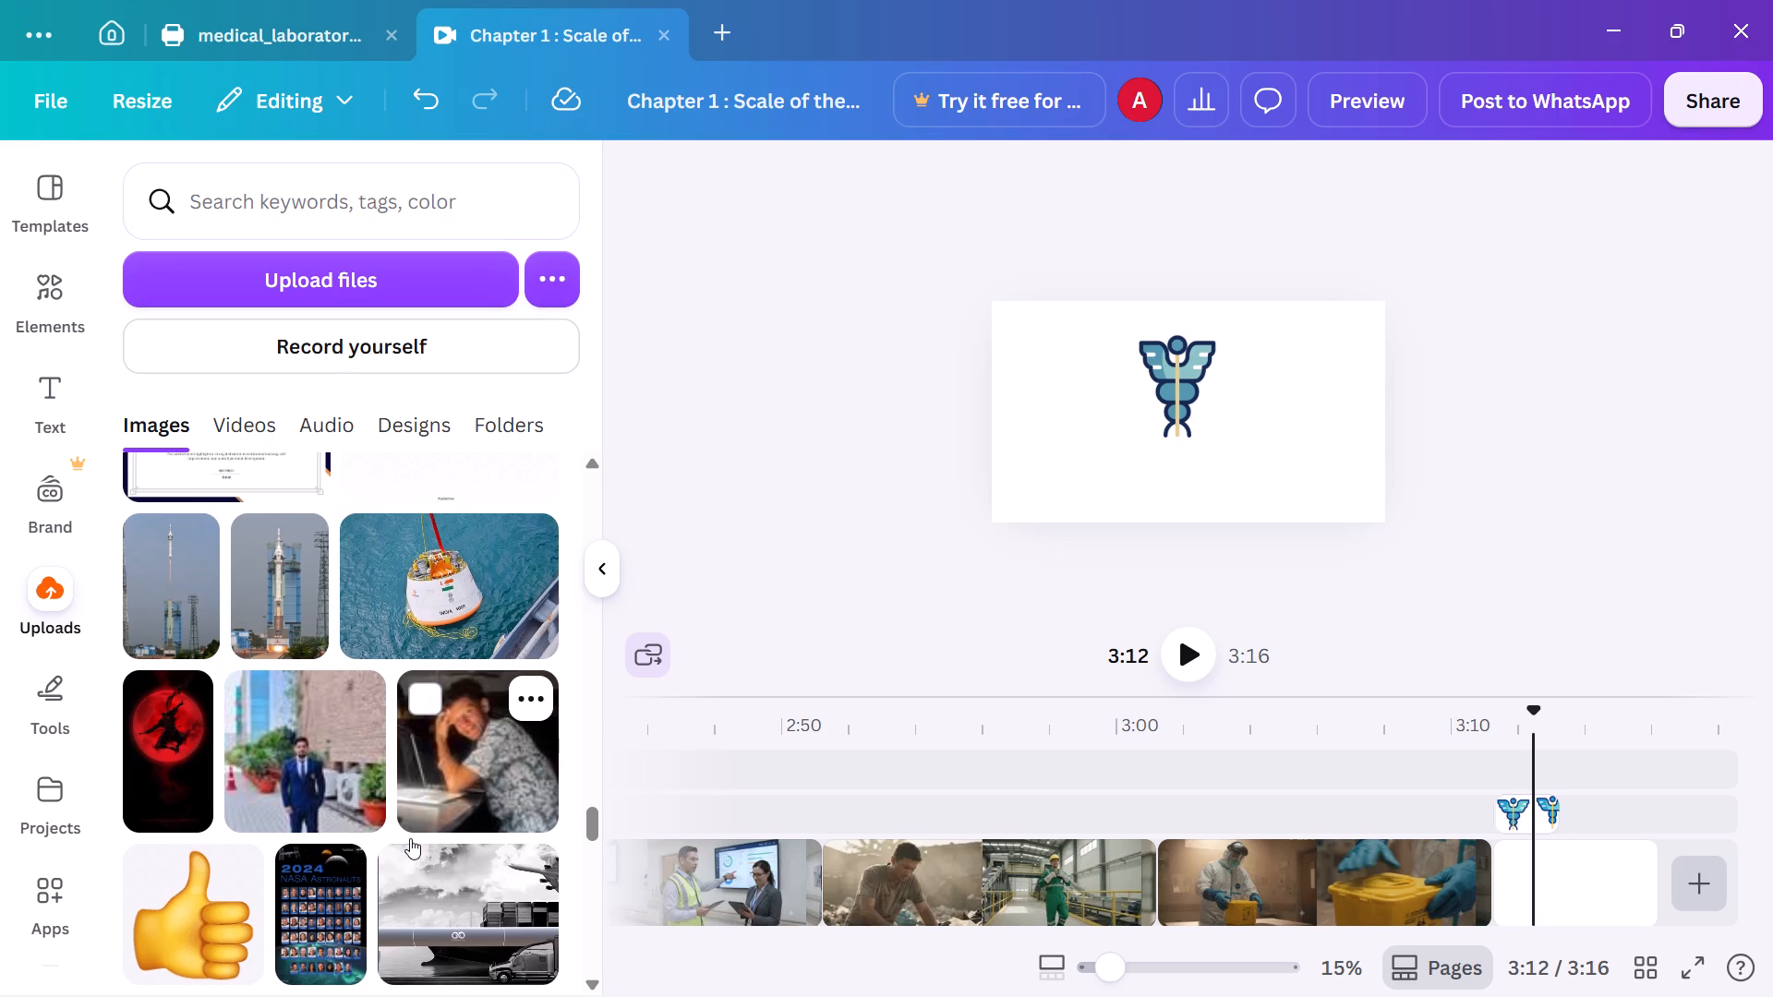
scroll(410, 838, down, 1)
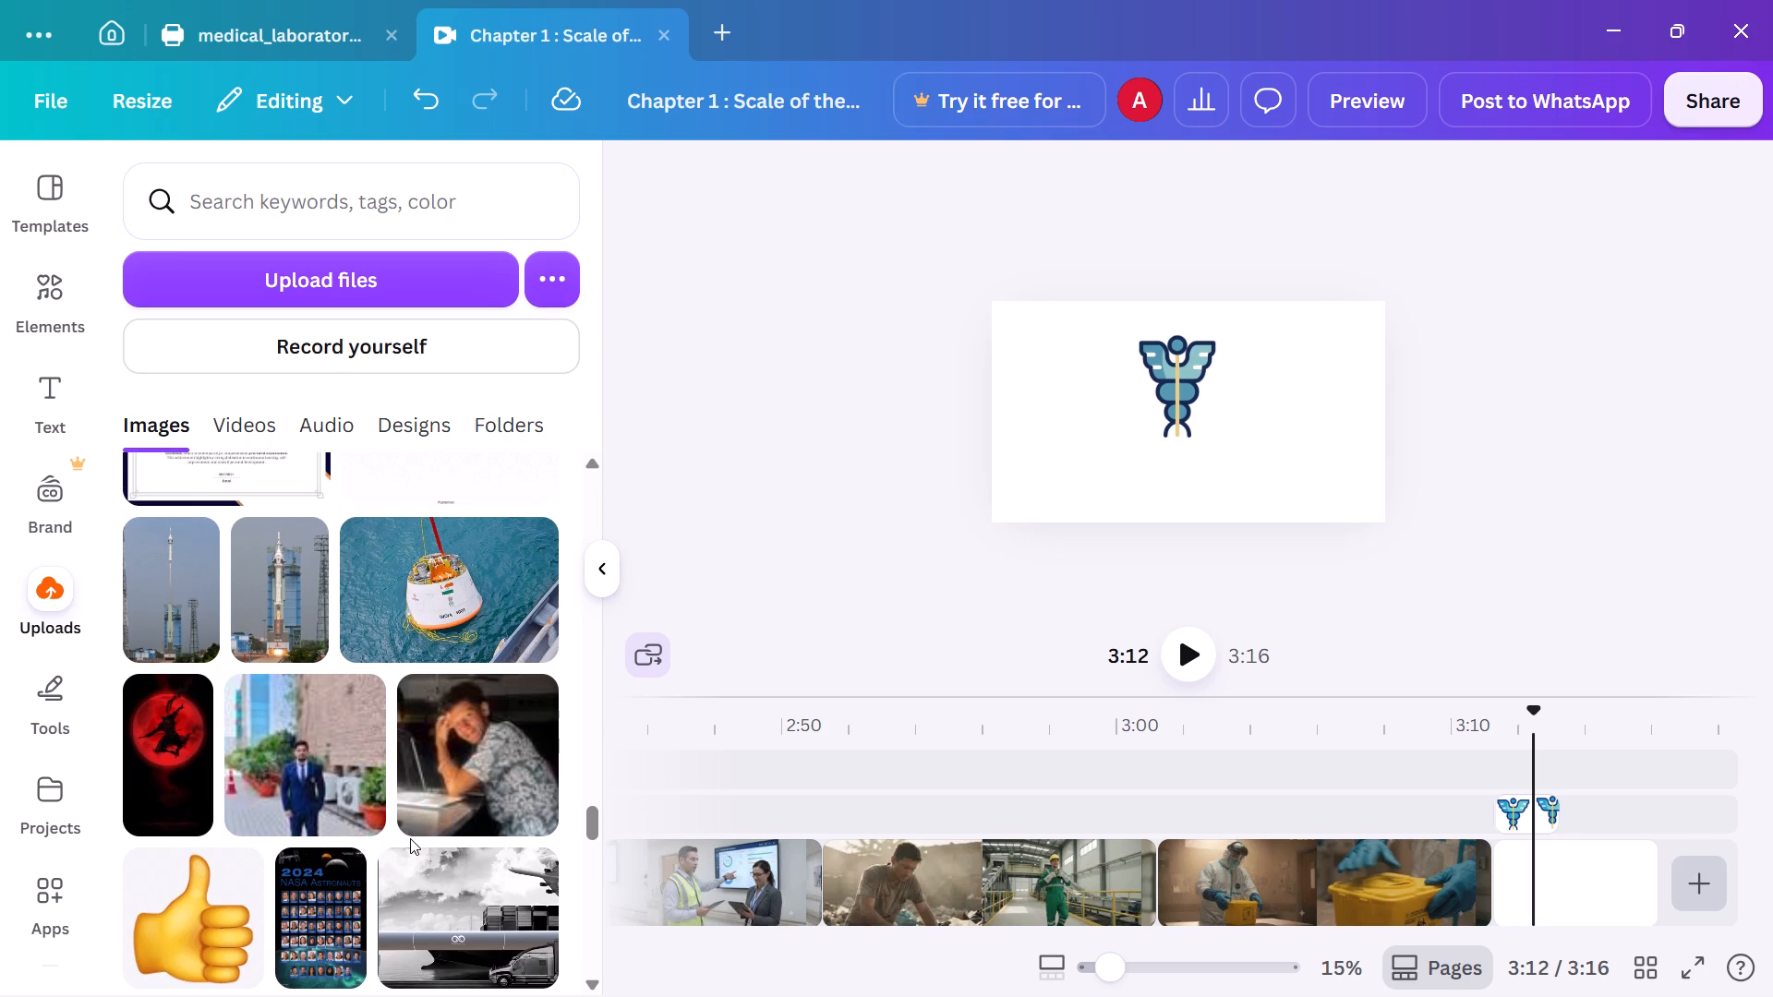
Close the open medical_laboratory_notes (2).pdf design.
click(271, 16)
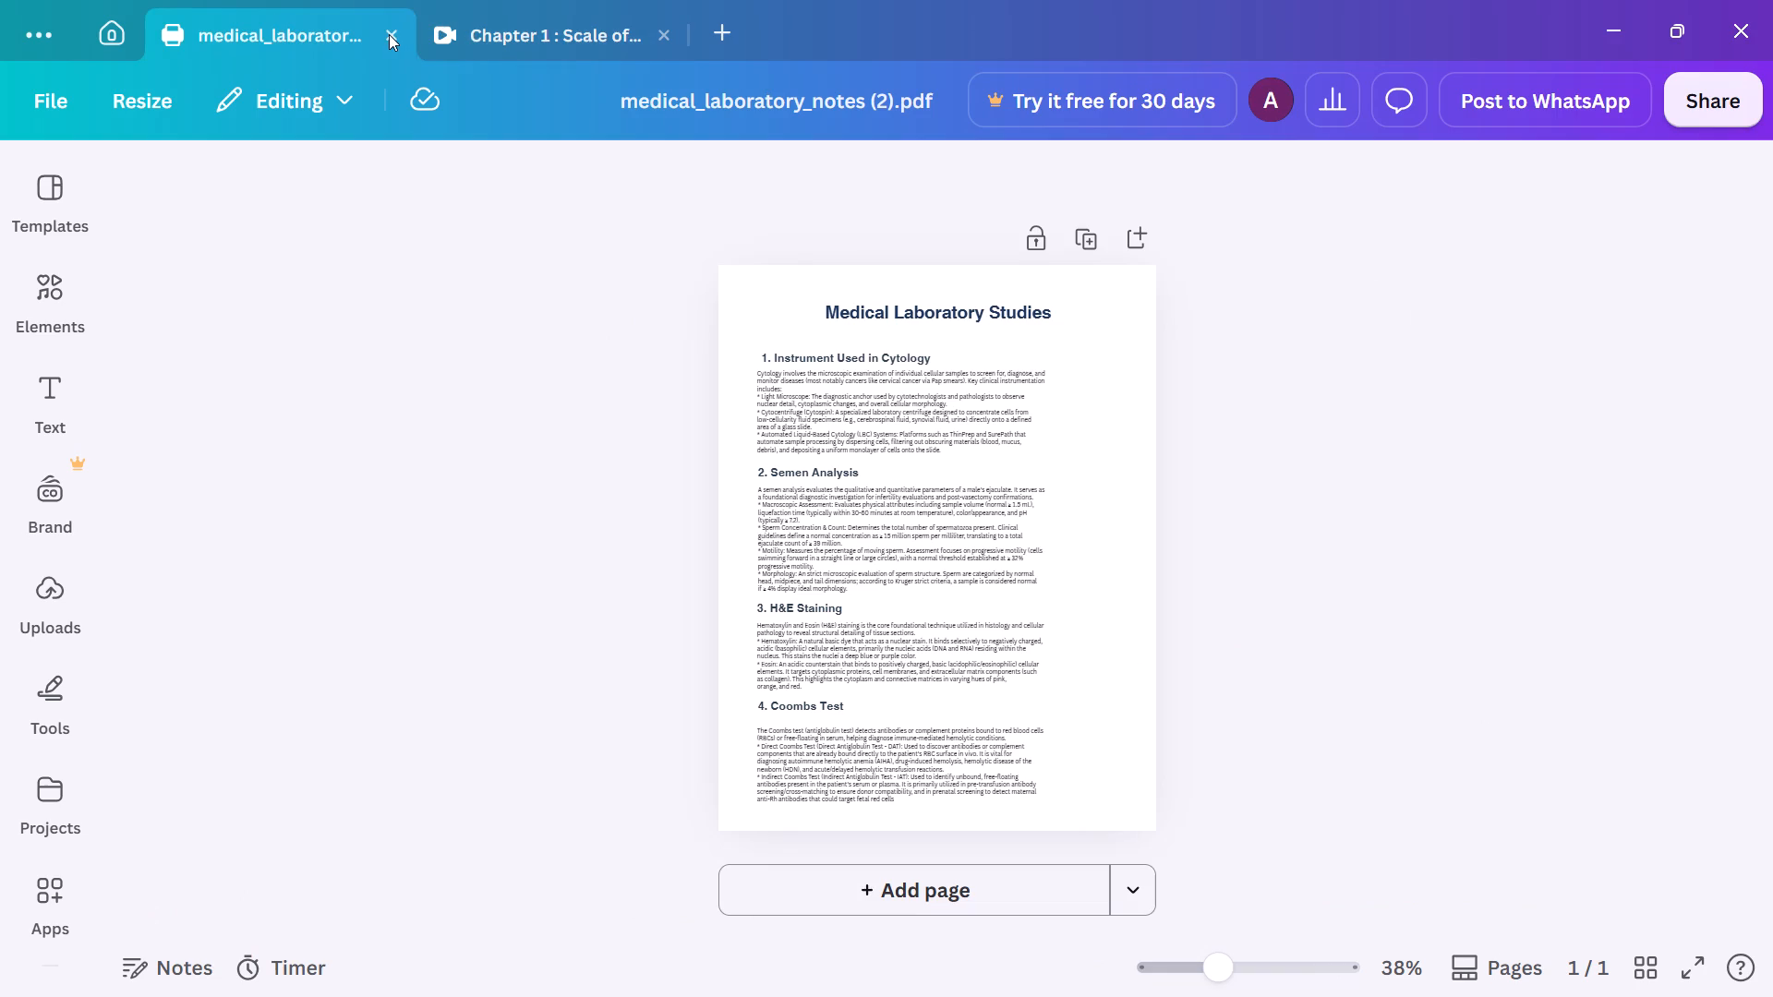
click(389, 34)
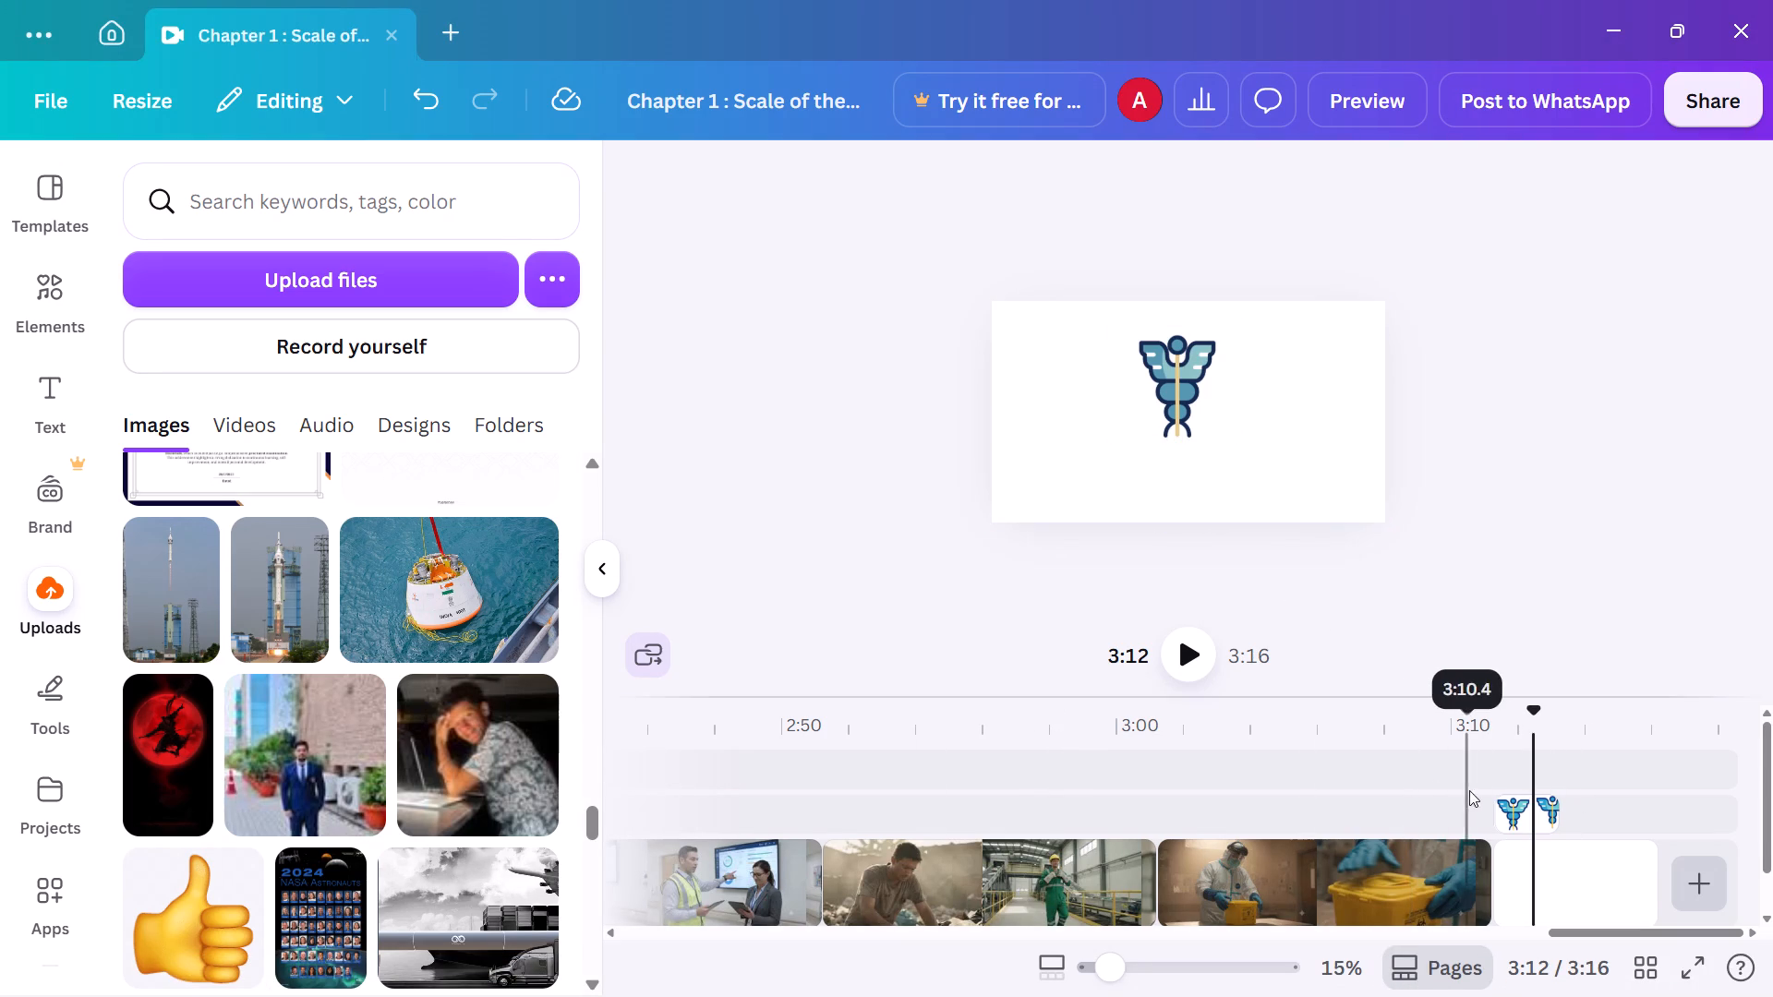
click(1500, 795)
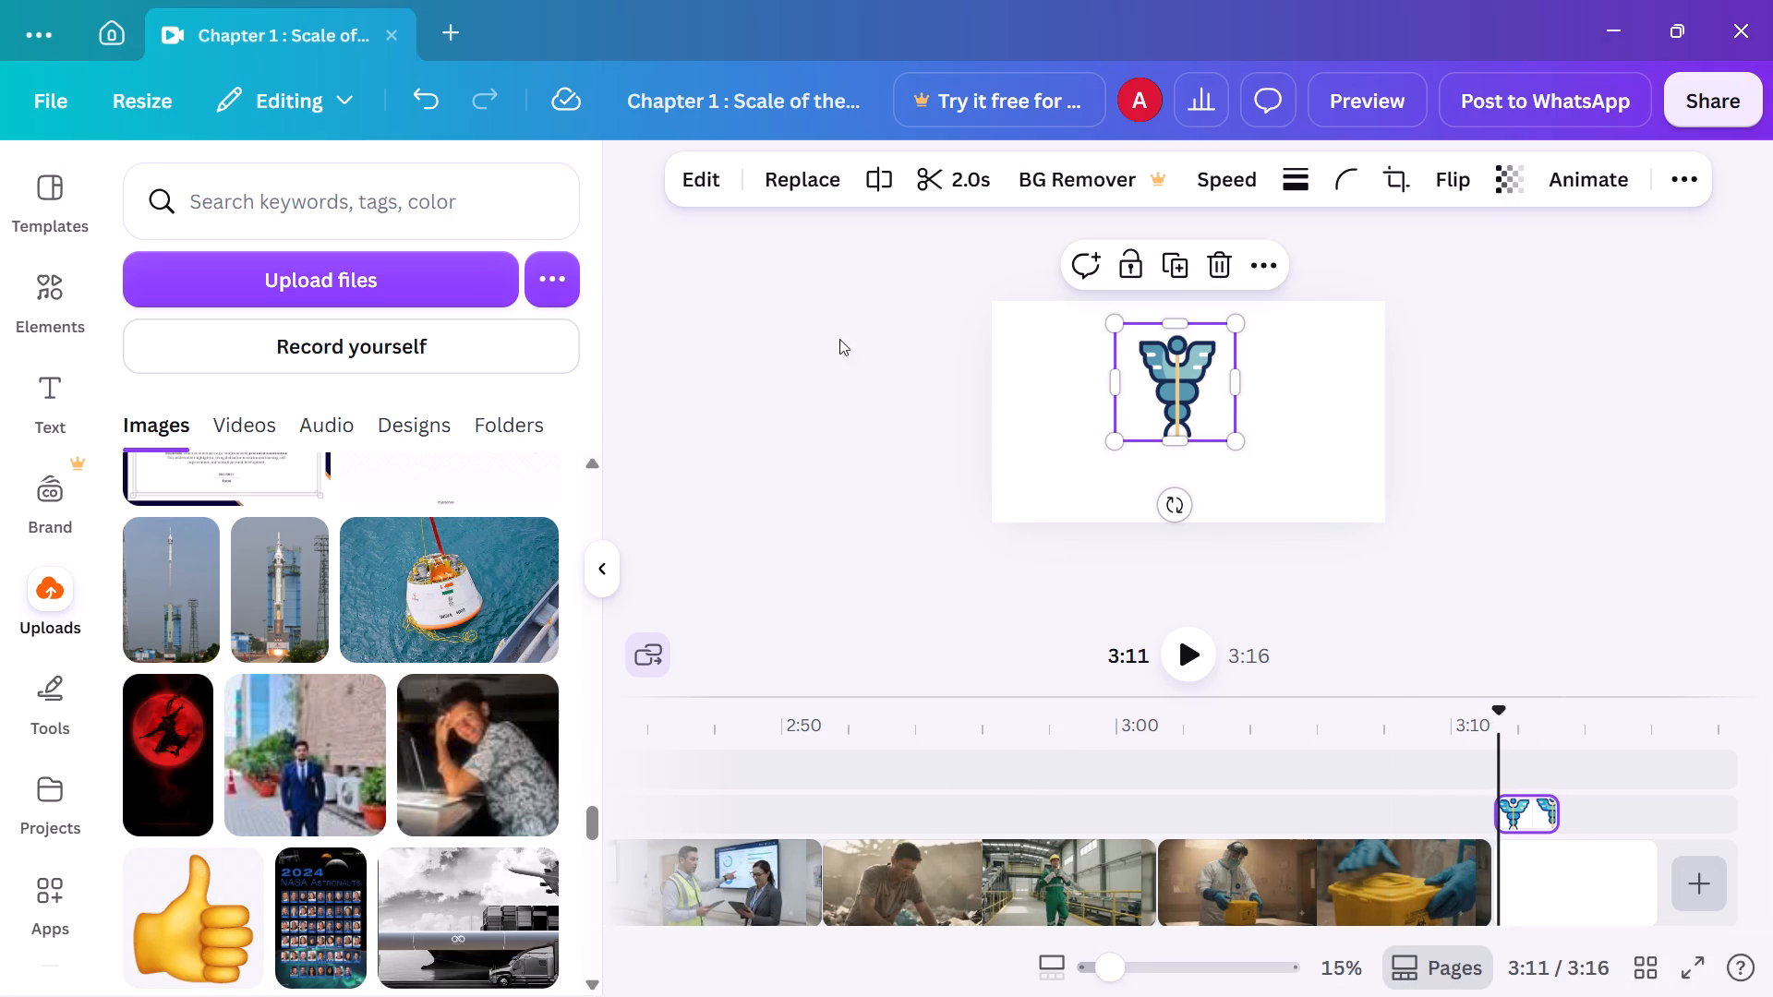
click(44, 403)
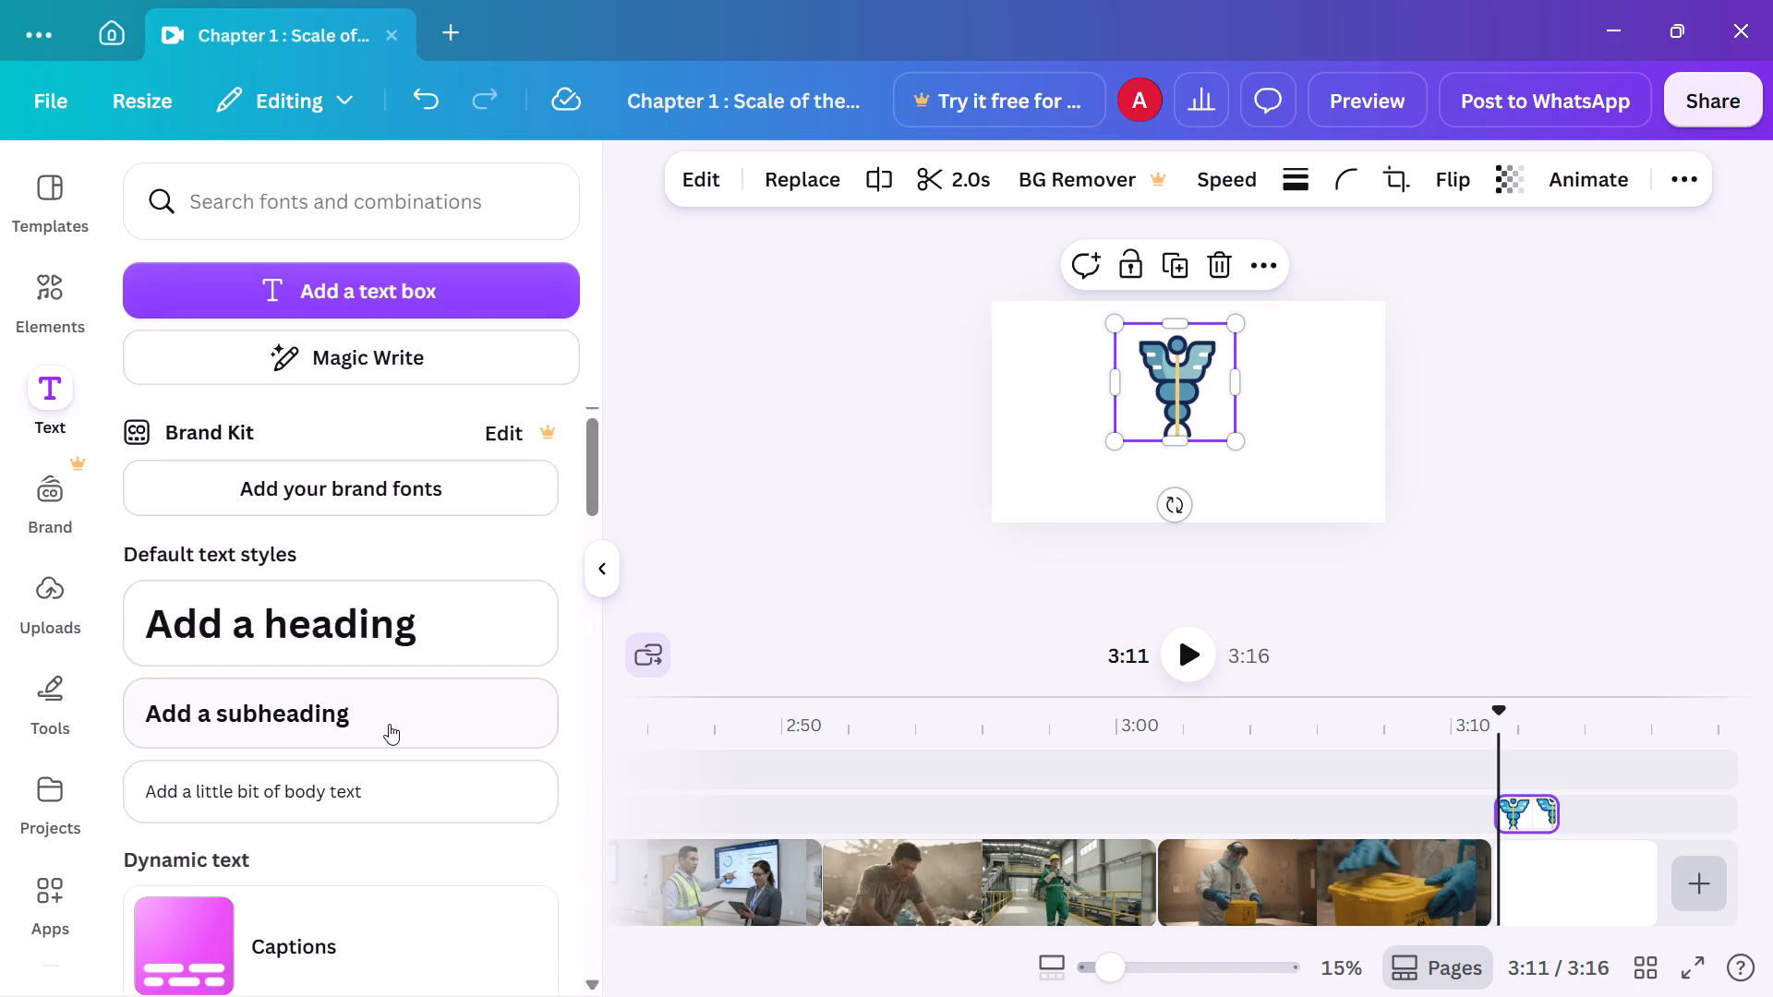
click(394, 794)
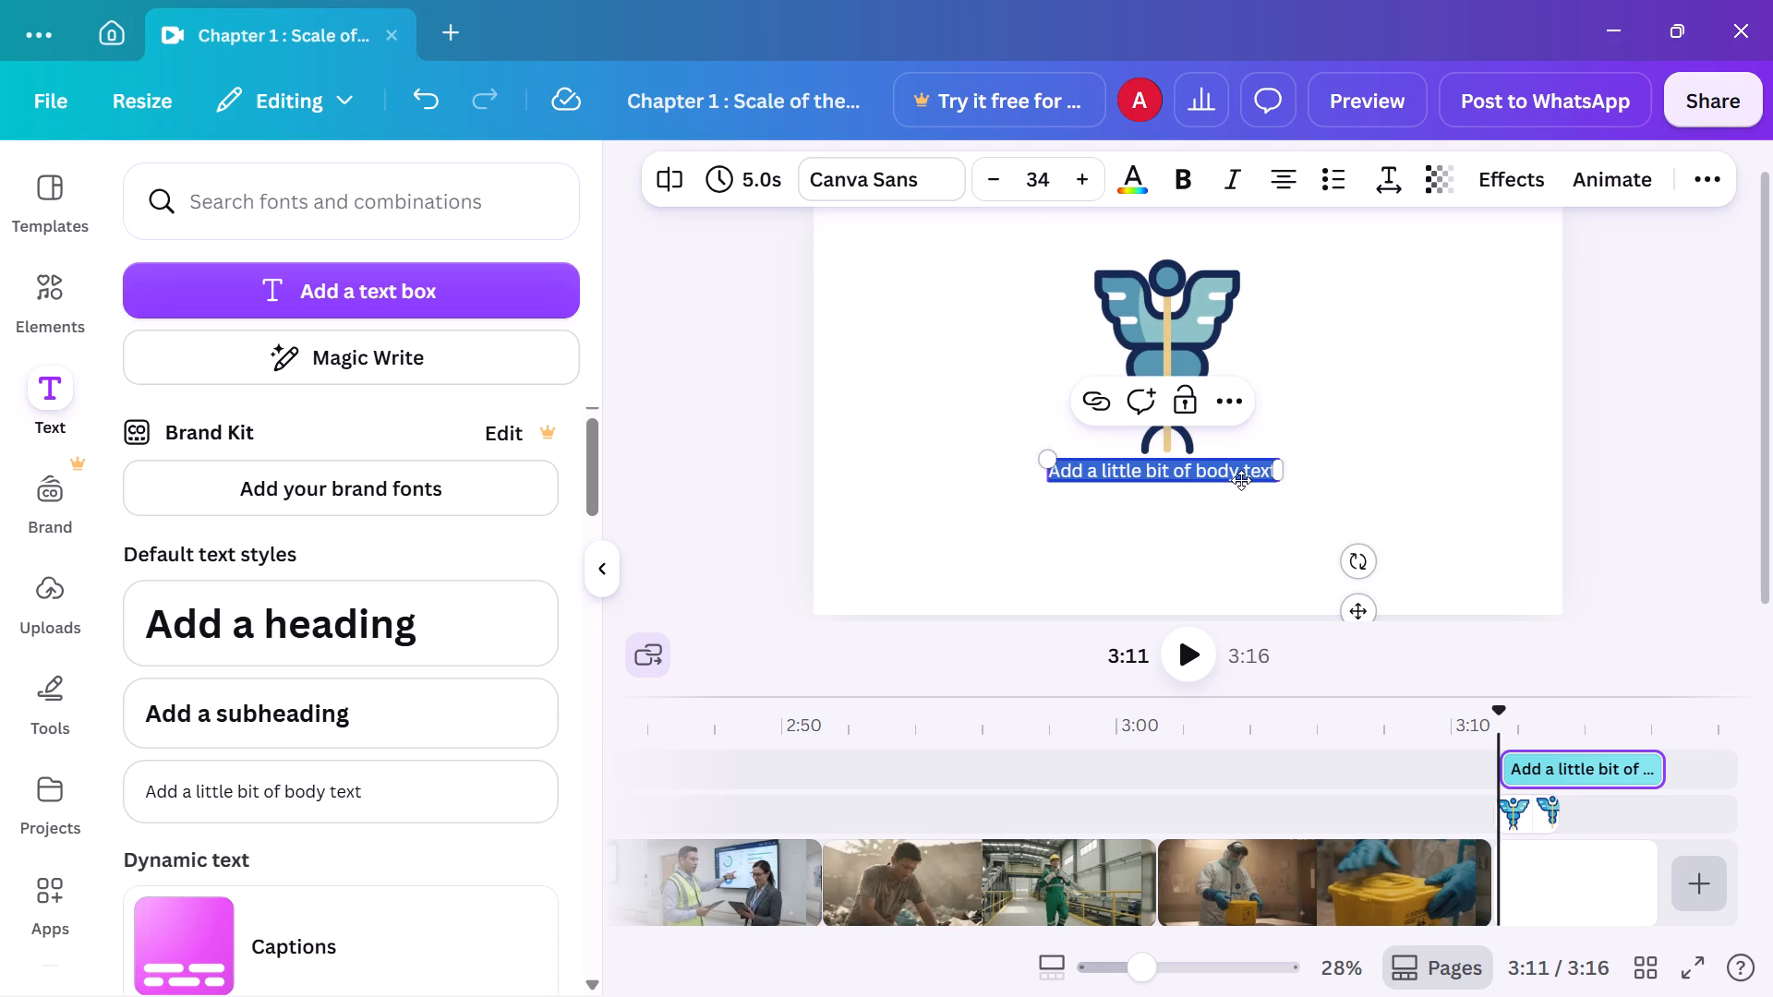
key(ctrl+v)
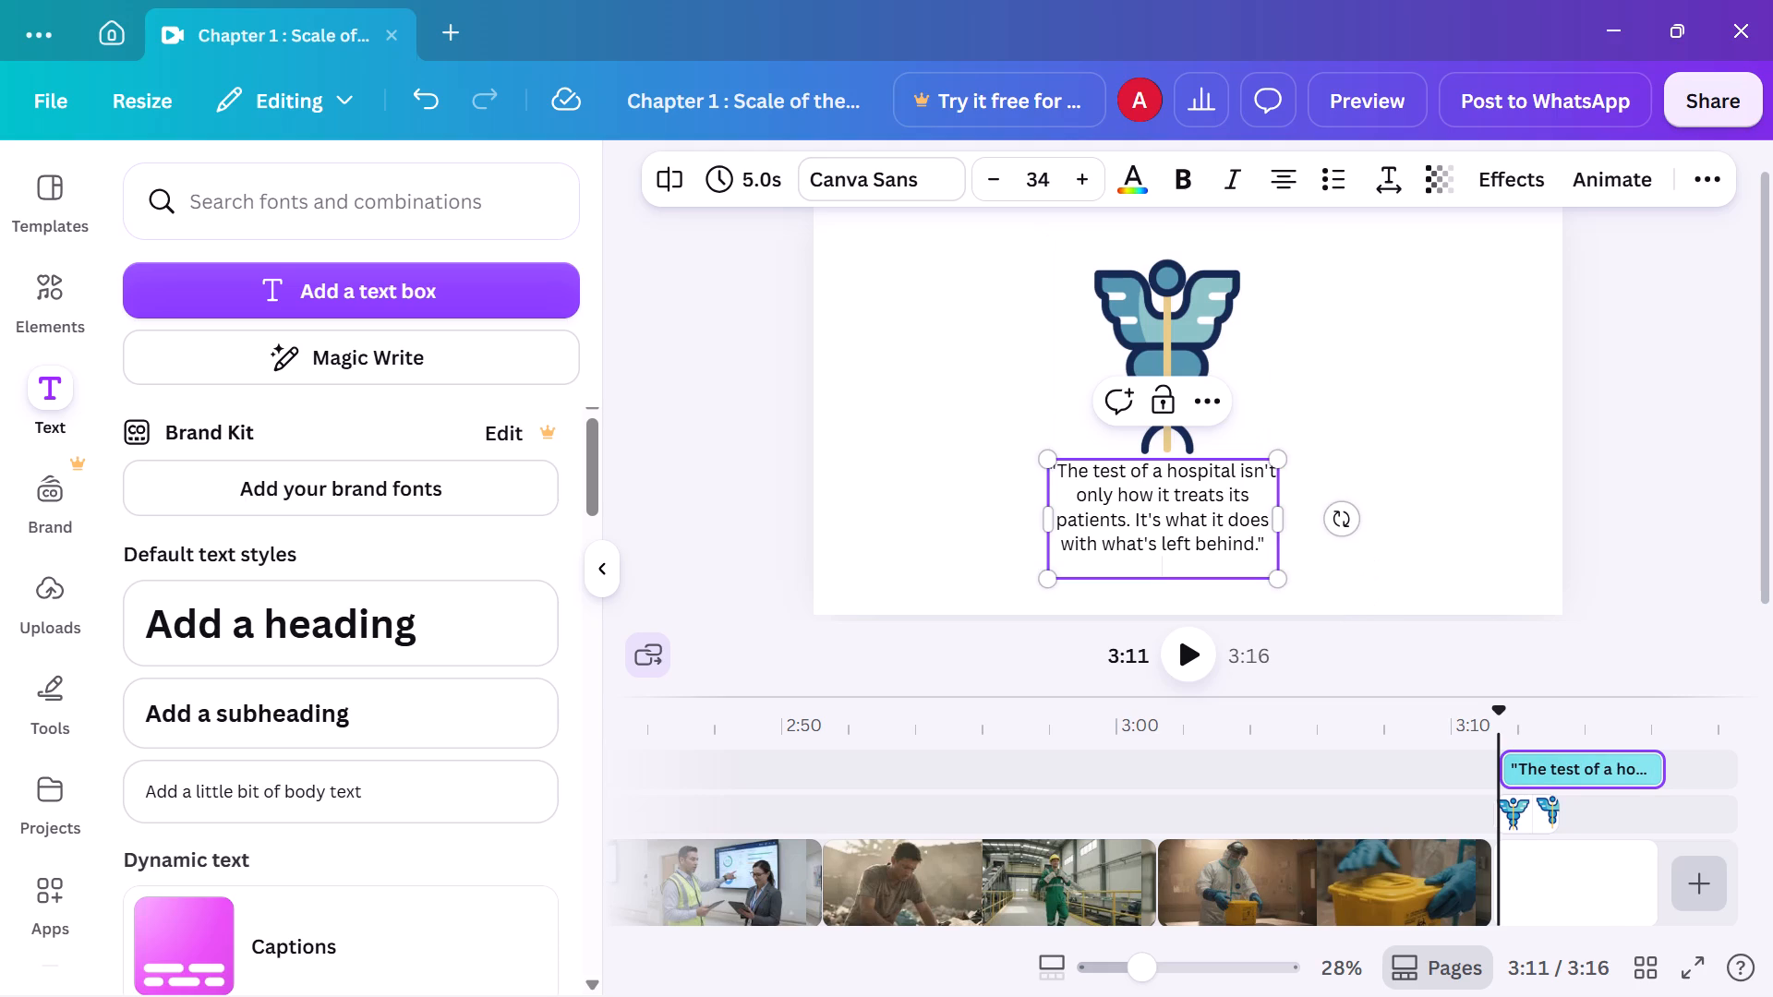
Widen the hospital quote's text box on the caduceus page so the quote wraps onto two lines.
drag(1283, 518, 1484, 488)
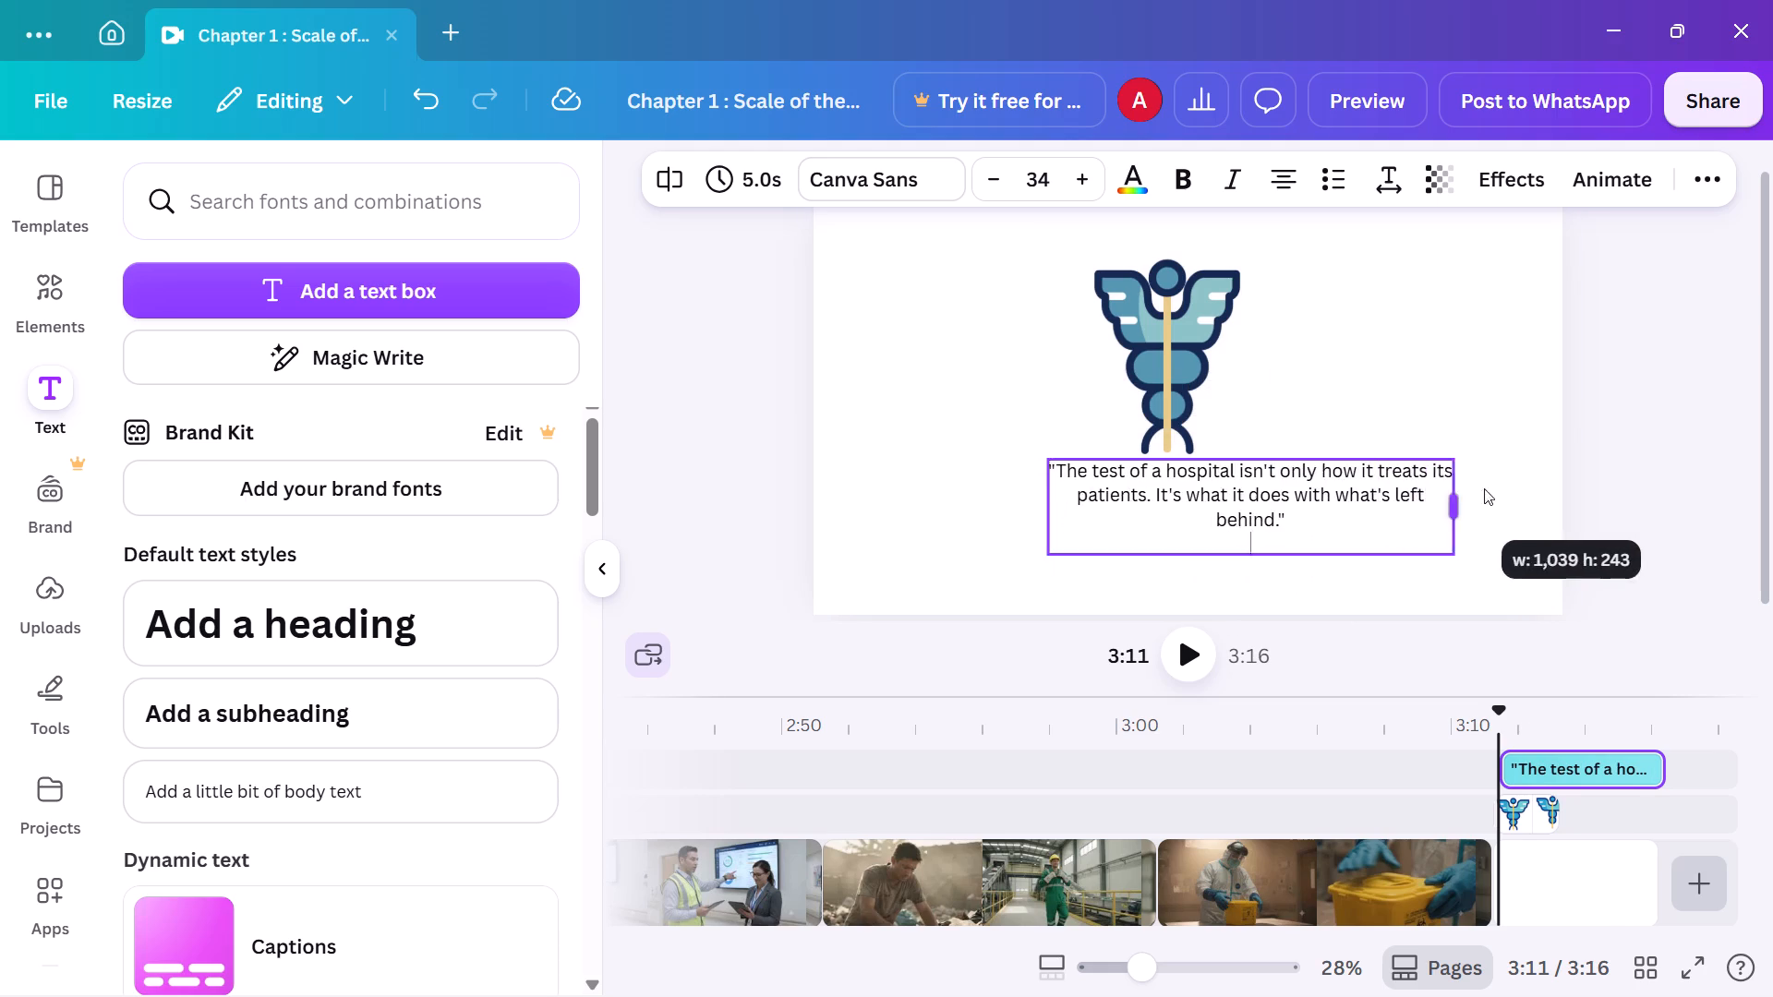
drag(1484, 488, 1550, 492)
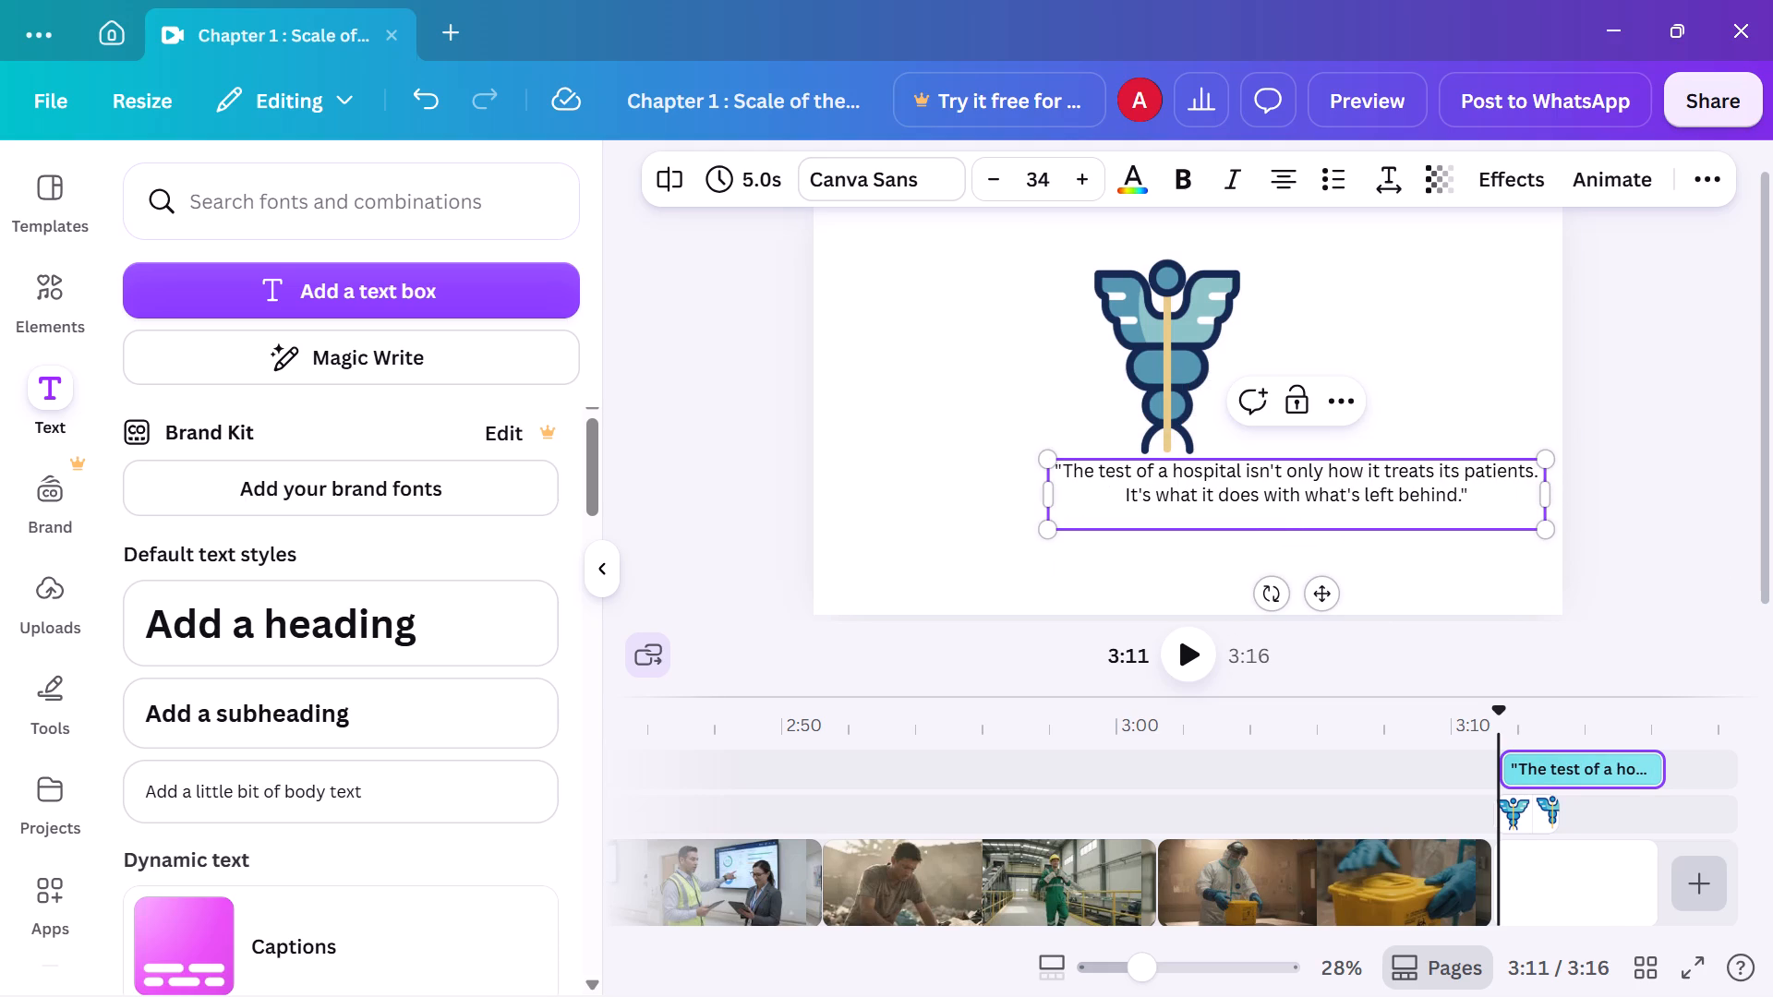
click(1040, 494)
click(1670, 473)
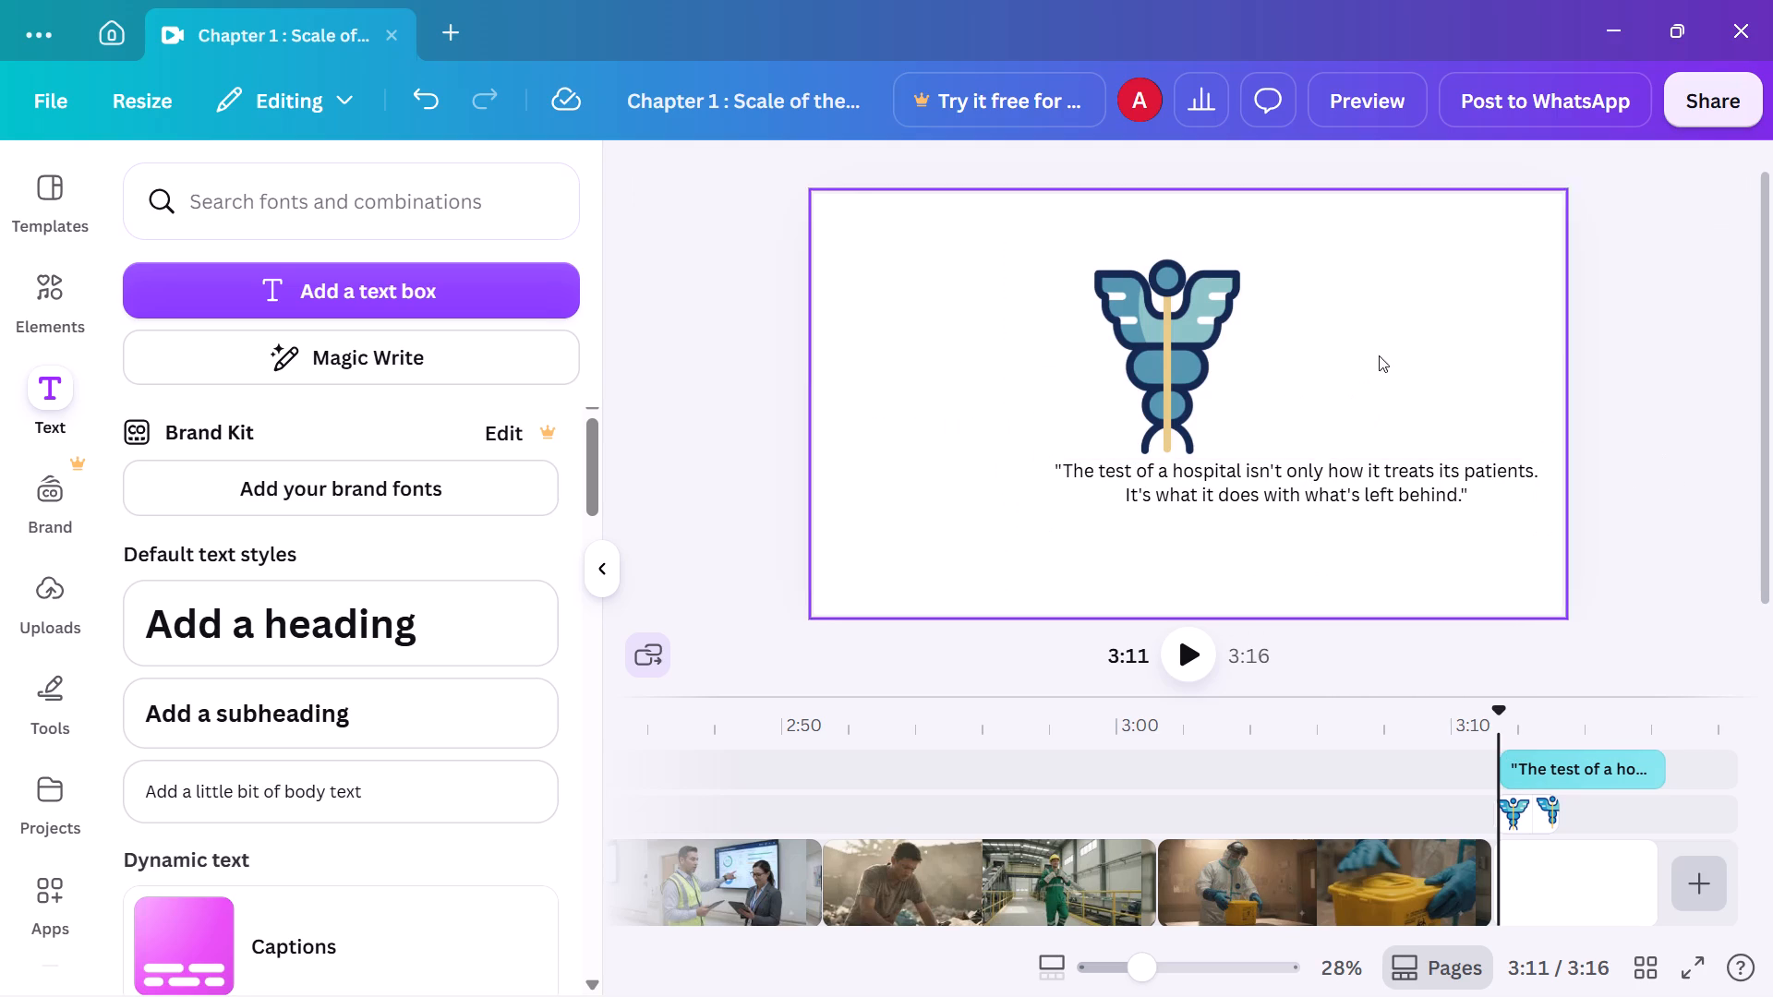
Move the quote text box straight down to leave a clear gap beneath the caduceus.
click(1340, 479)
key(Down)
key(Down)
key(Down)
key(Down)
key(Down)
key(Down)
key(Down)
key(Down)
key(Down)
key(Down)
key(Down)
key(Down)
key(Down)
key(Down)
key(Down)
key(Down)
key(Down)
key(Down)
key(Down)
key(Down)
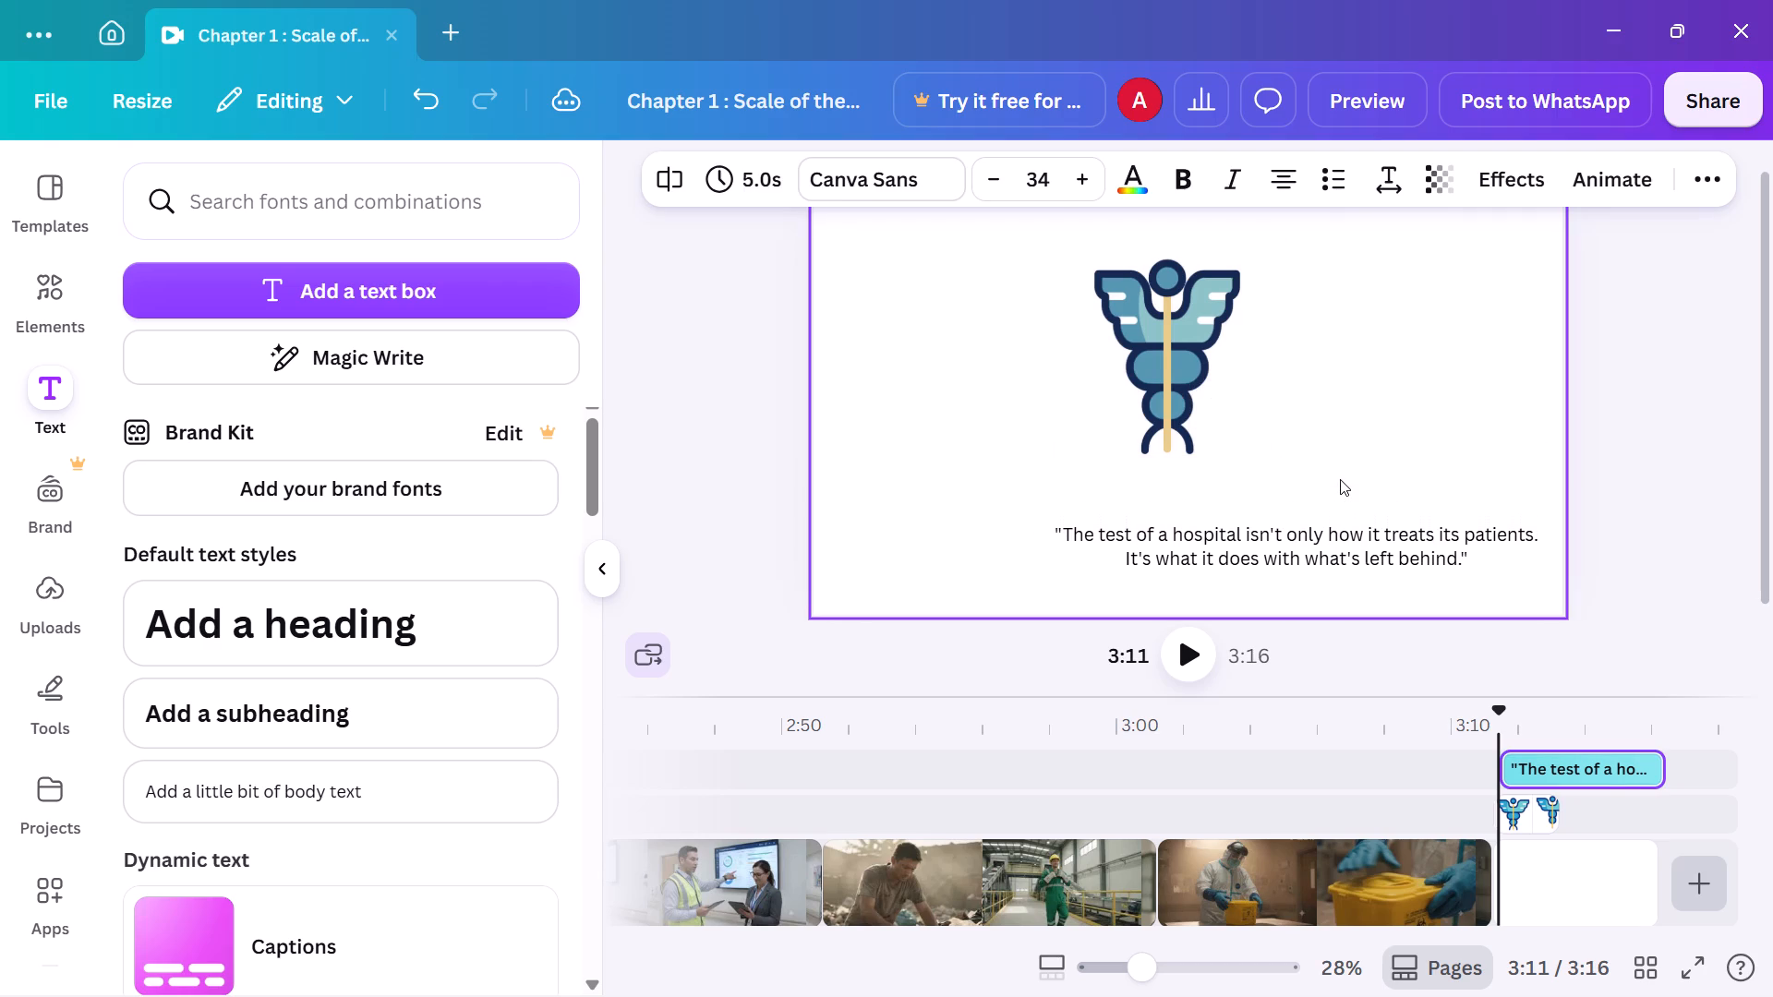
click(1709, 482)
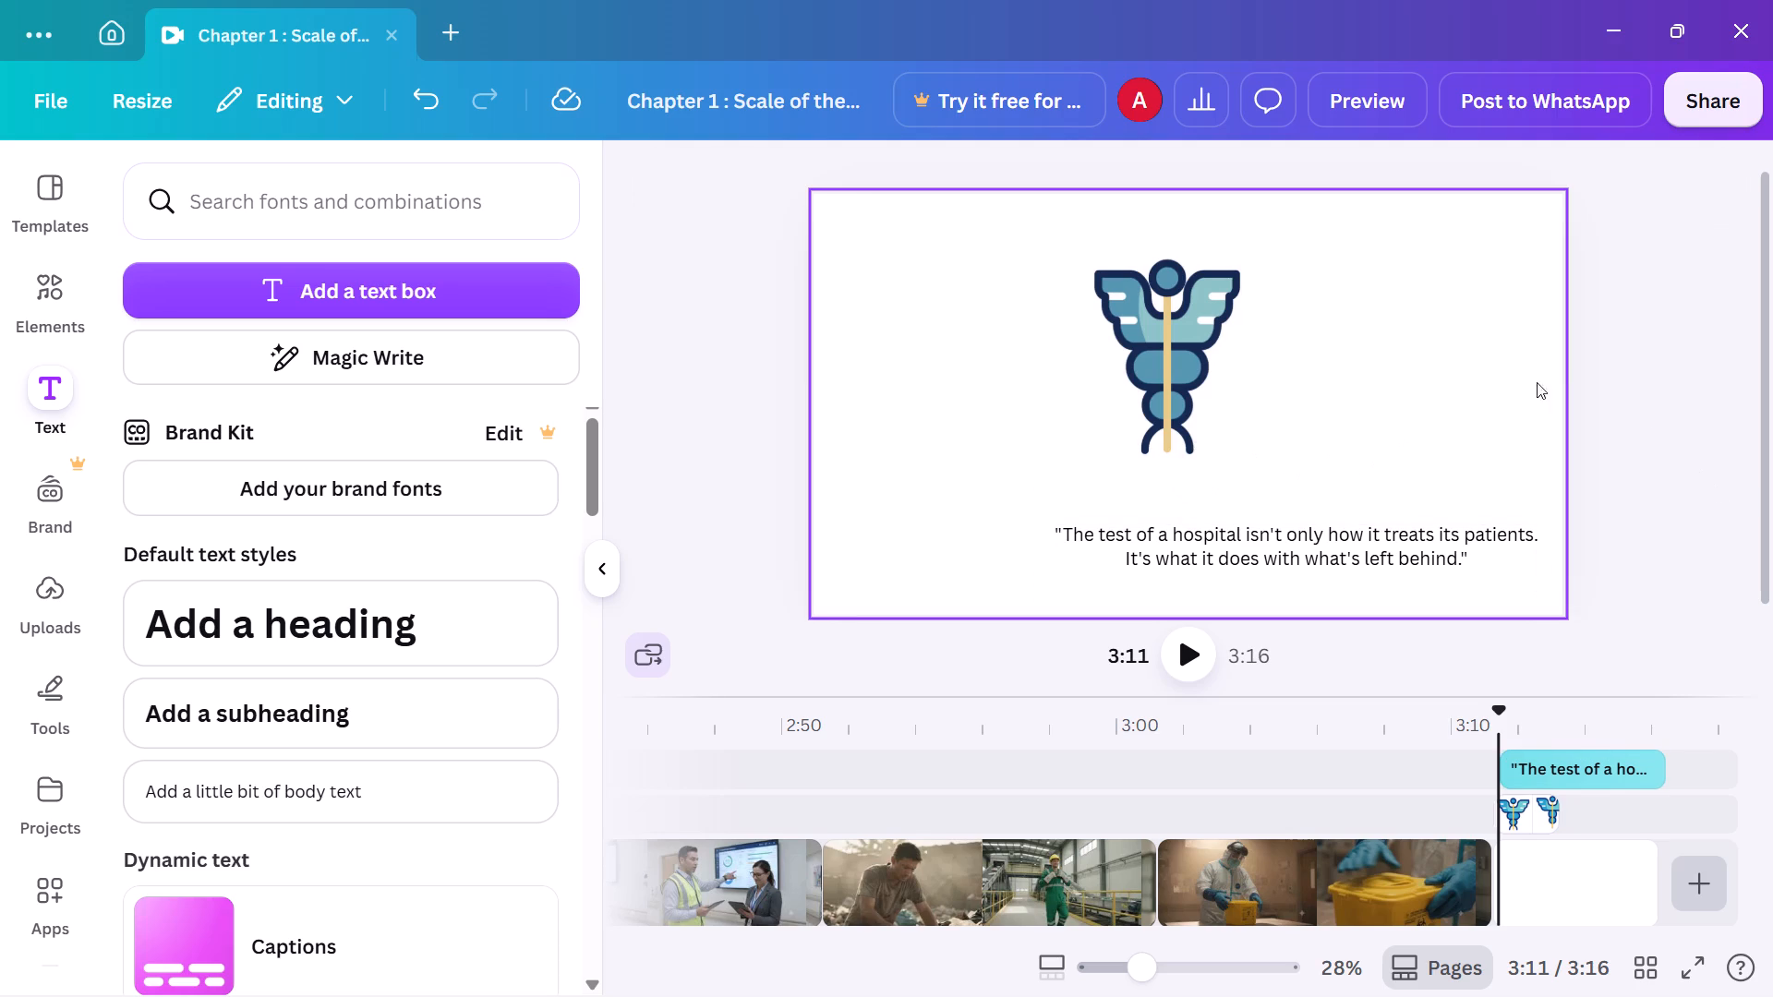
Change the font of the hospital quote to Georgia Pro.
click(1446, 554)
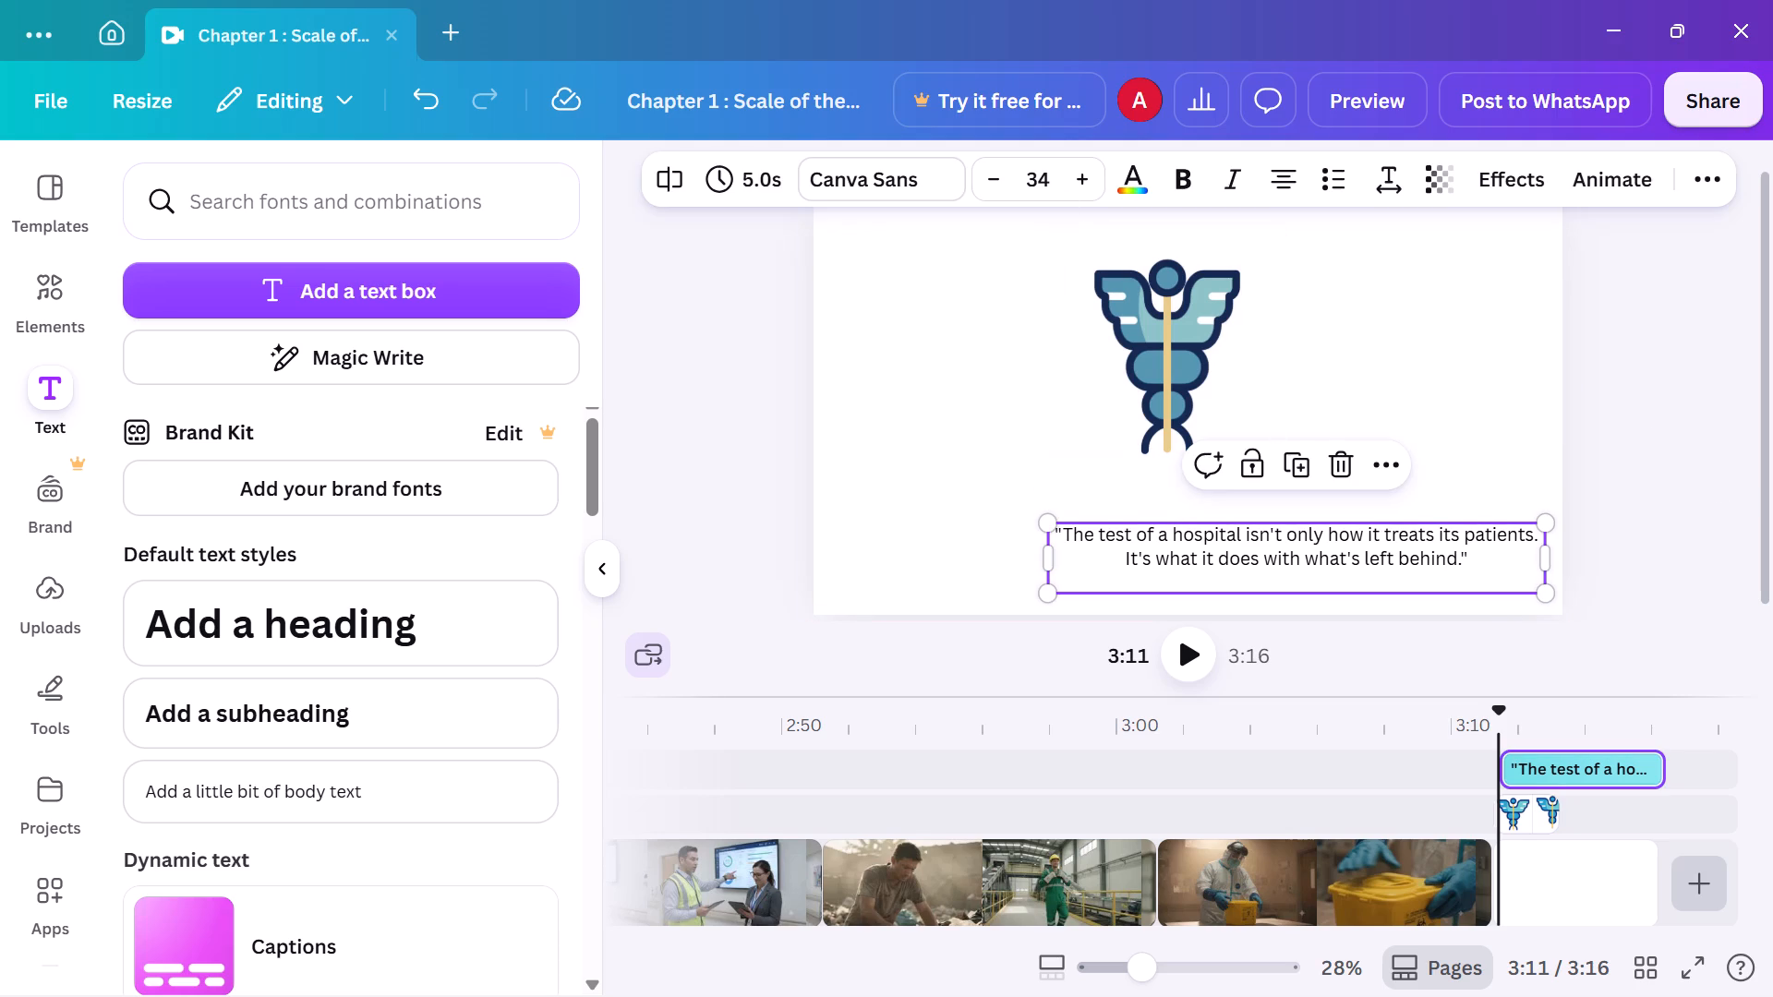
click(872, 177)
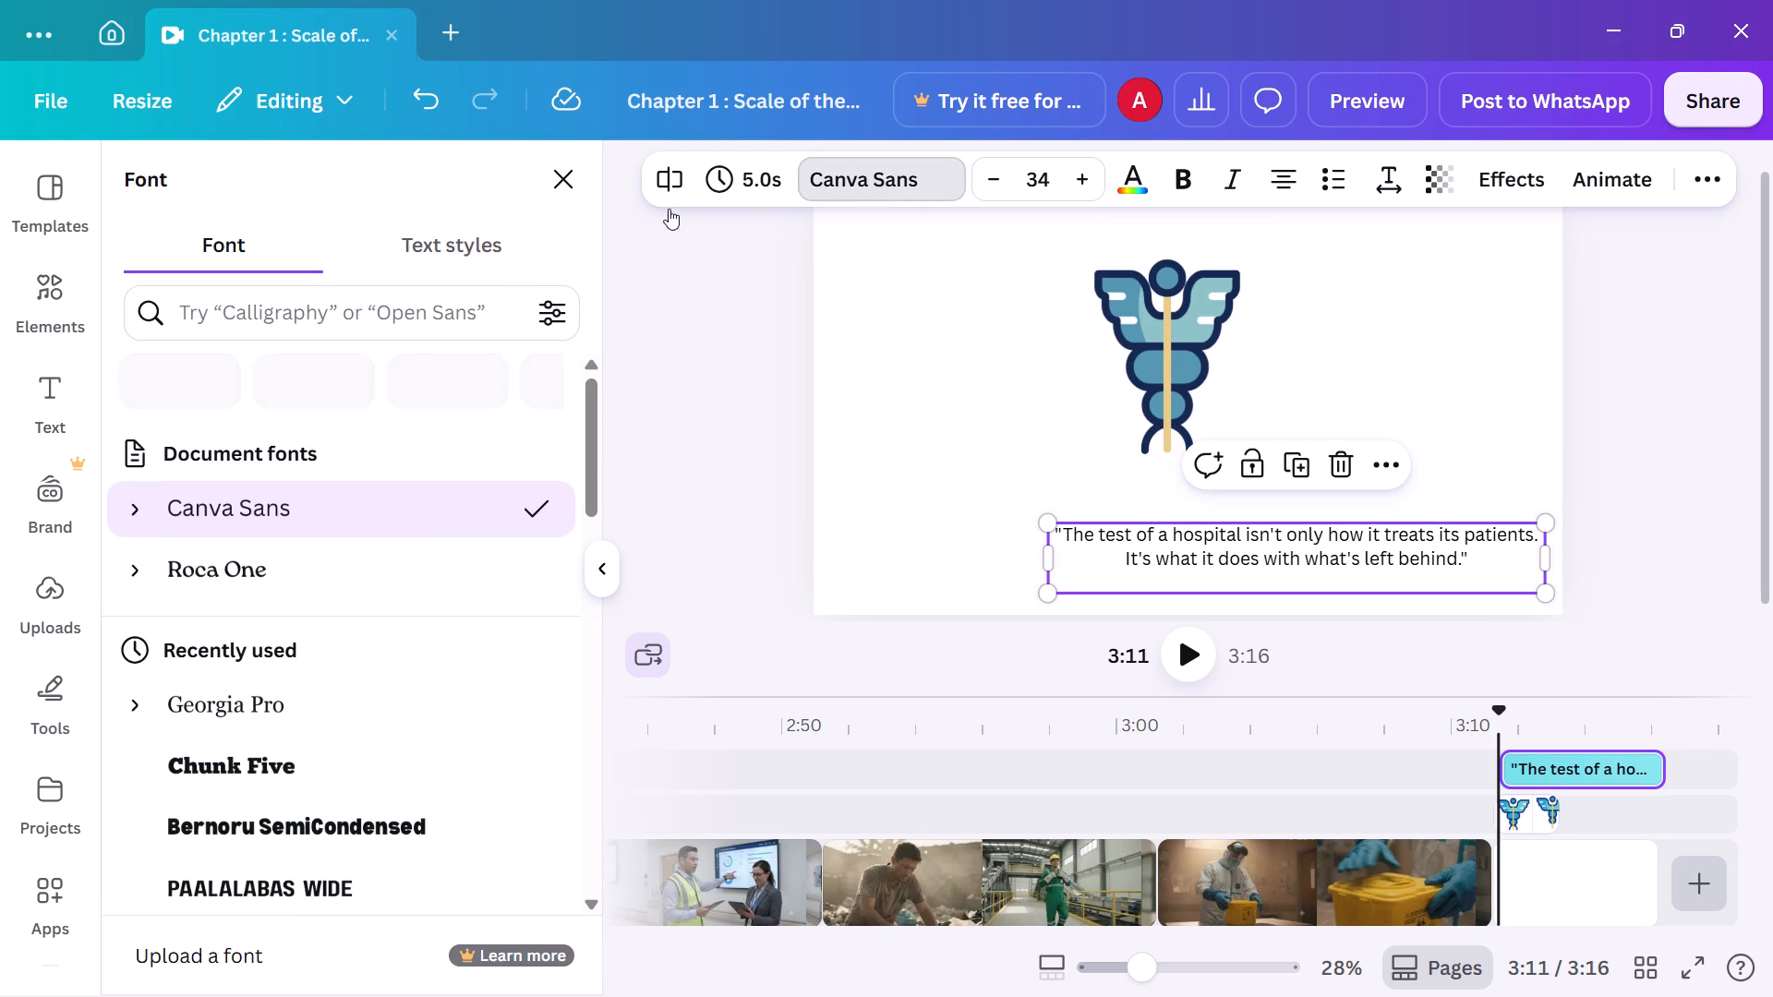
scroll(296, 700, down, 3)
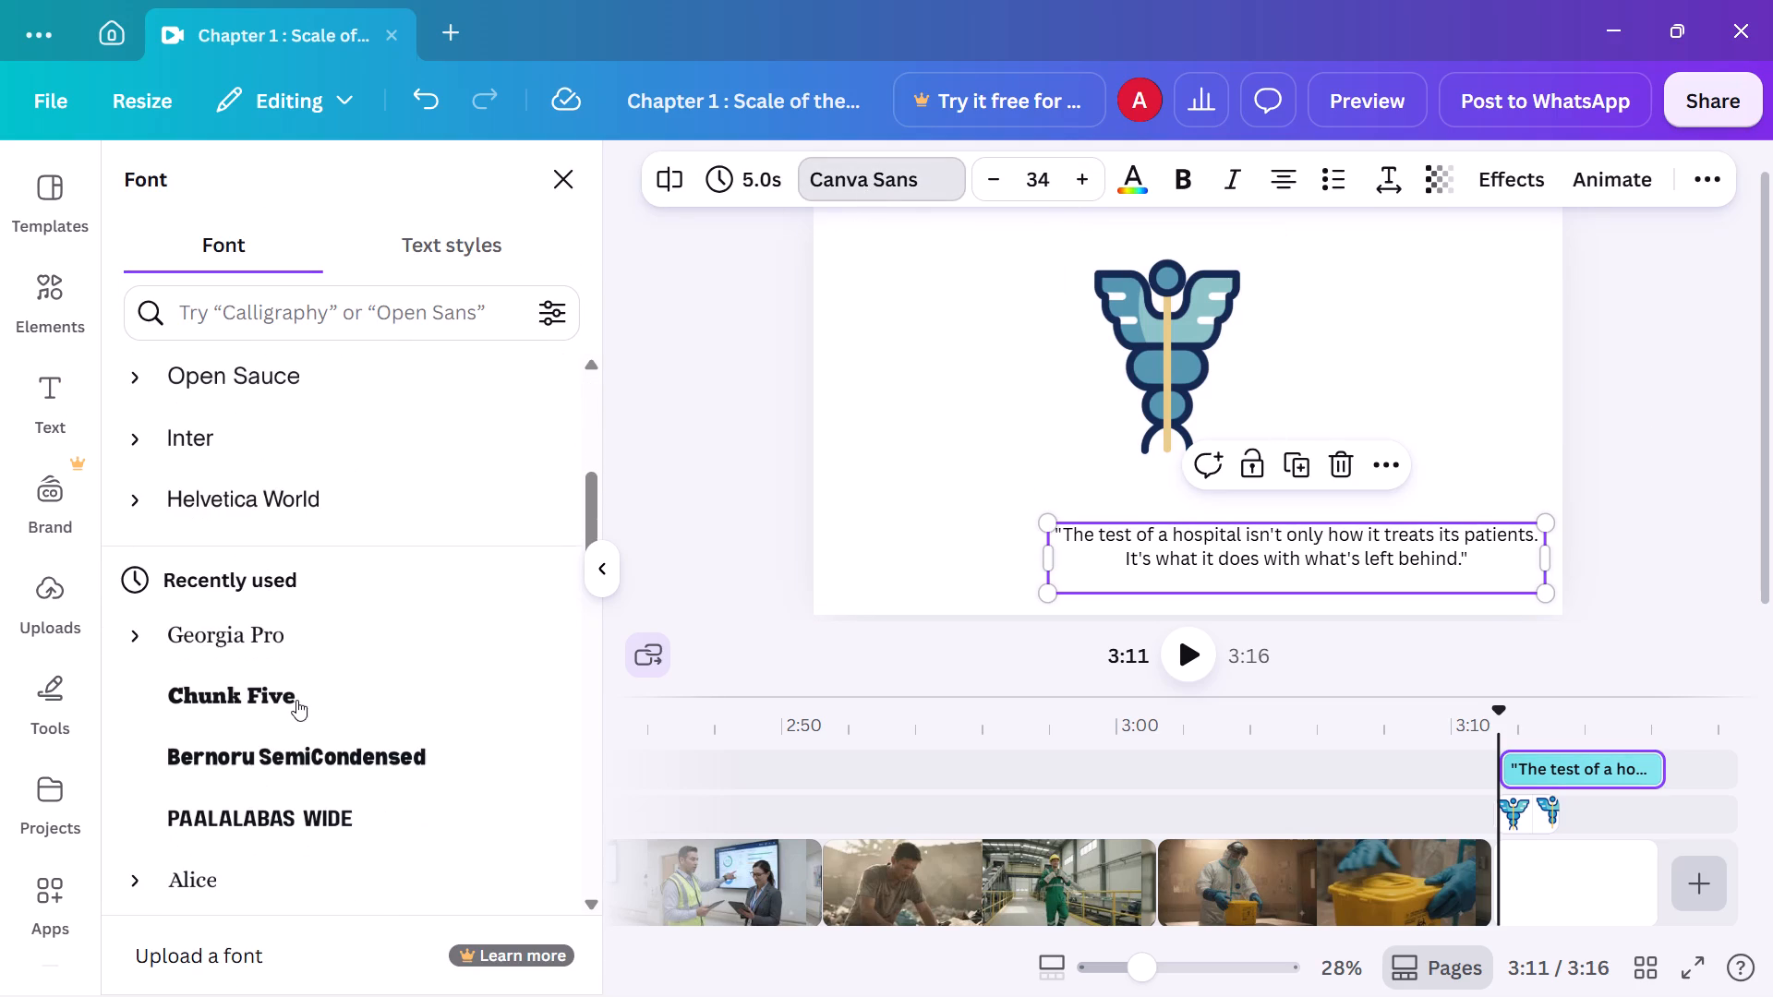
click(334, 638)
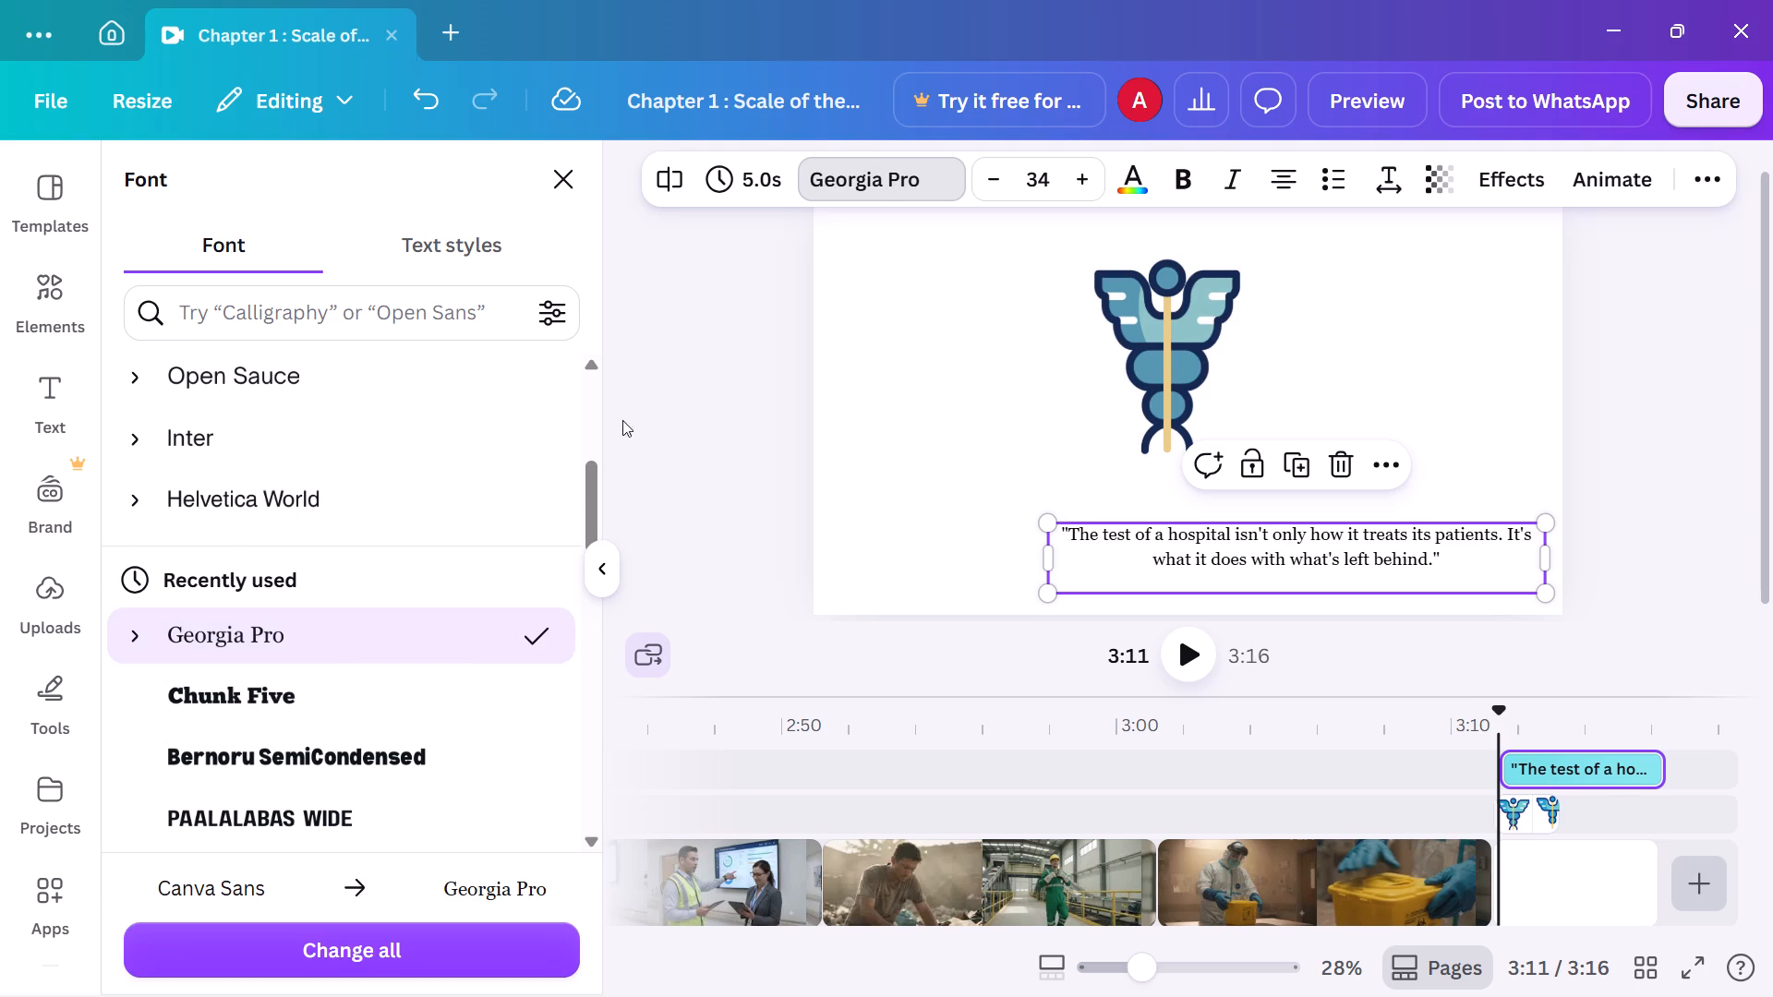
click(658, 413)
click(907, 411)
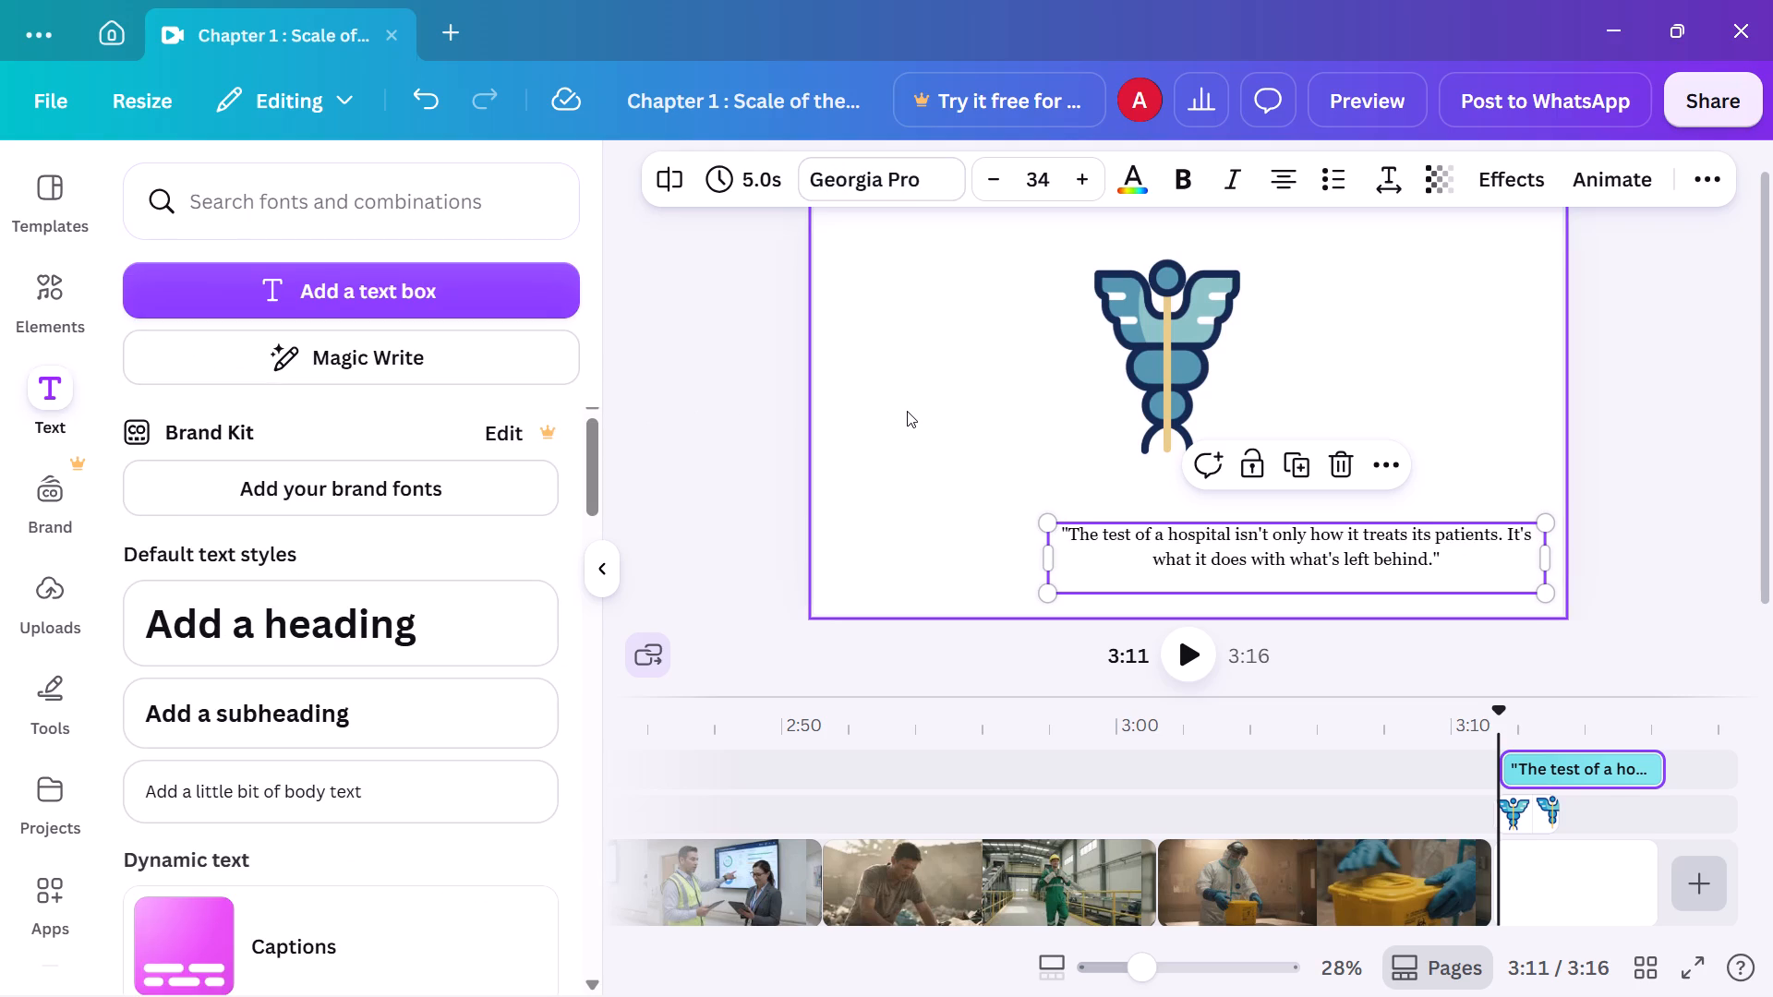
scroll(907, 411, up, 1)
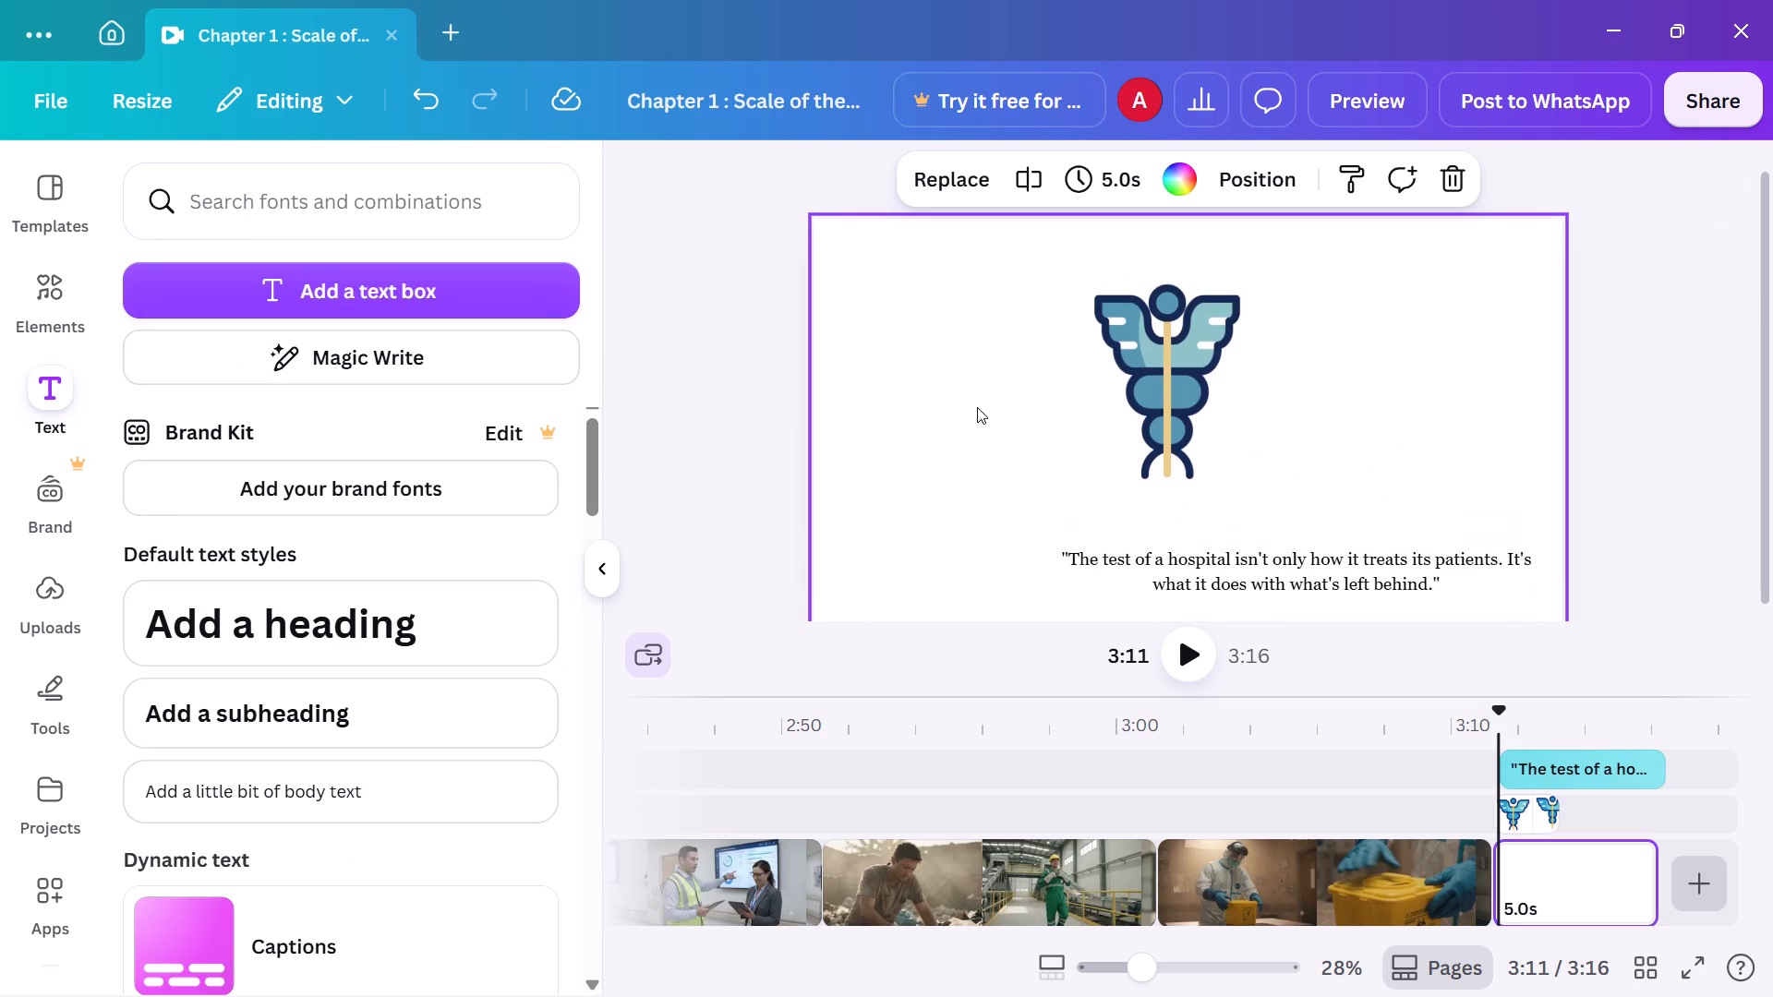
Apply the Bounce text animation to the hospital quote.
click(1166, 572)
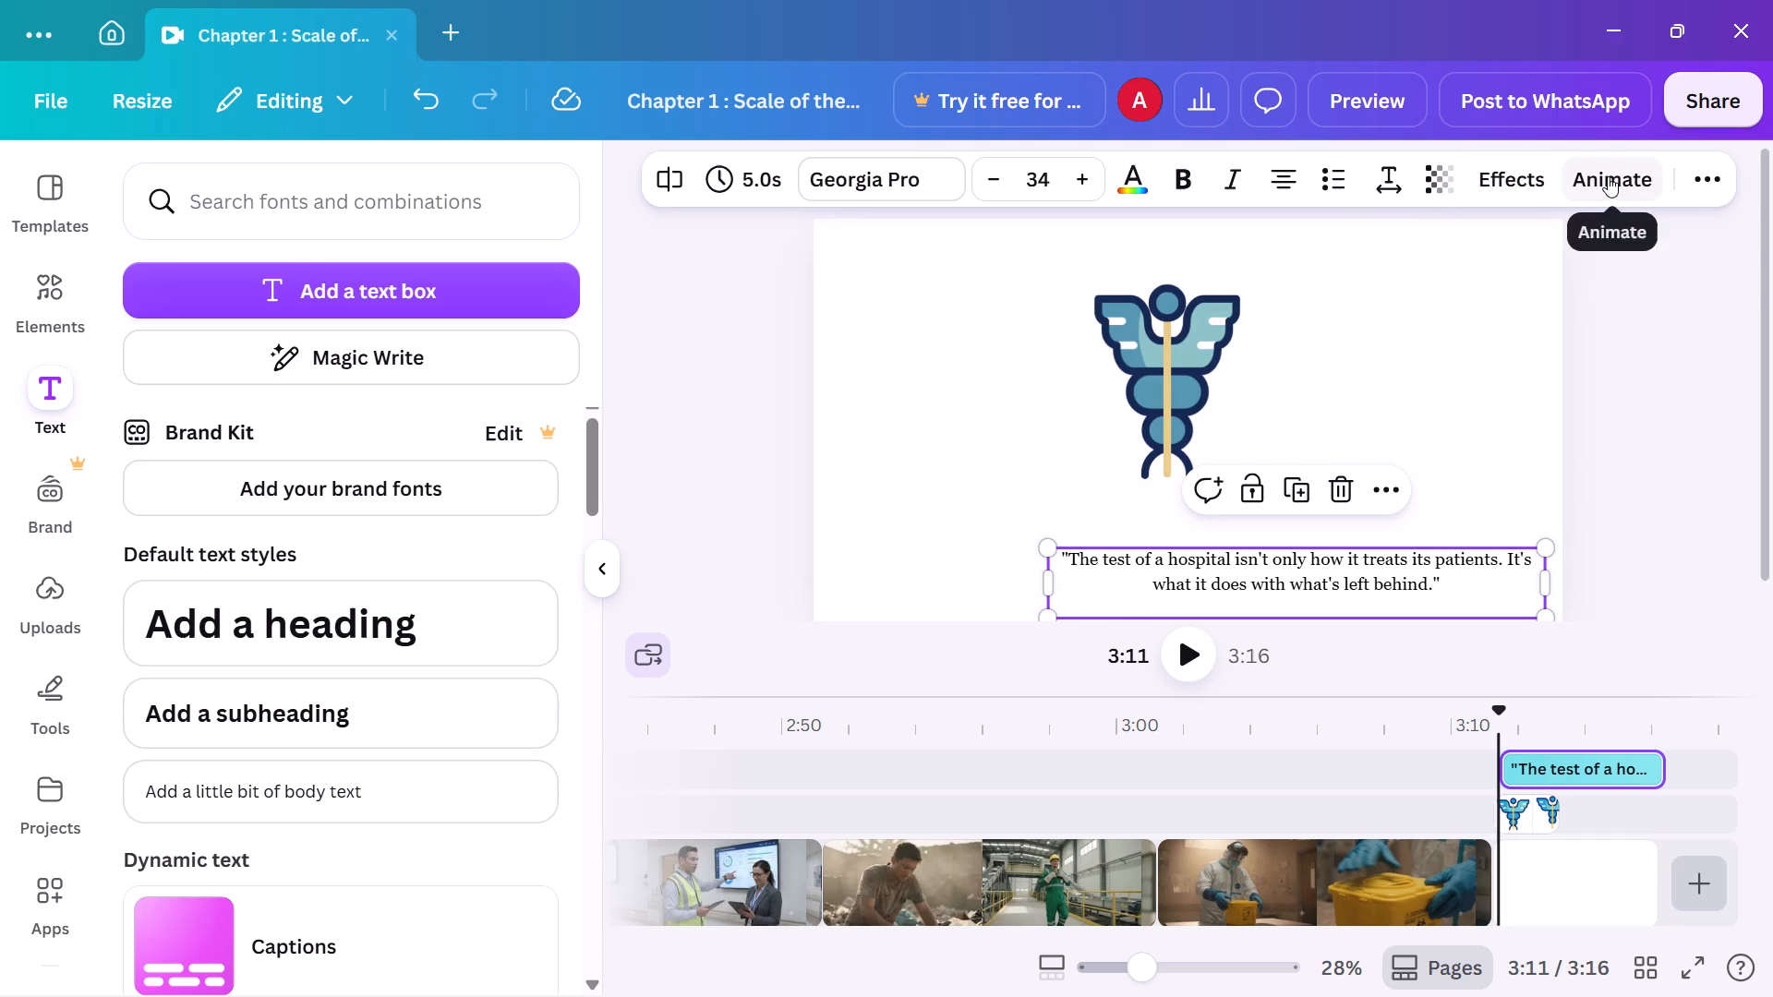
click(1608, 176)
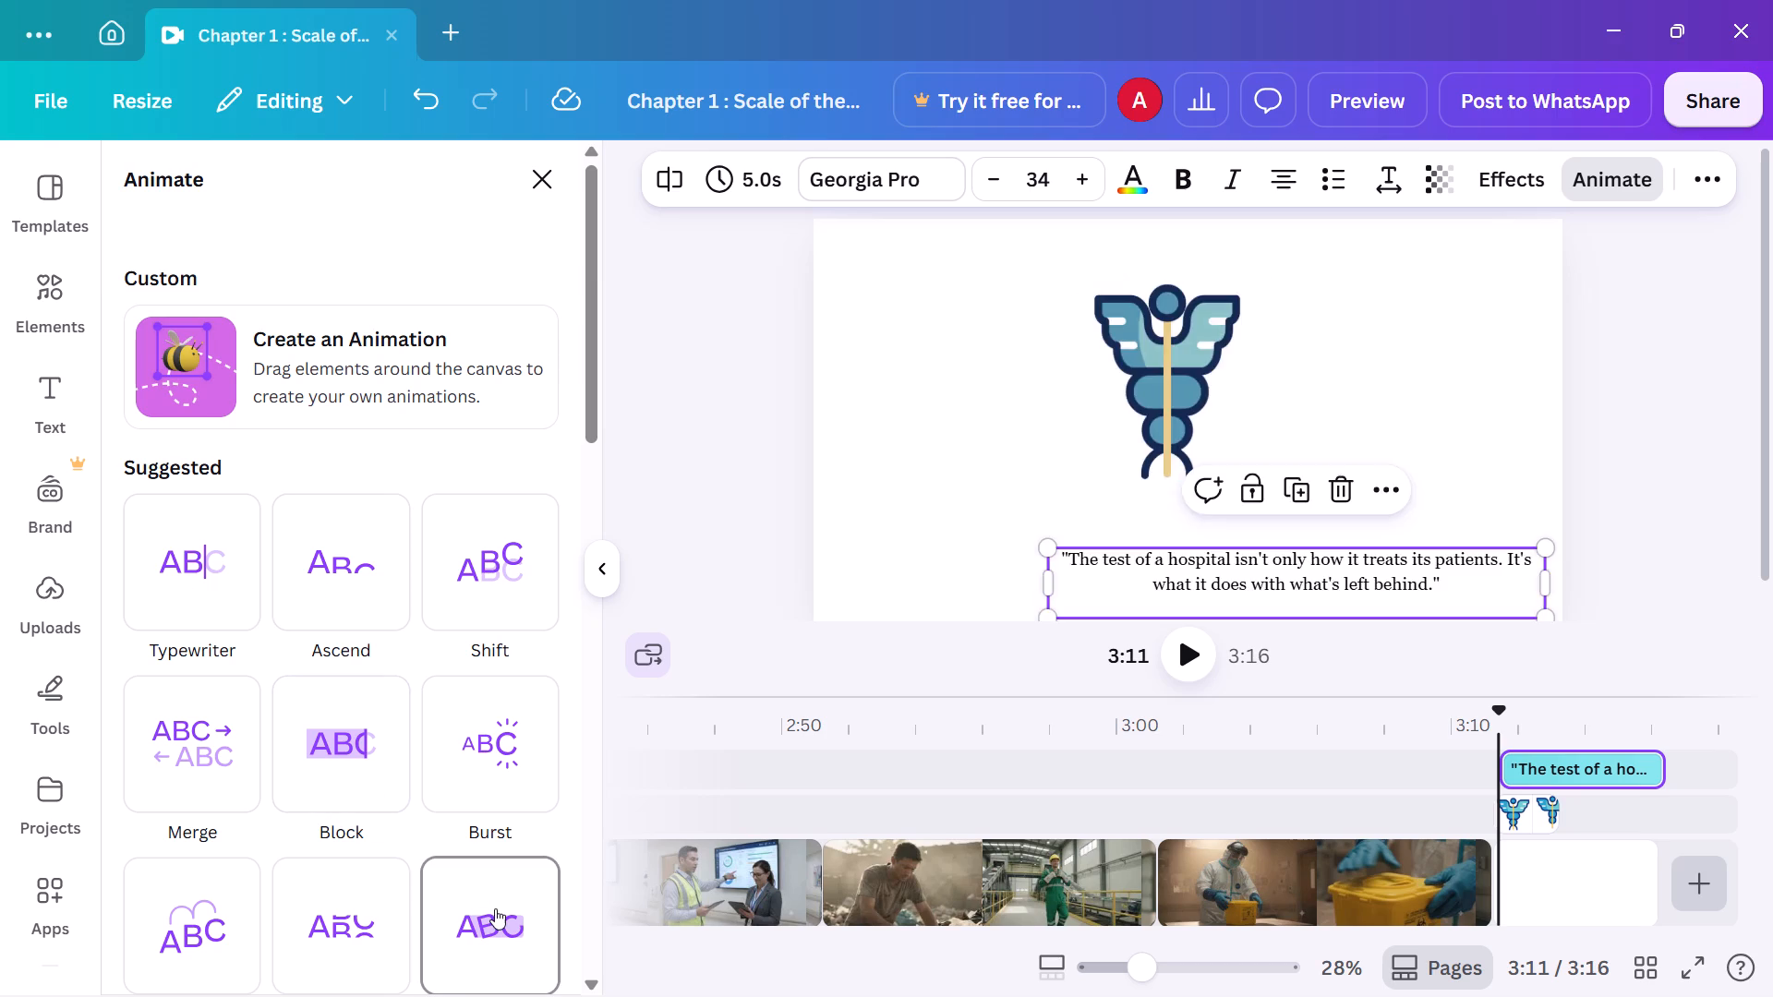
scroll(496, 908, down, 1)
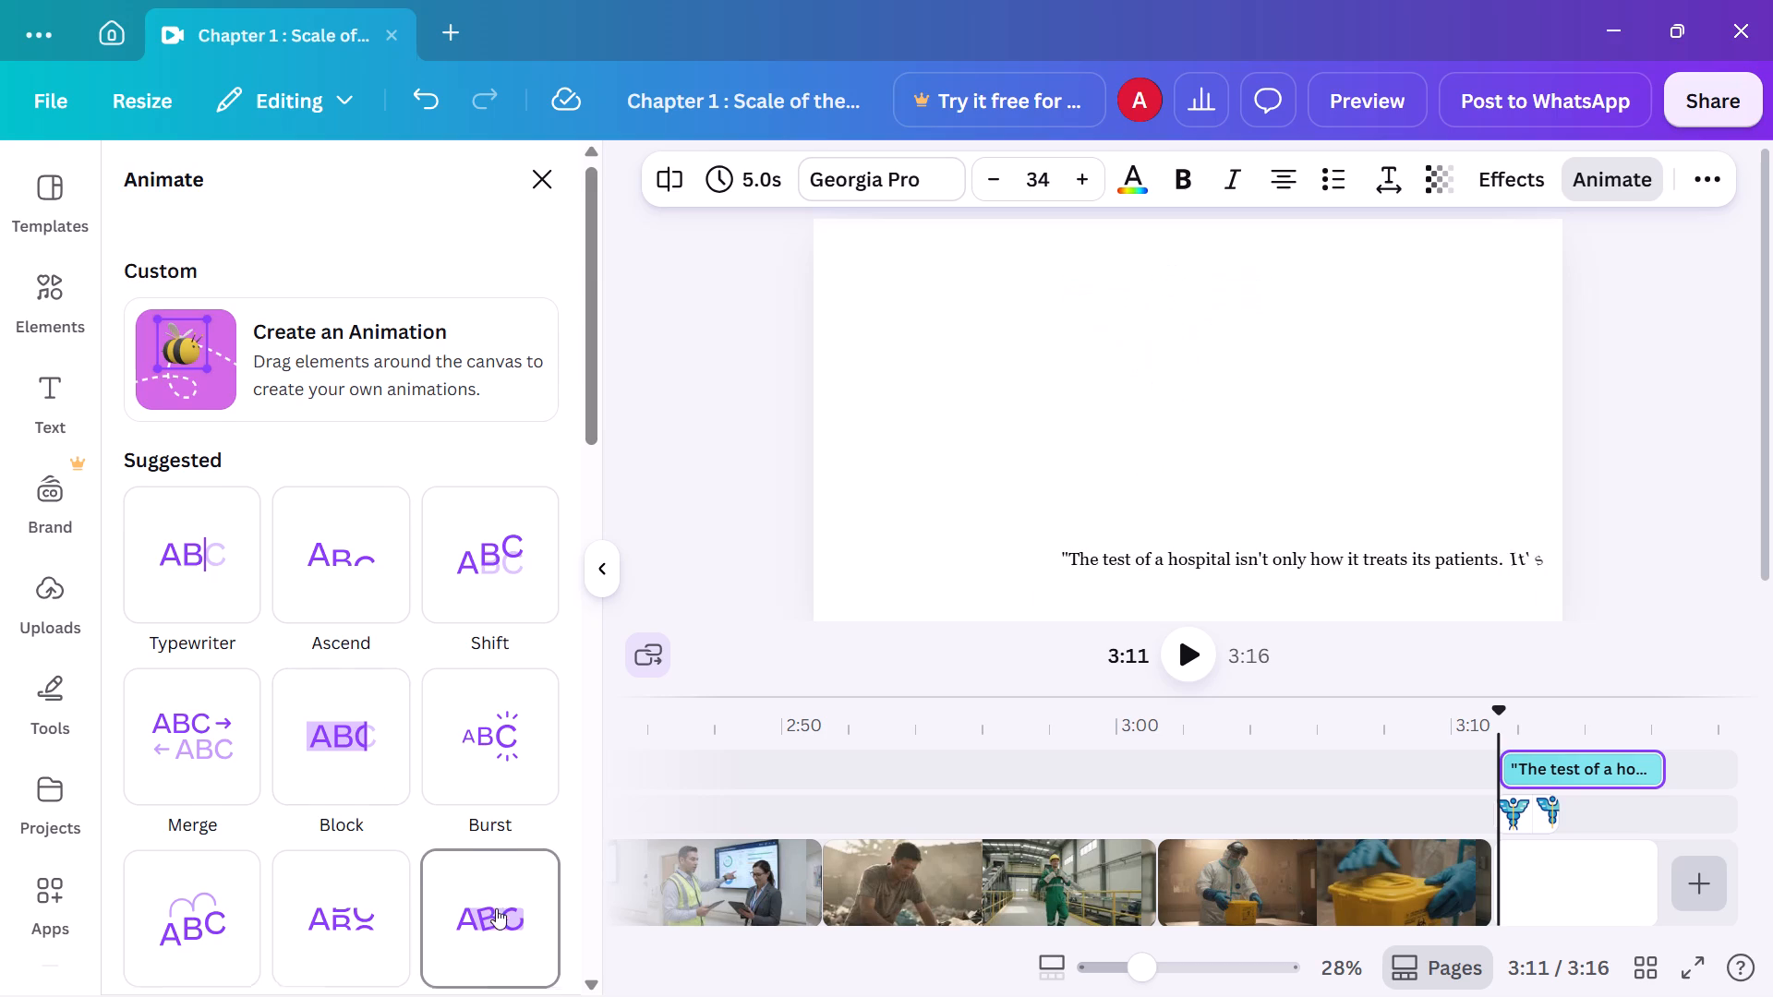
scroll(496, 908, down, 1)
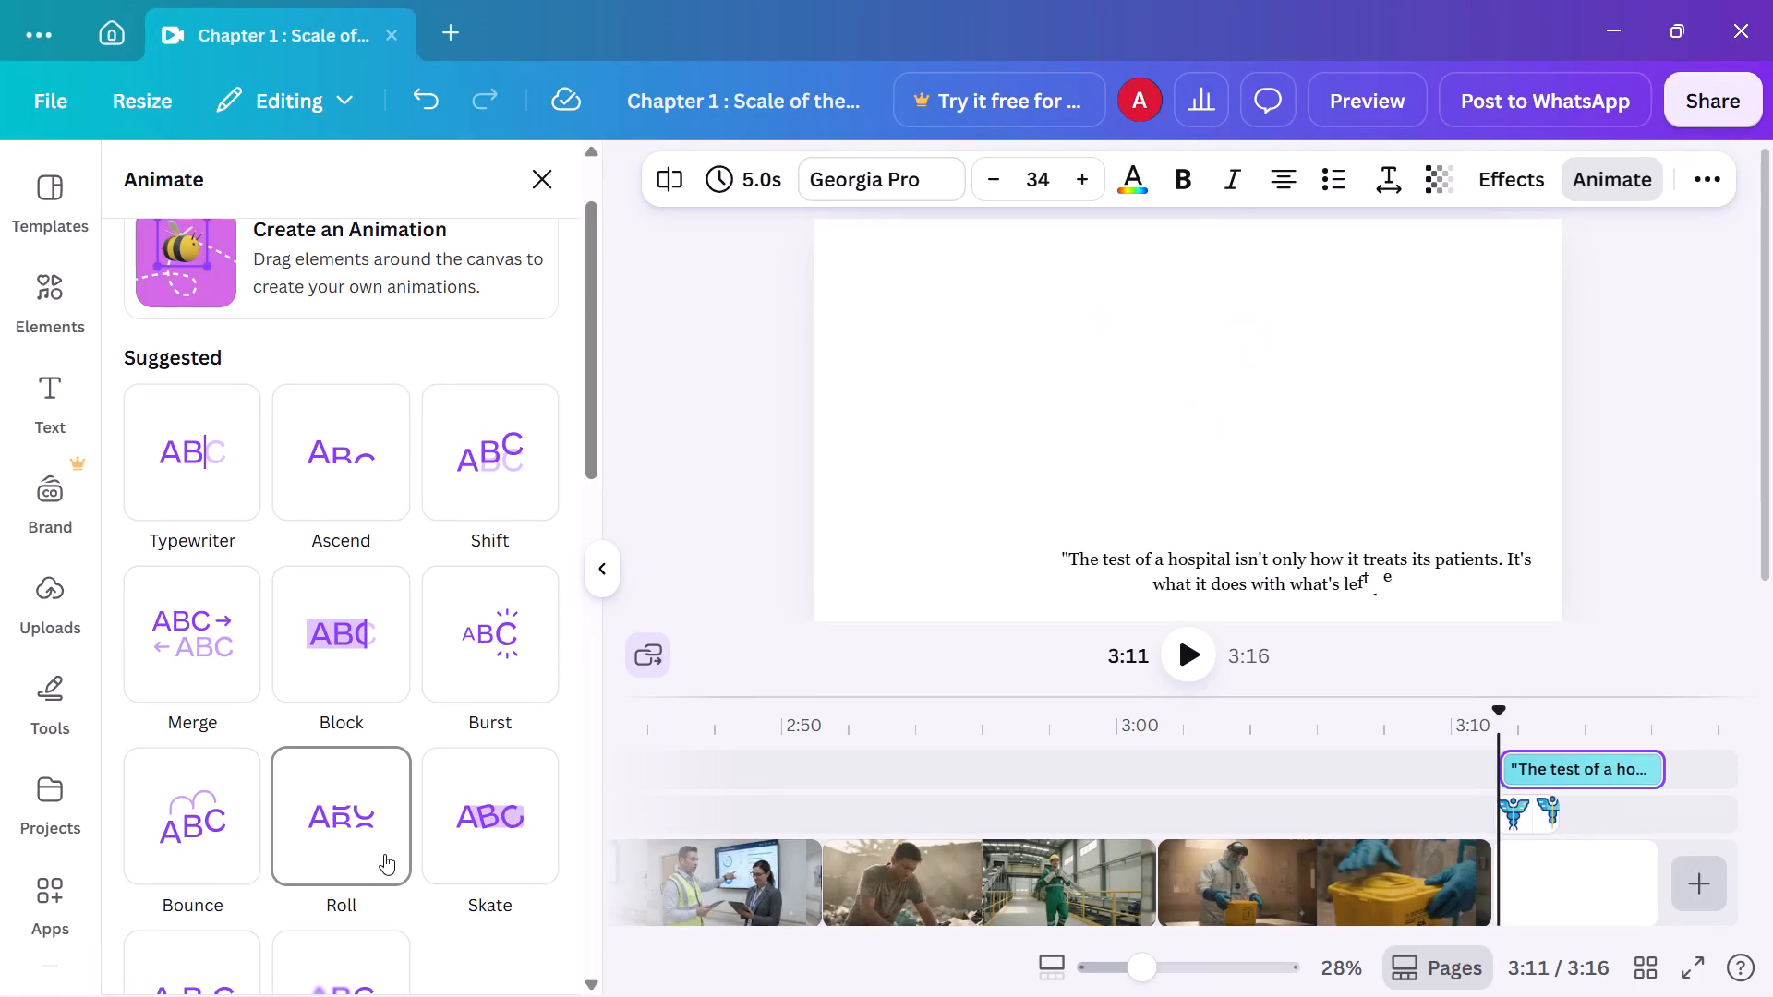
click(185, 870)
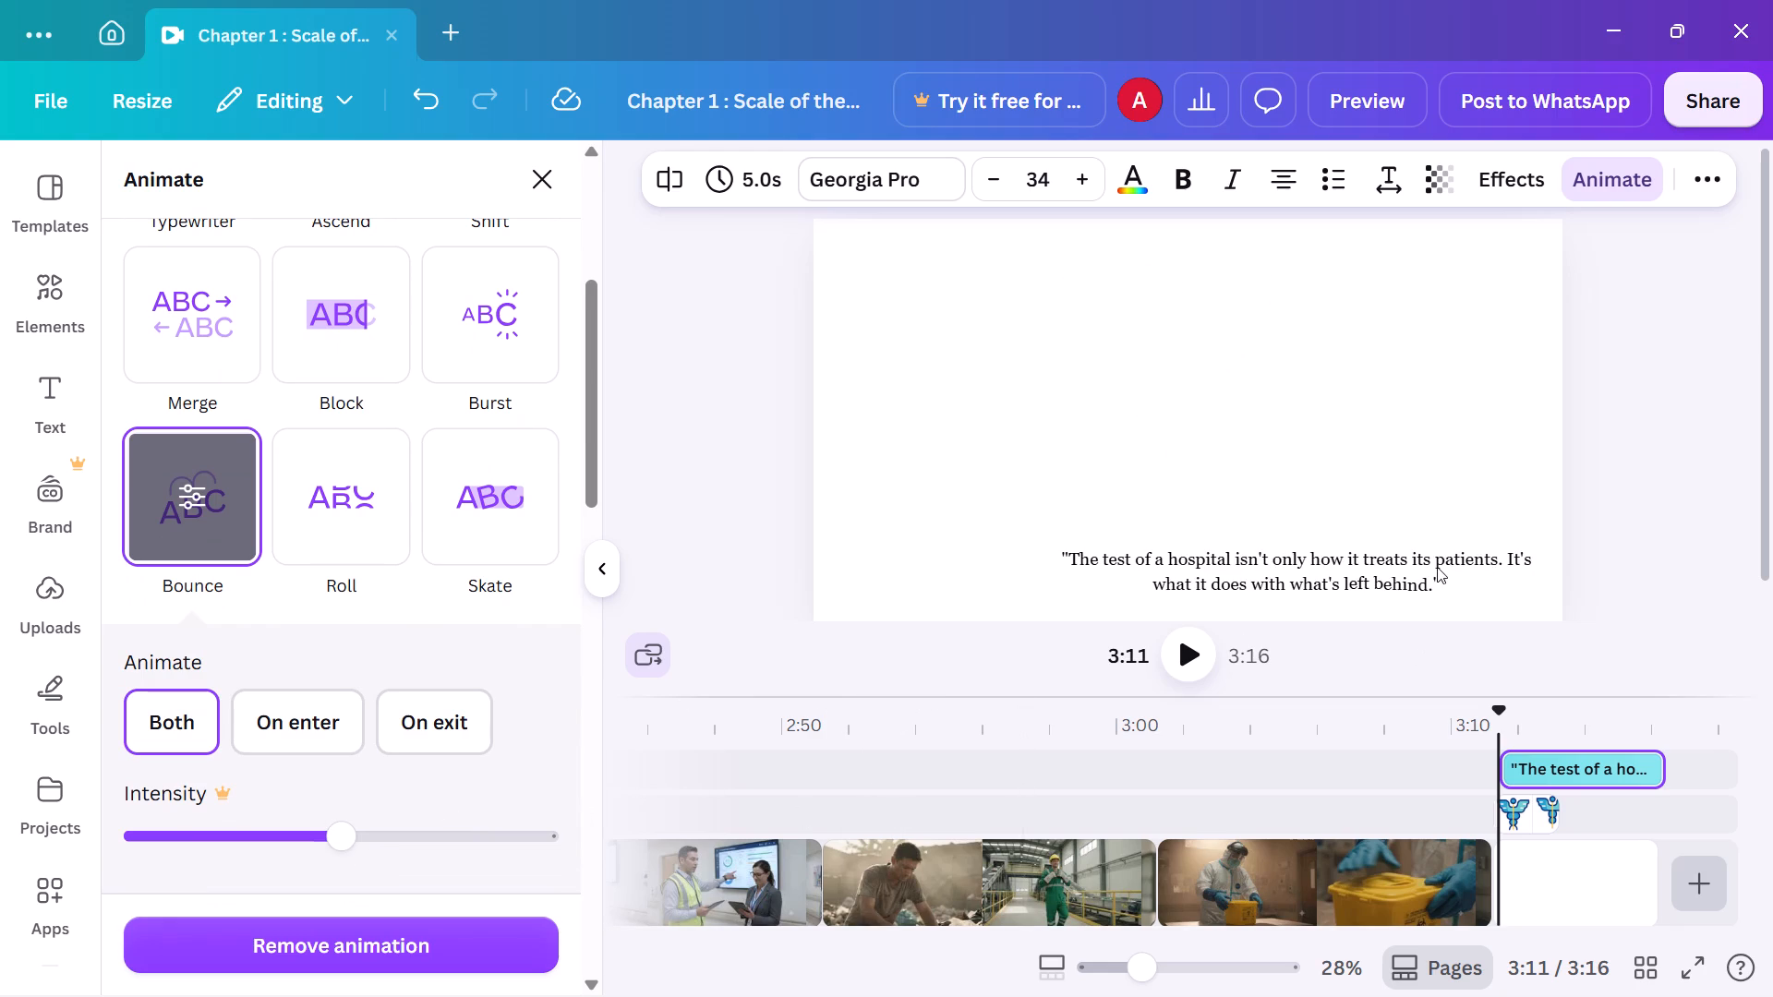
Move the quote text box slightly inward and up so it lines up with the page's margin guides.
click(1424, 563)
drag(1541, 583, 1517, 587)
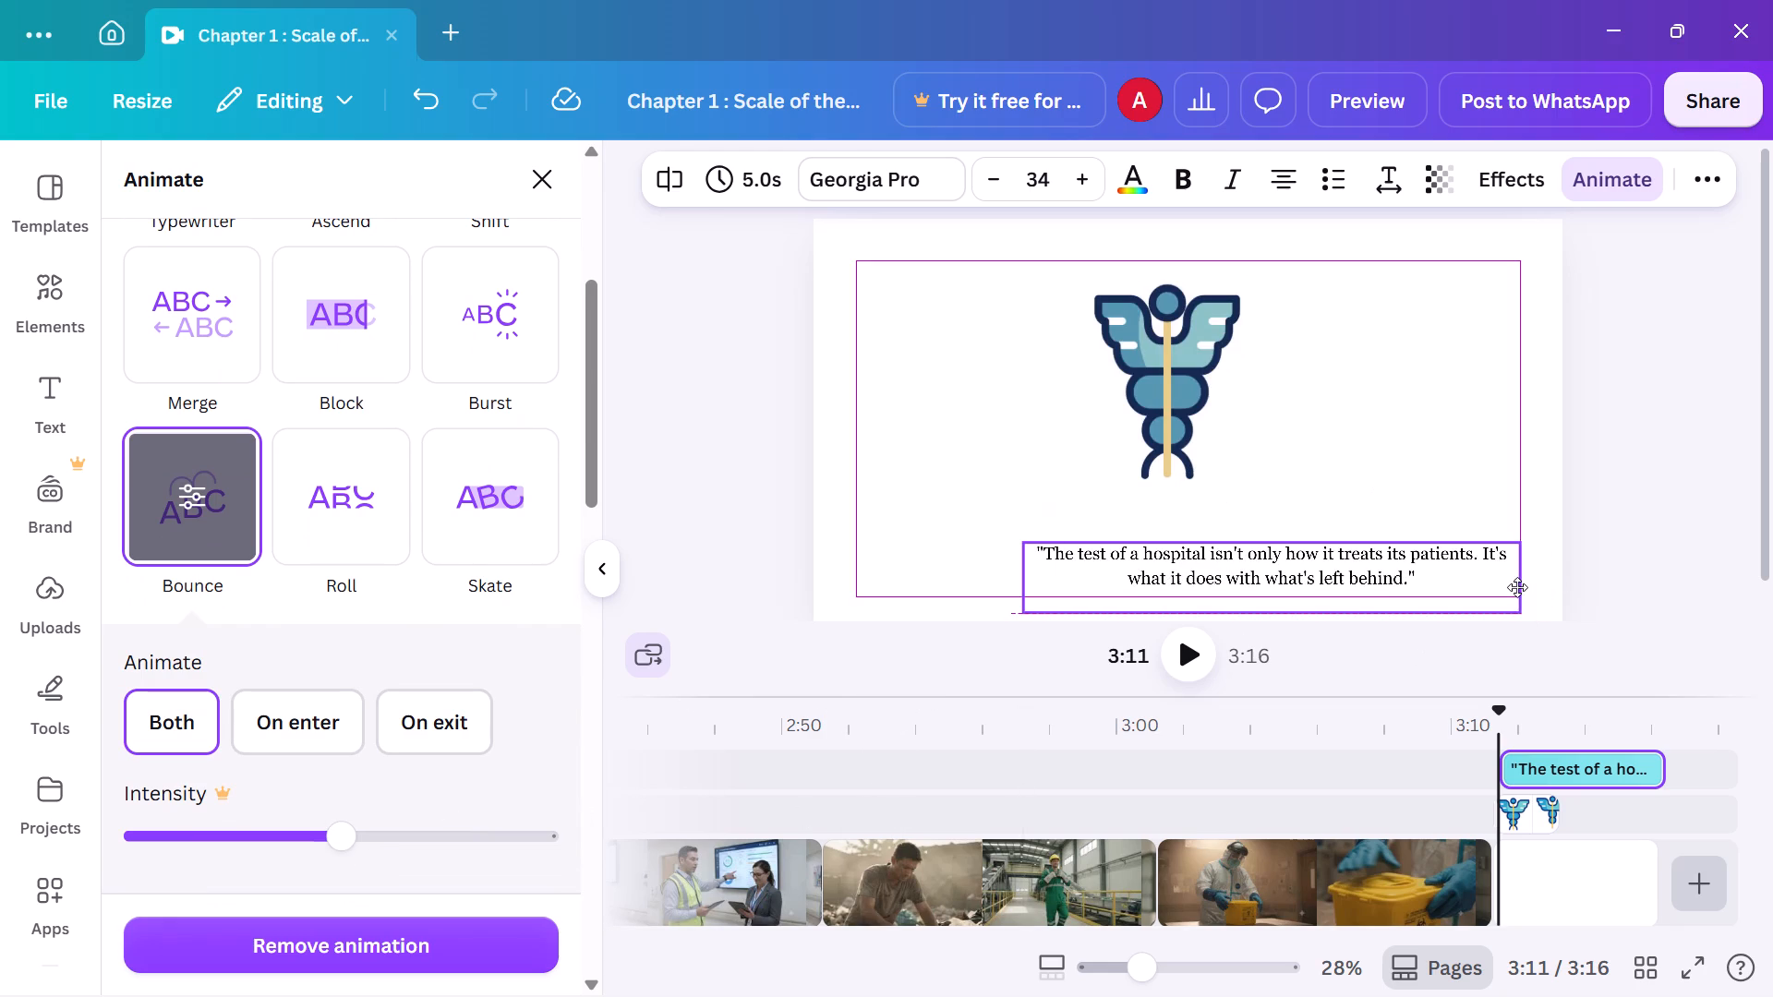
drag(1517, 587, 1517, 569)
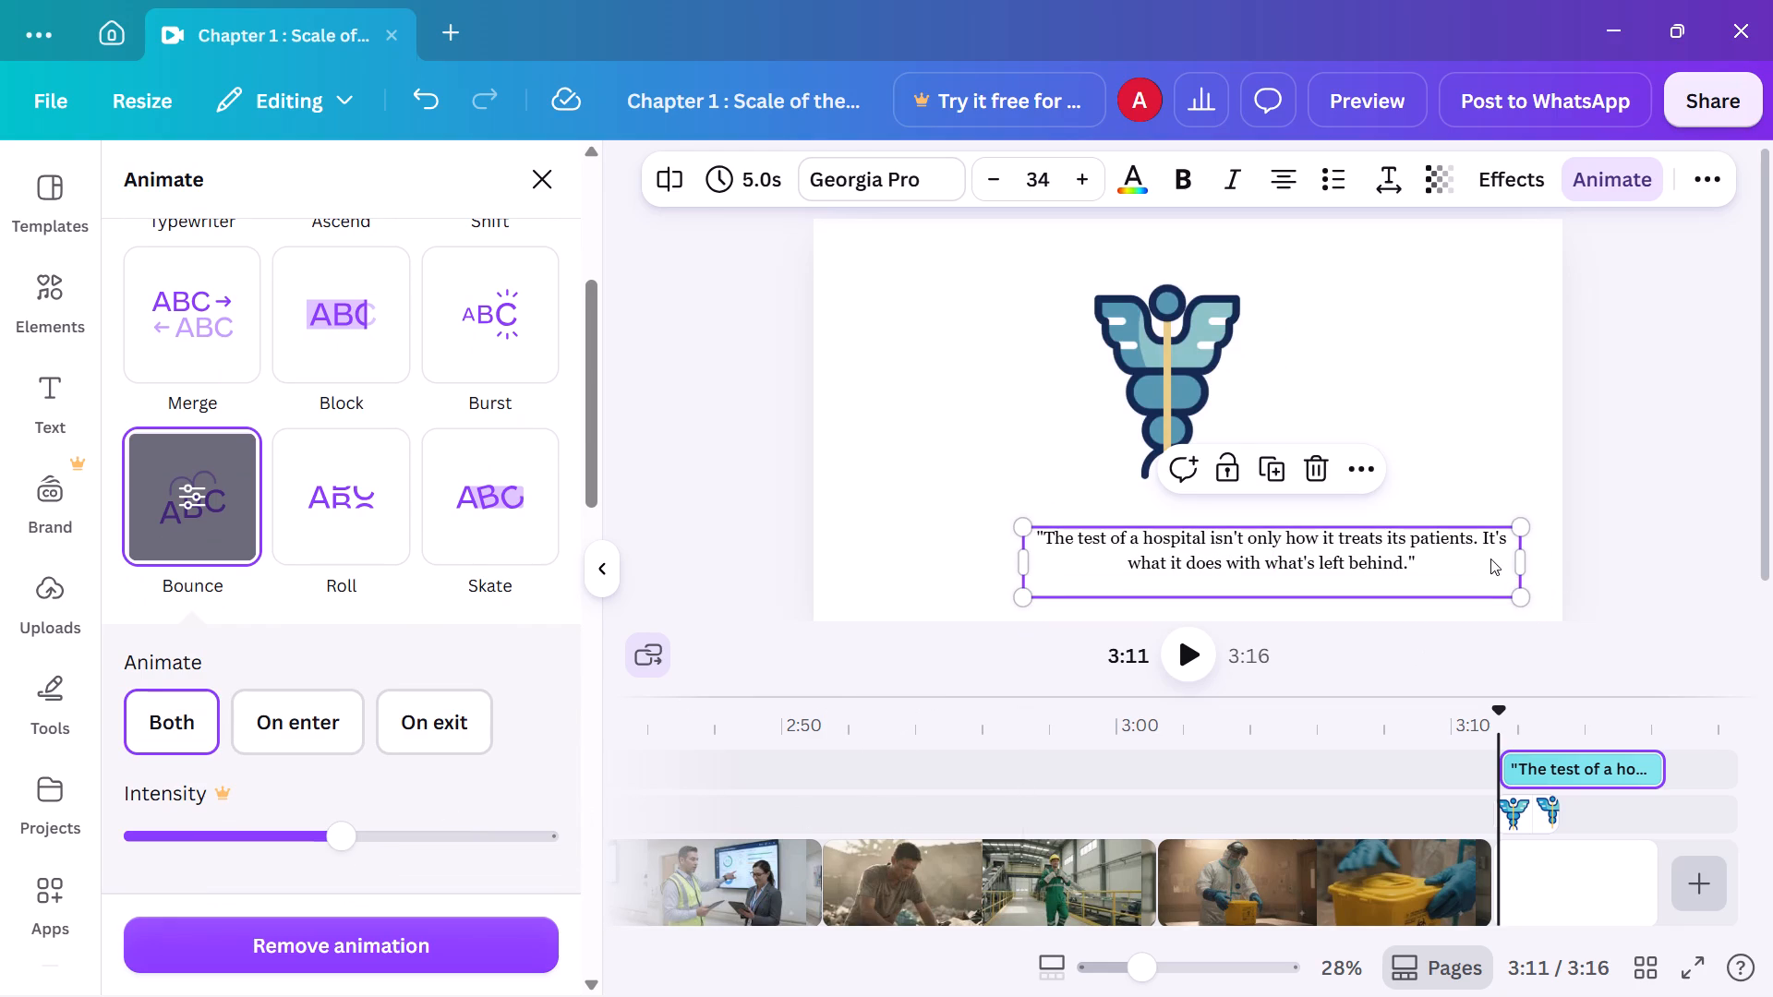
Insert a line break before "It's" so the quote's second sentence starts on its own line.
click(1485, 538)
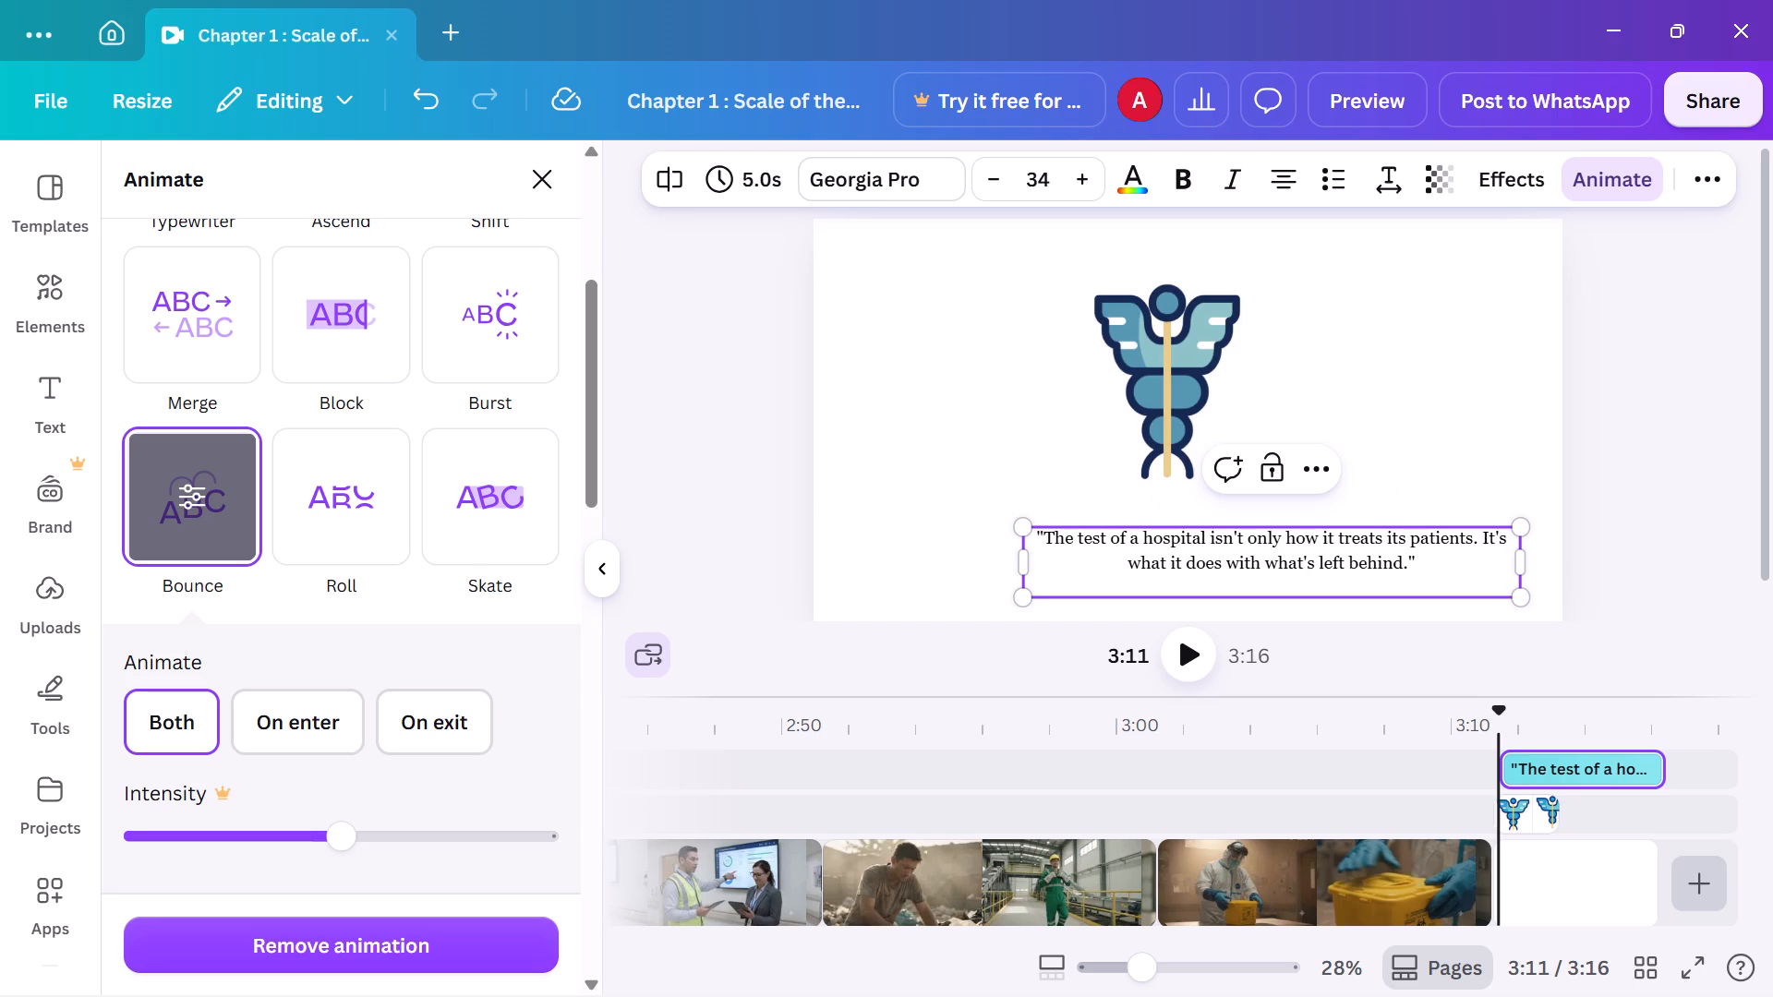
key(Return)
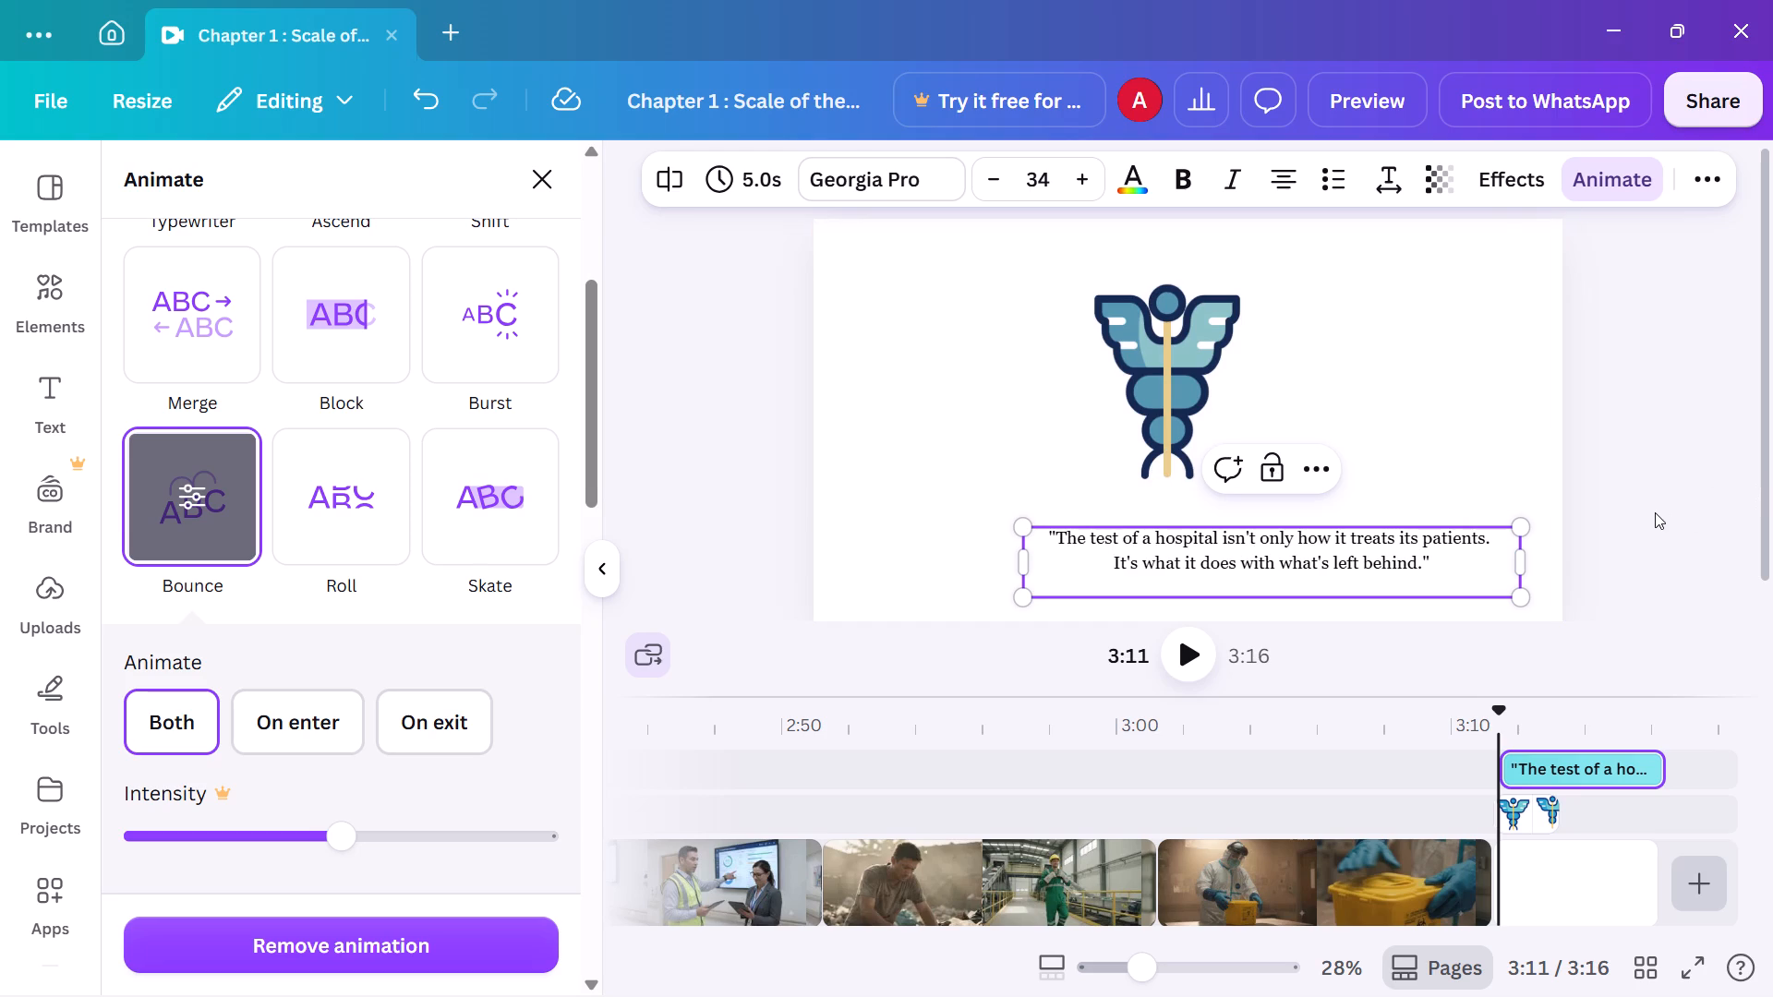
click(1655, 512)
click(1578, 470)
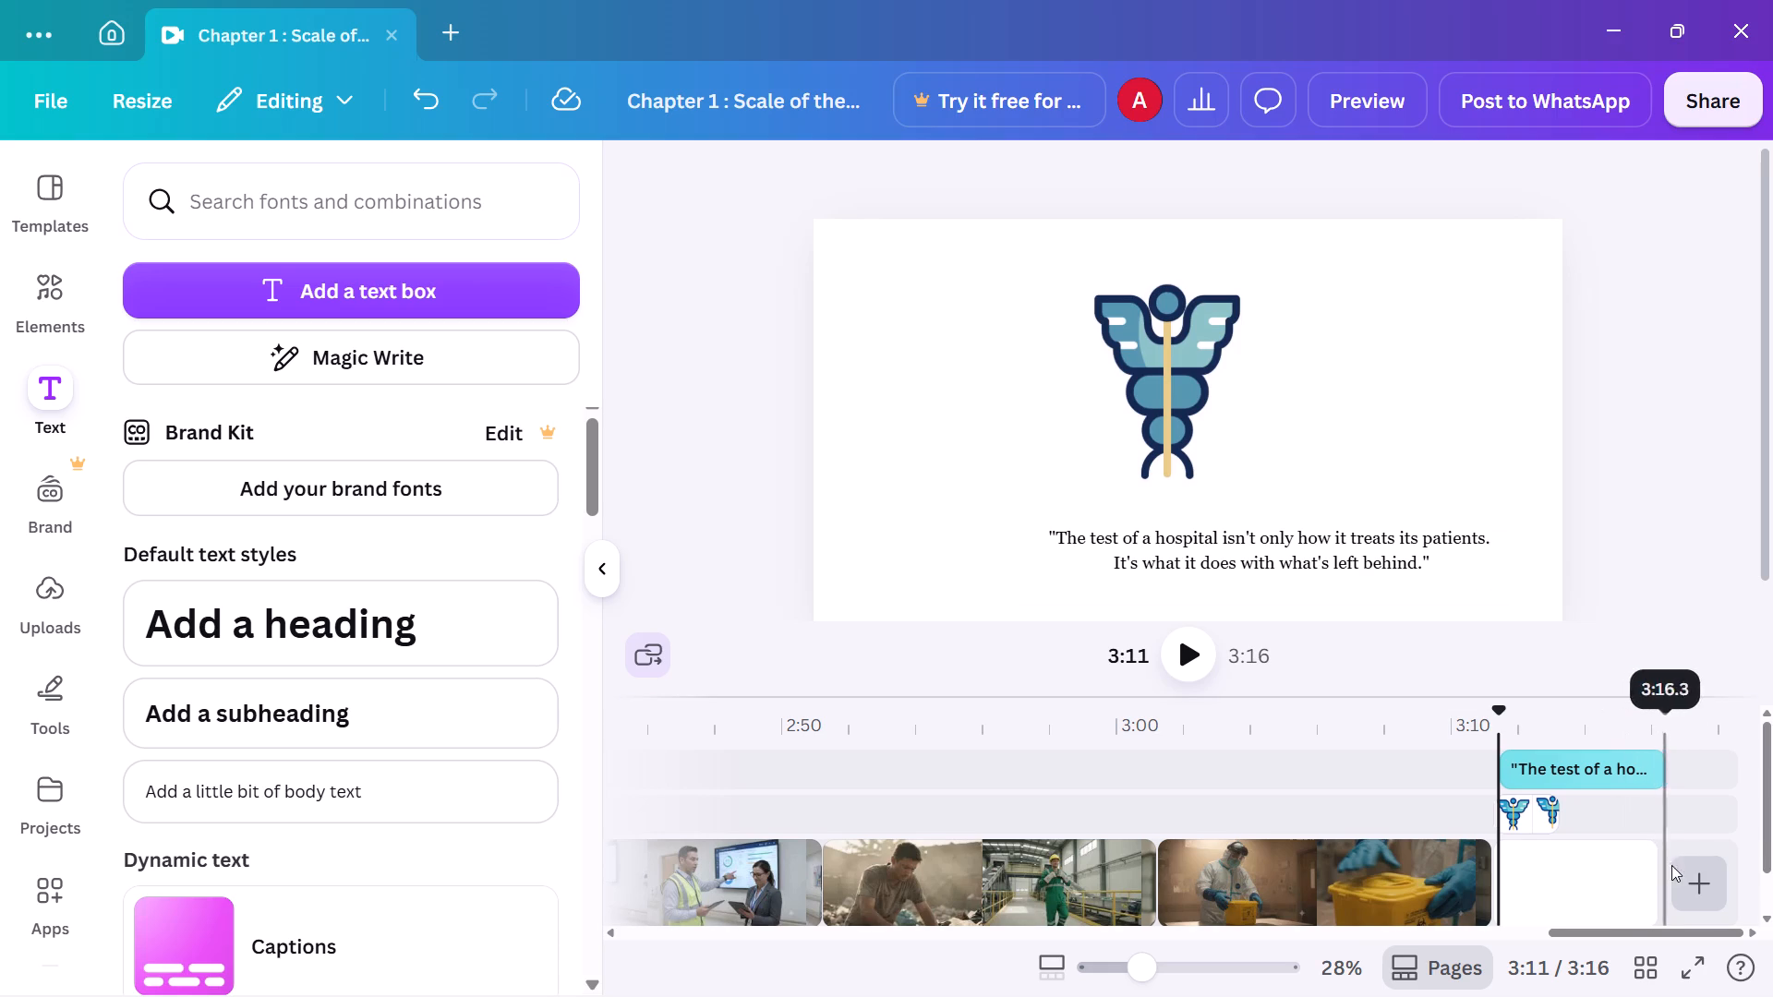
Copy the blank 5-second closing page and paste it as a new page at the end of the timeline.
click(1639, 882)
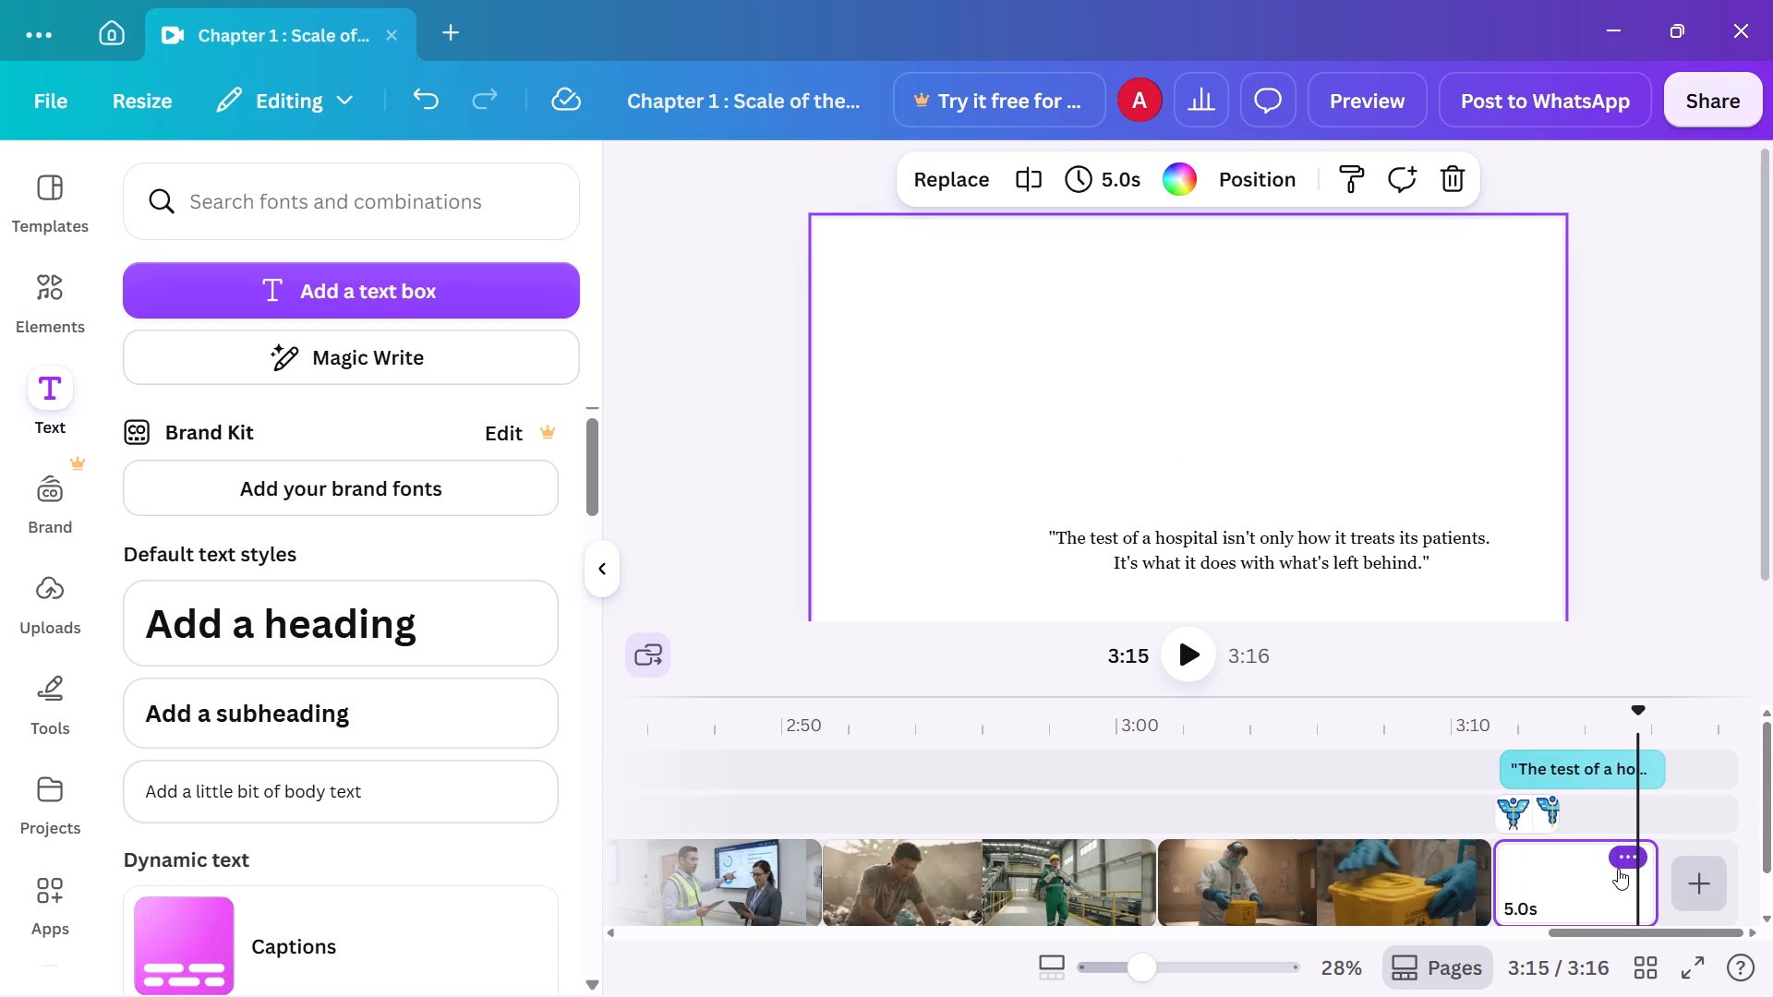
key(ctrl+c)
click(1667, 896)
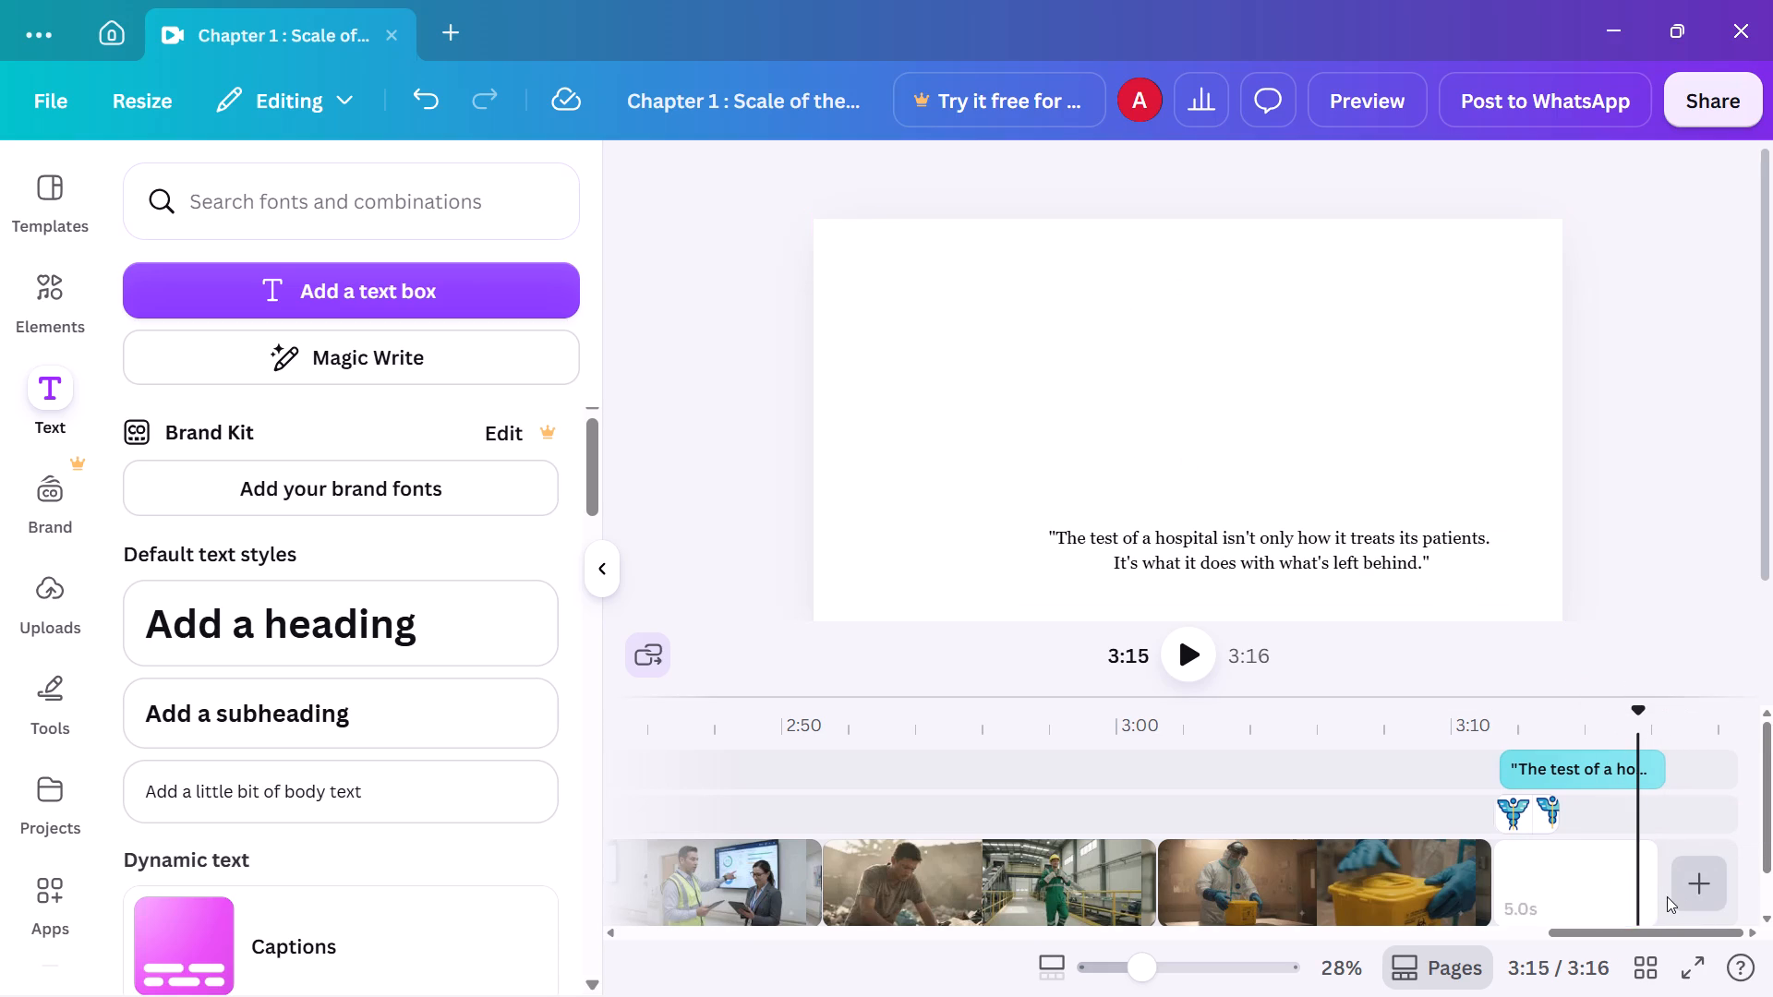
key(ctrl+v)
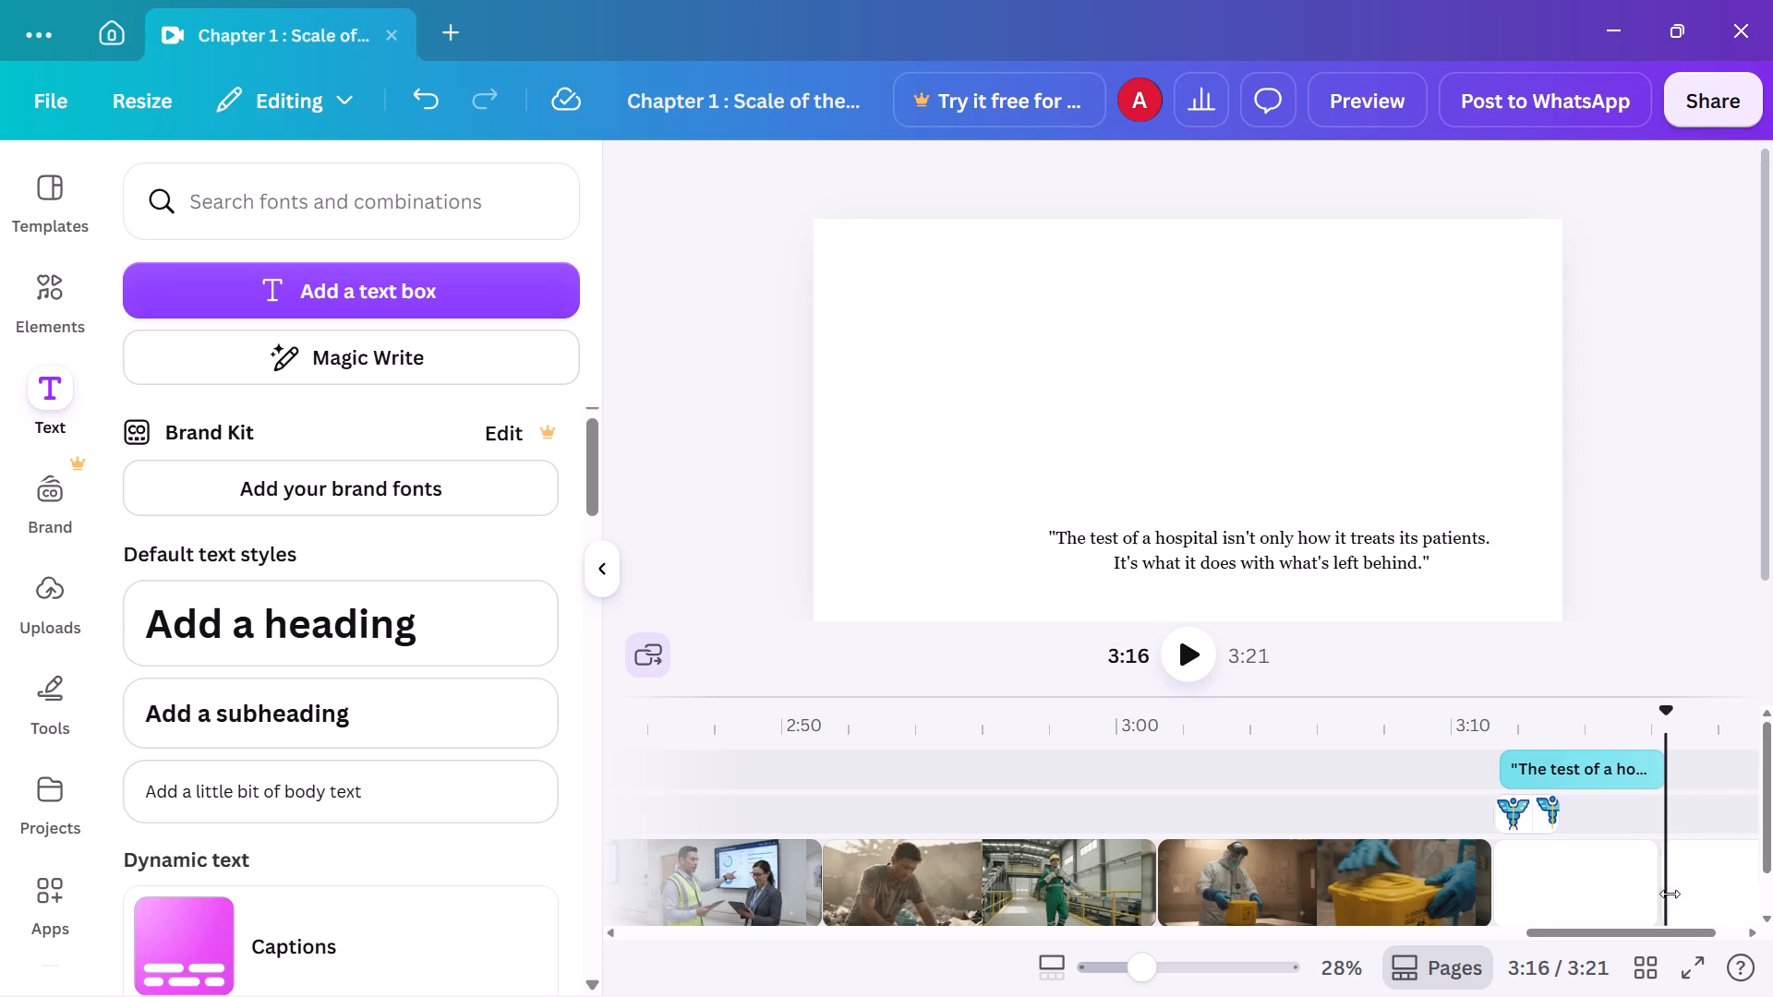
click(1700, 892)
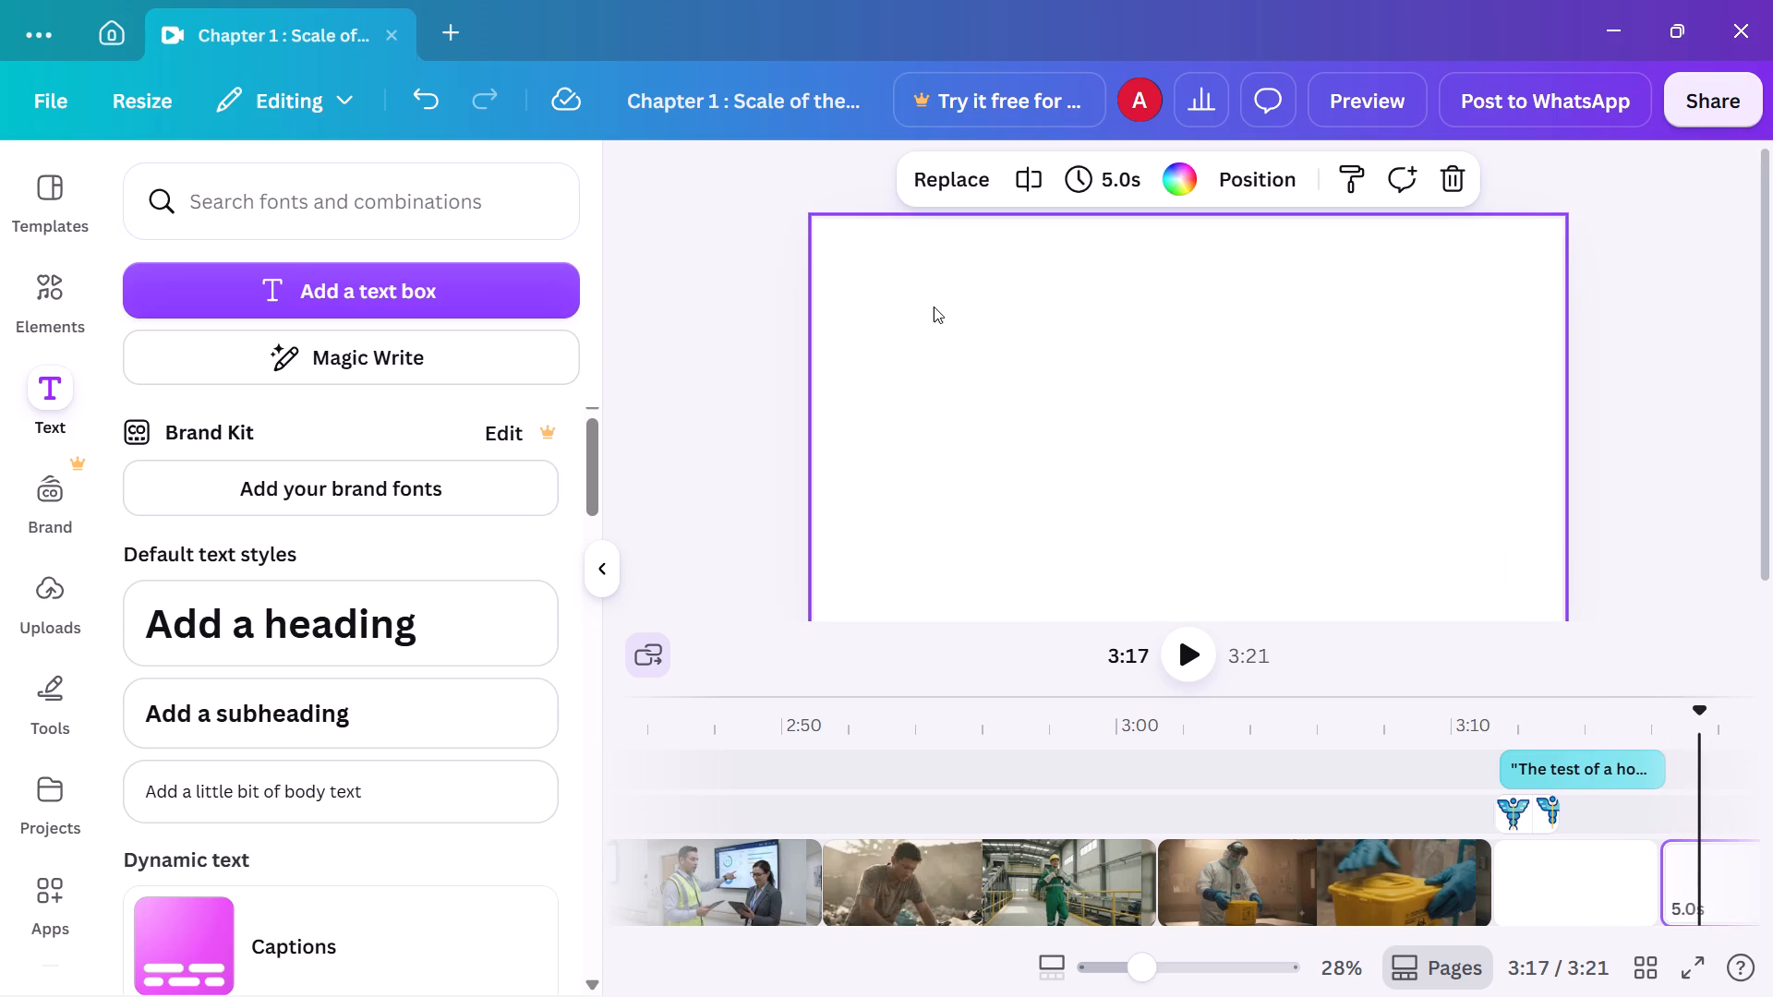
Switch to the Claude script document in Chrome and copy the whole Sources Used section, from its heading through the Down To Earth entry.
click(715, 976)
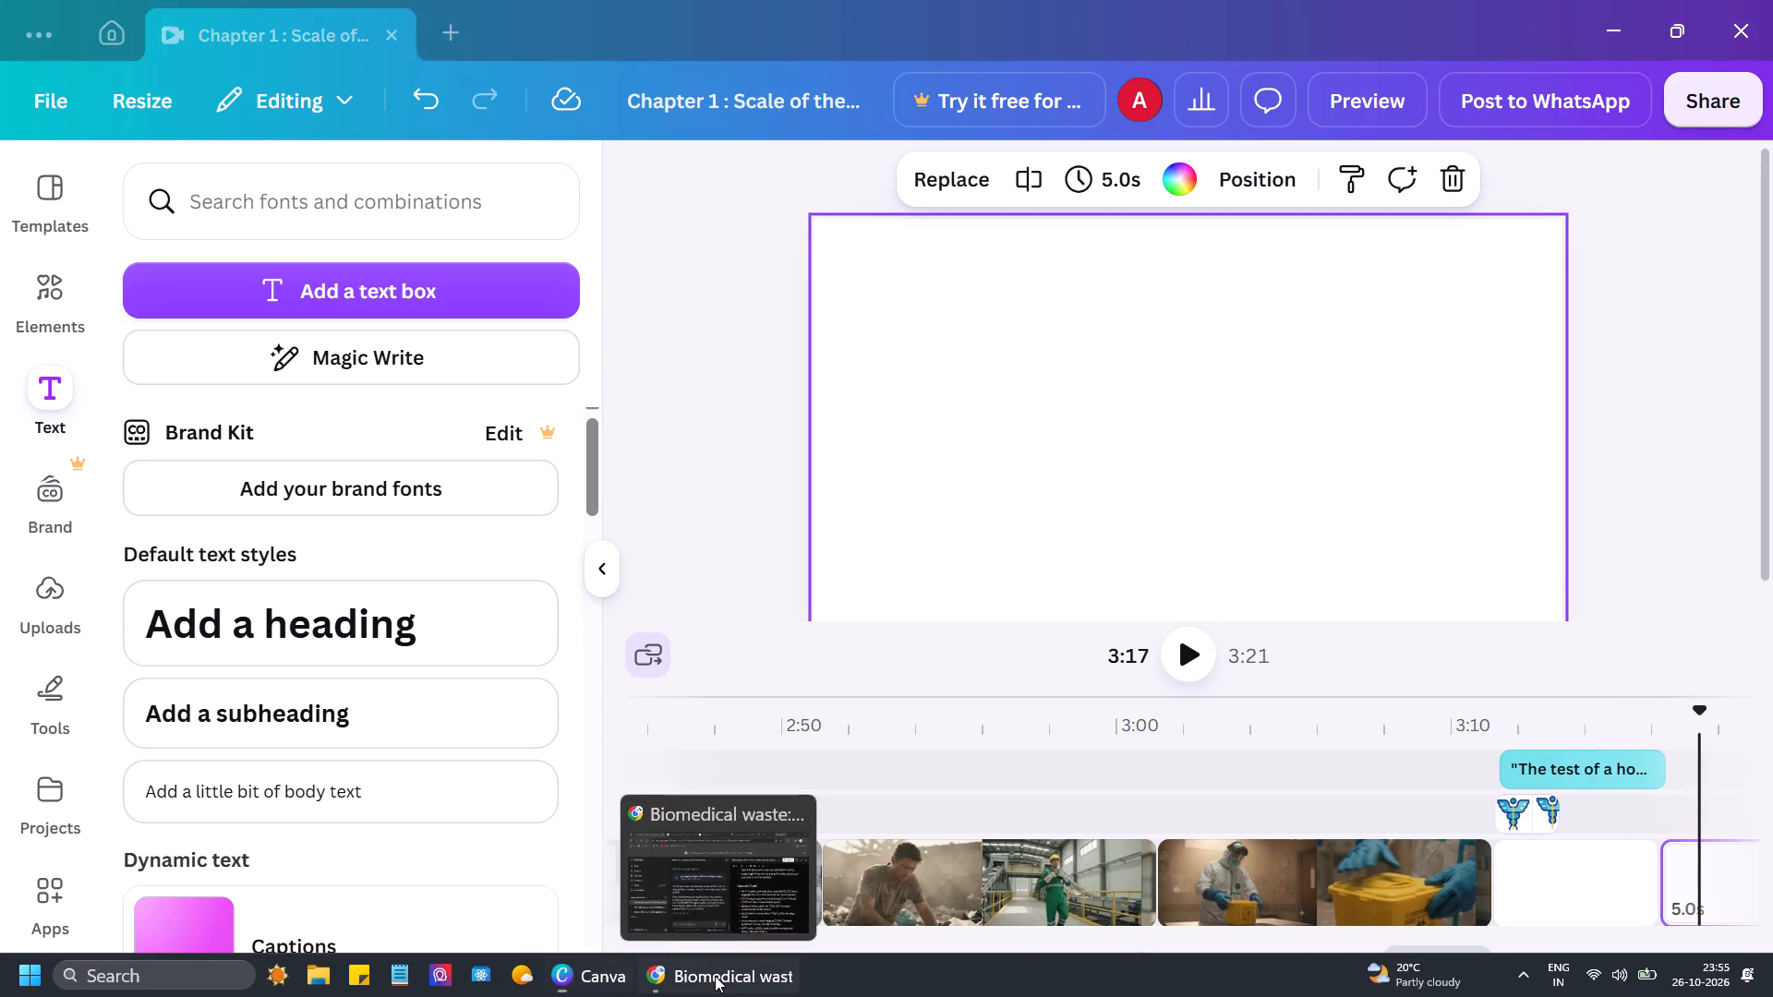
scroll(1042, 715, down, 1)
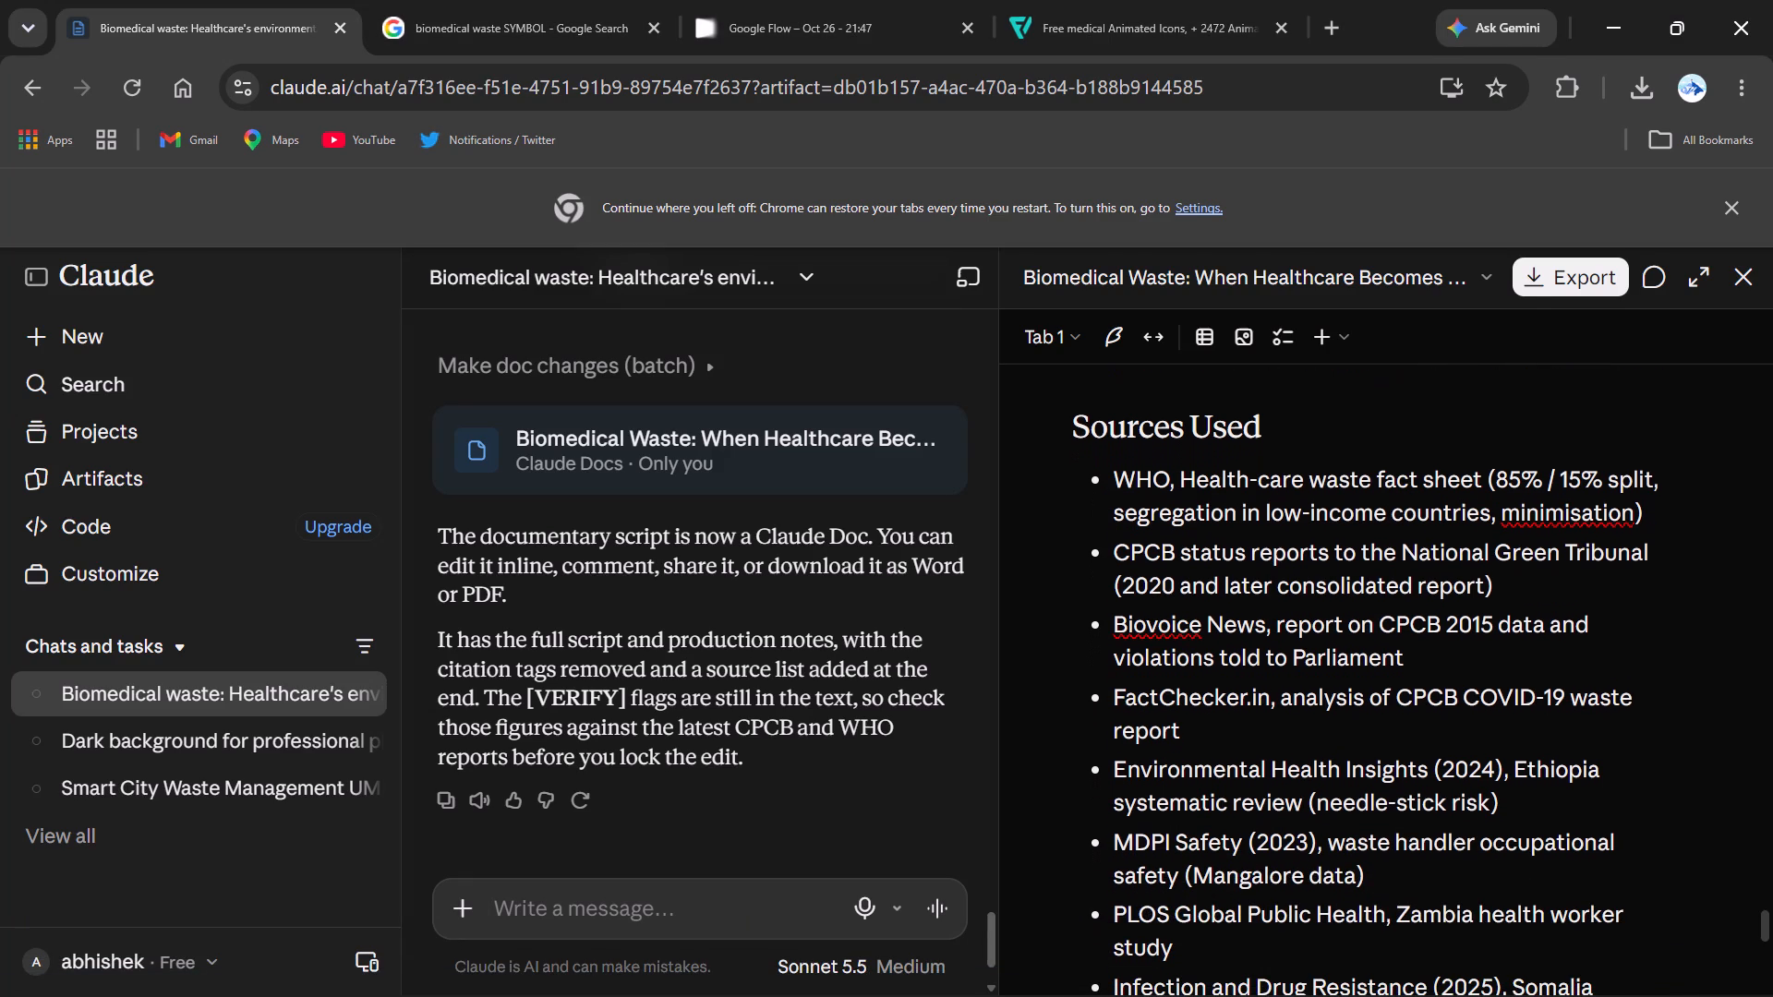
drag(1067, 422, 1176, 584)
drag(1066, 396, 1164, 540)
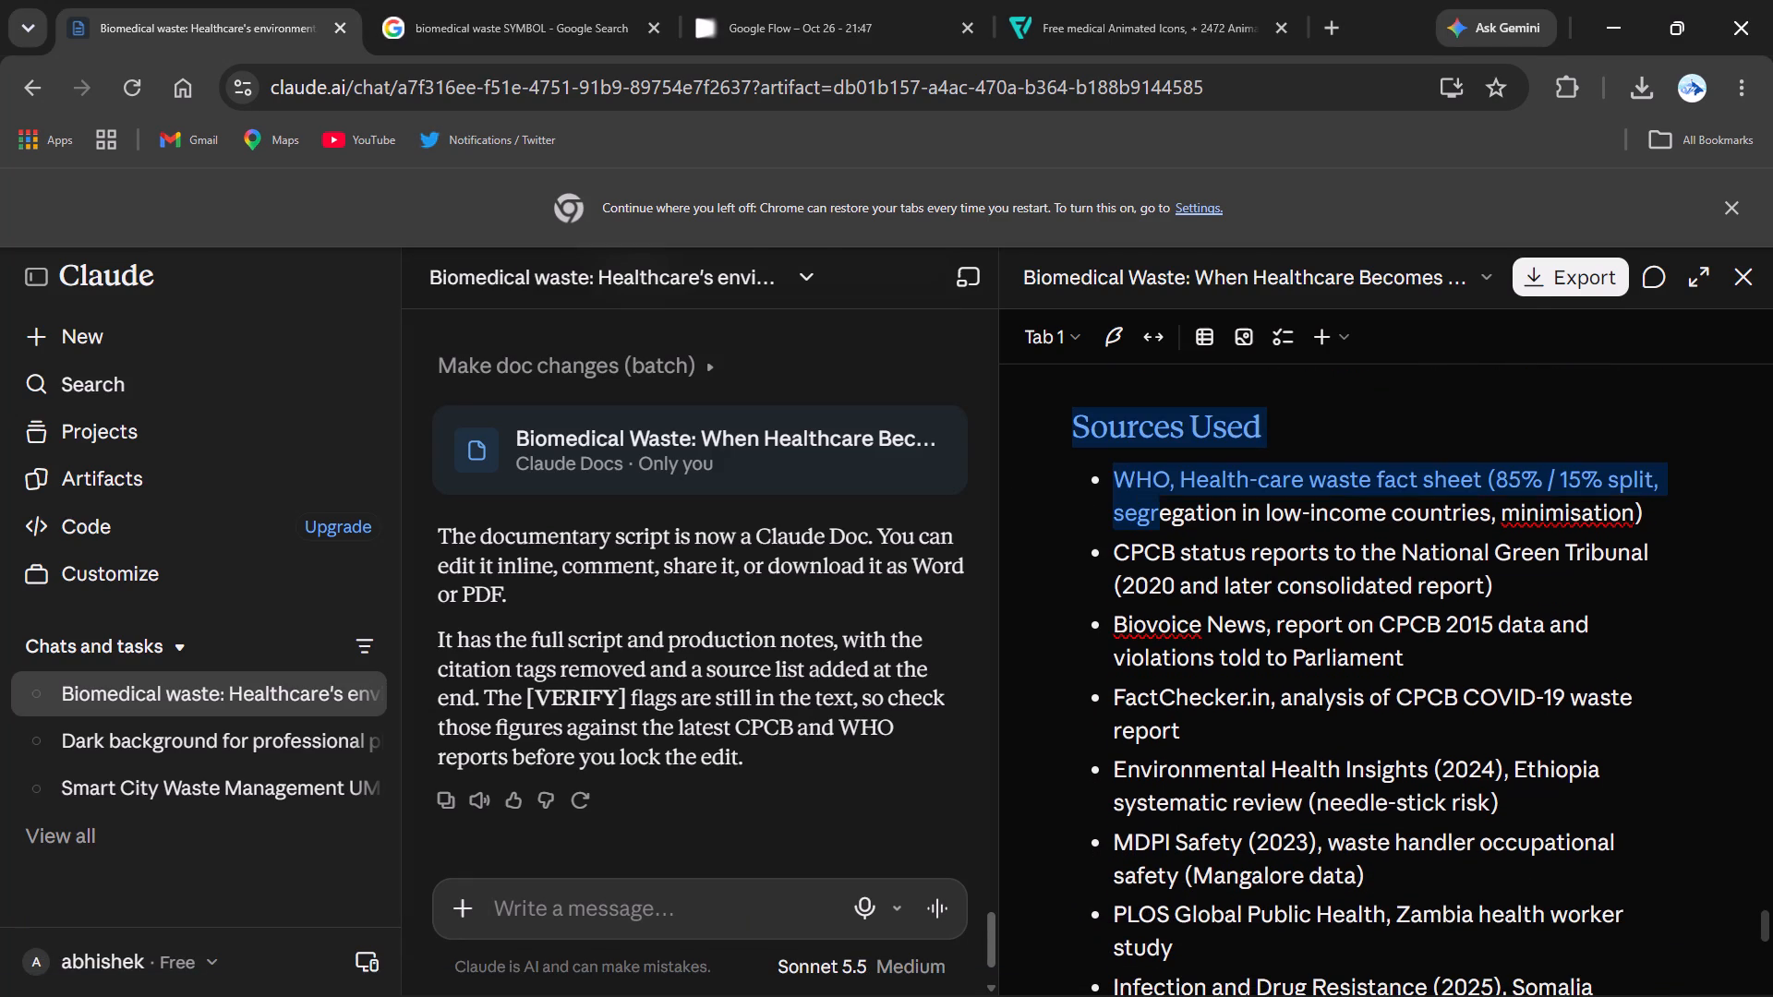
drag(1164, 540, 1519, 964)
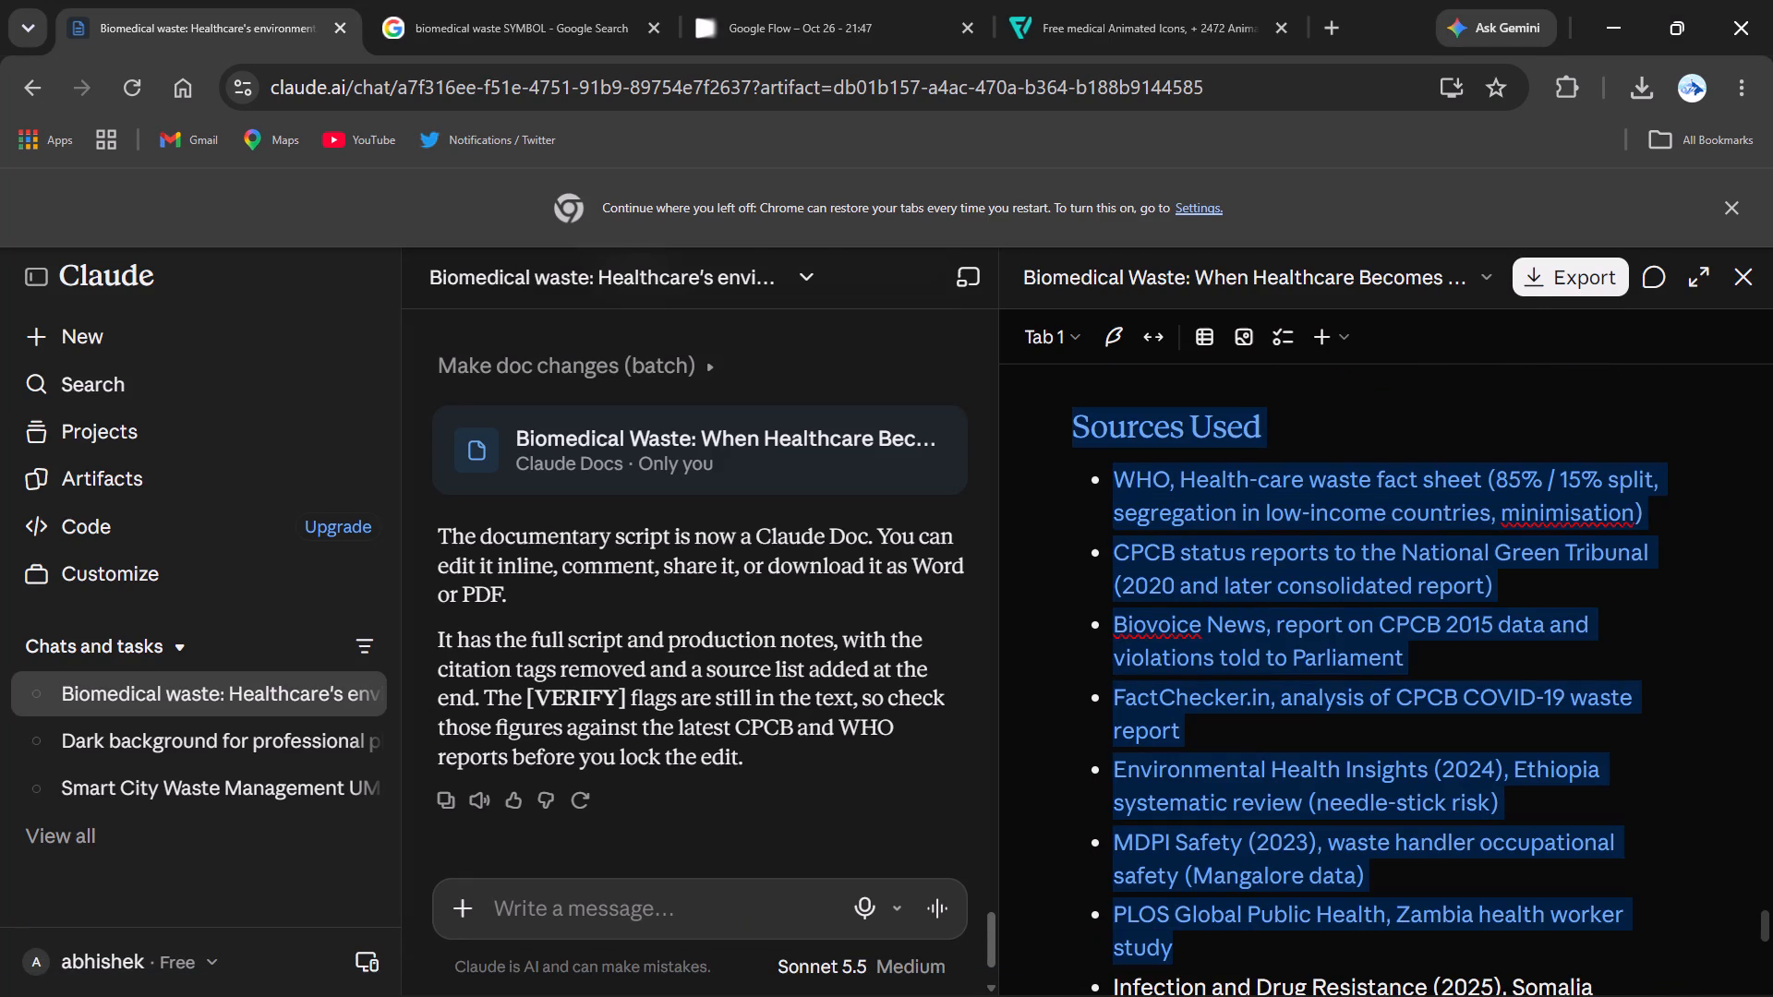
drag(1519, 964, 1538, 939)
scroll(1538, 939, down, 2)
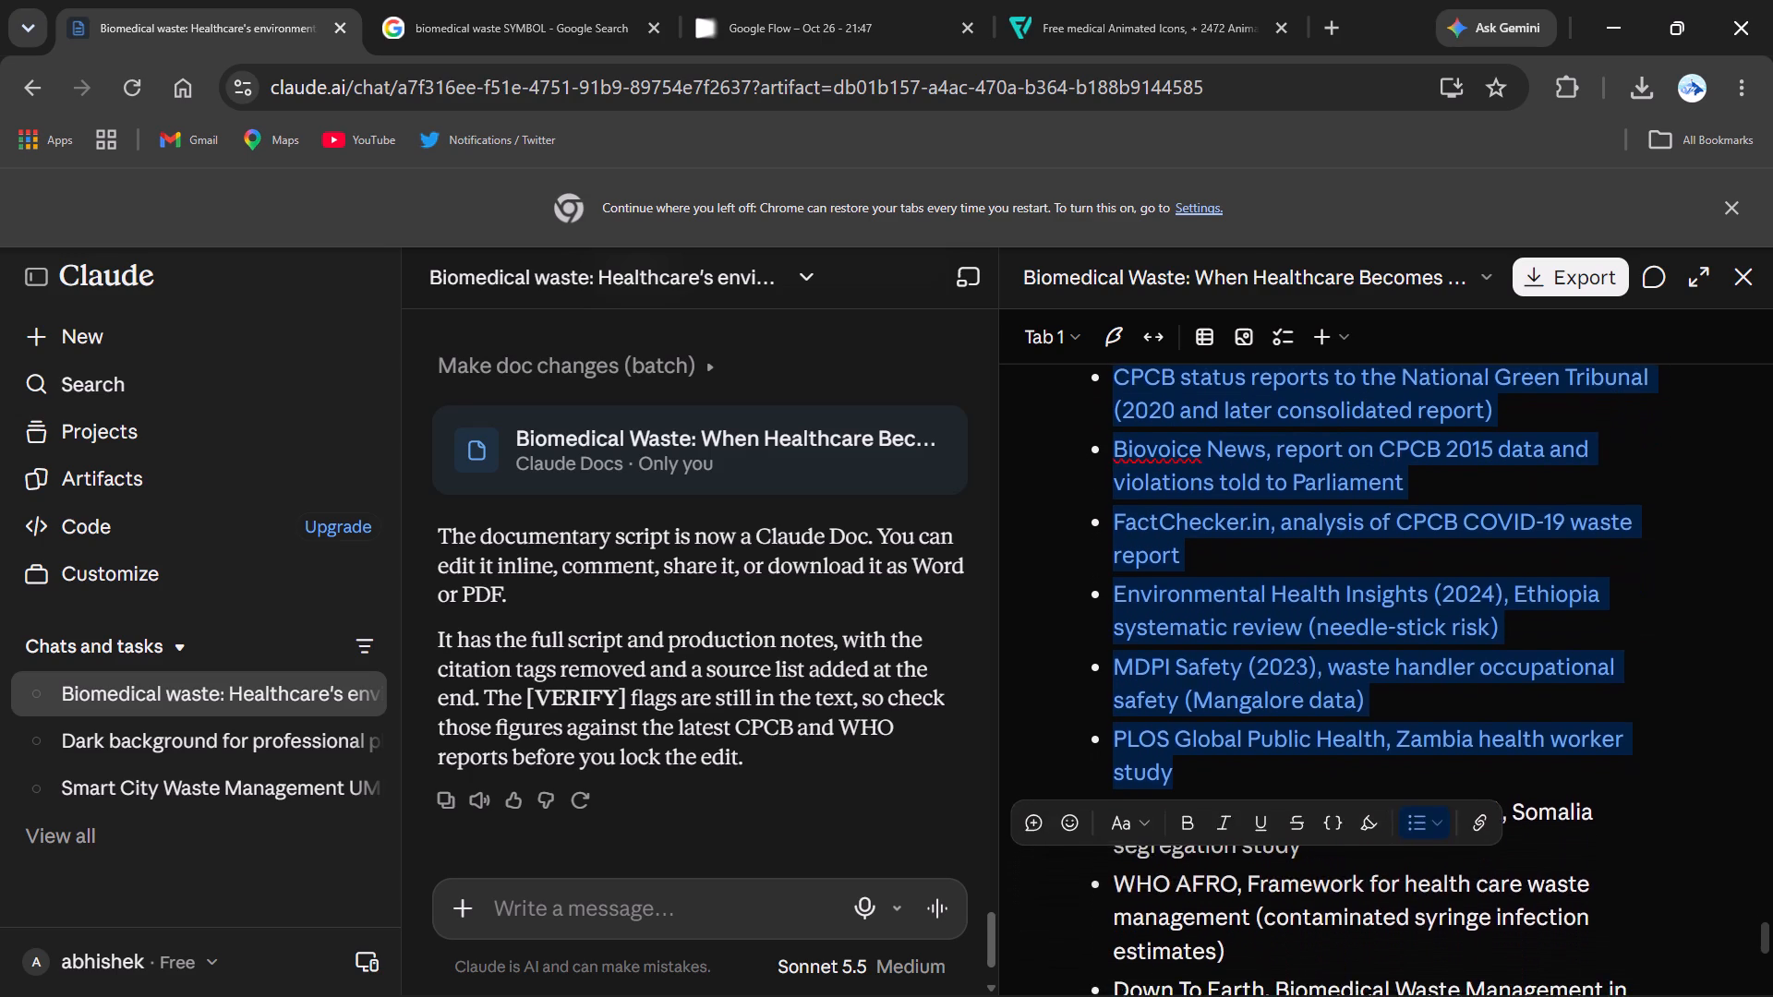
scroll(1538, 939, down, 1)
drag(1441, 607, 1318, 498)
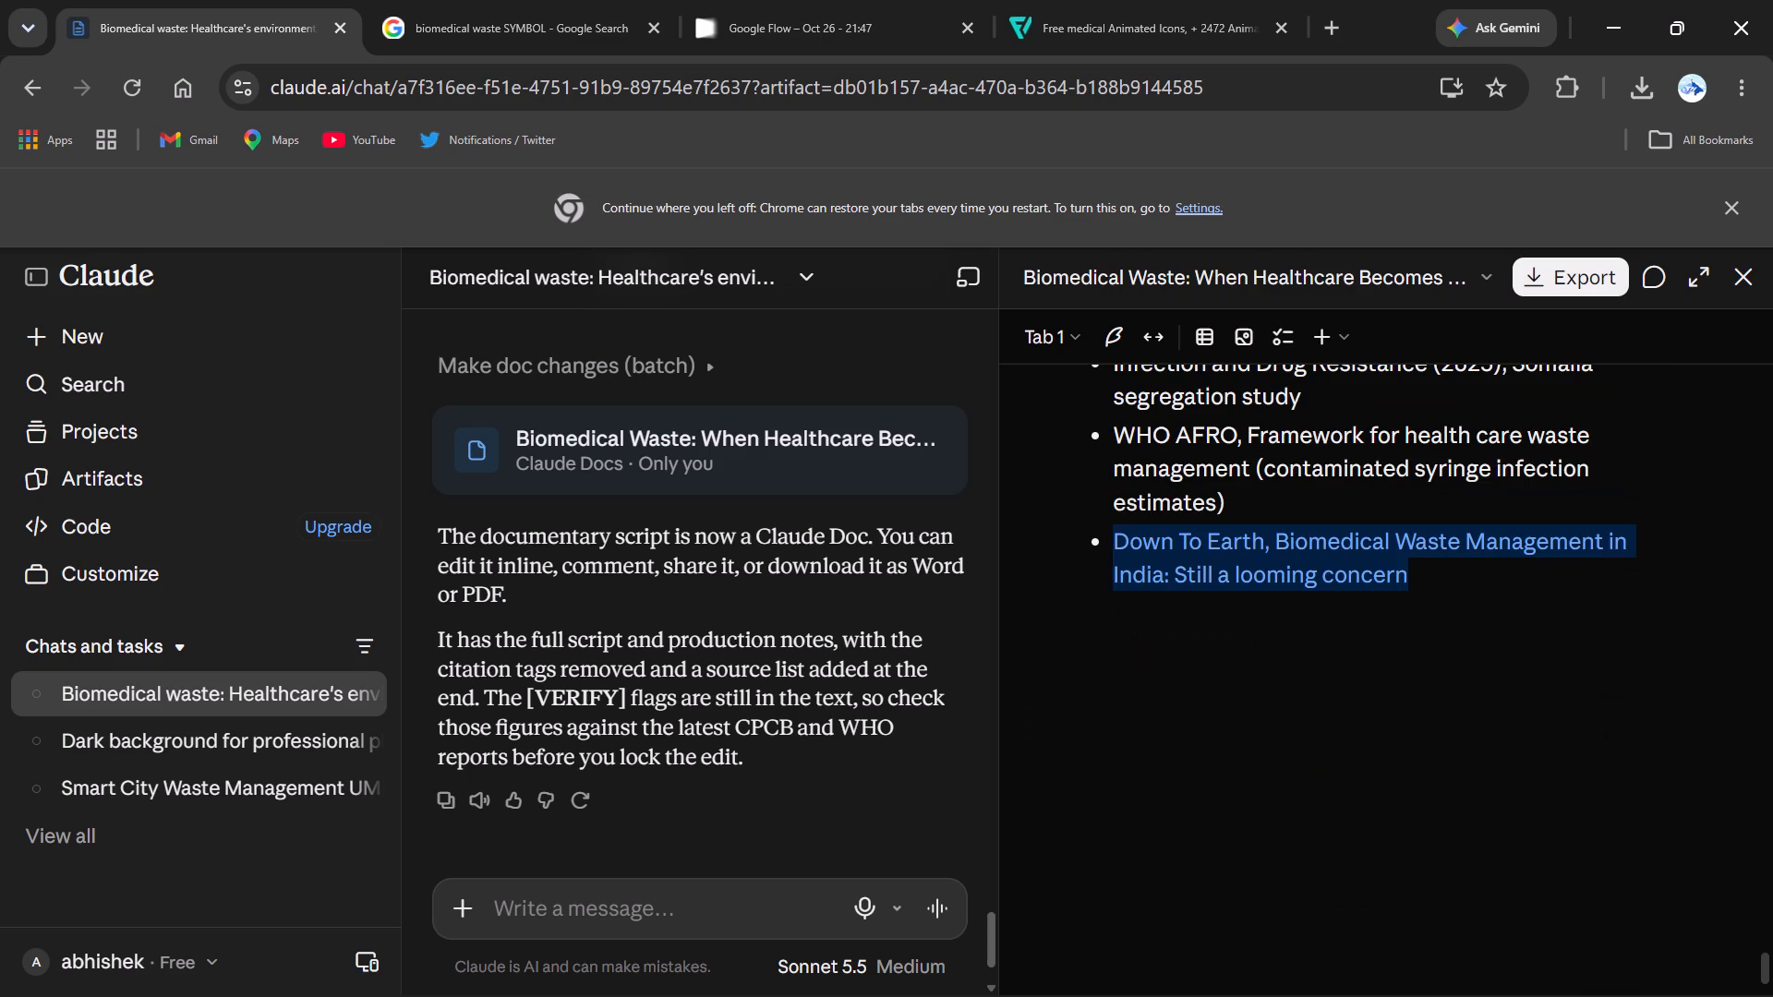
drag(1318, 498, 1134, 382)
scroll(1134, 382, up, 4)
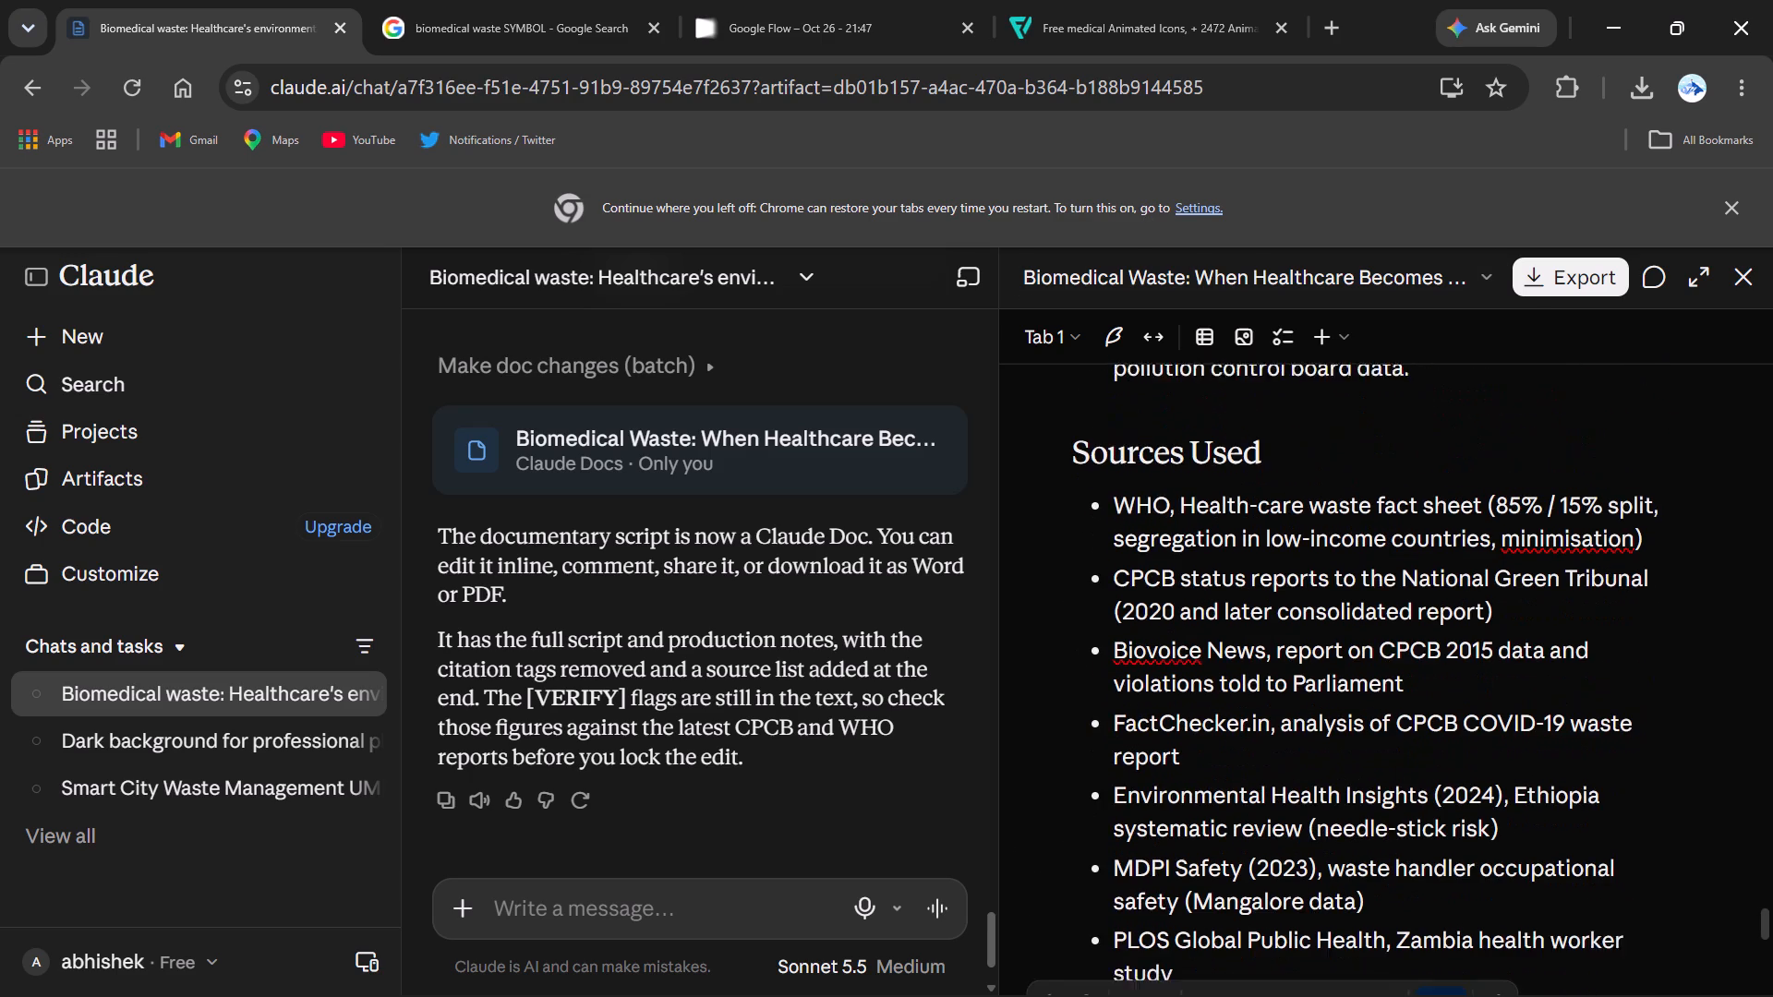
scroll(1134, 382, up, 2)
click(1027, 420)
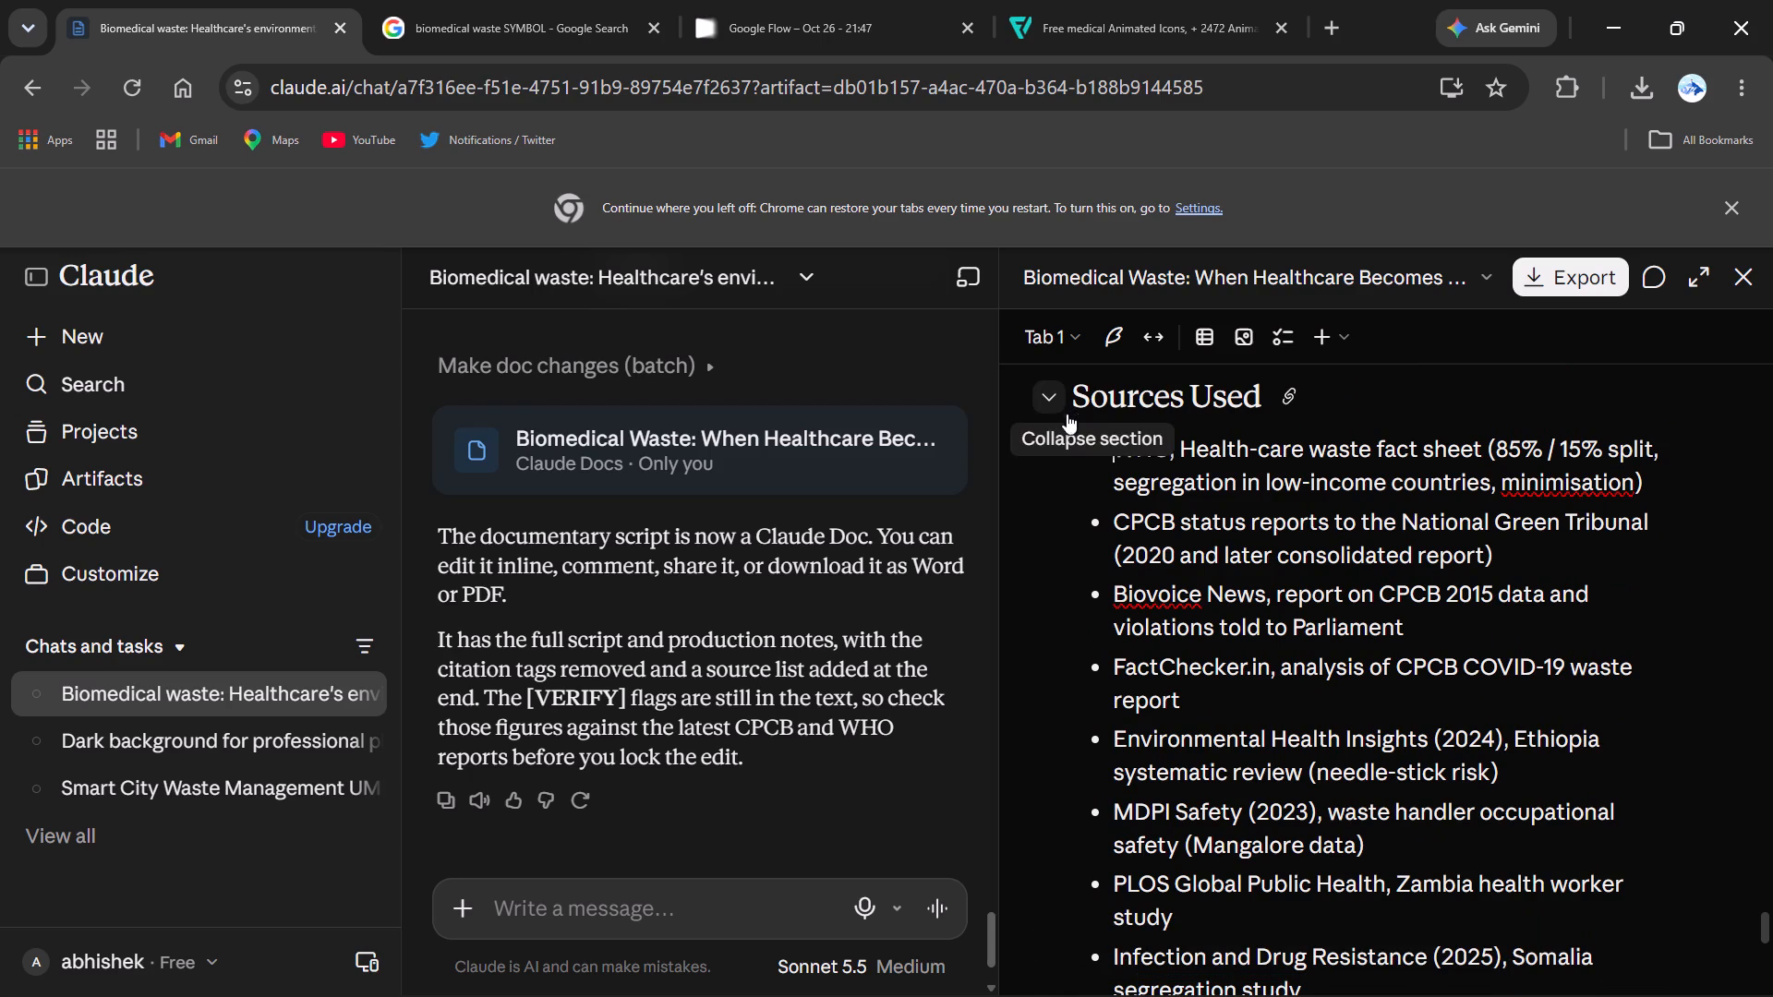
drag(1072, 380, 1539, 975)
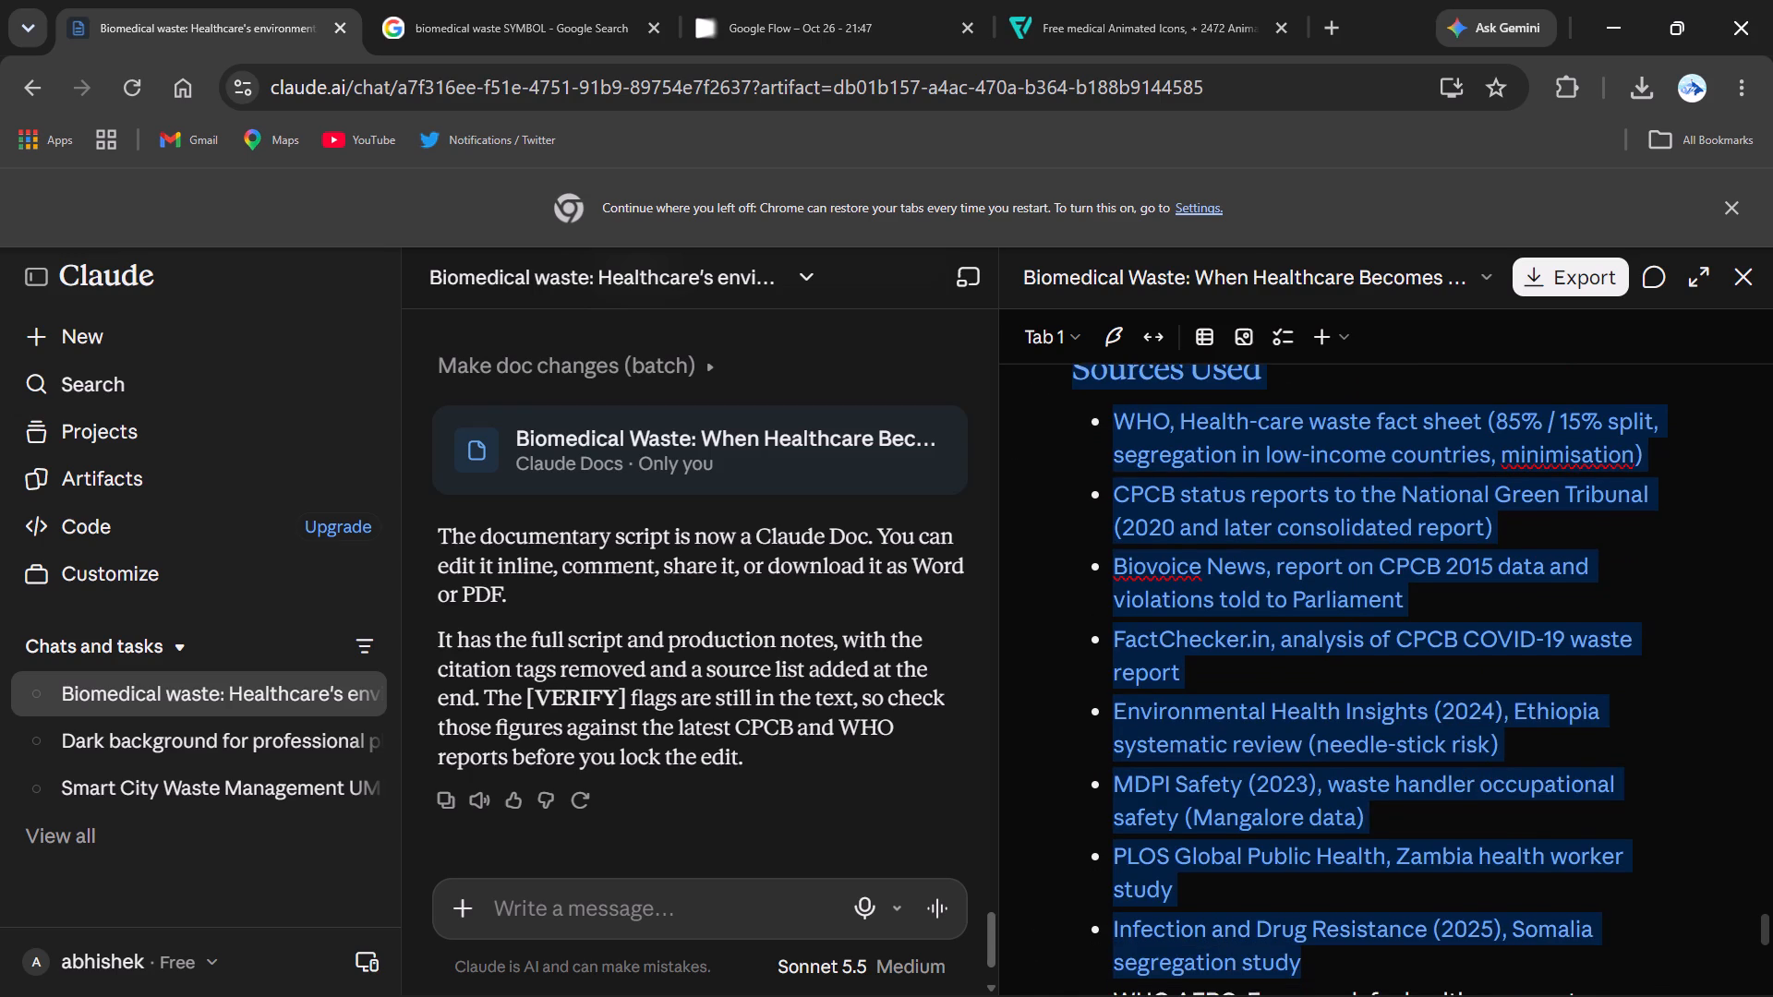
drag(1539, 975, 1498, 757)
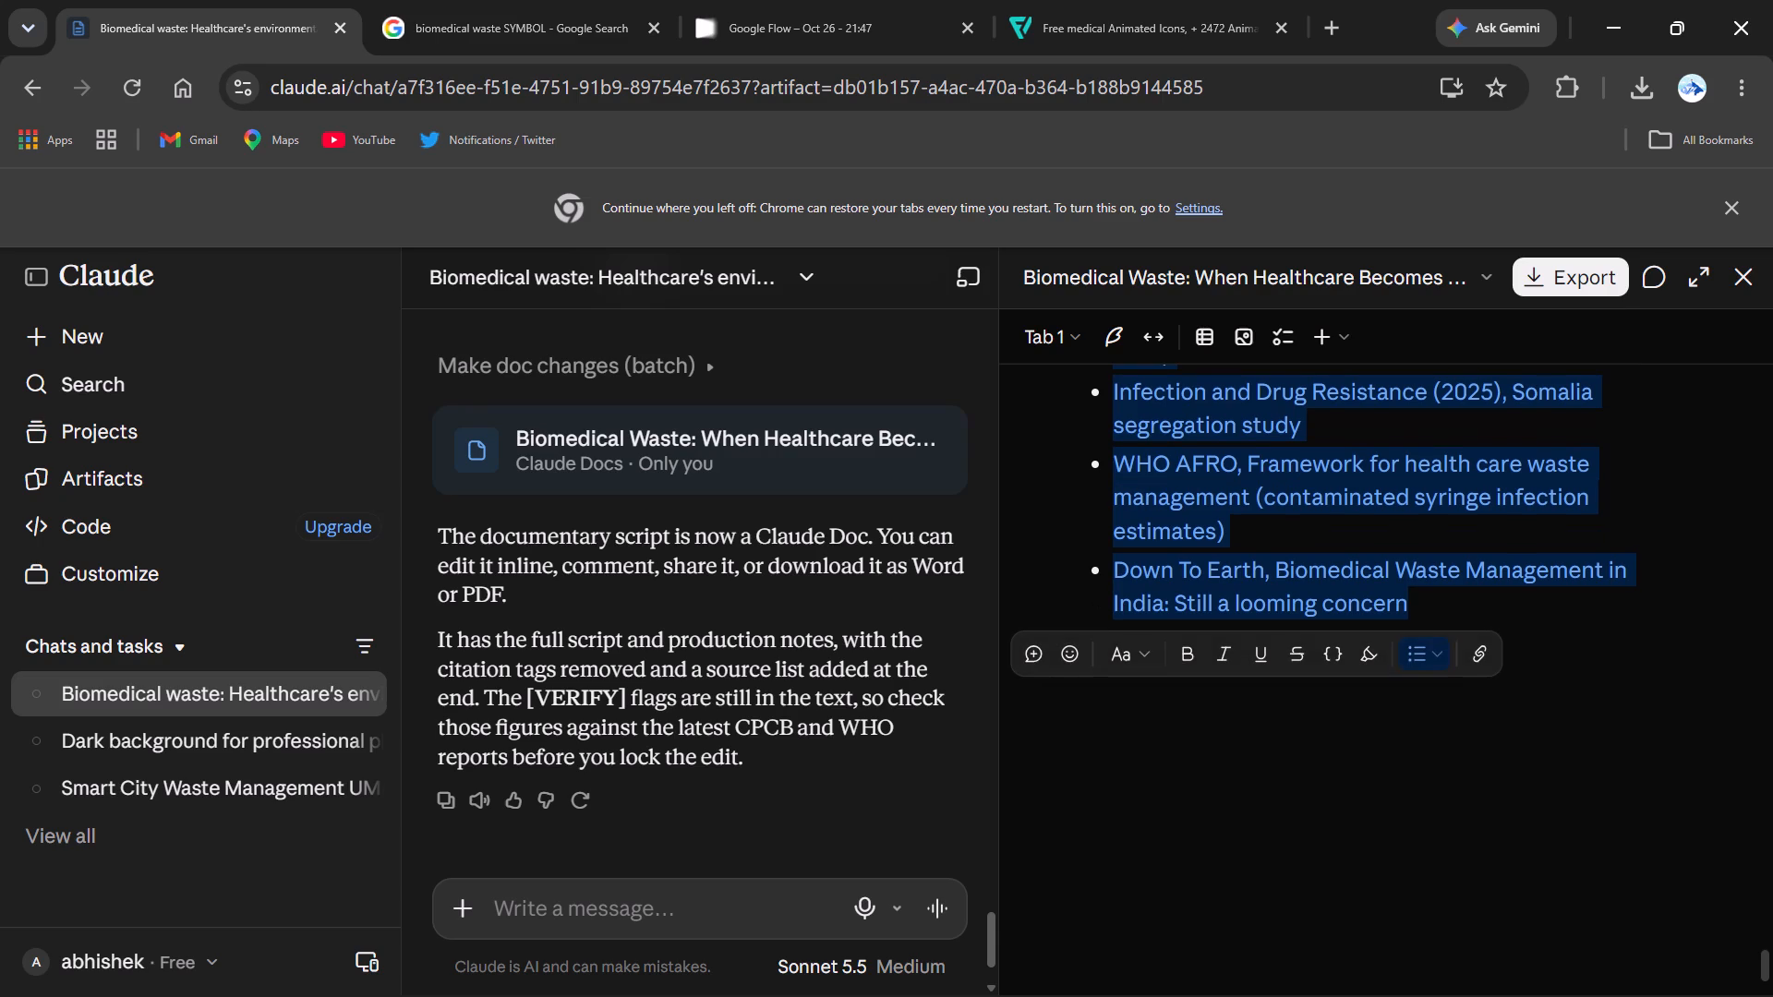
key(ctrl+c)
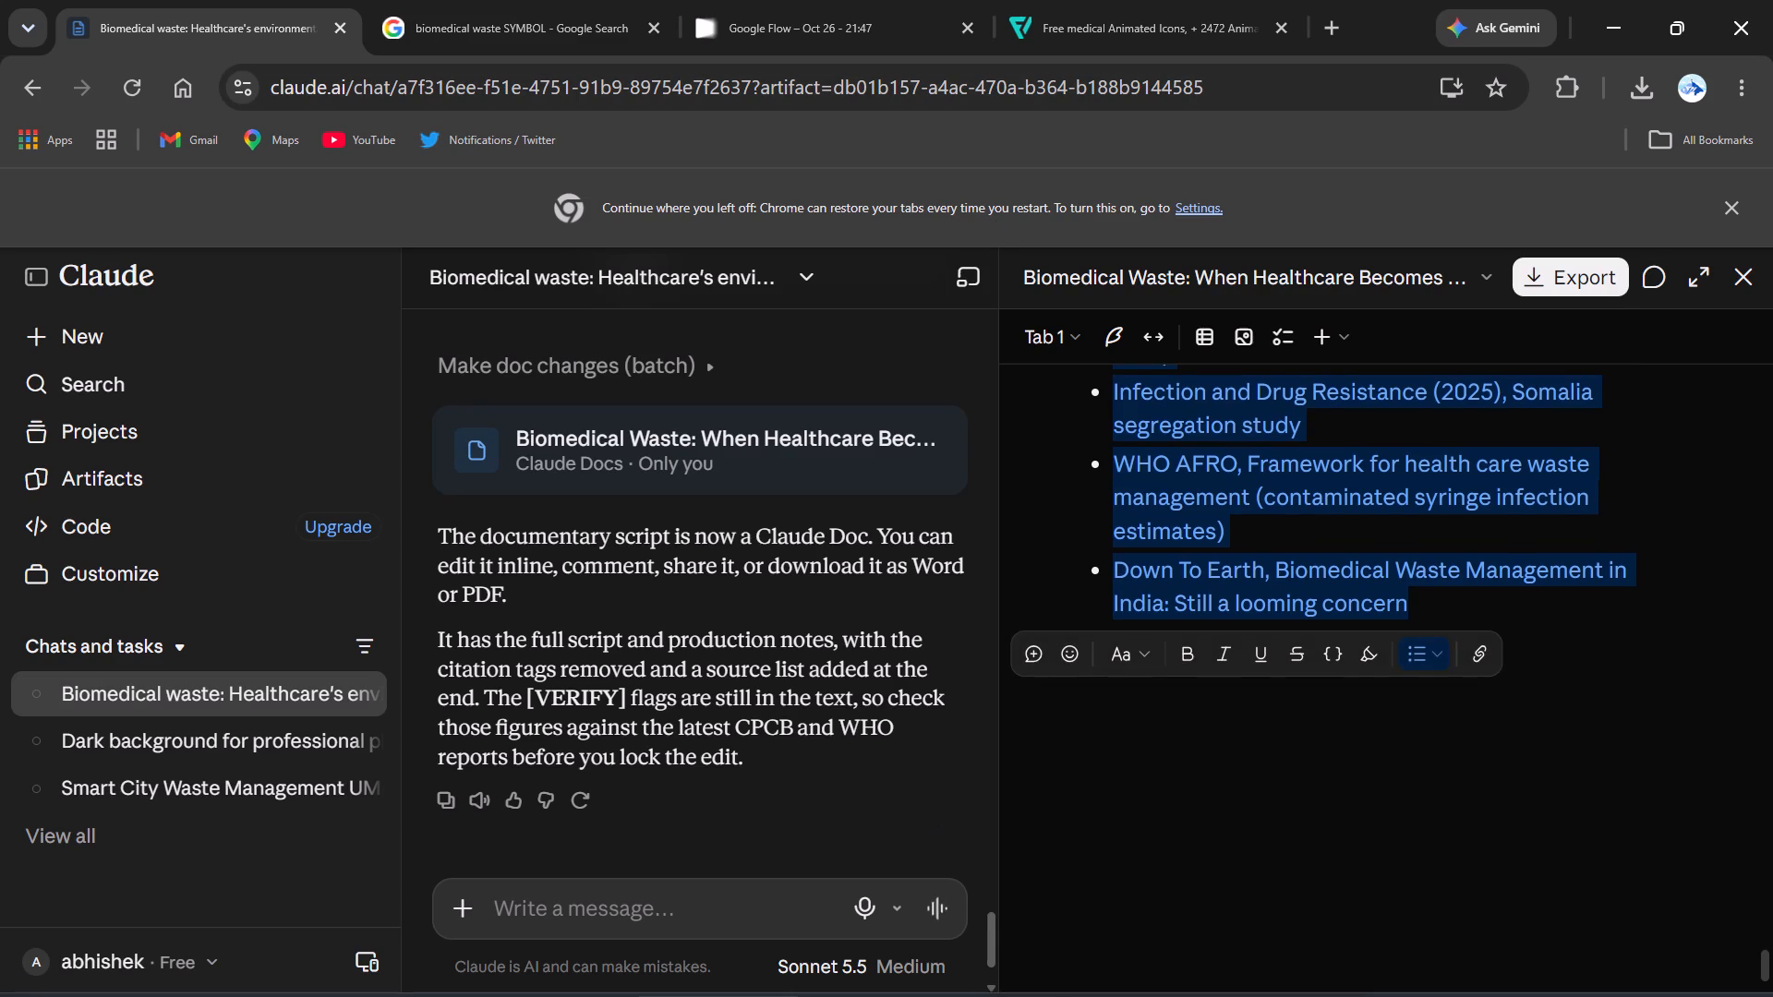
Back in Canva, search the elements for "red cross" and add the solid red cross shape to the new blank page.
click(609, 979)
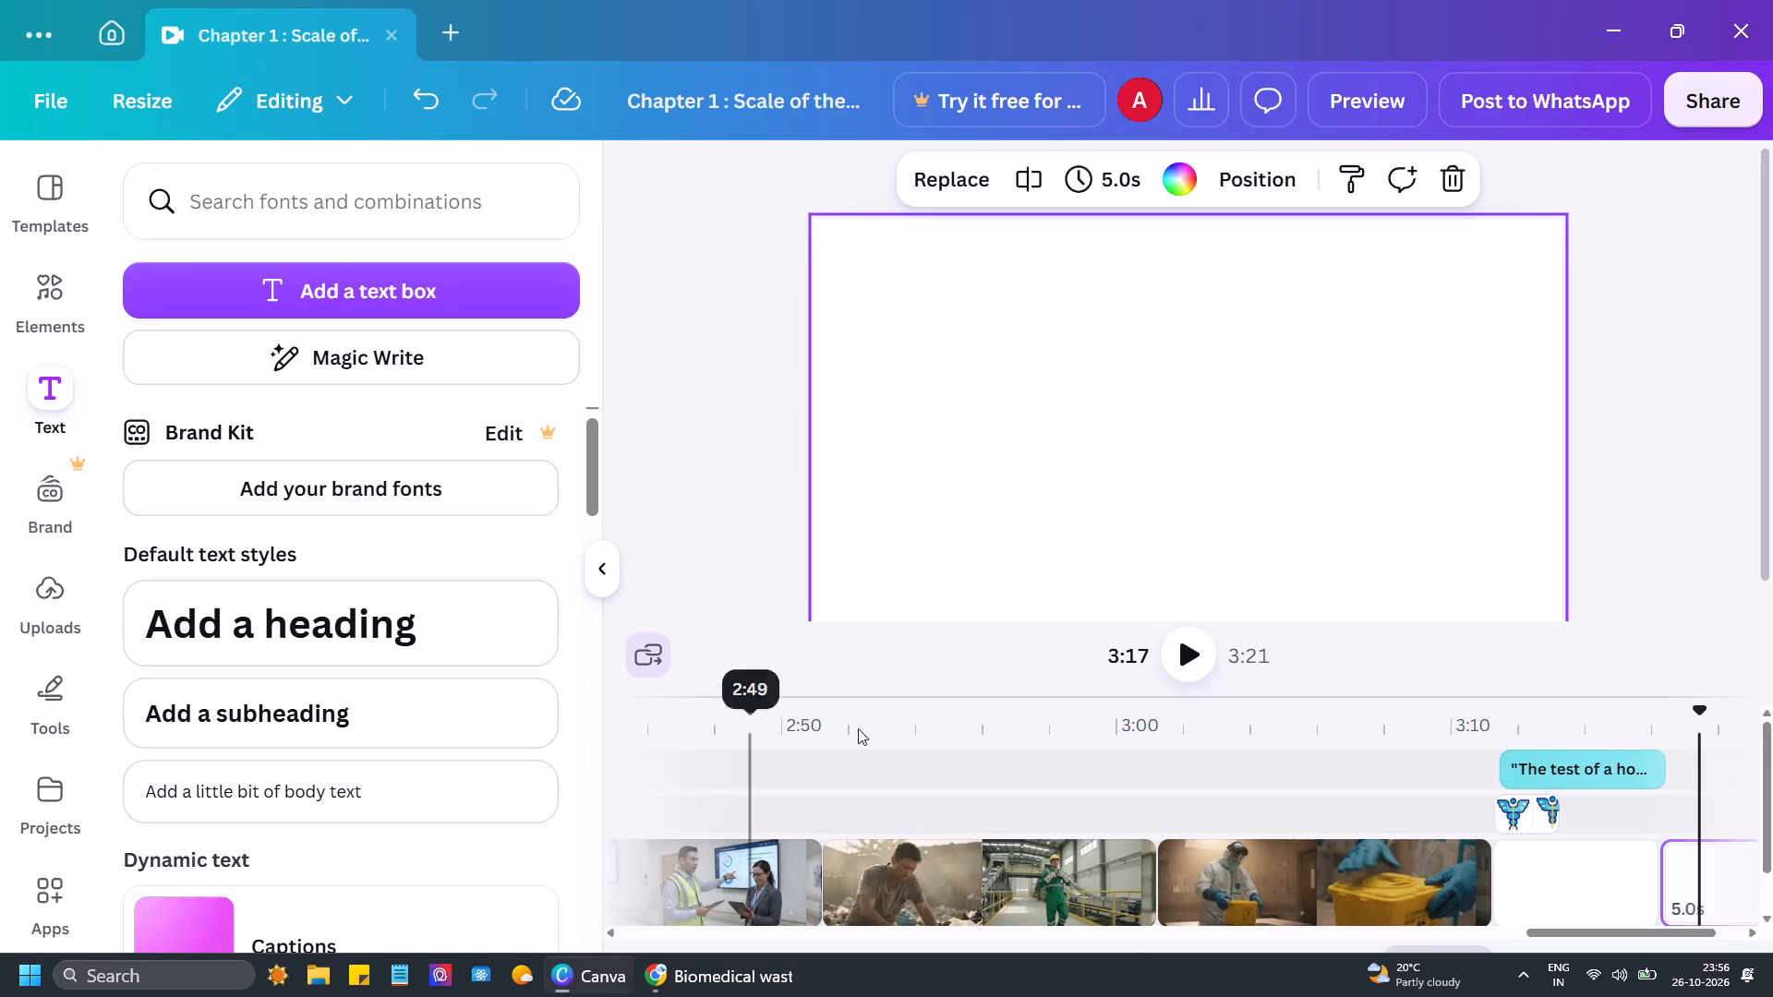
click(40, 294)
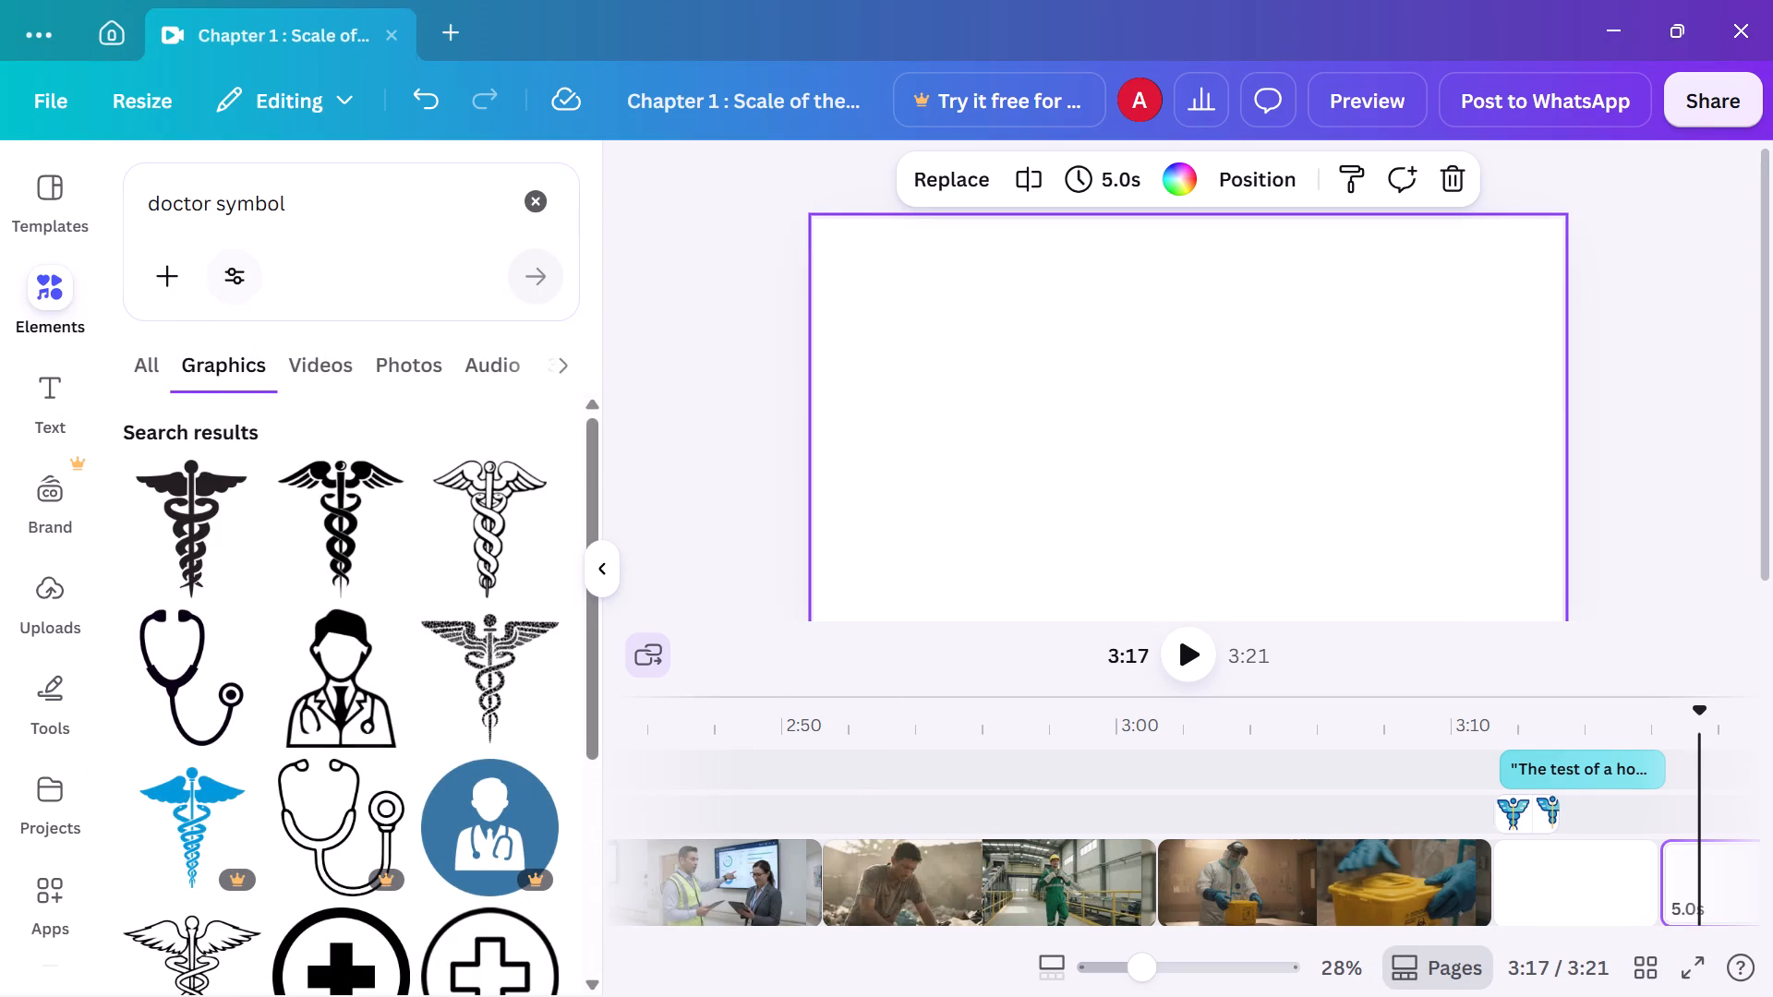
click(540, 206)
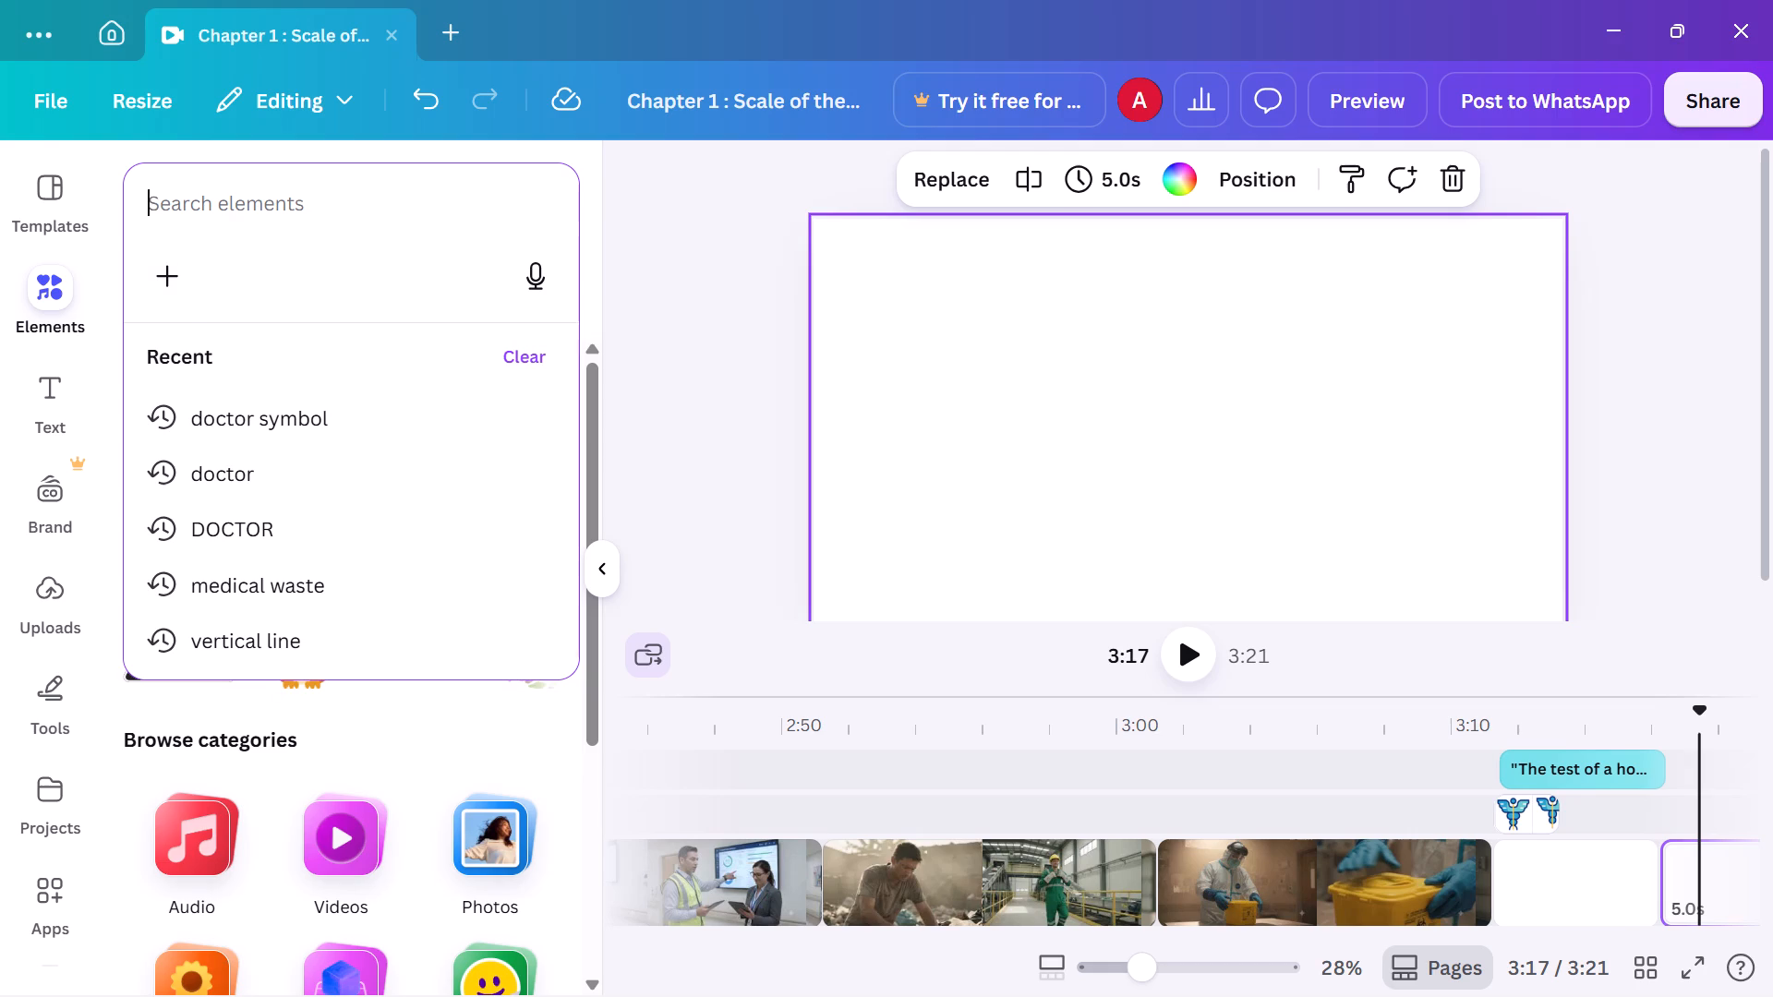
click(692, 367)
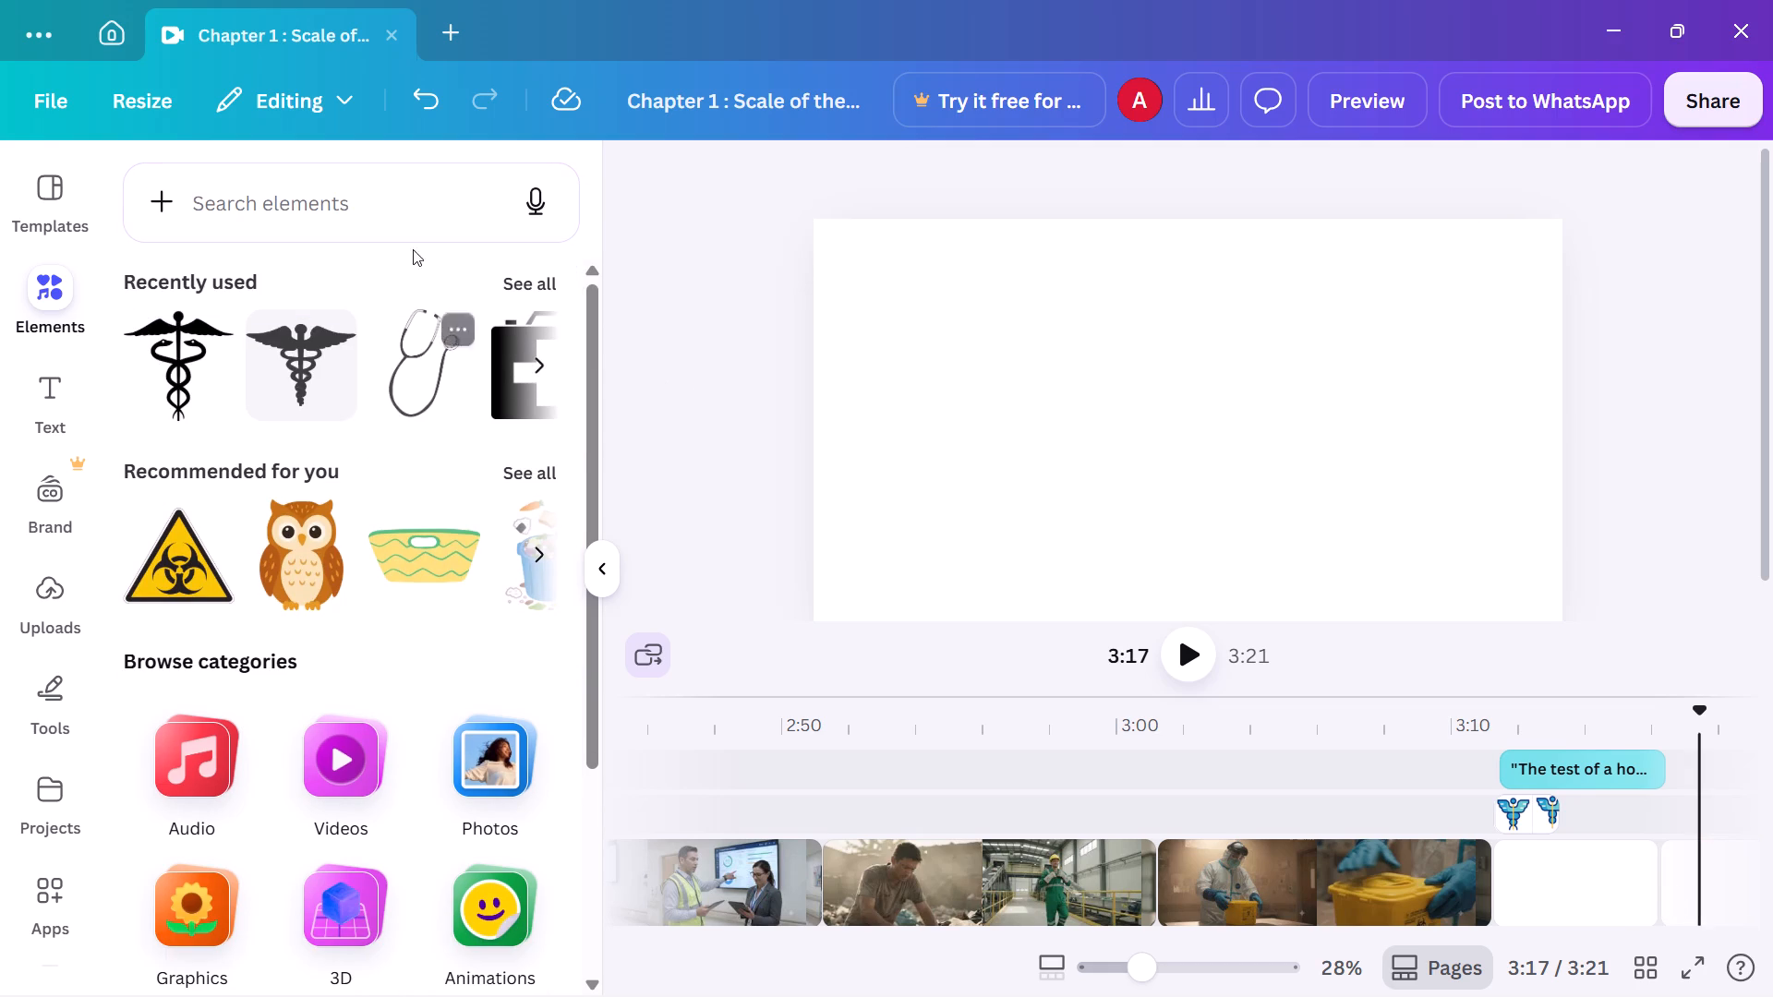
click(416, 226)
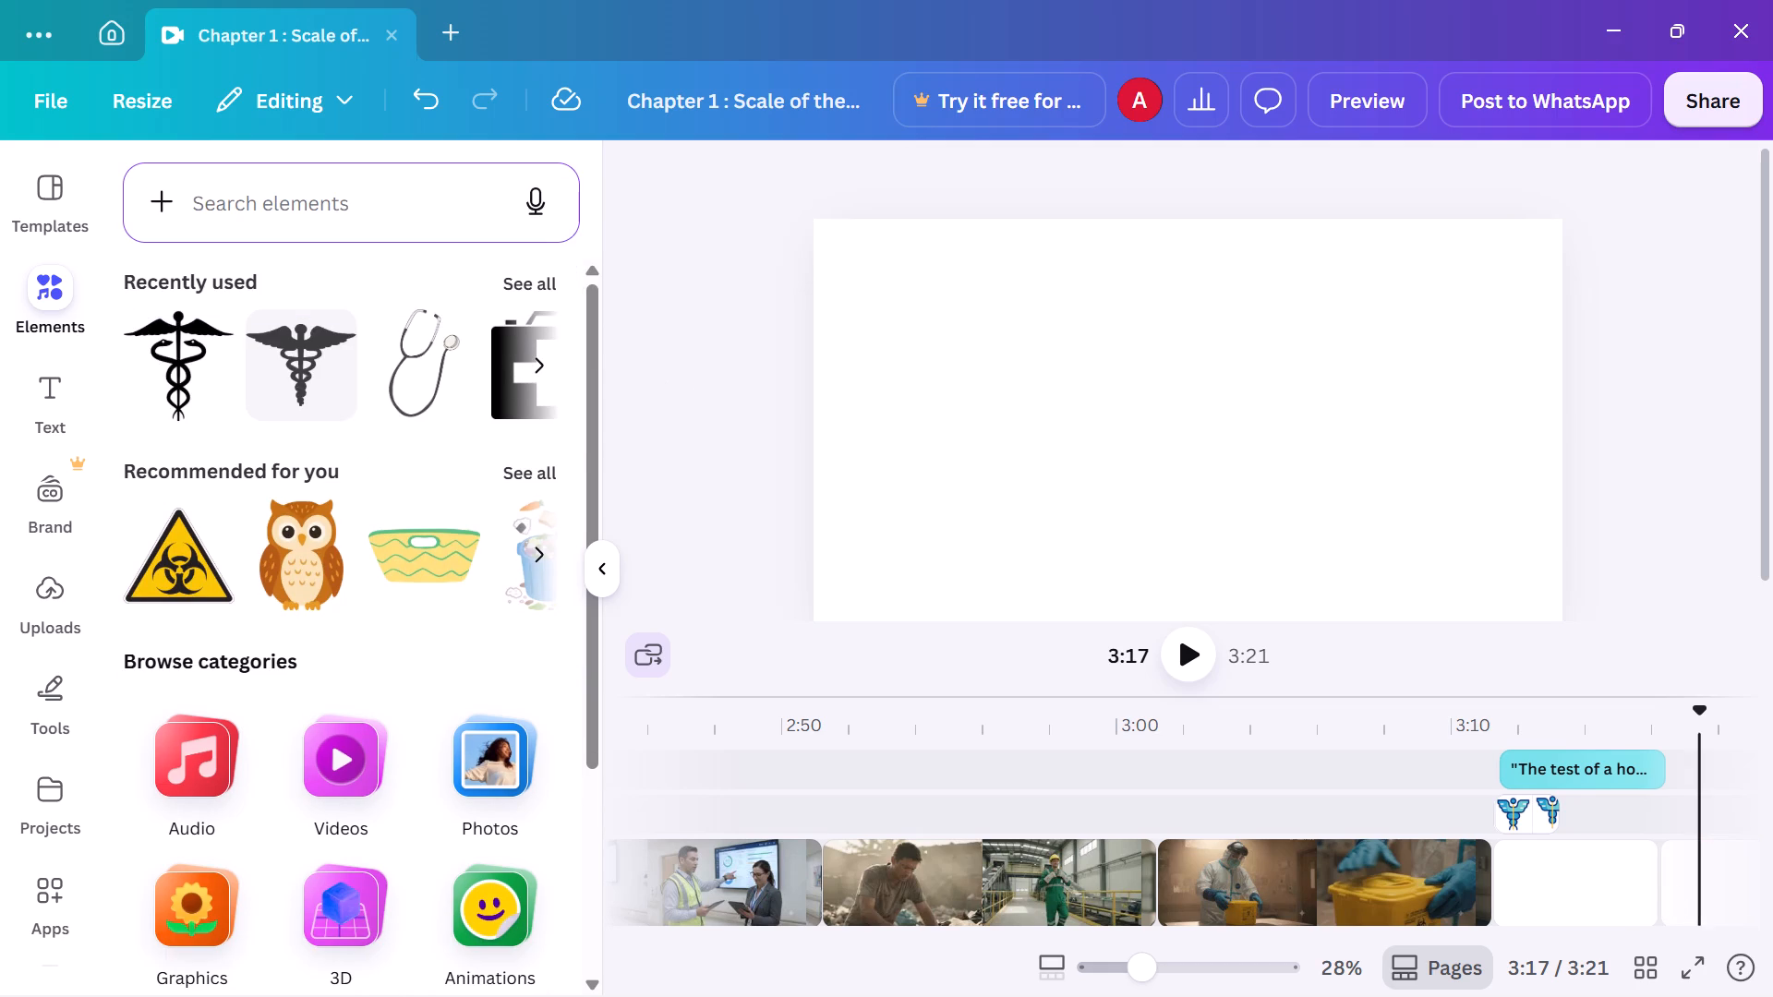
click(416, 183)
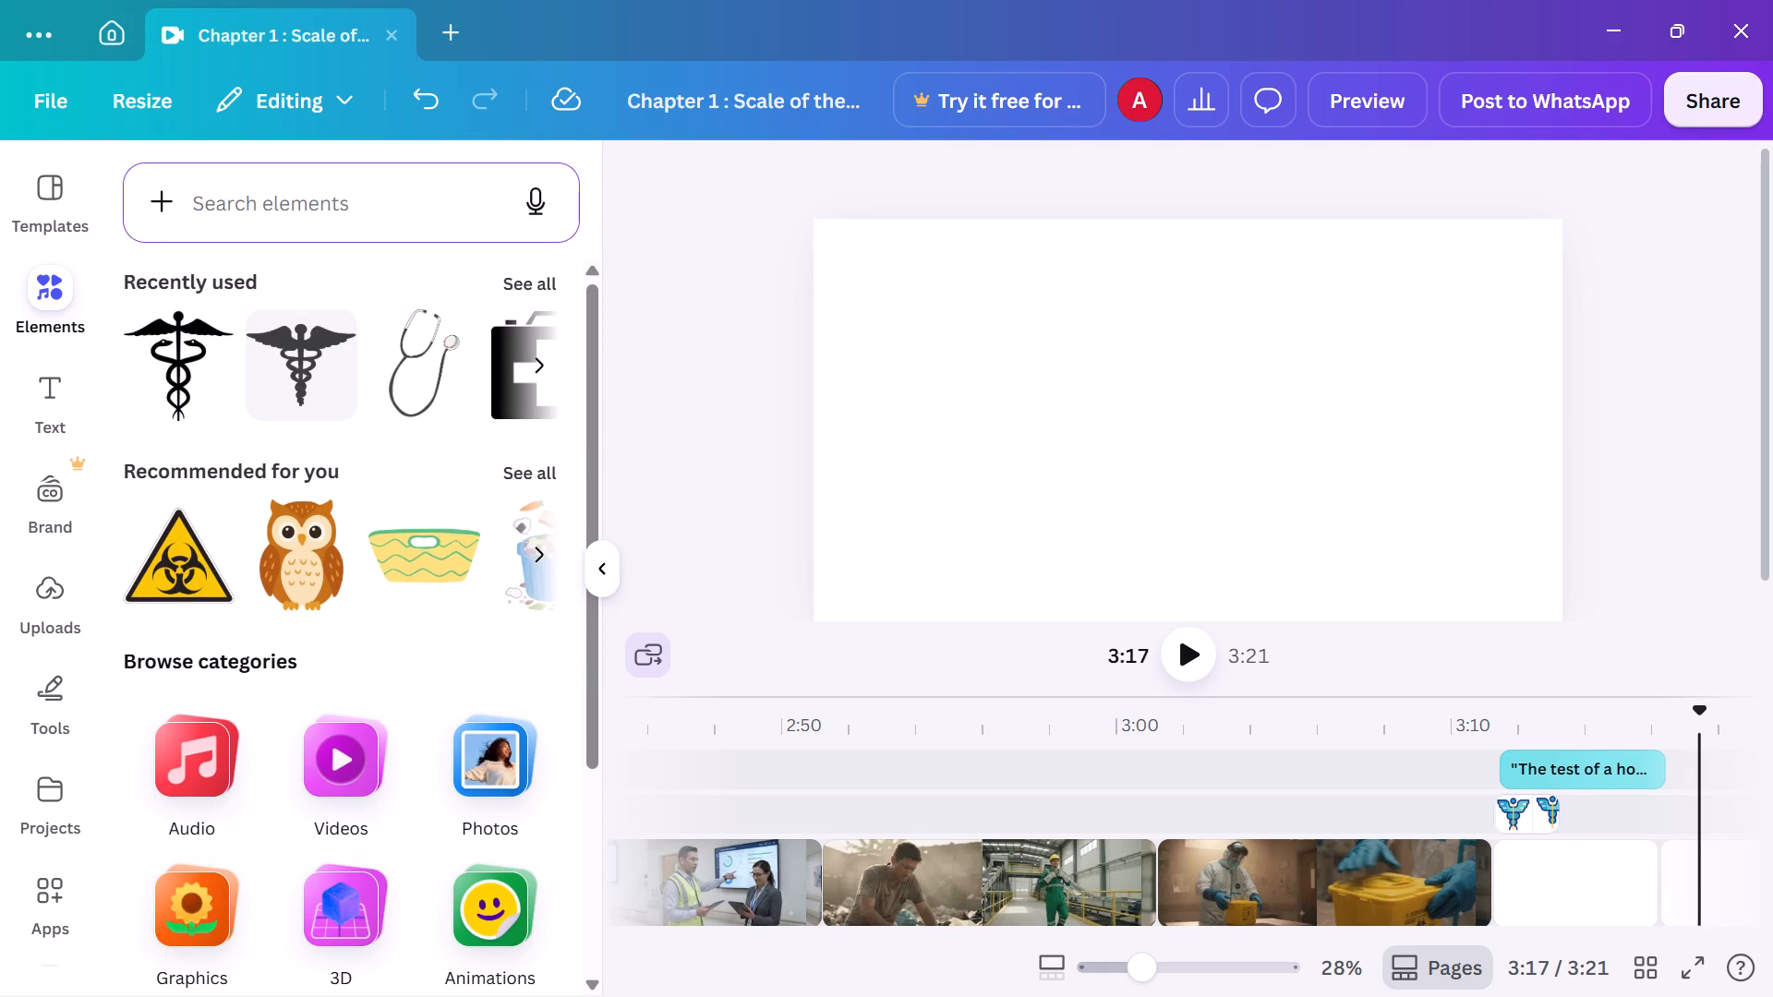
click(334, 193)
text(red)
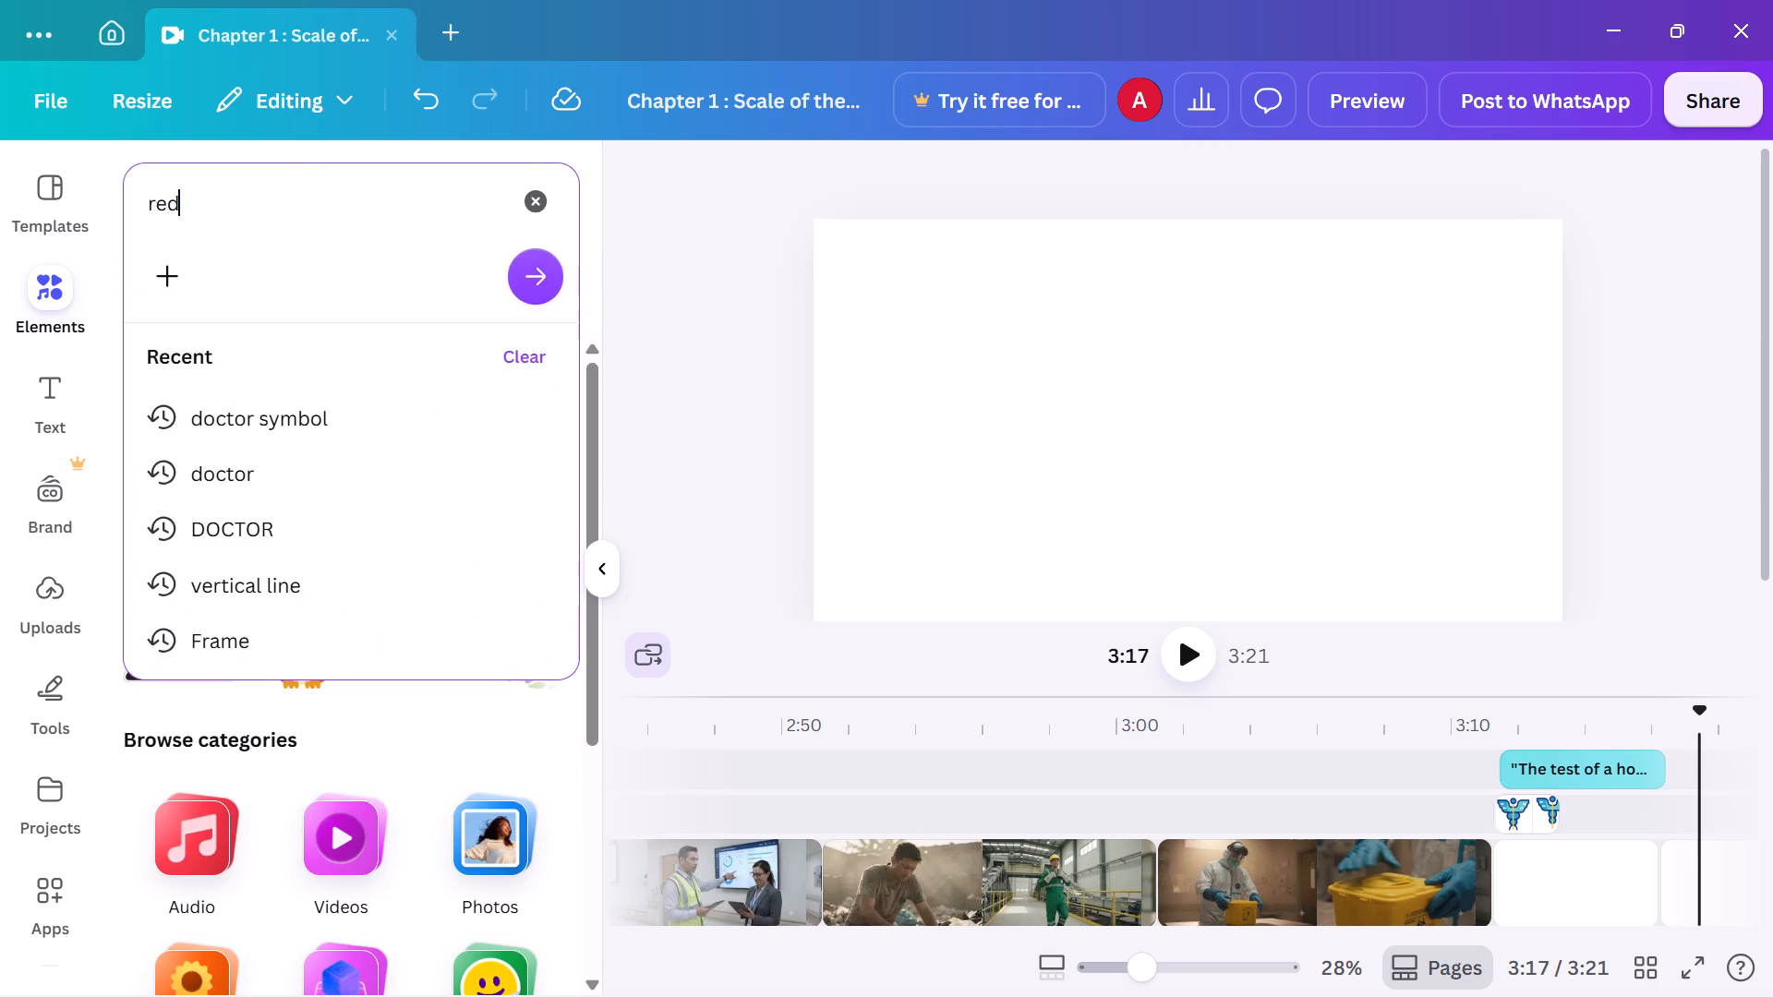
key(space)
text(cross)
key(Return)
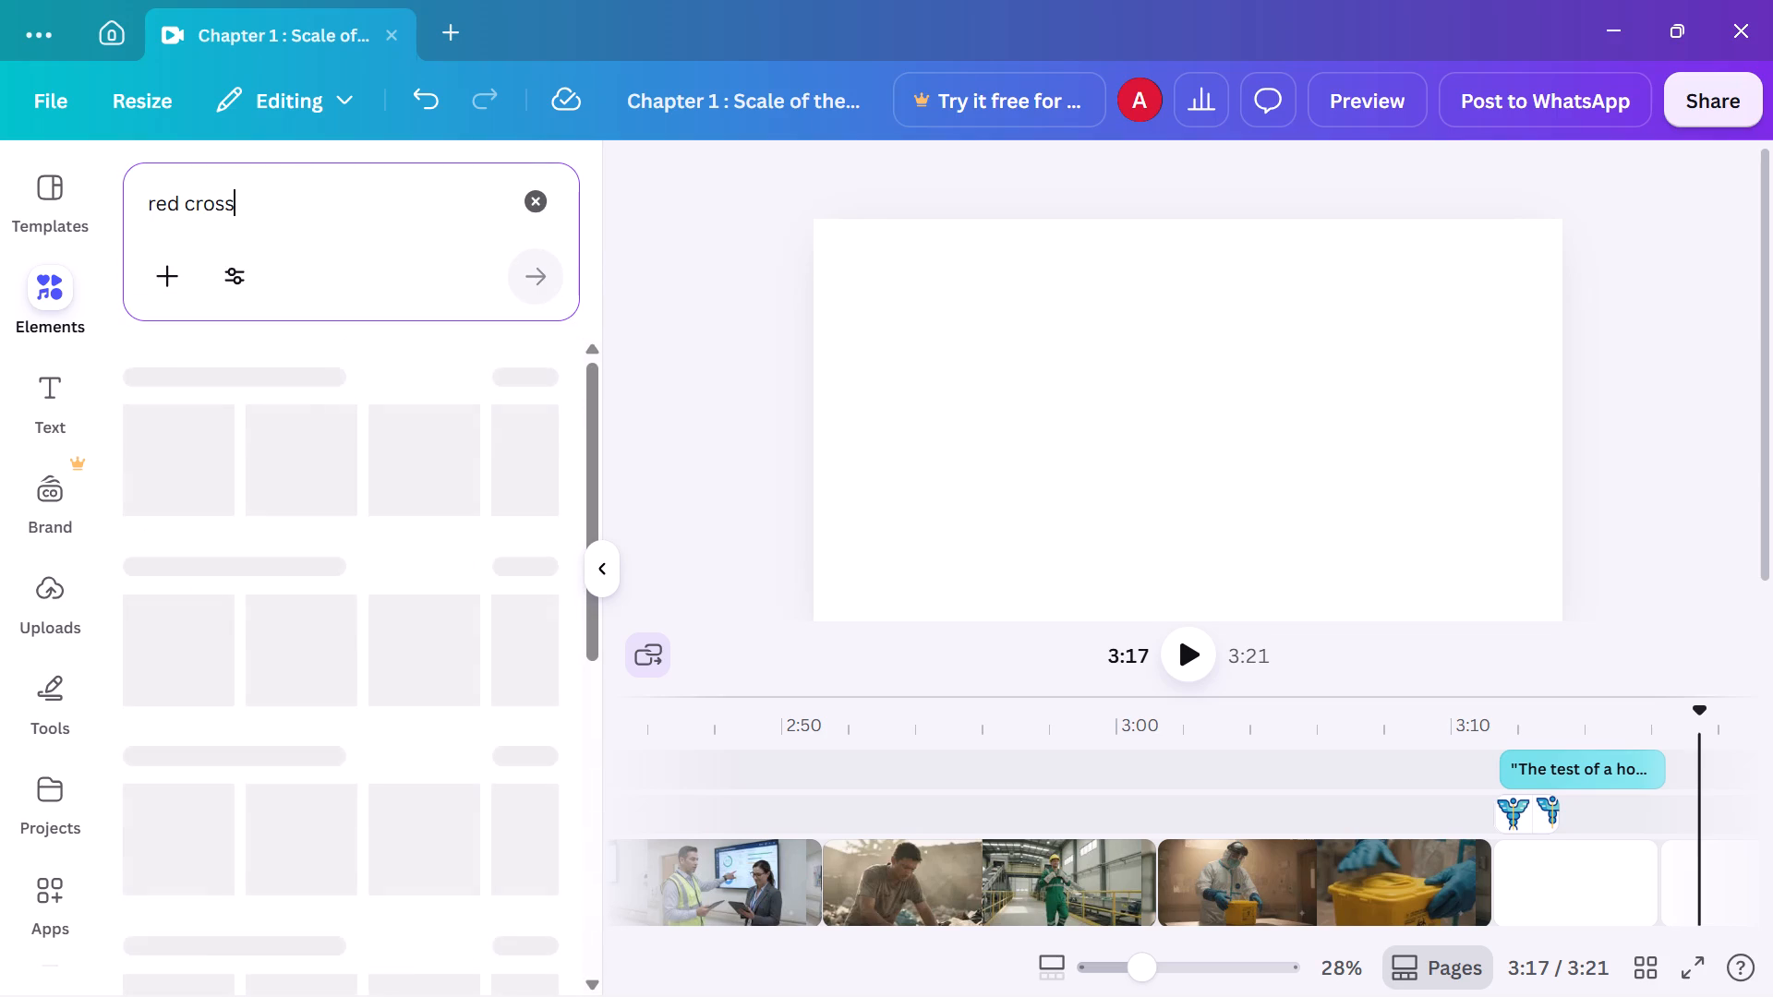
scroll(356, 511, down, 1)
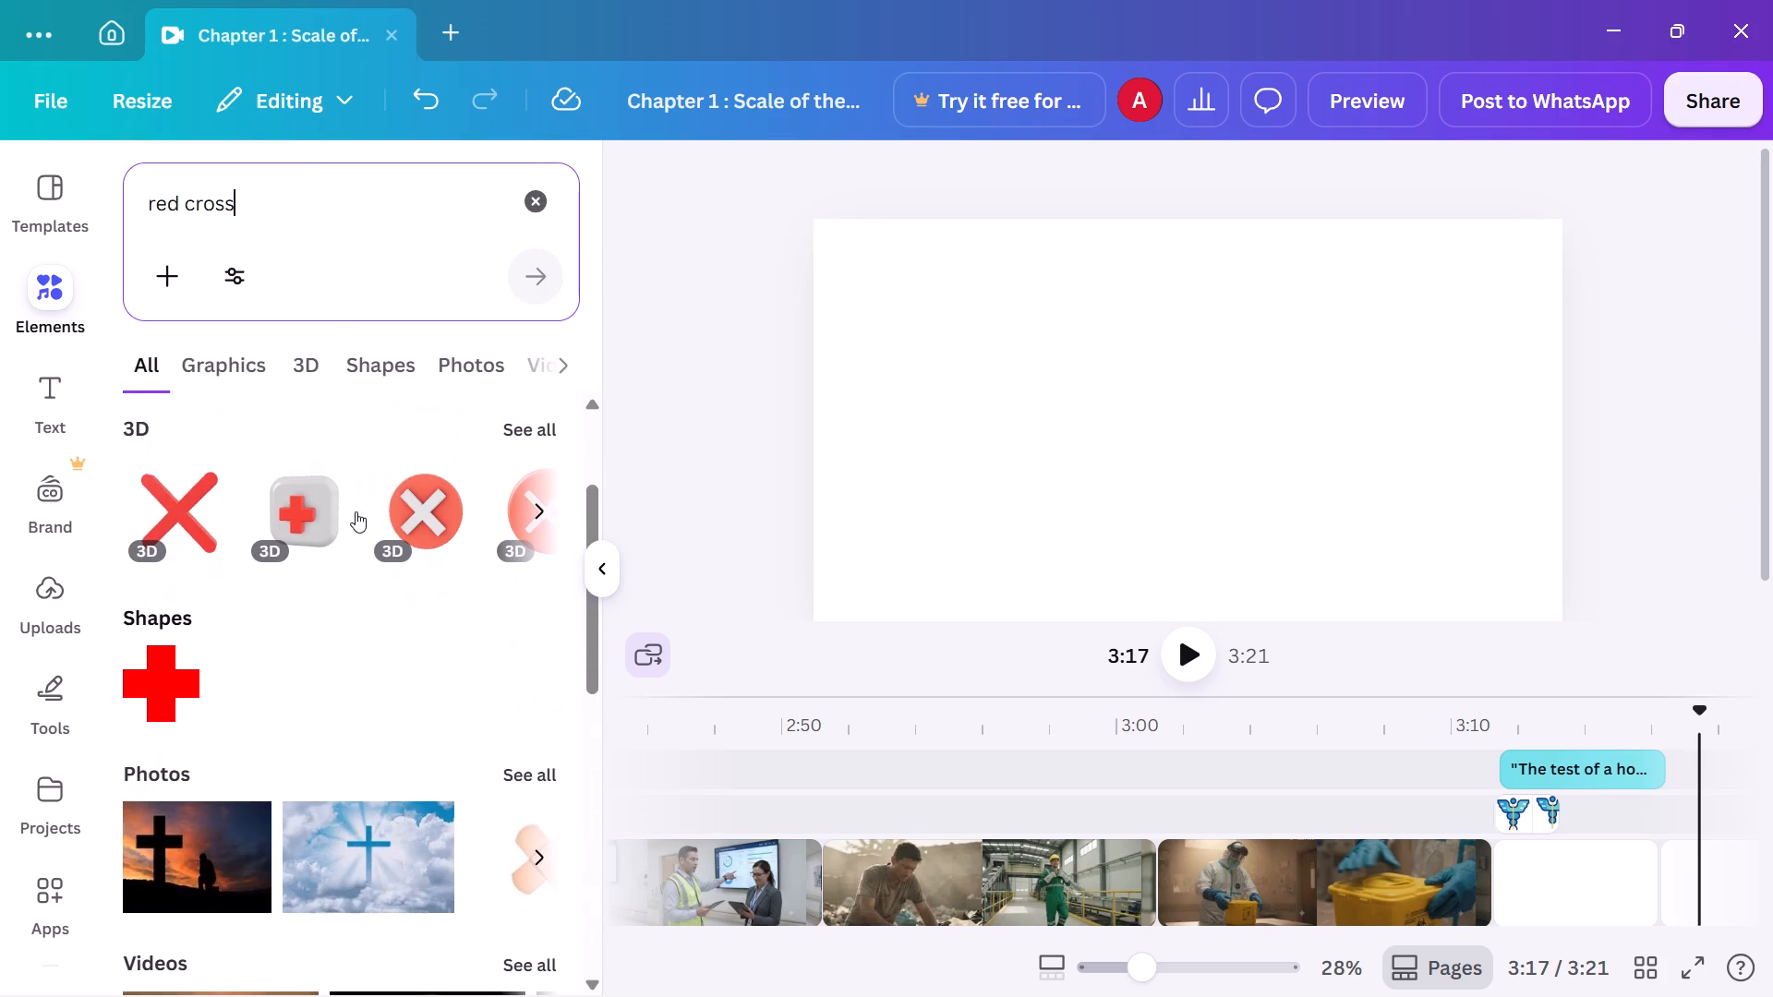
scroll(356, 511, down, 1)
click(160, 694)
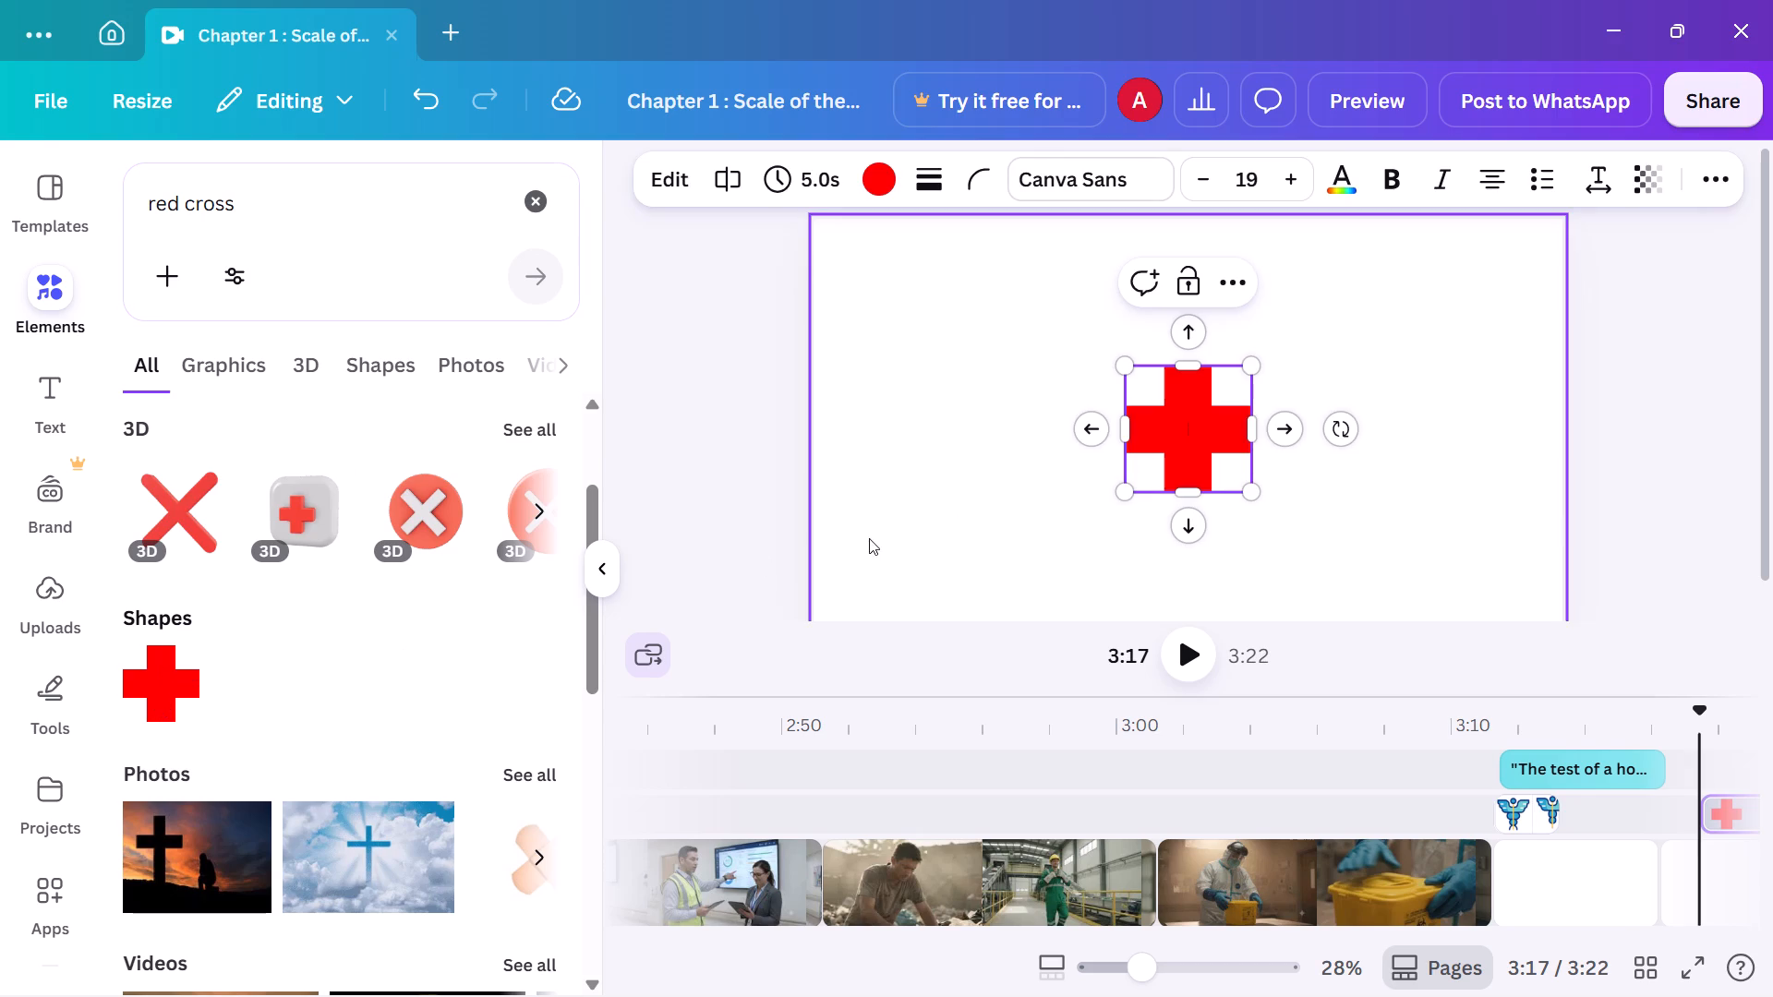
Enlarge the red cross until it fills the height between the page's upper and lower margin guides.
drag(1118, 360, 960, 282)
drag(1248, 492, 1360, 575)
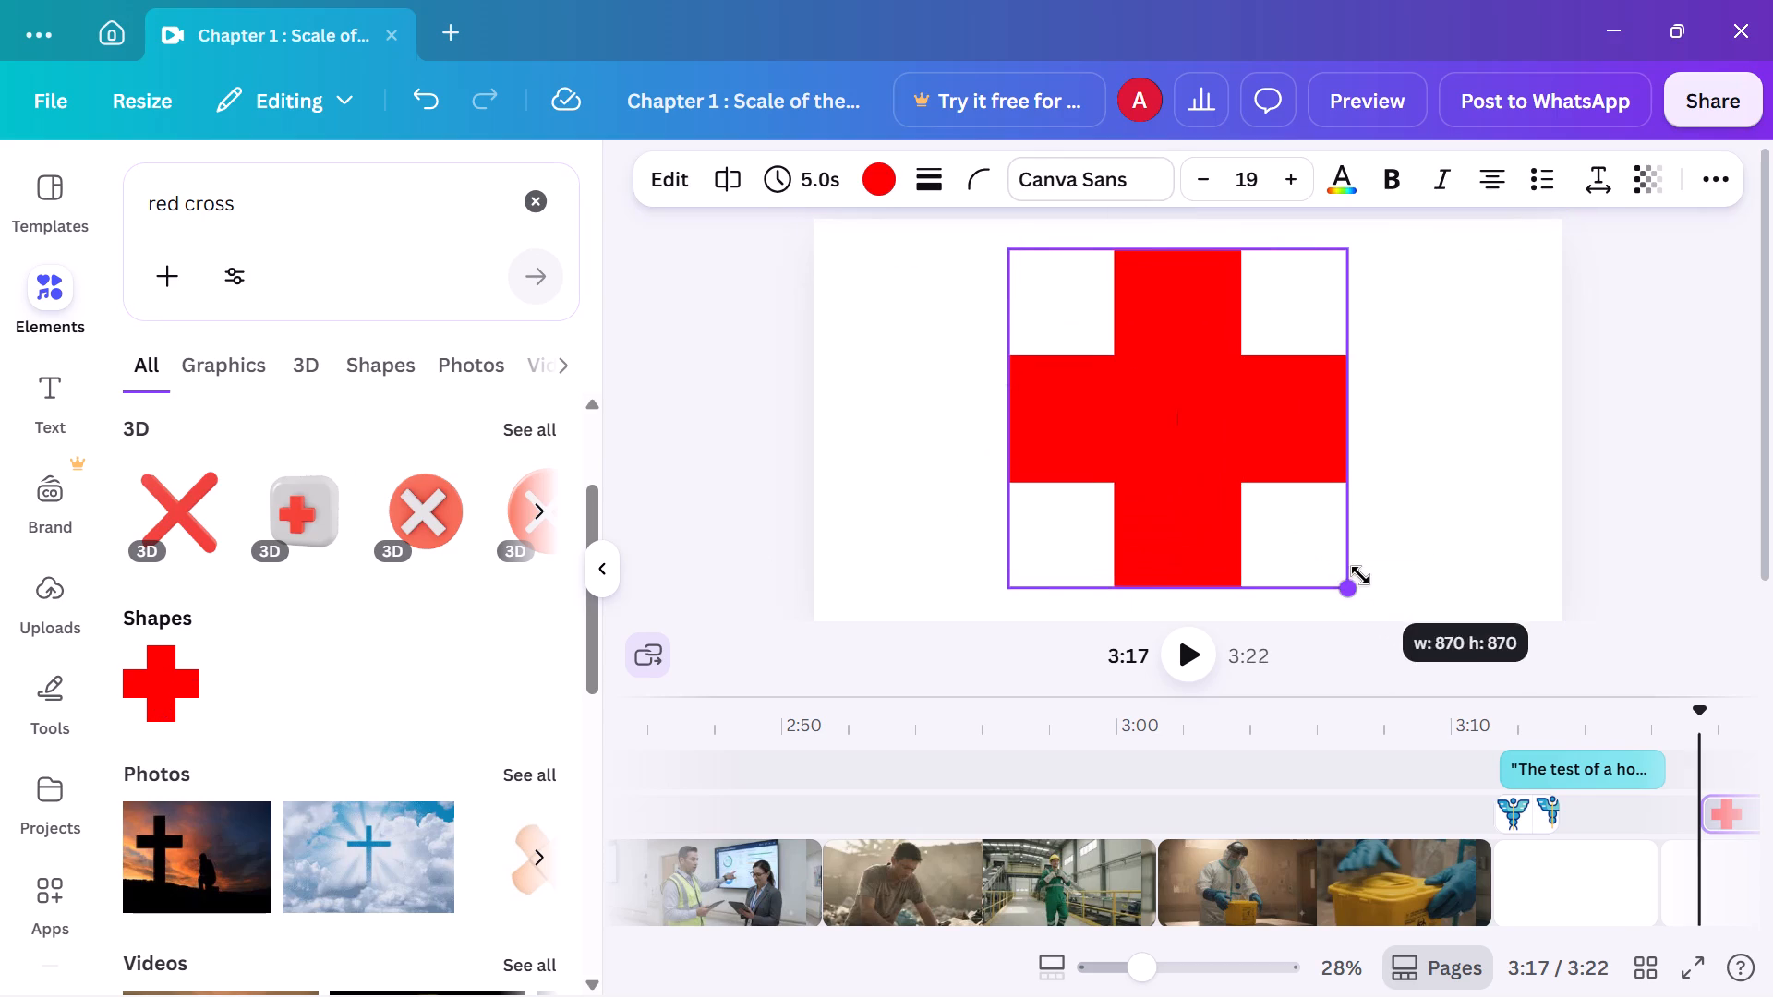
drag(1360, 575, 1370, 583)
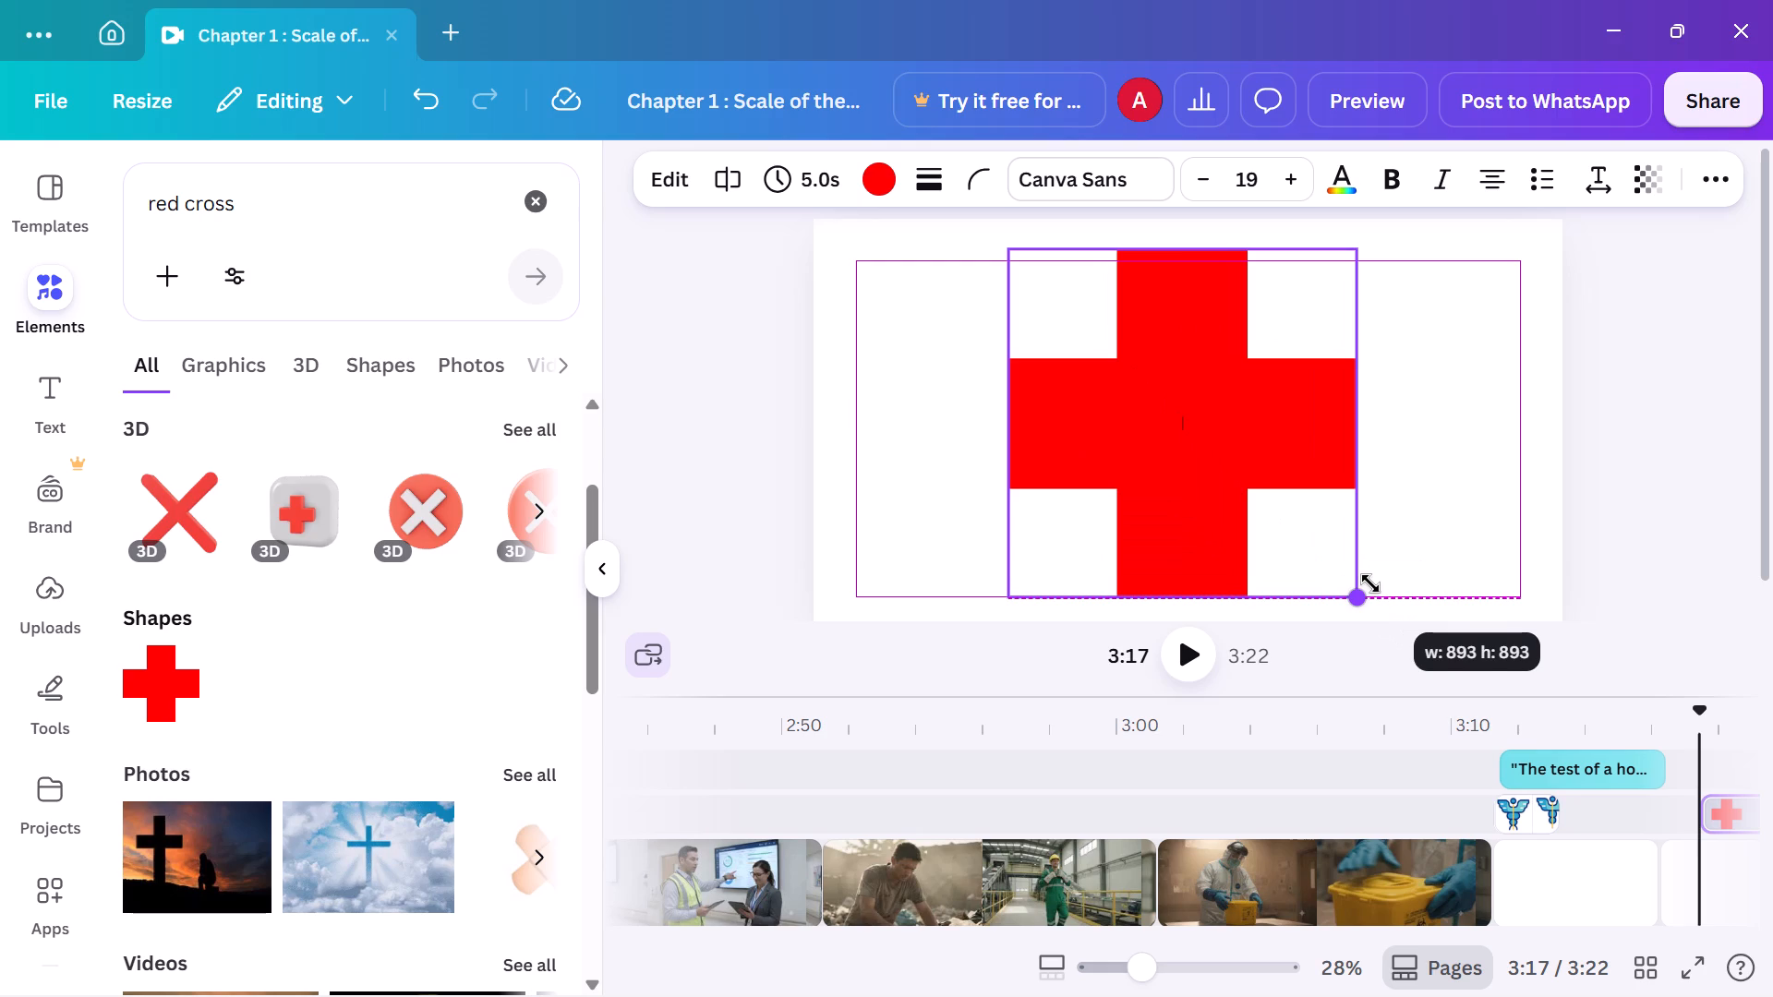
drag(1370, 583, 1365, 578)
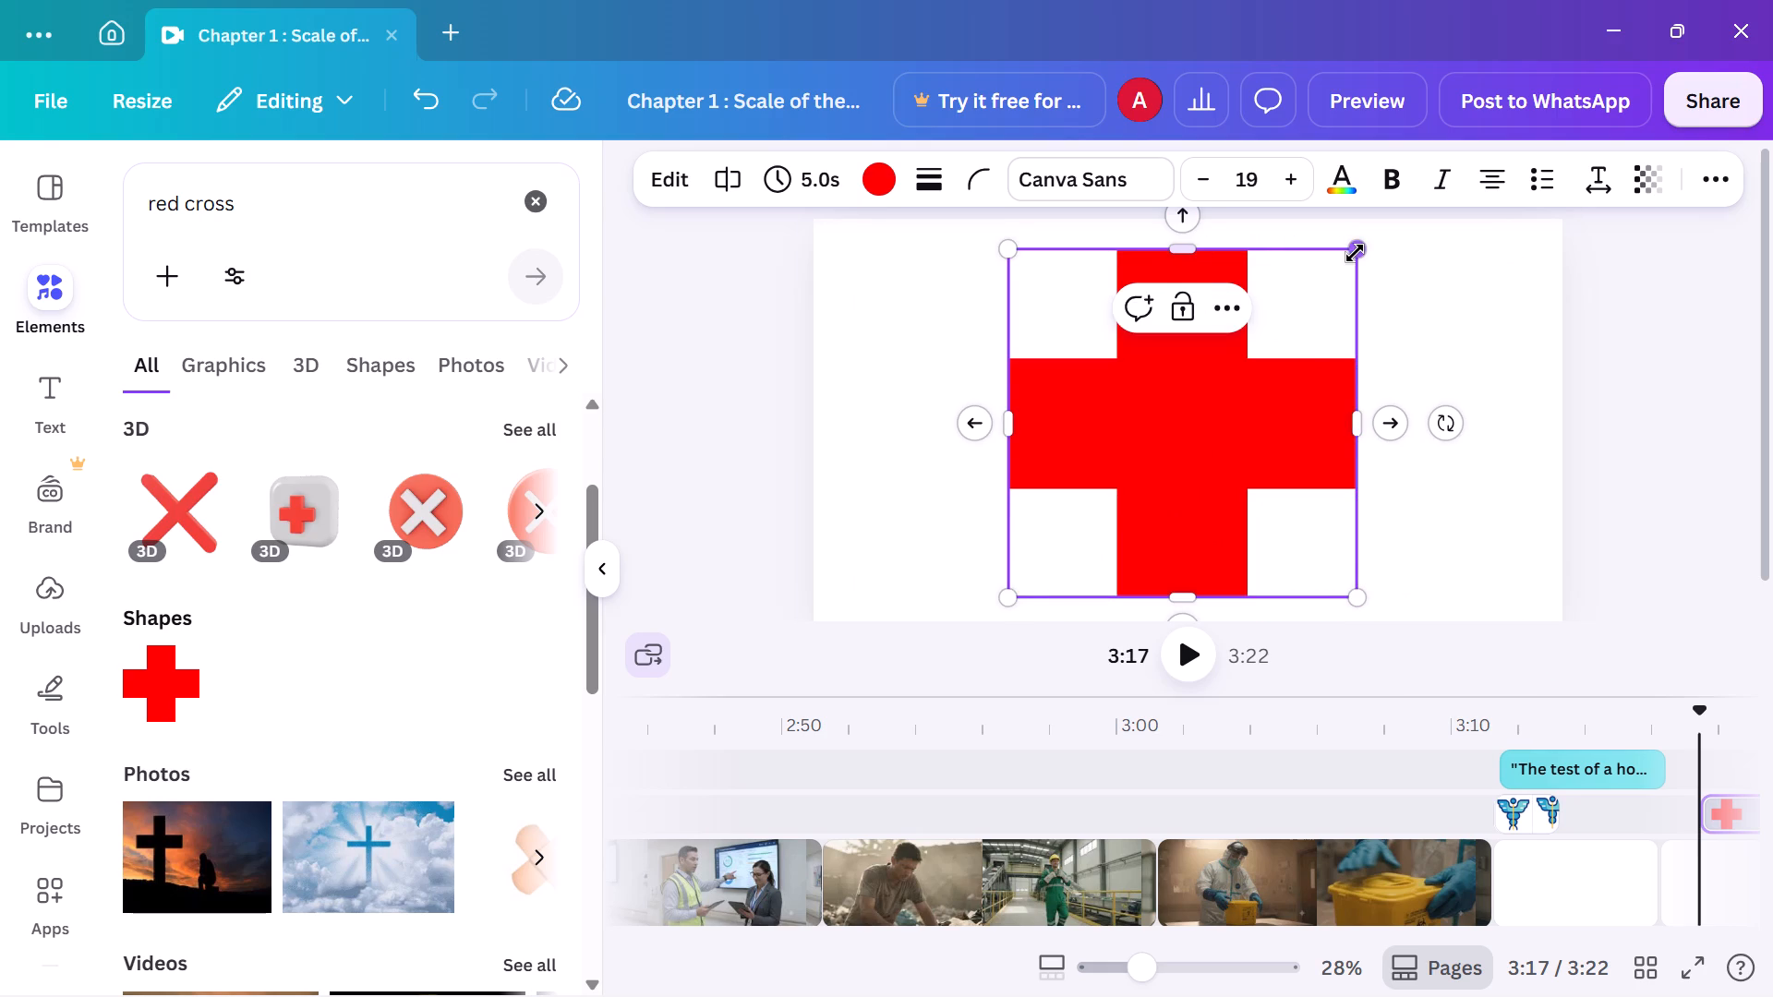
drag(1355, 253, 1351, 265)
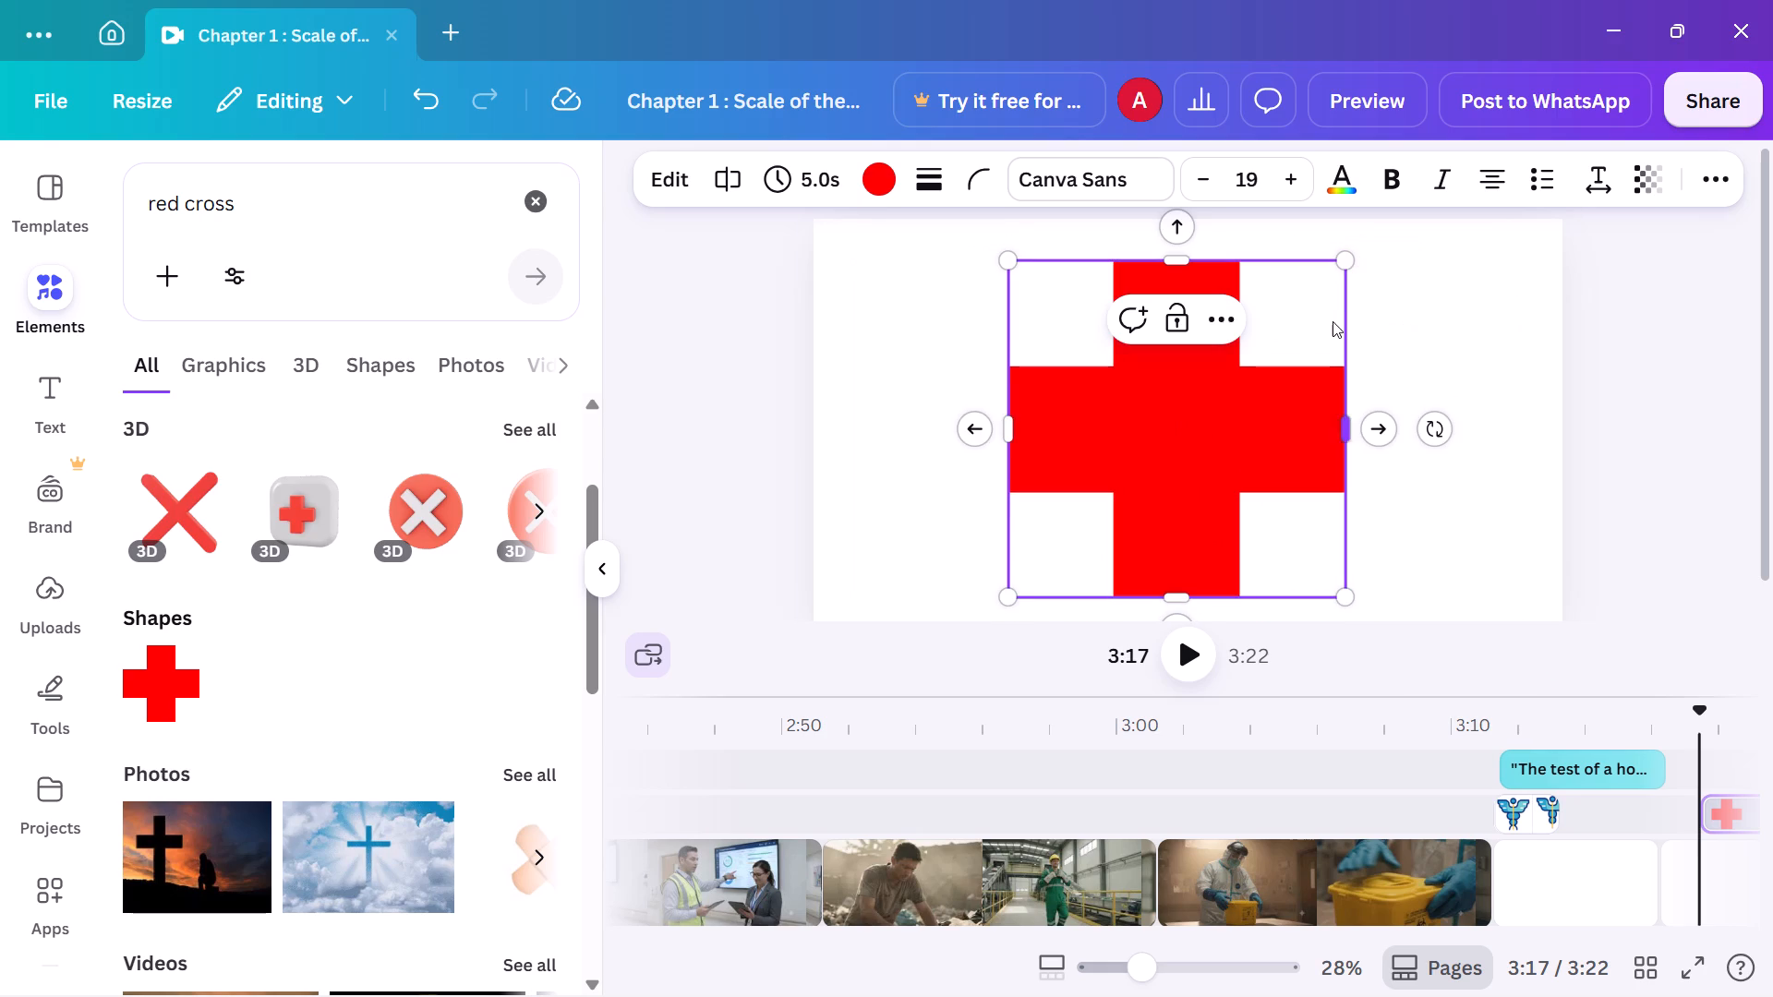
Nudge the red cross sideways until it is centred horizontally on the page.
key(Right)
key(Right)
key(Right)
key(Right)
key(Right)
key(Right)
key(Right)
key(Right)
key(Right)
key(Right)
key(Right)
key(Right)
key(Right)
key(Right)
key(Right)
key(Right)
key(Right)
key(Right)
key(Right)
key(Right)
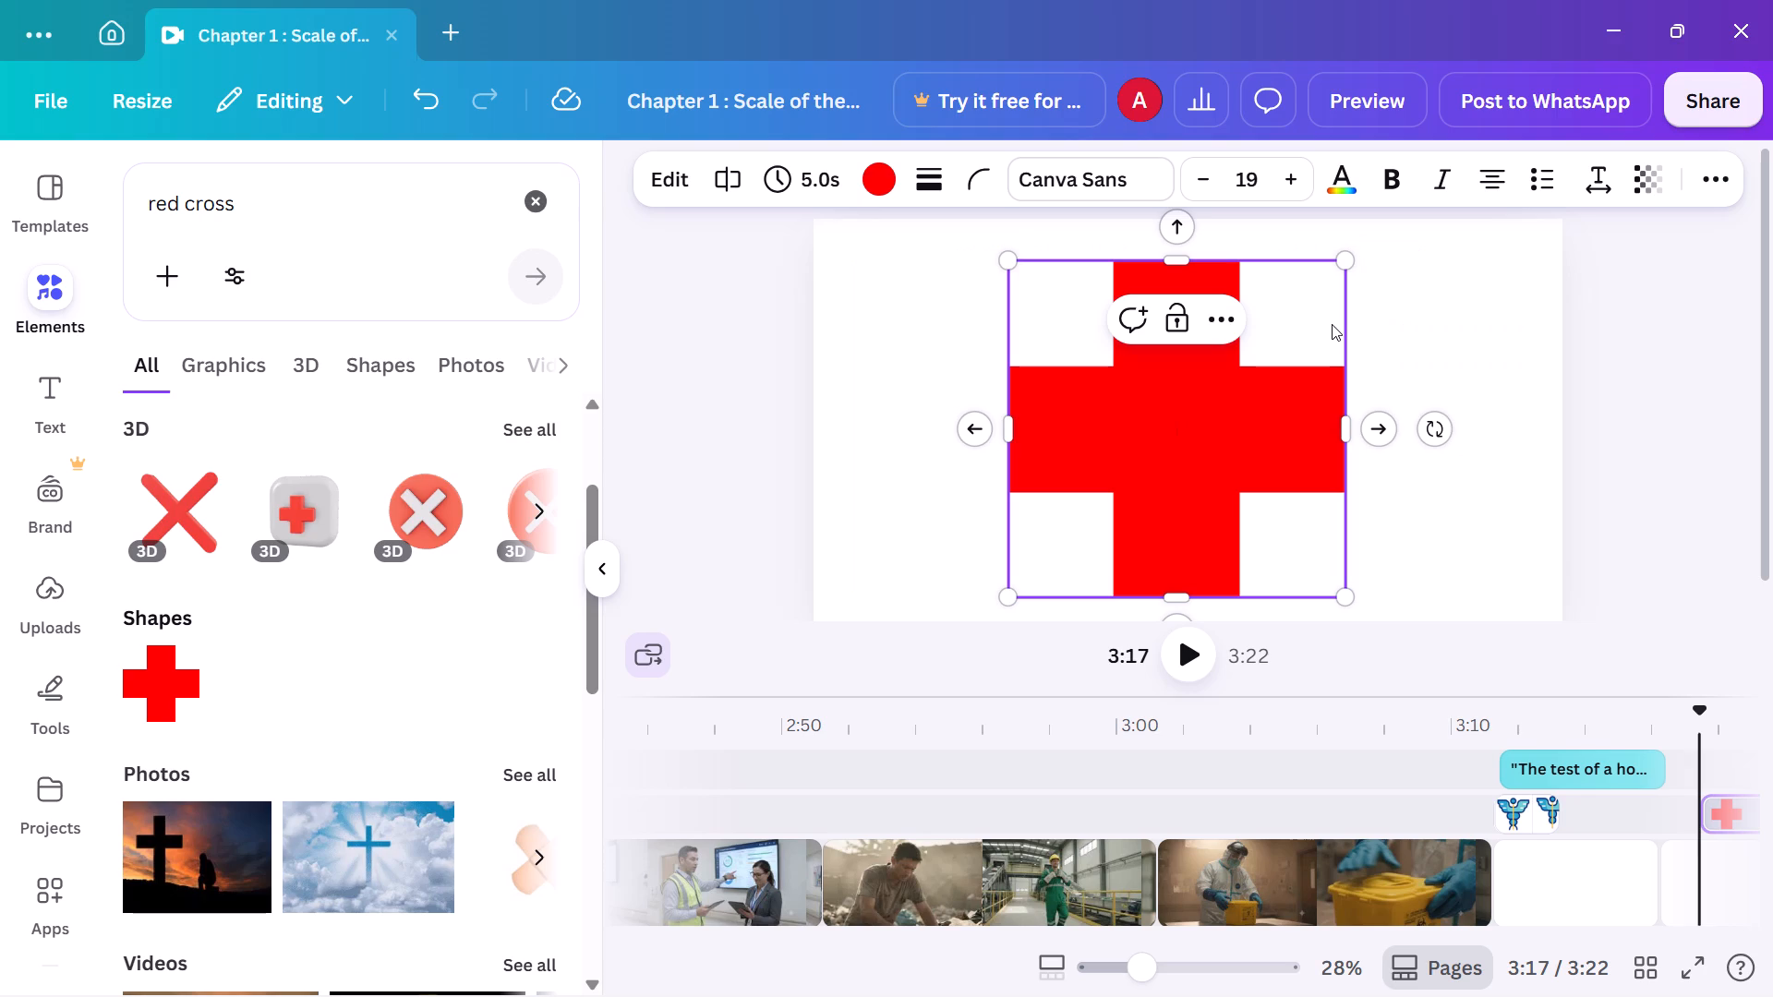
click(1332, 324)
click(1390, 326)
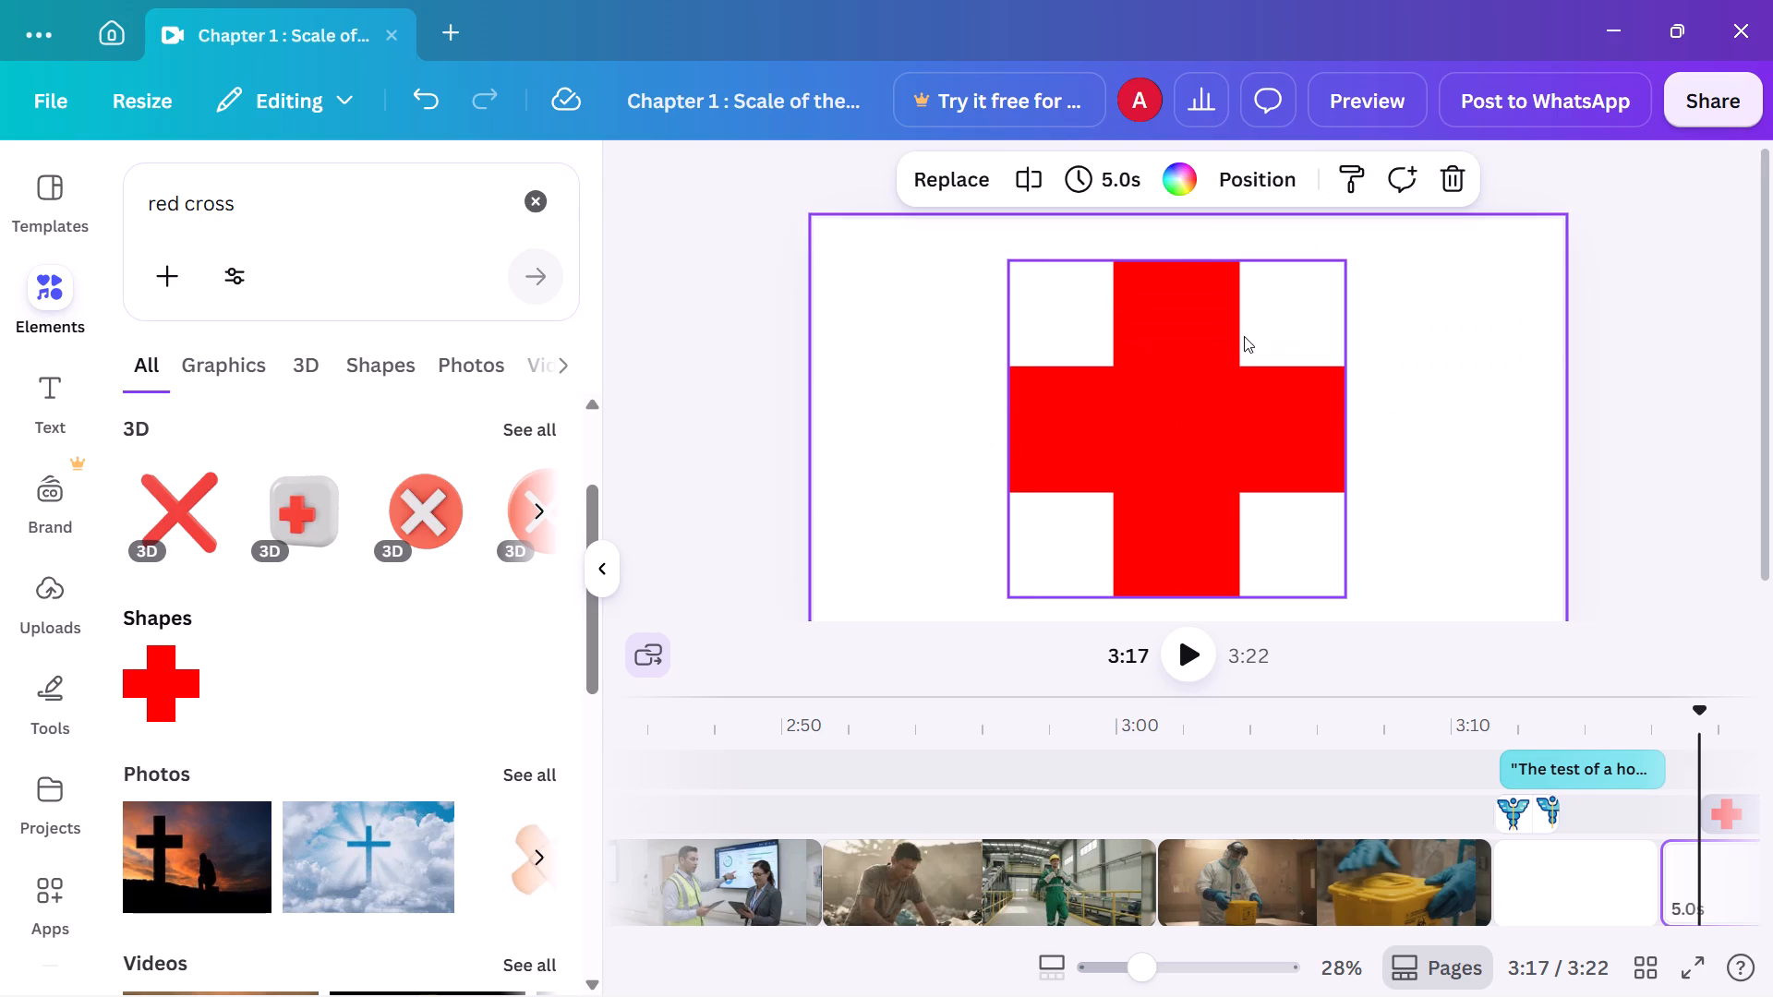
click(1244, 336)
key(Right)
key(Right)
key(Right)
key(Right)
key(Right)
key(Right)
key(Right)
key(Right)
key(Right)
key(Right)
key(Right)
key(Right)
key(Right)
key(Right)
key(Right)
key(Right)
key(Right)
key(Right)
key(Right)
key(Right)
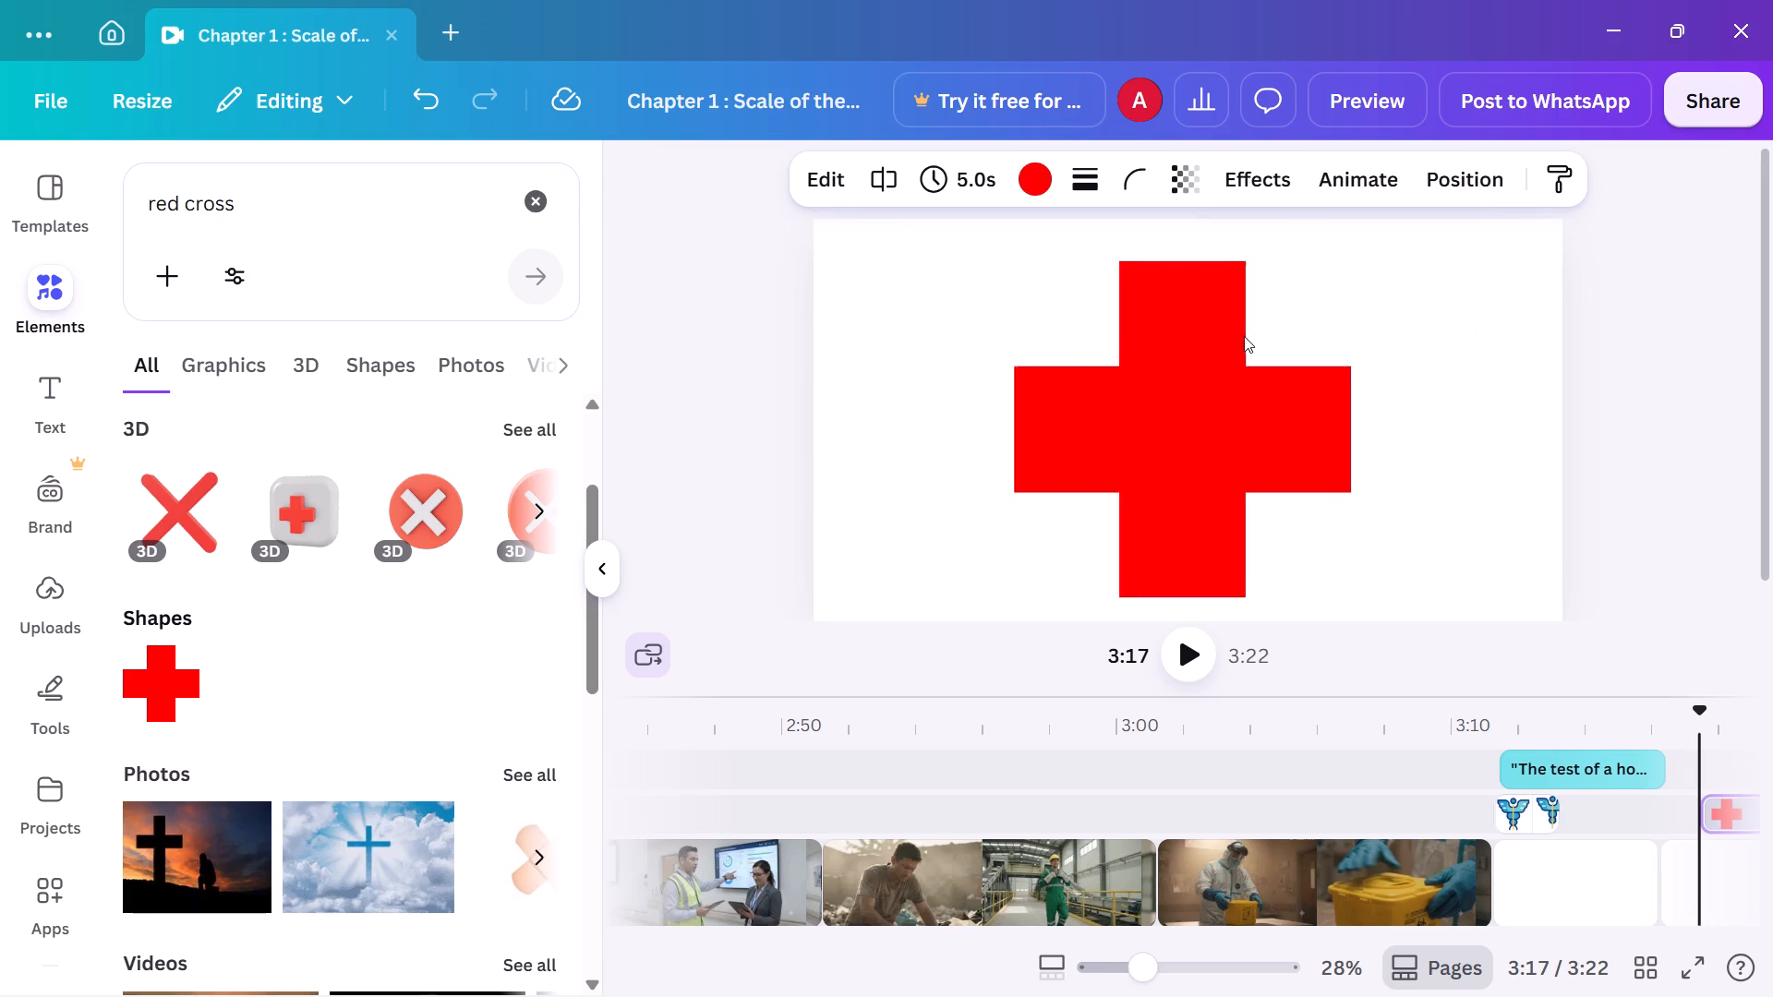
key(Left)
key(Left)
key(Left)
key(Left)
key(Left)
key(Left)
key(Left)
key(Left)
key(Left)
key(Left)
key(Left)
key(Left)
key(Left)
key(Left)
key(Left)
key(Left)
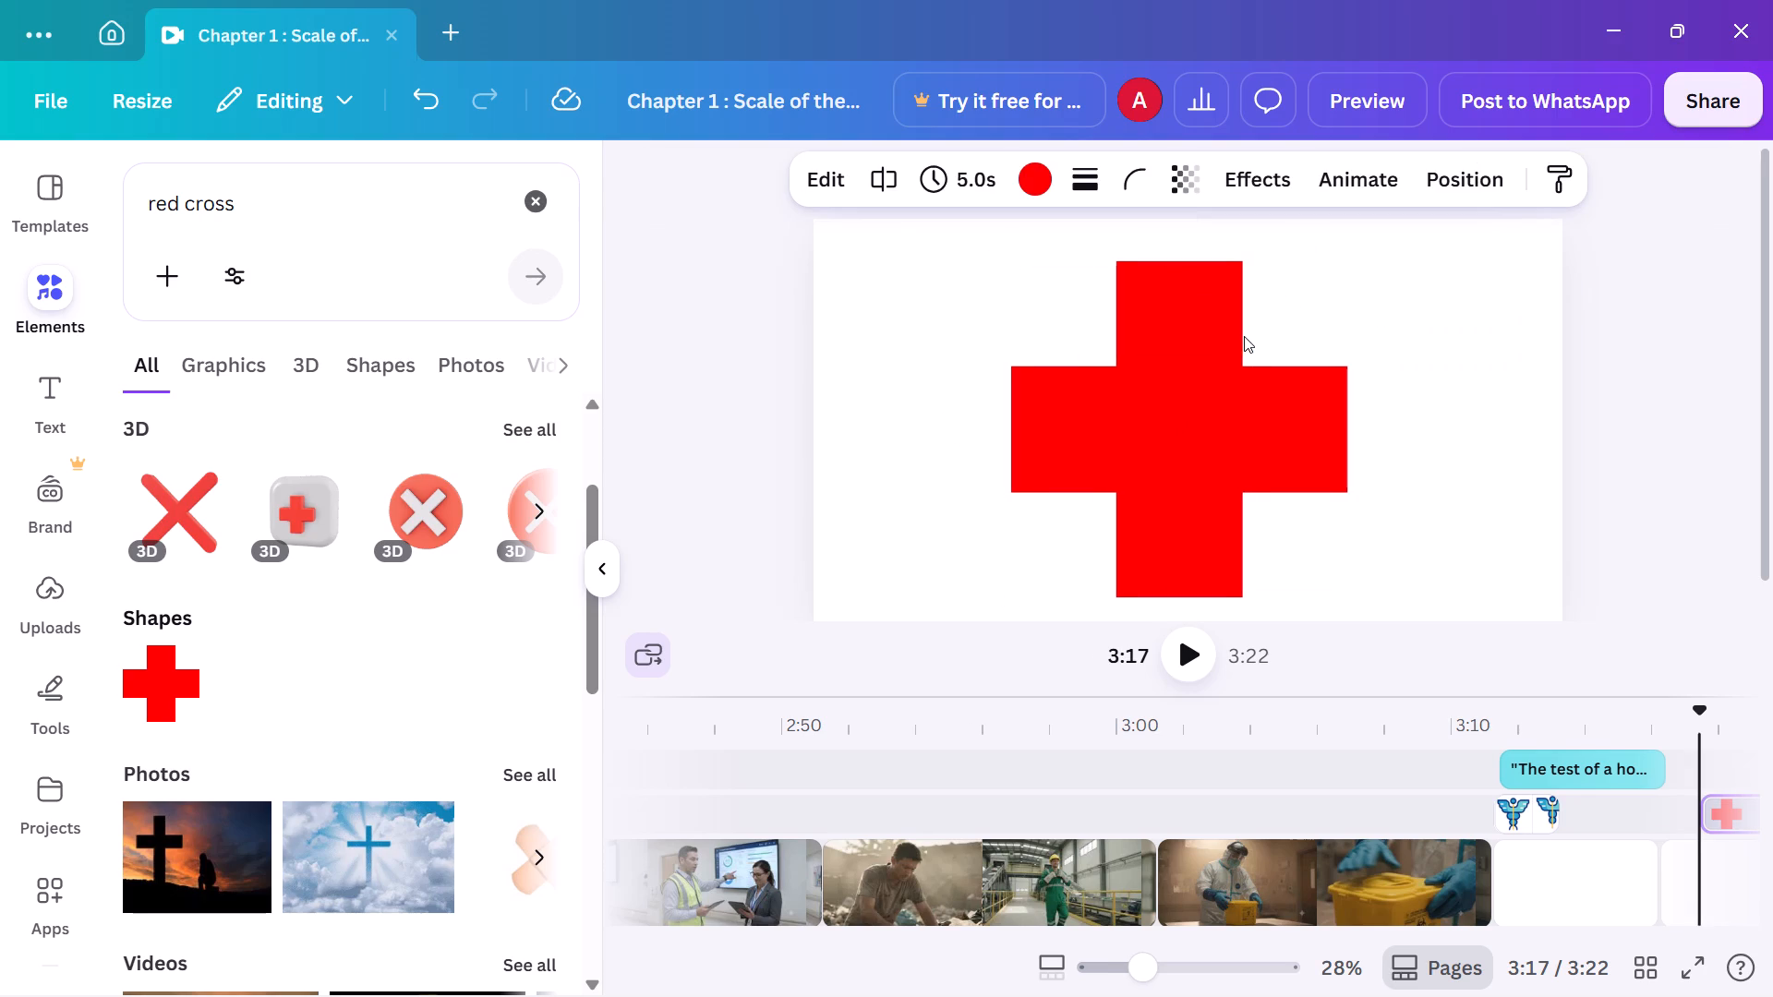
key(Right)
key(Right)
key(Right)
key(Right)
key(Right)
key(Right)
key(Right)
key(Right)
key(Right)
key(Right)
key(Right)
key(Right)
key(Right)
key(Right)
key(Right)
key(Right)
key(Right)
key(Right)
key(Right)
key(Right)
key(Left)
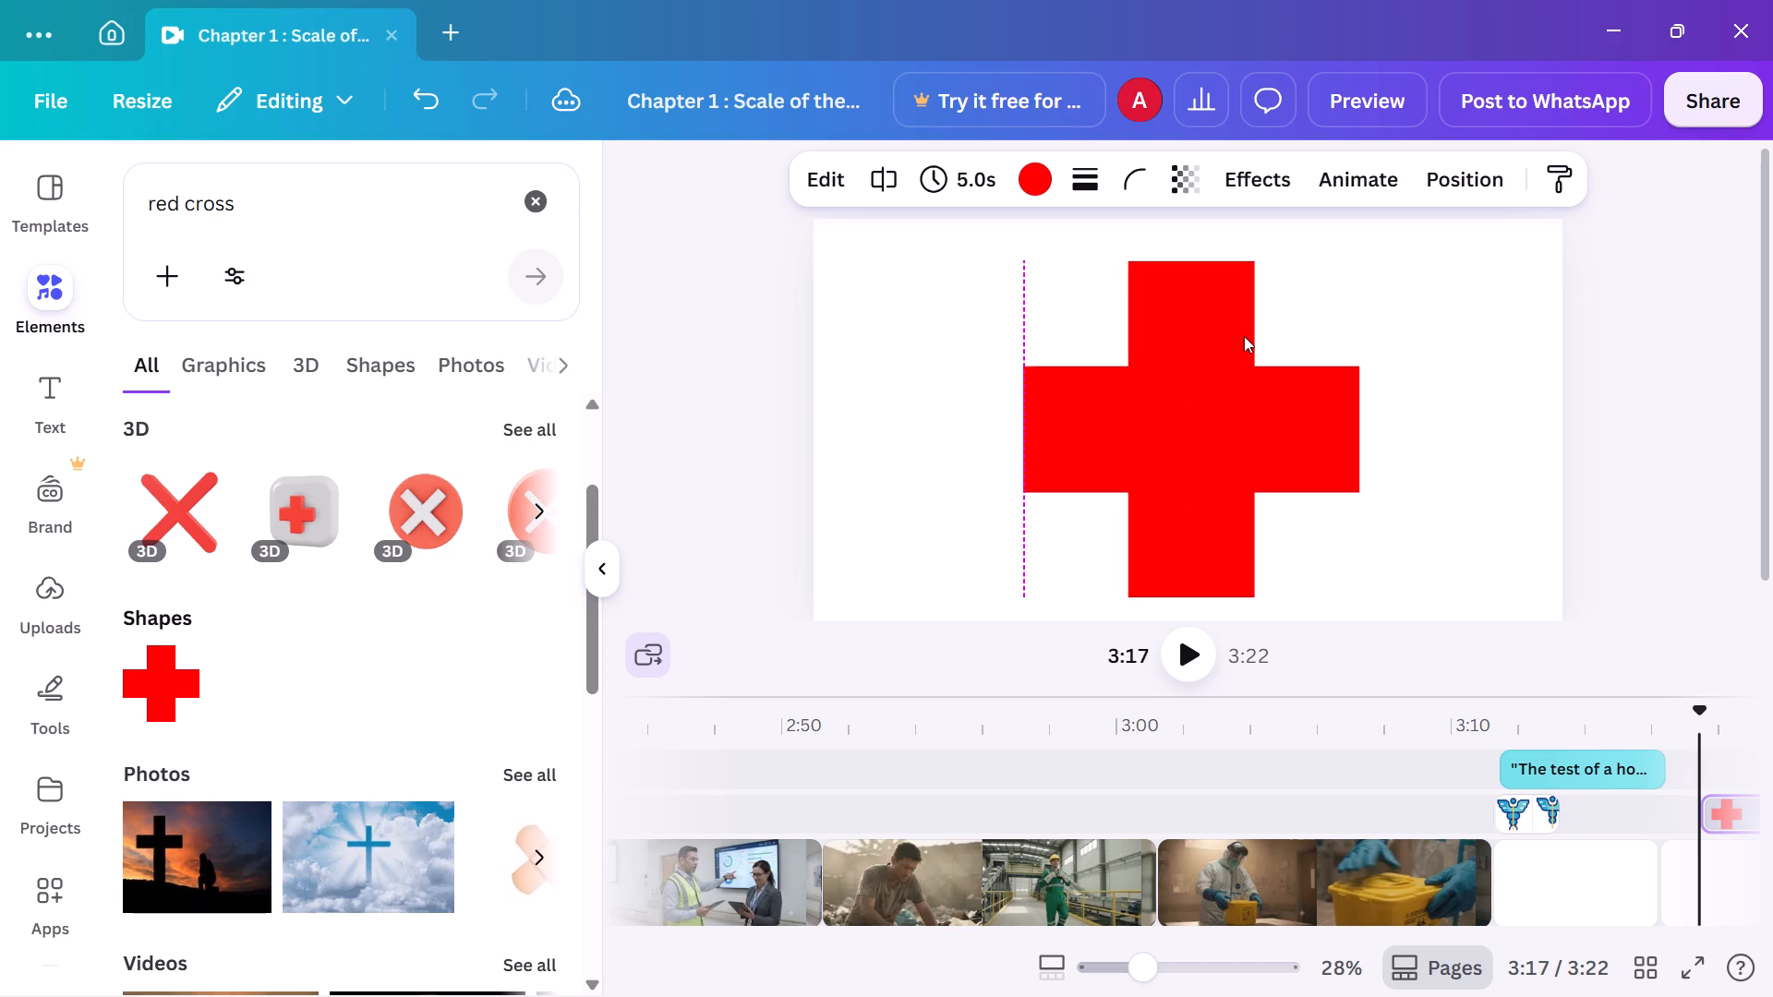
key(Left)
key(Left)
key(Left)
key(Left)
key(Left)
key(Left)
key(Left)
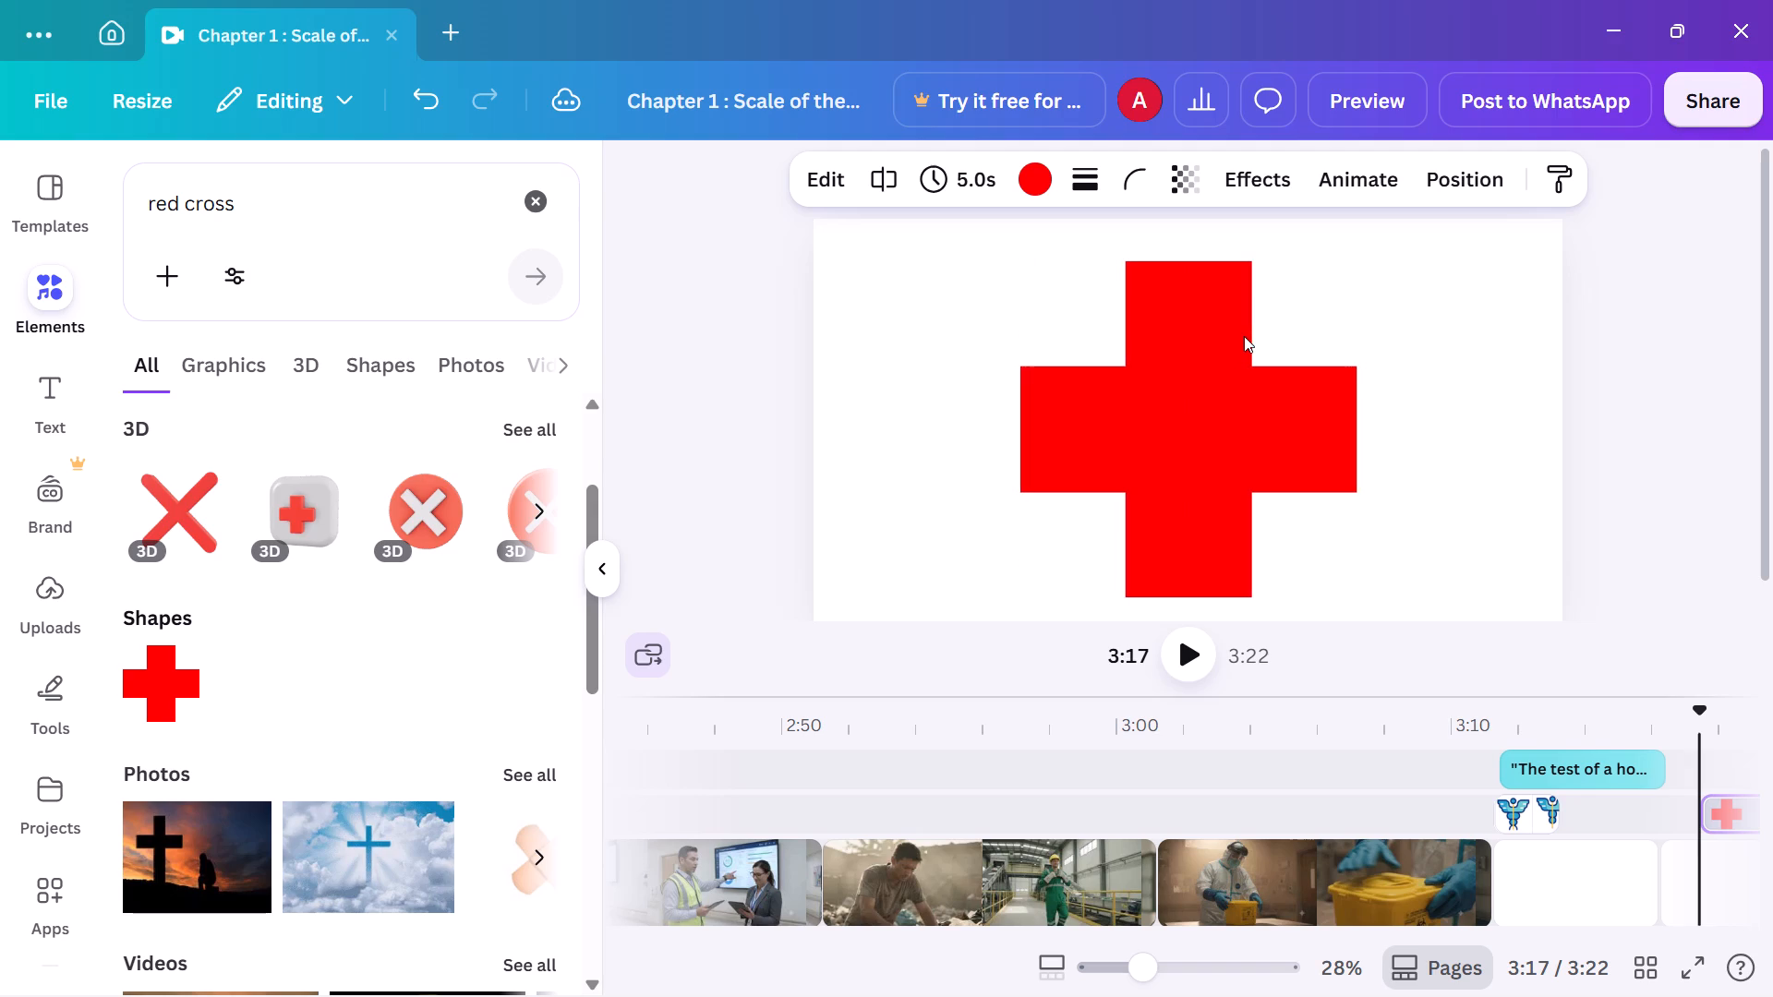
key(Left)
key(Left)
key(Left)
key(Right)
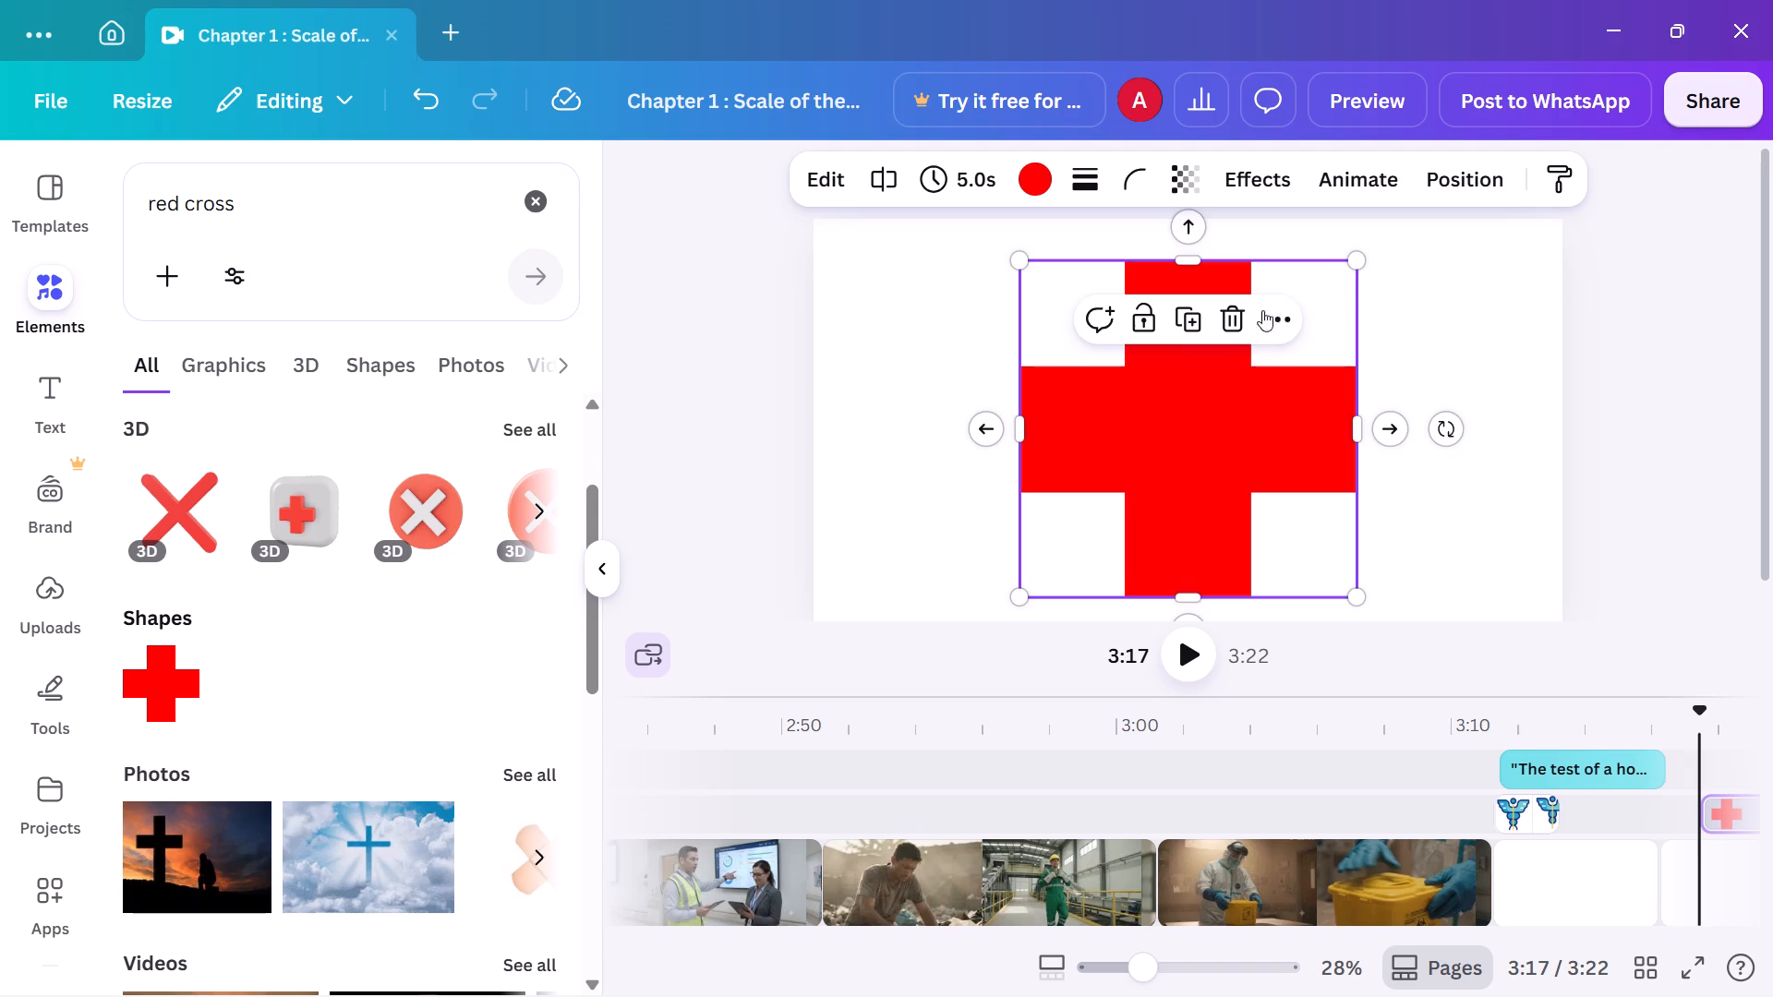
click(1522, 371)
Set the red cross's transparency to 24.
click(1246, 383)
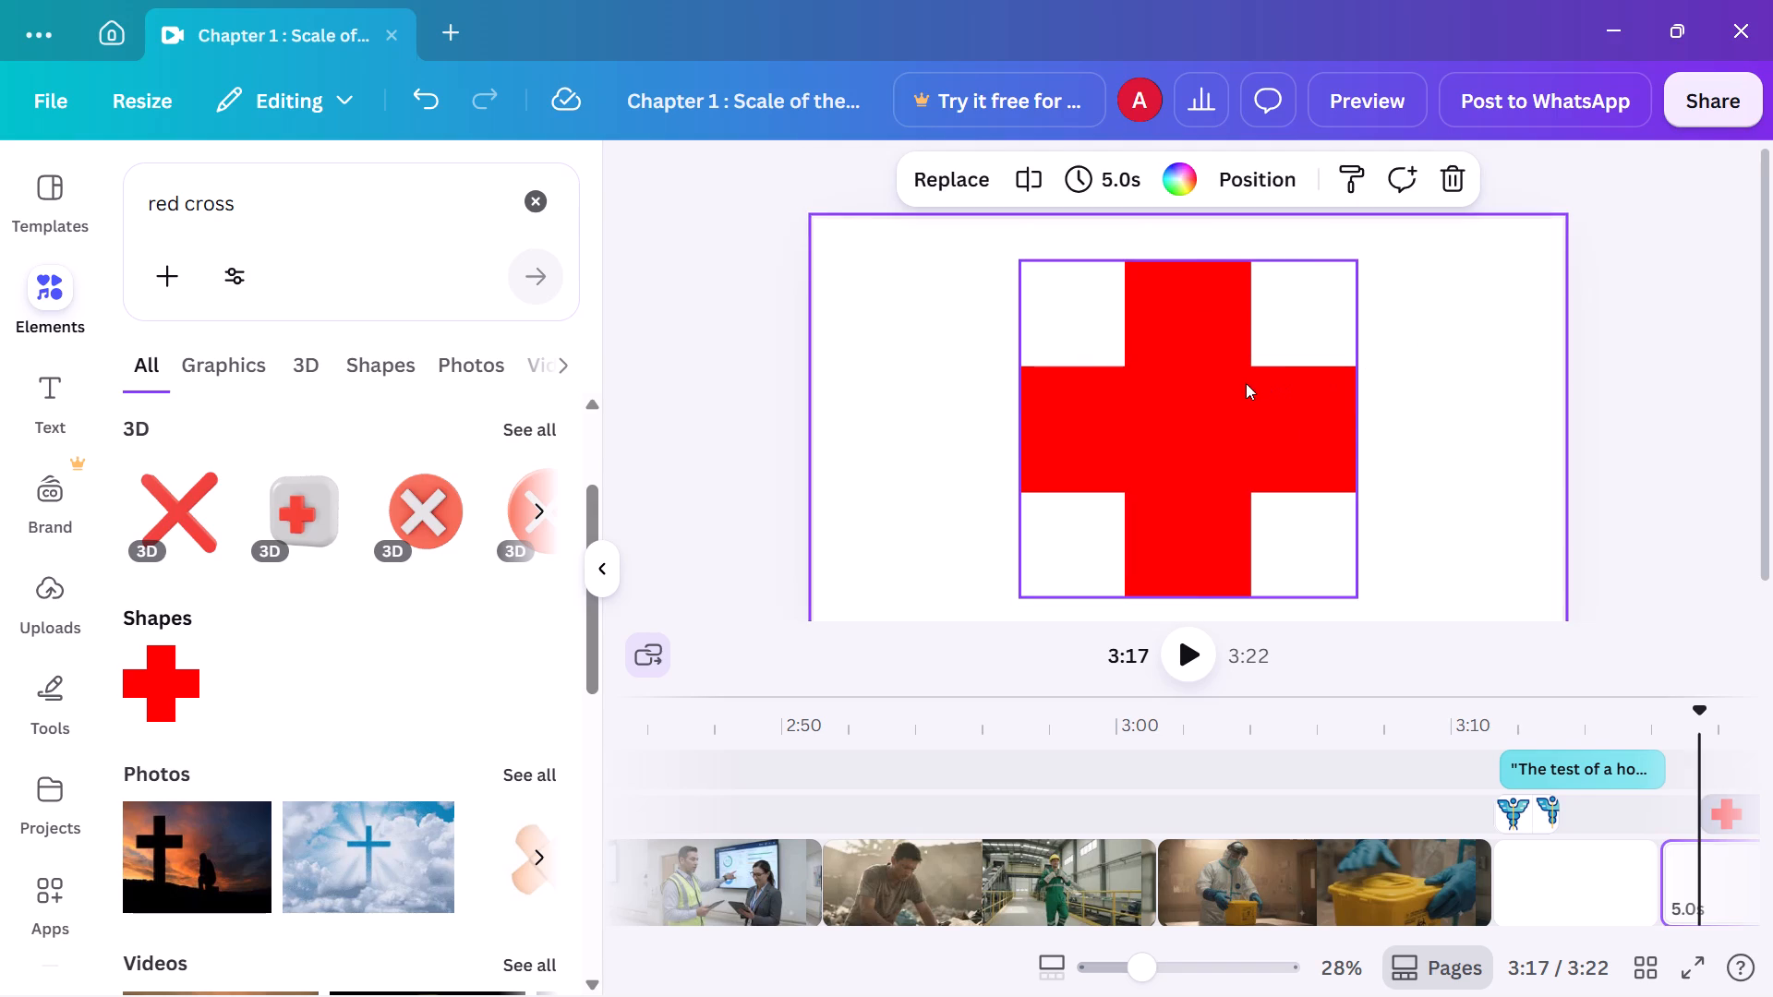
click(1177, 163)
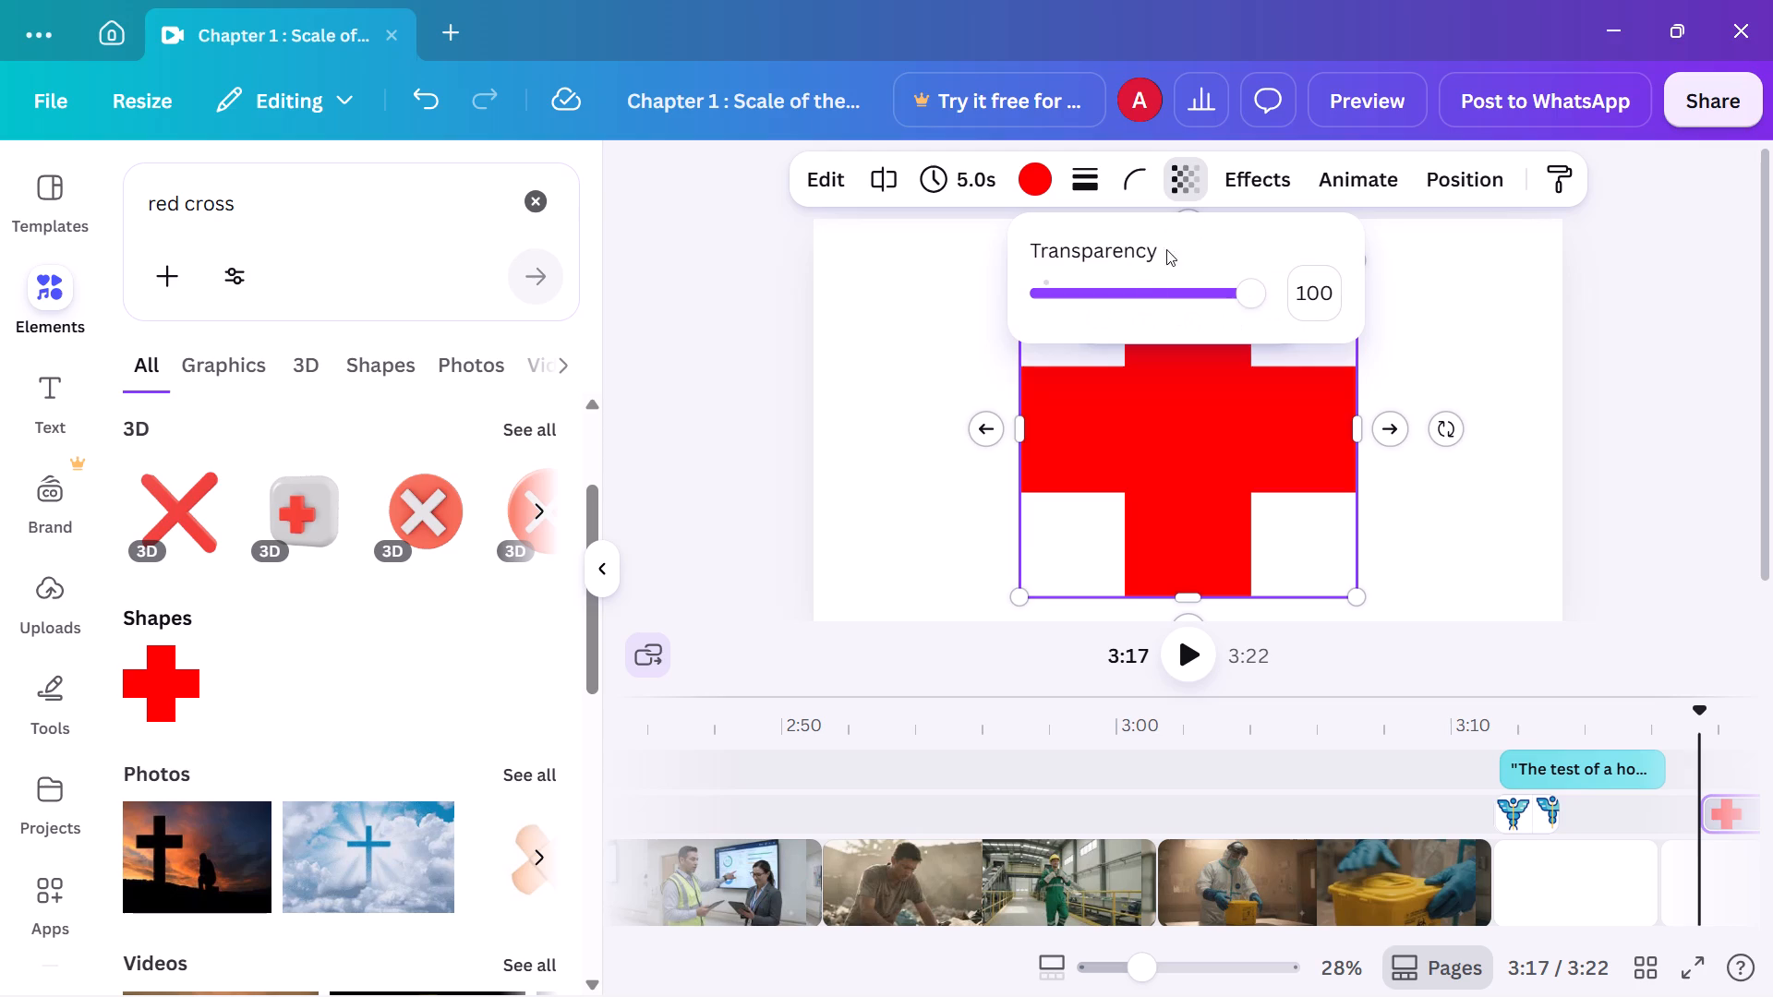
click(1140, 299)
click(1092, 296)
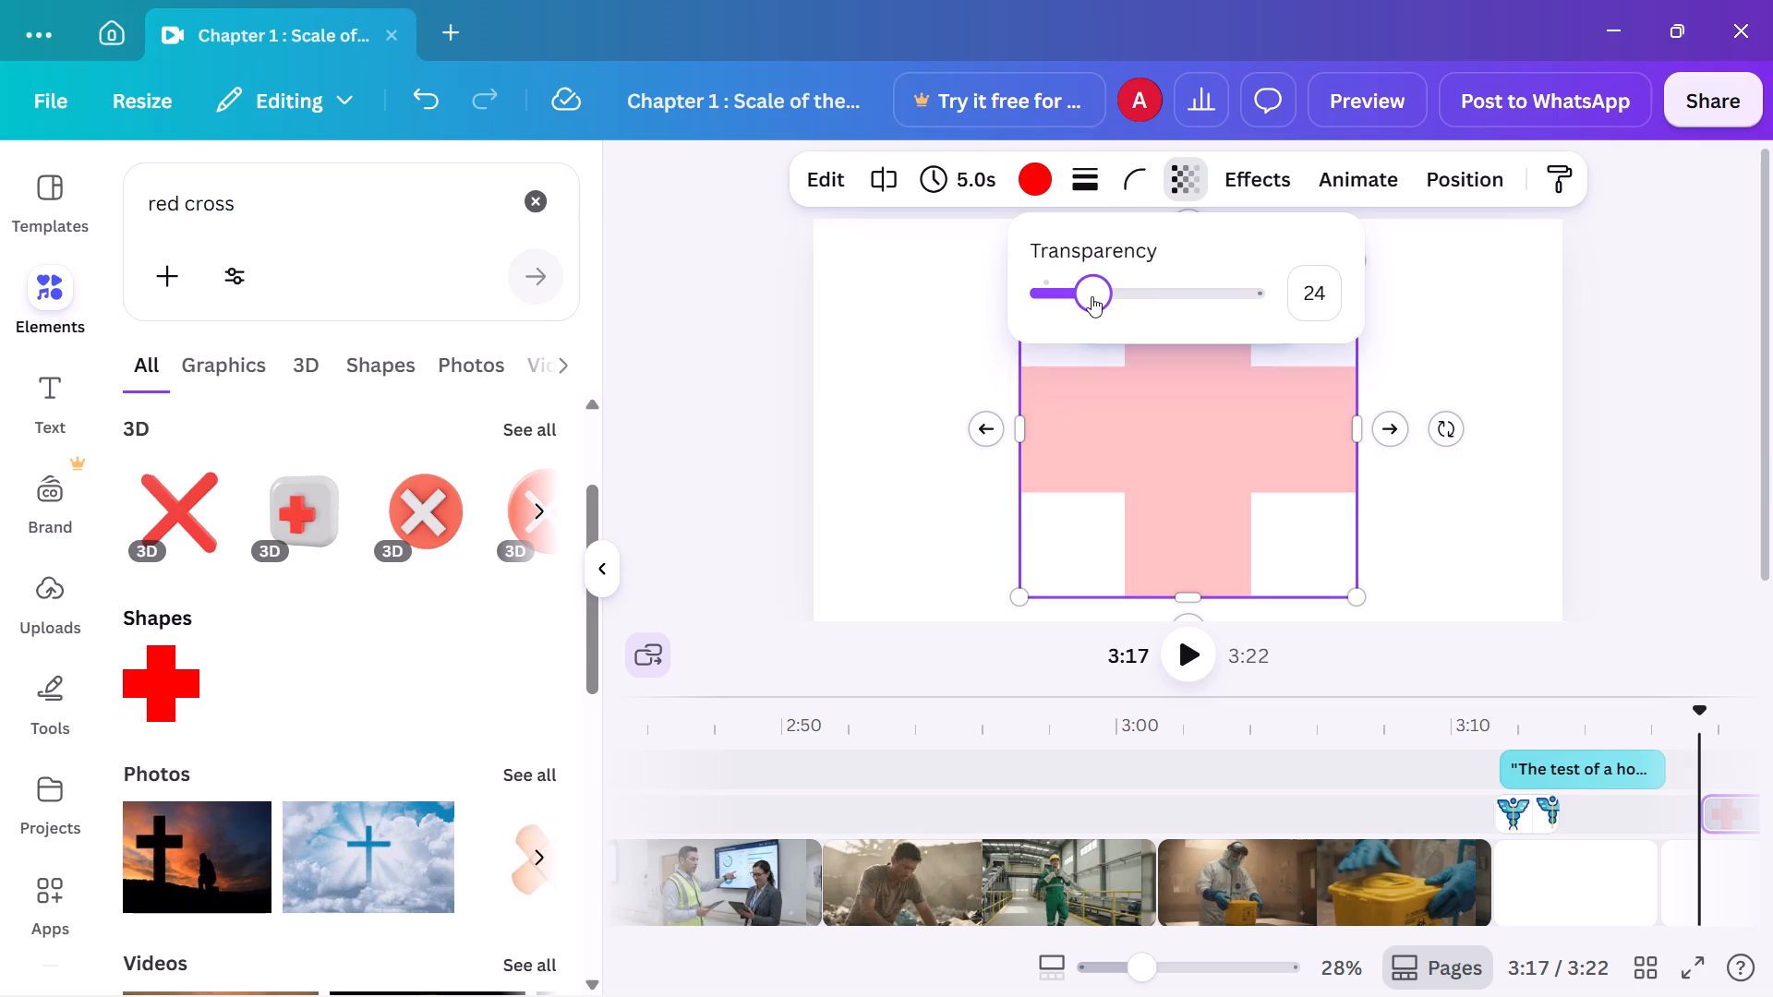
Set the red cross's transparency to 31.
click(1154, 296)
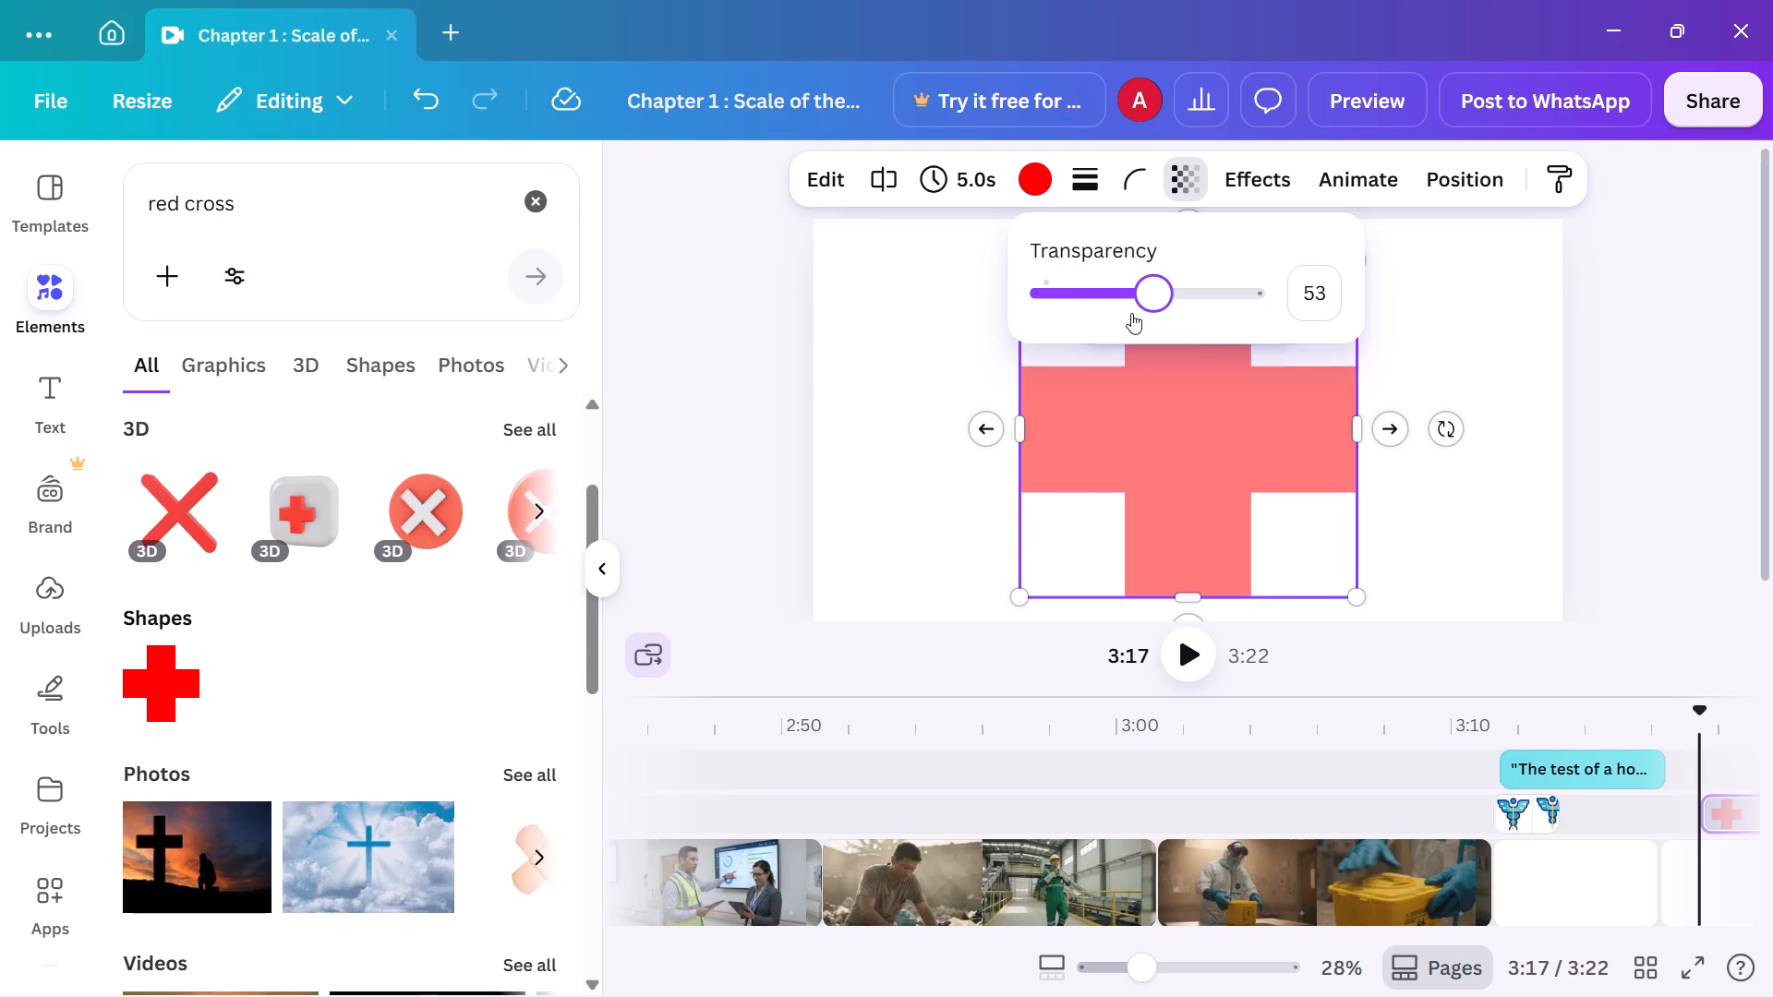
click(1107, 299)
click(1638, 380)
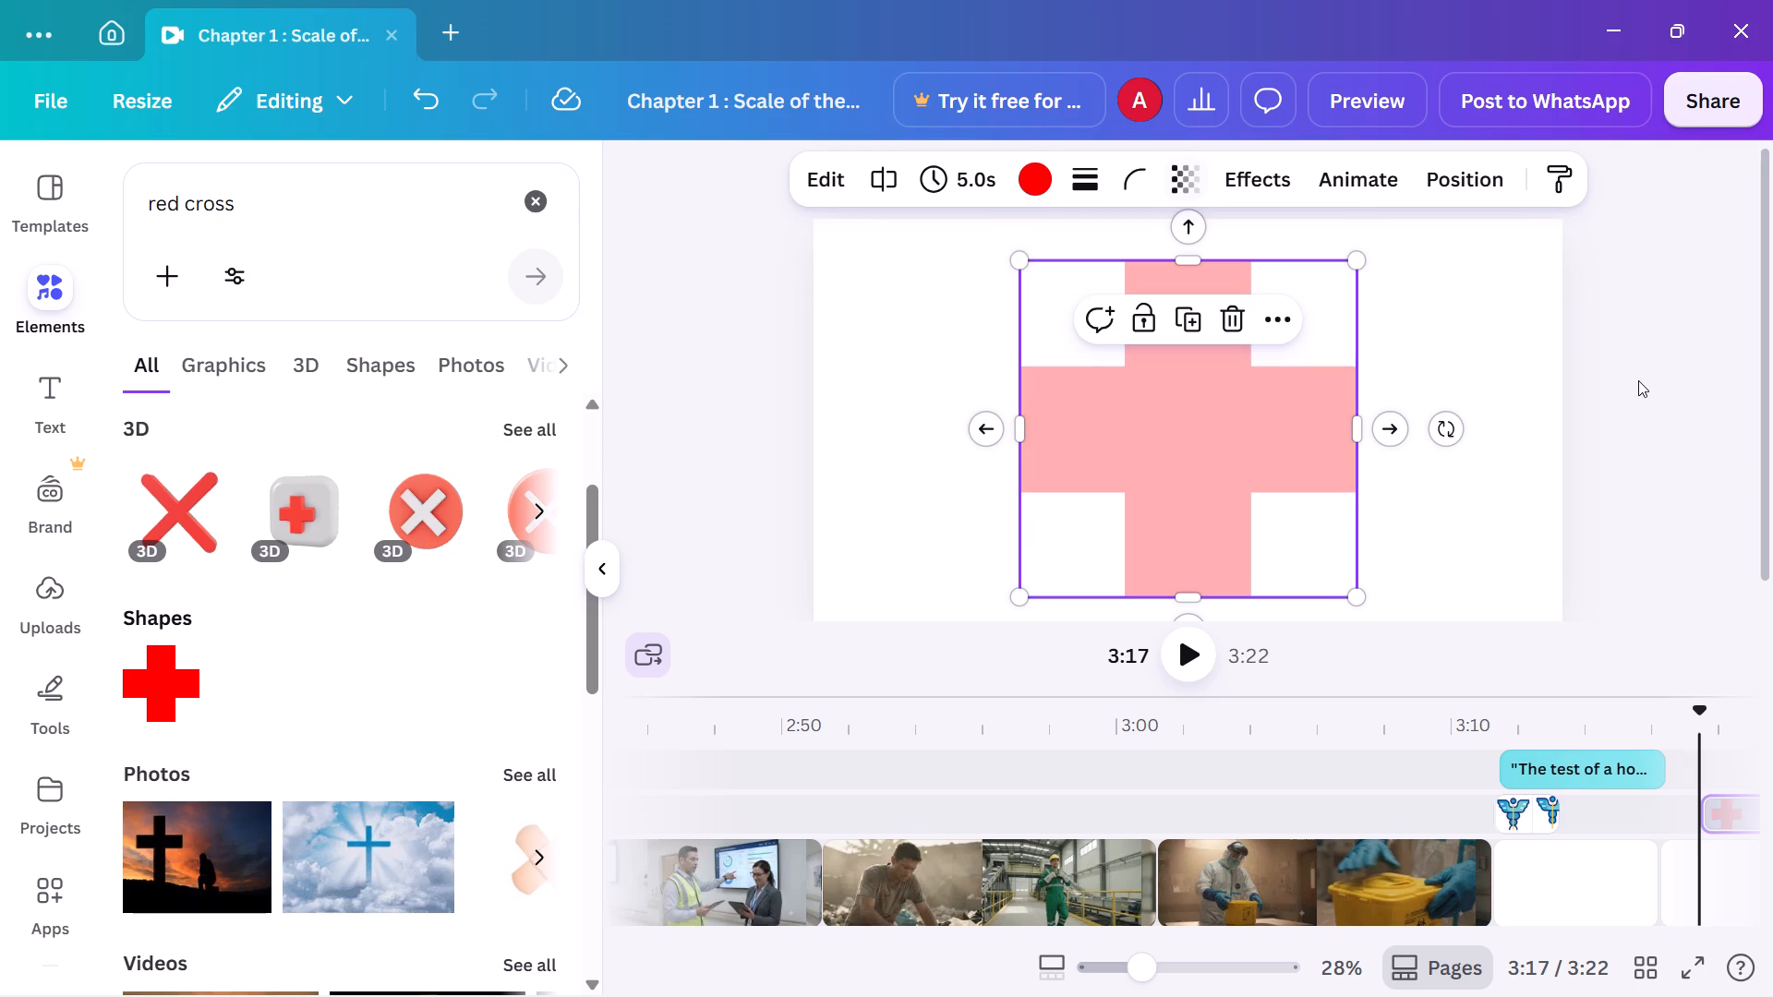
Add a body text box to the page and paste the copied source list in place of its sample text.
click(51, 375)
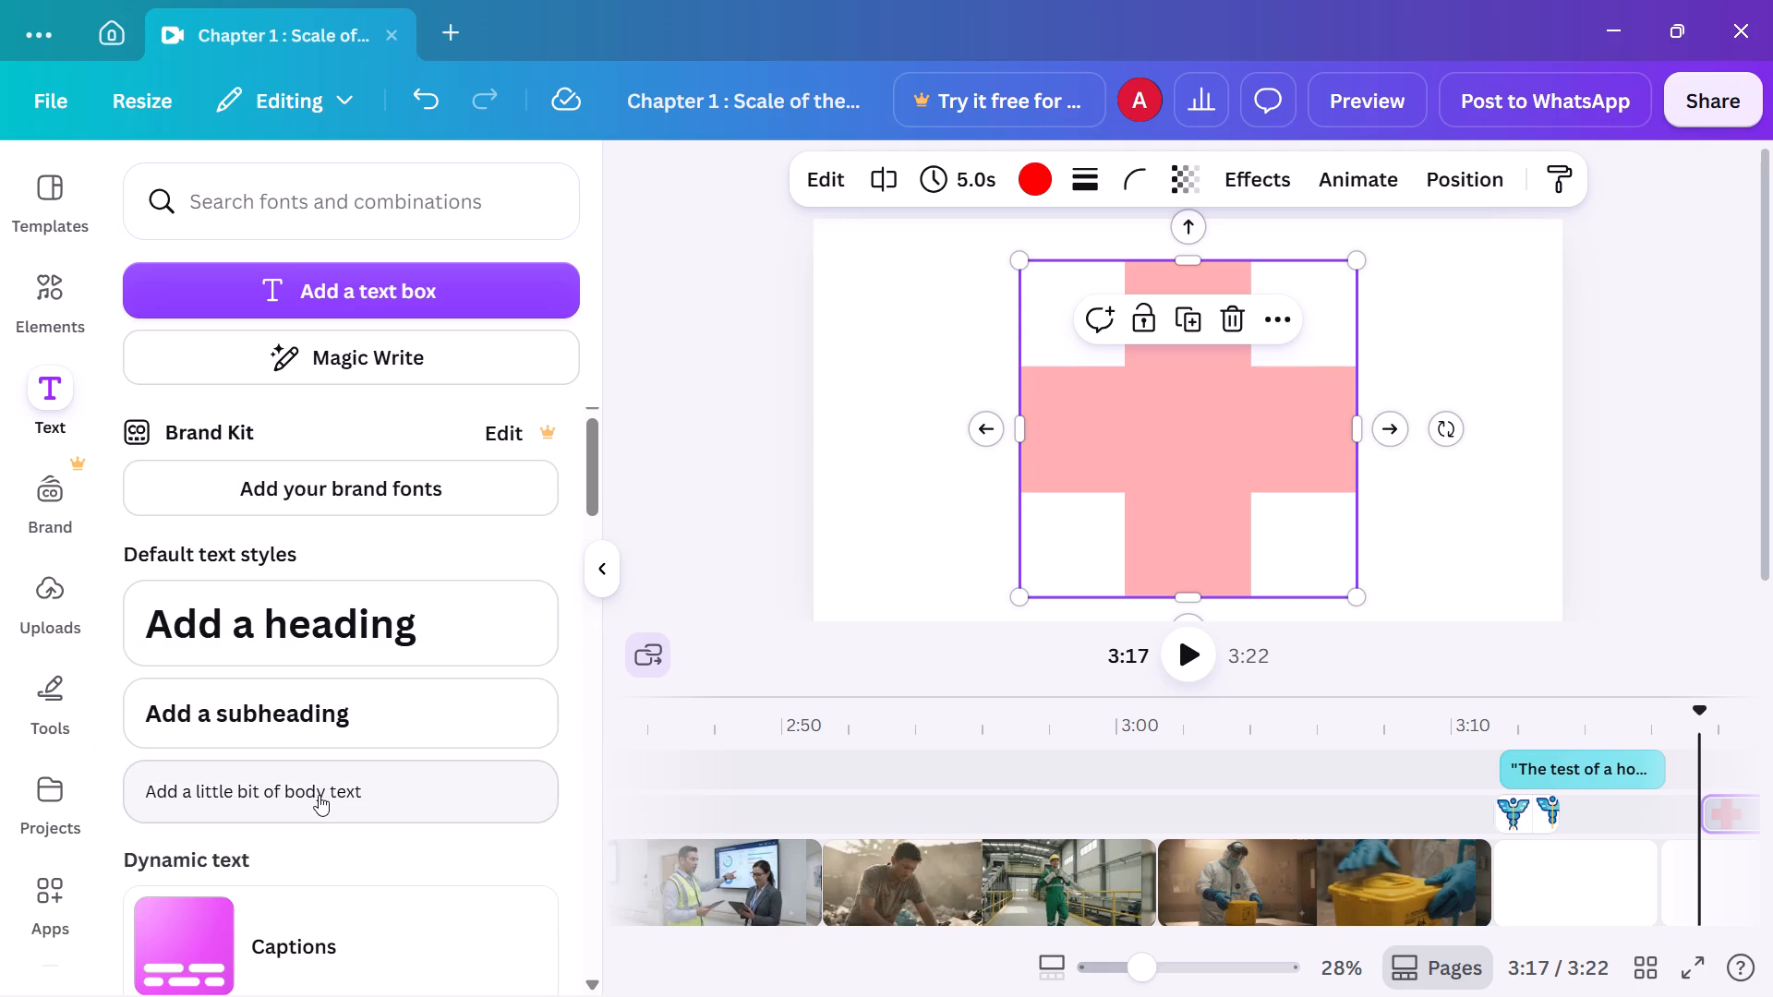
click(341, 806)
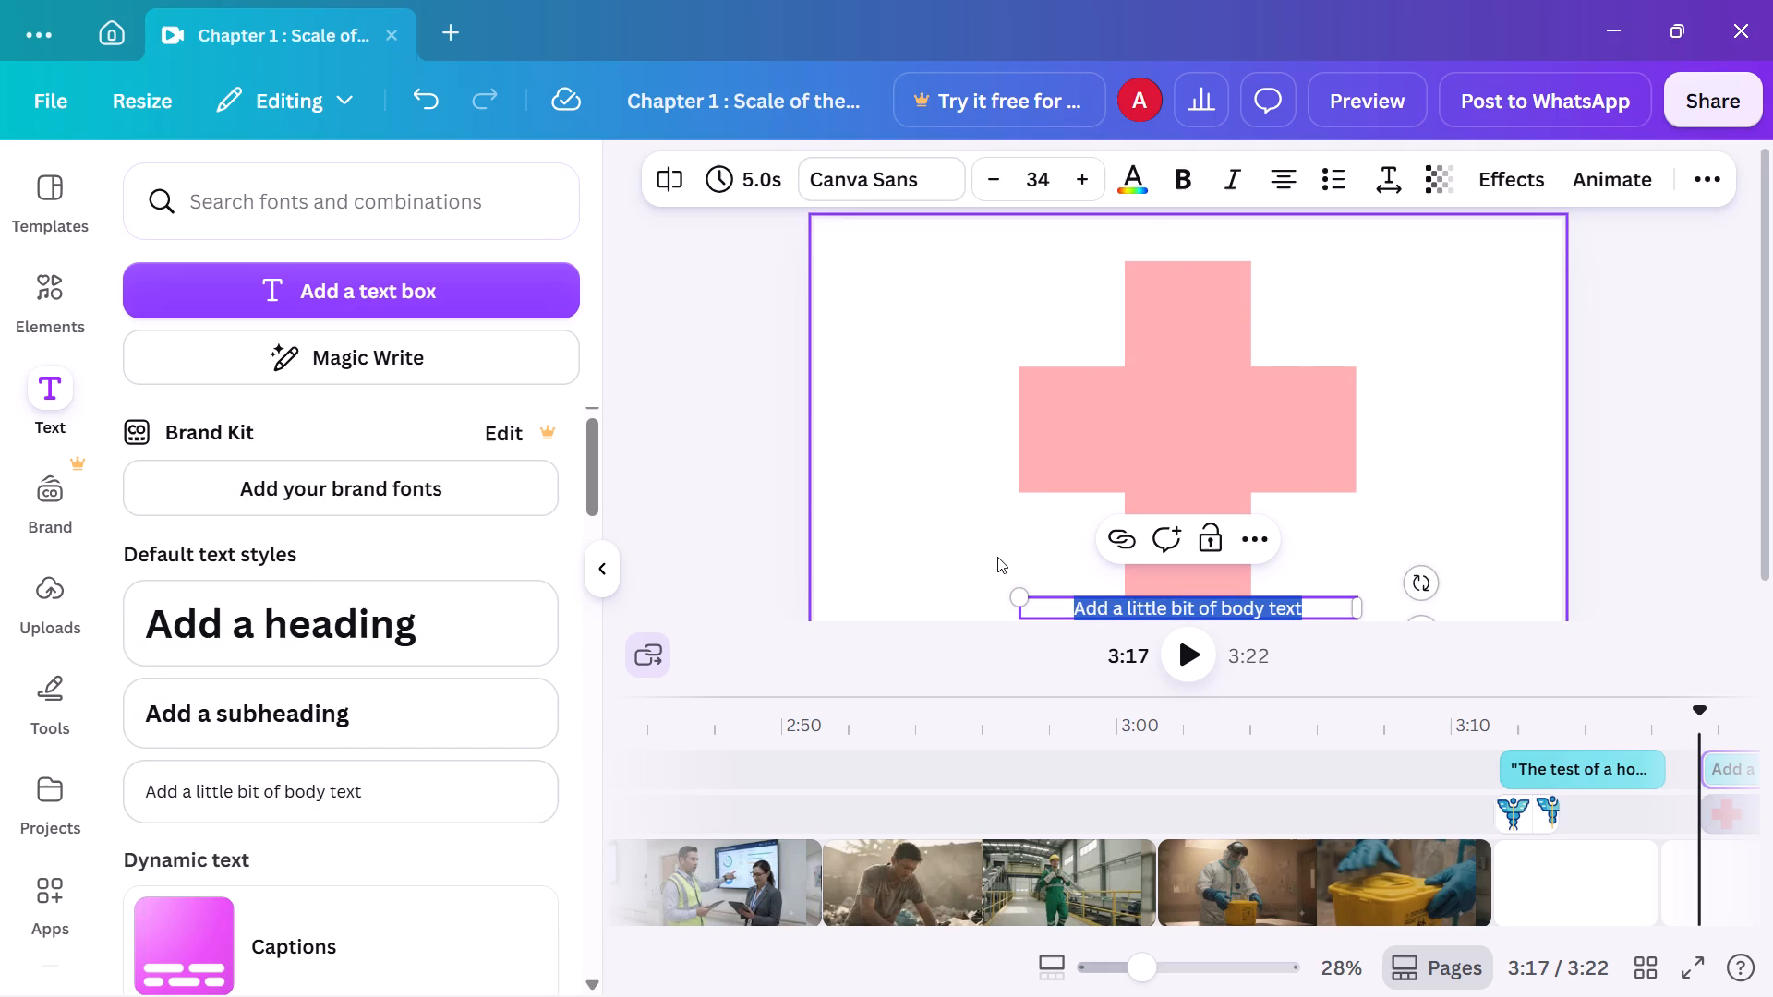
key(ctrl+v)
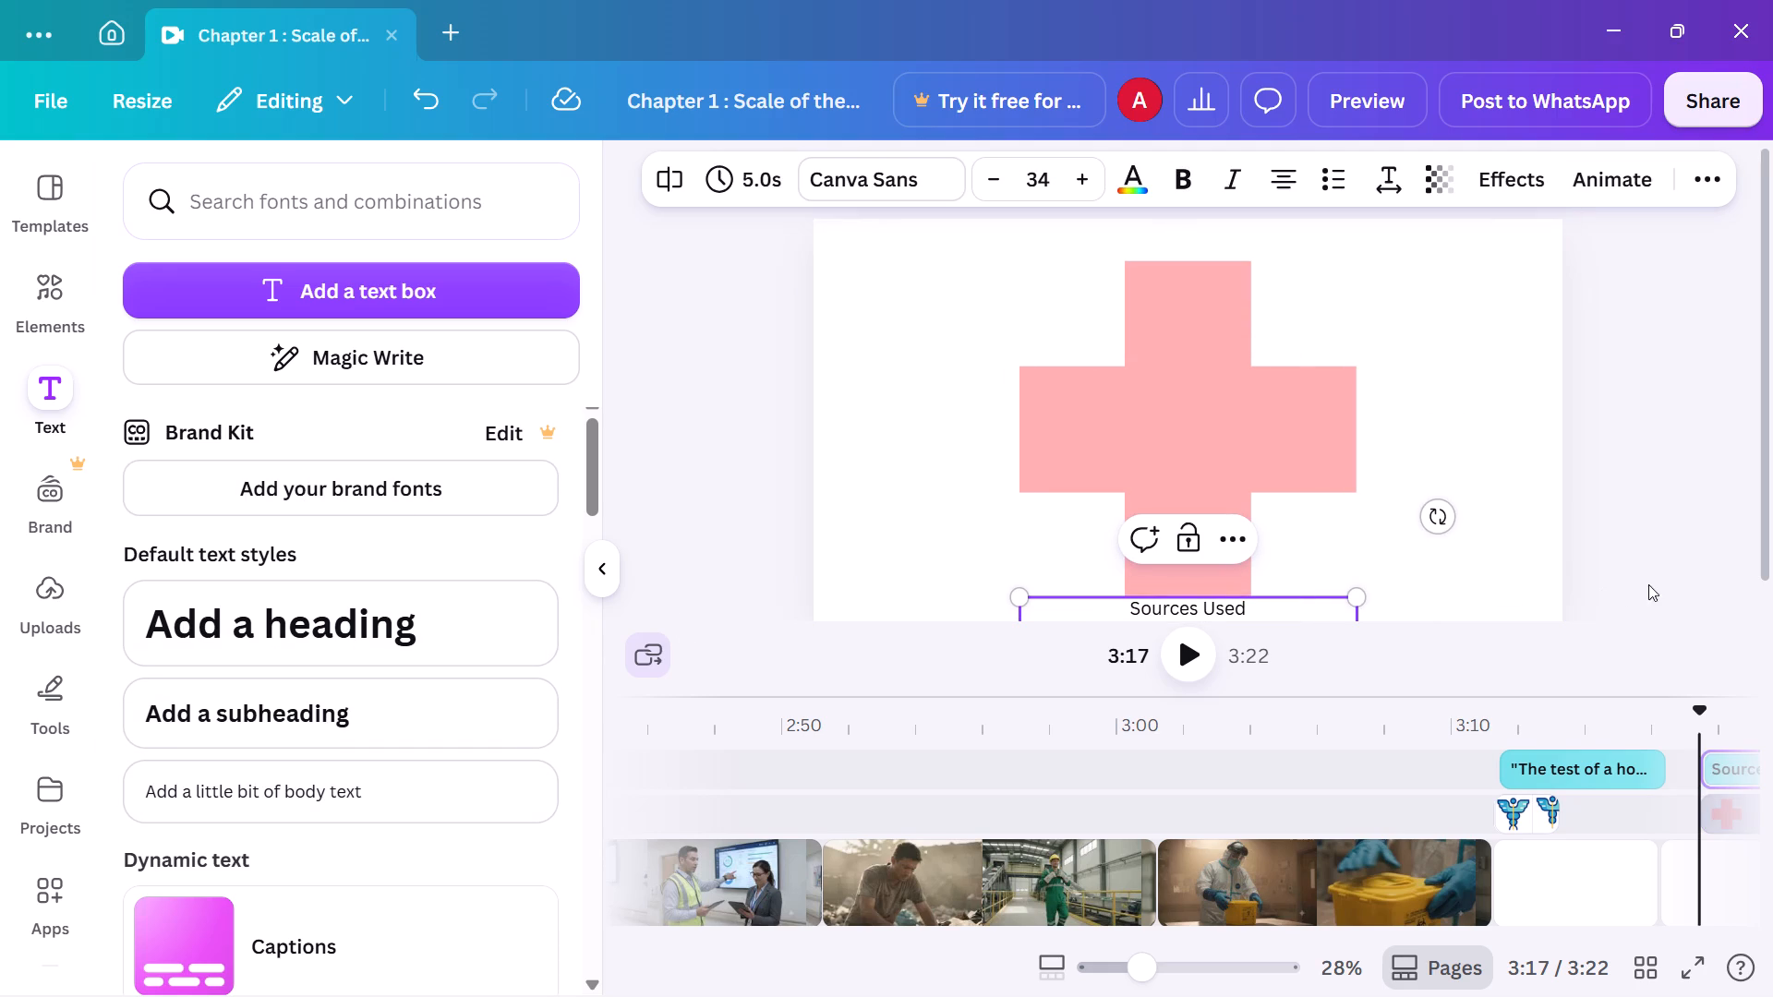
click(1669, 570)
Move the source list to the page's upper edge and widen its text box to nearly the full page width.
click(1248, 607)
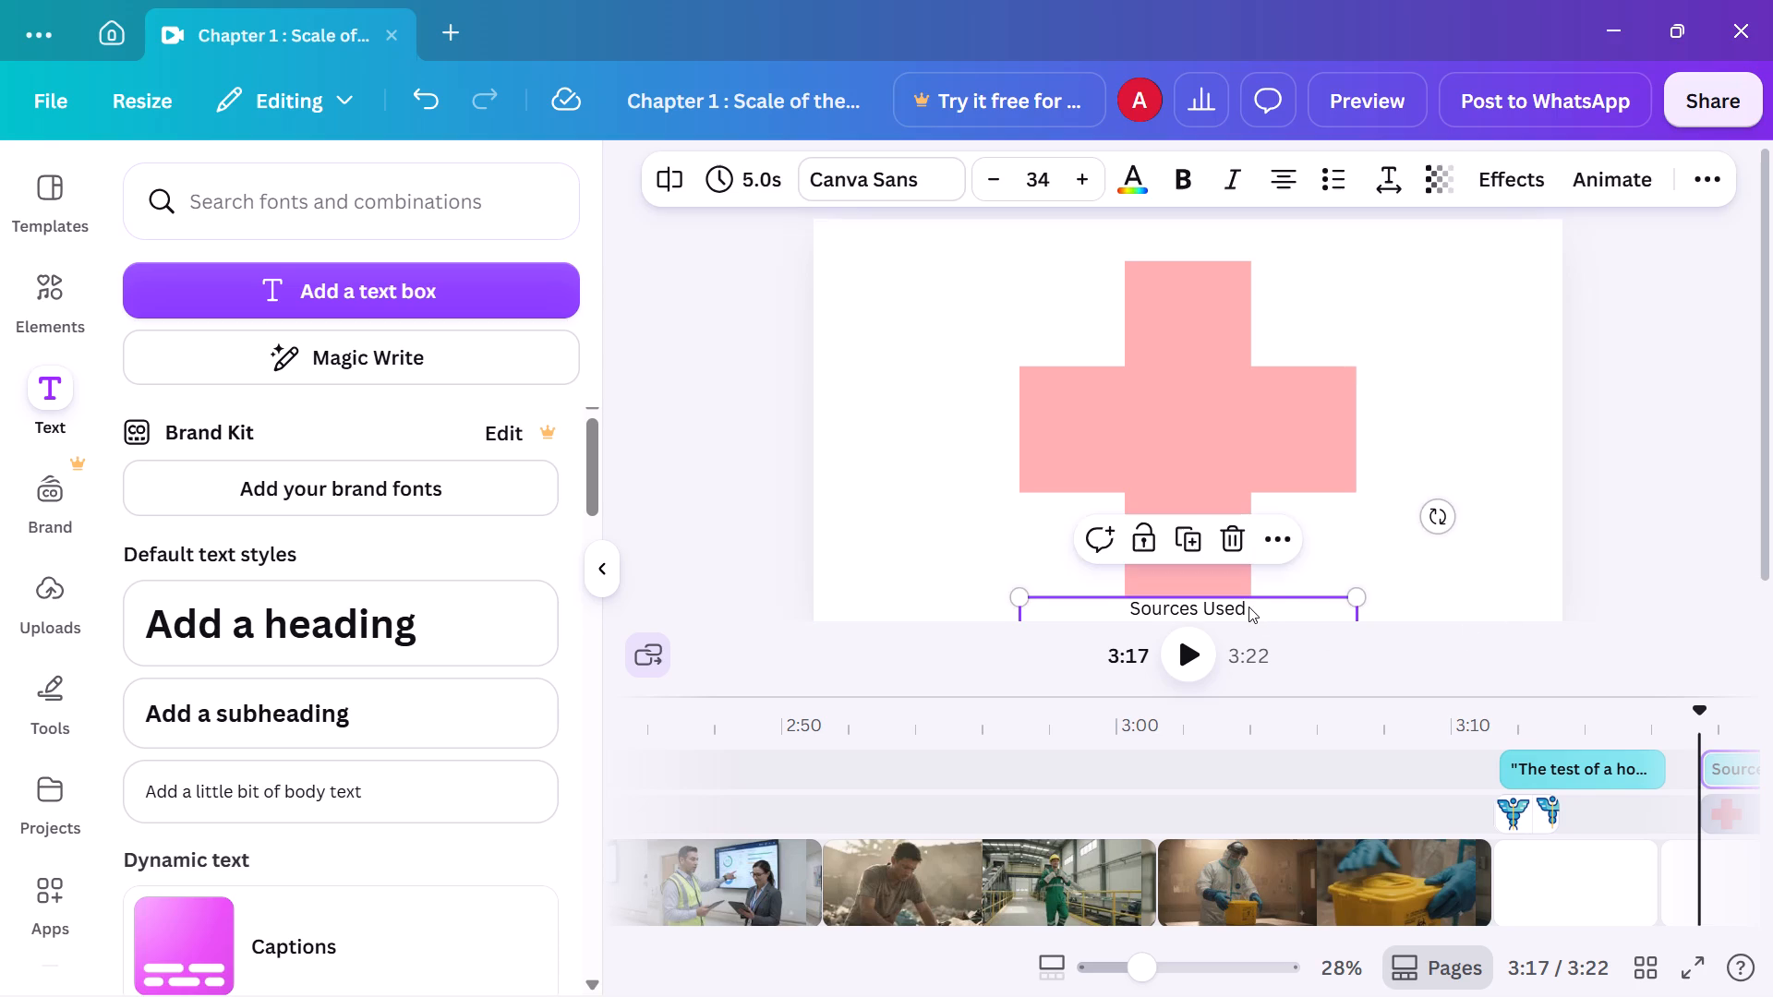
drag(1248, 607, 1236, 271)
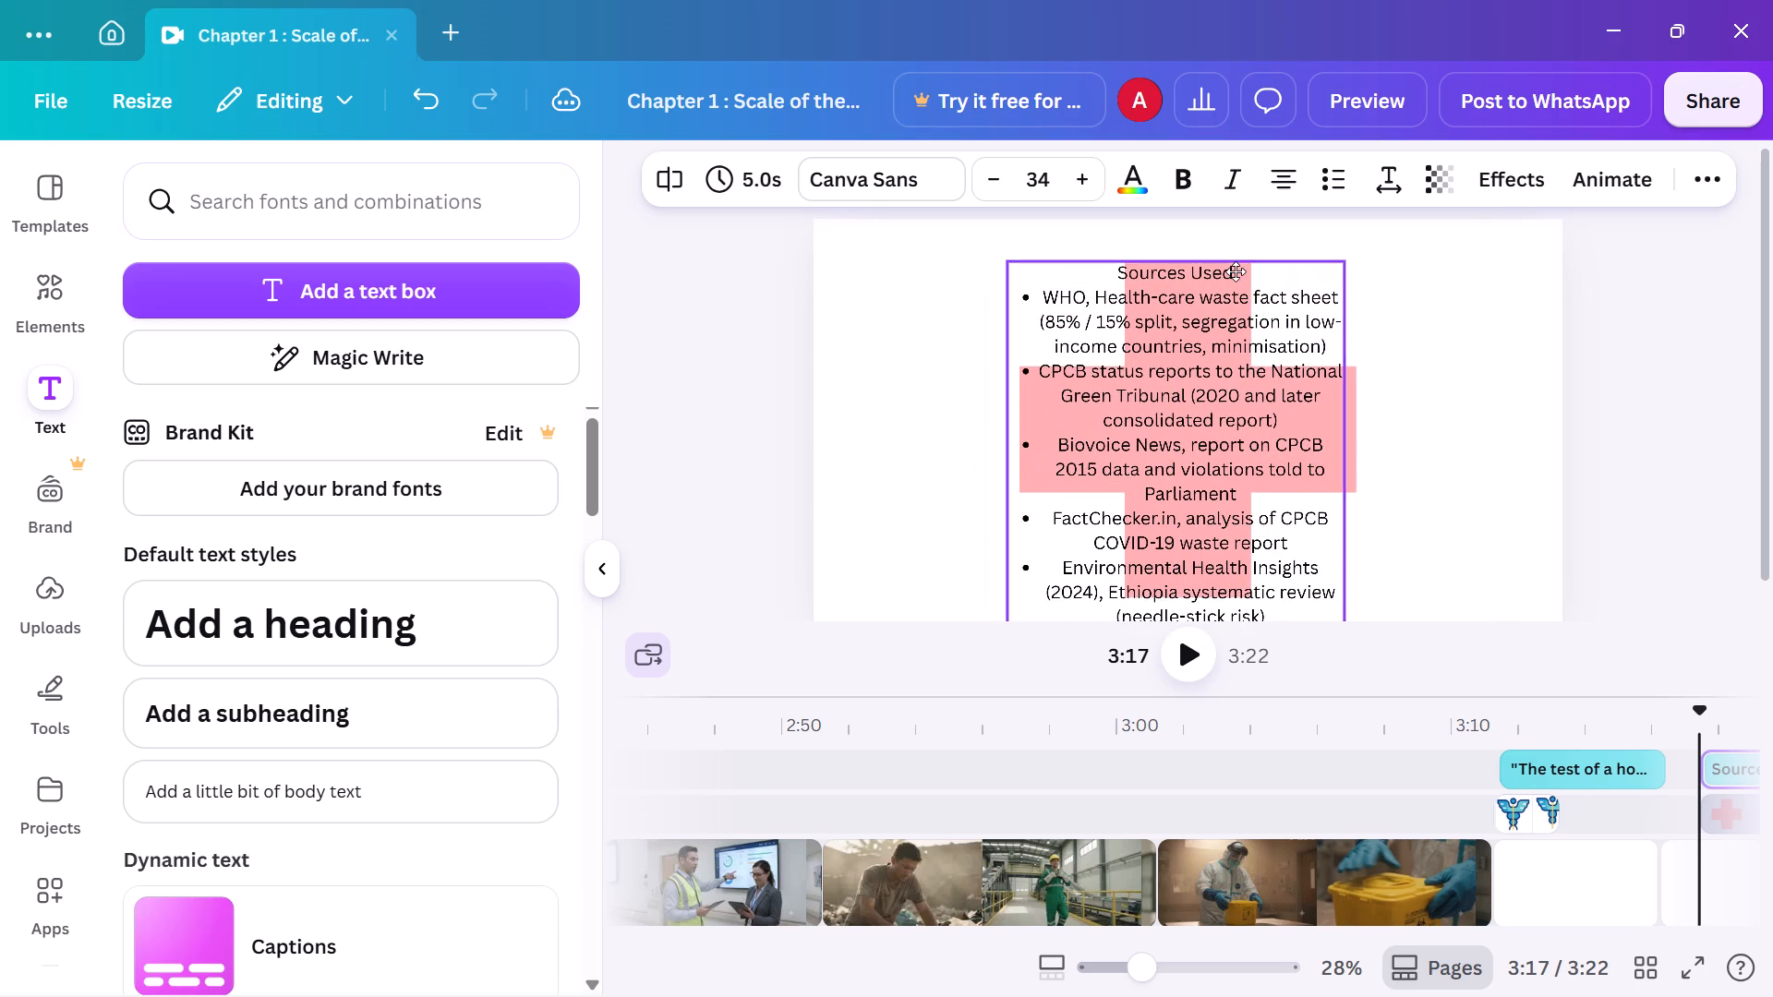
drag(1236, 271, 1237, 234)
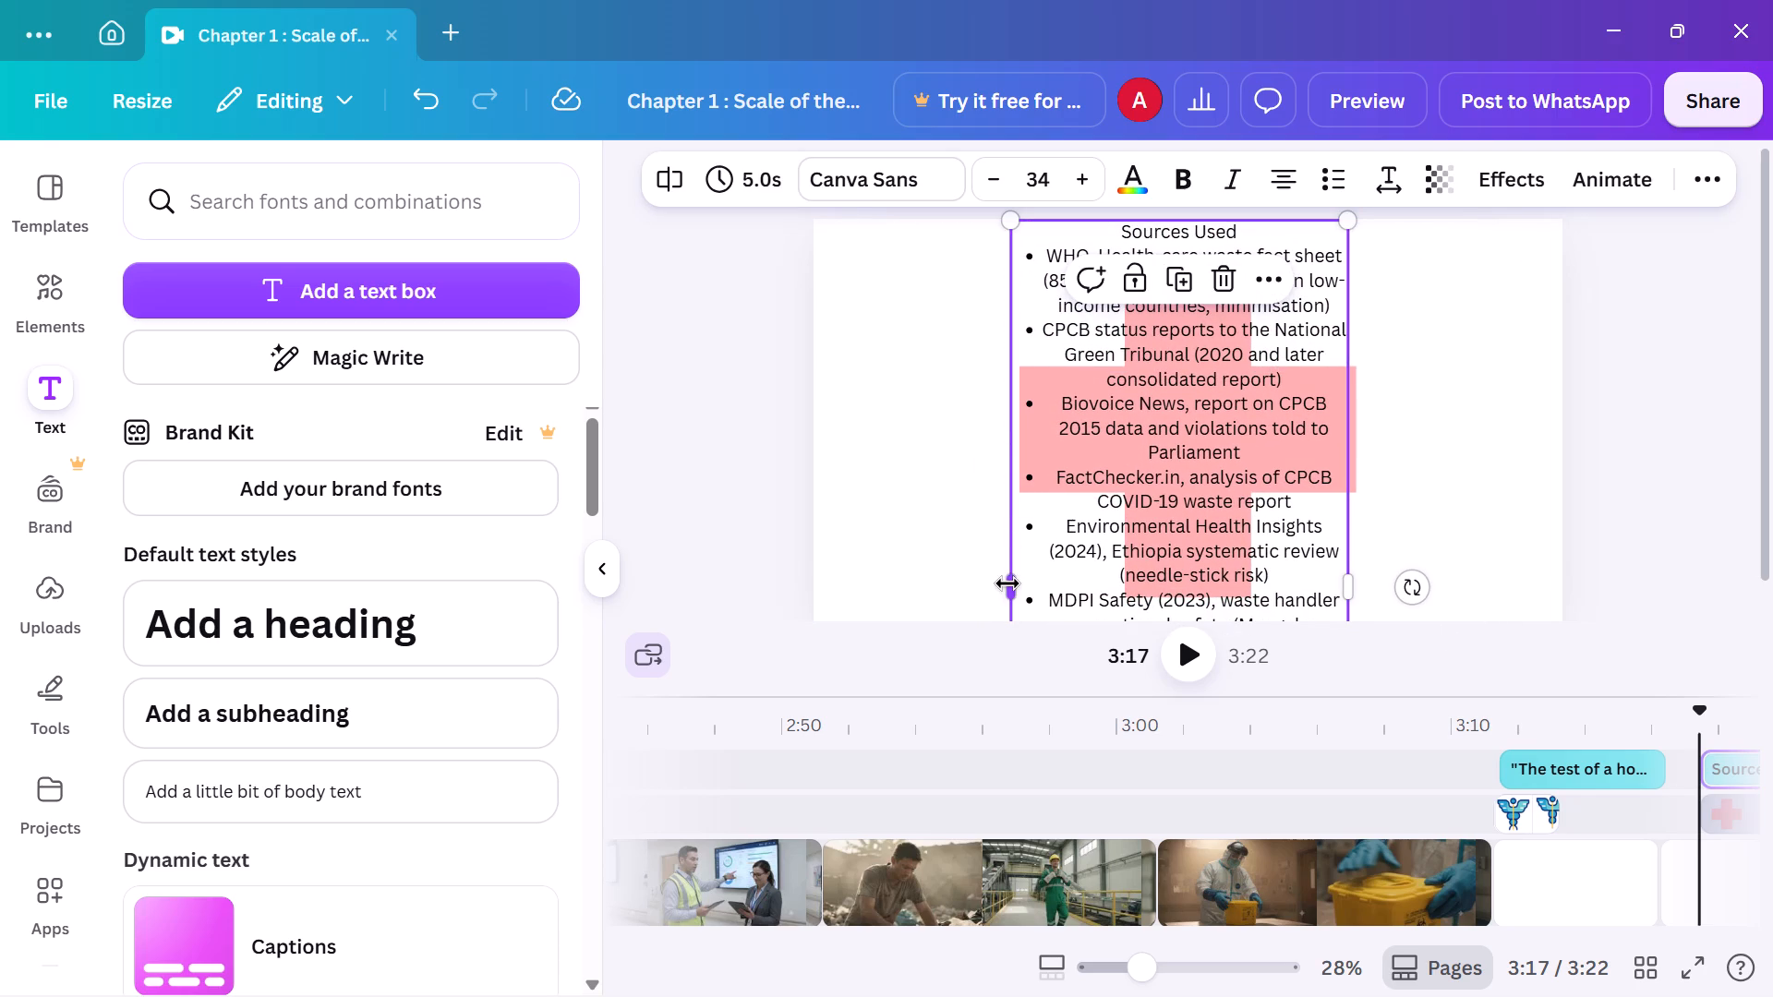
drag(1009, 585, 838, 555)
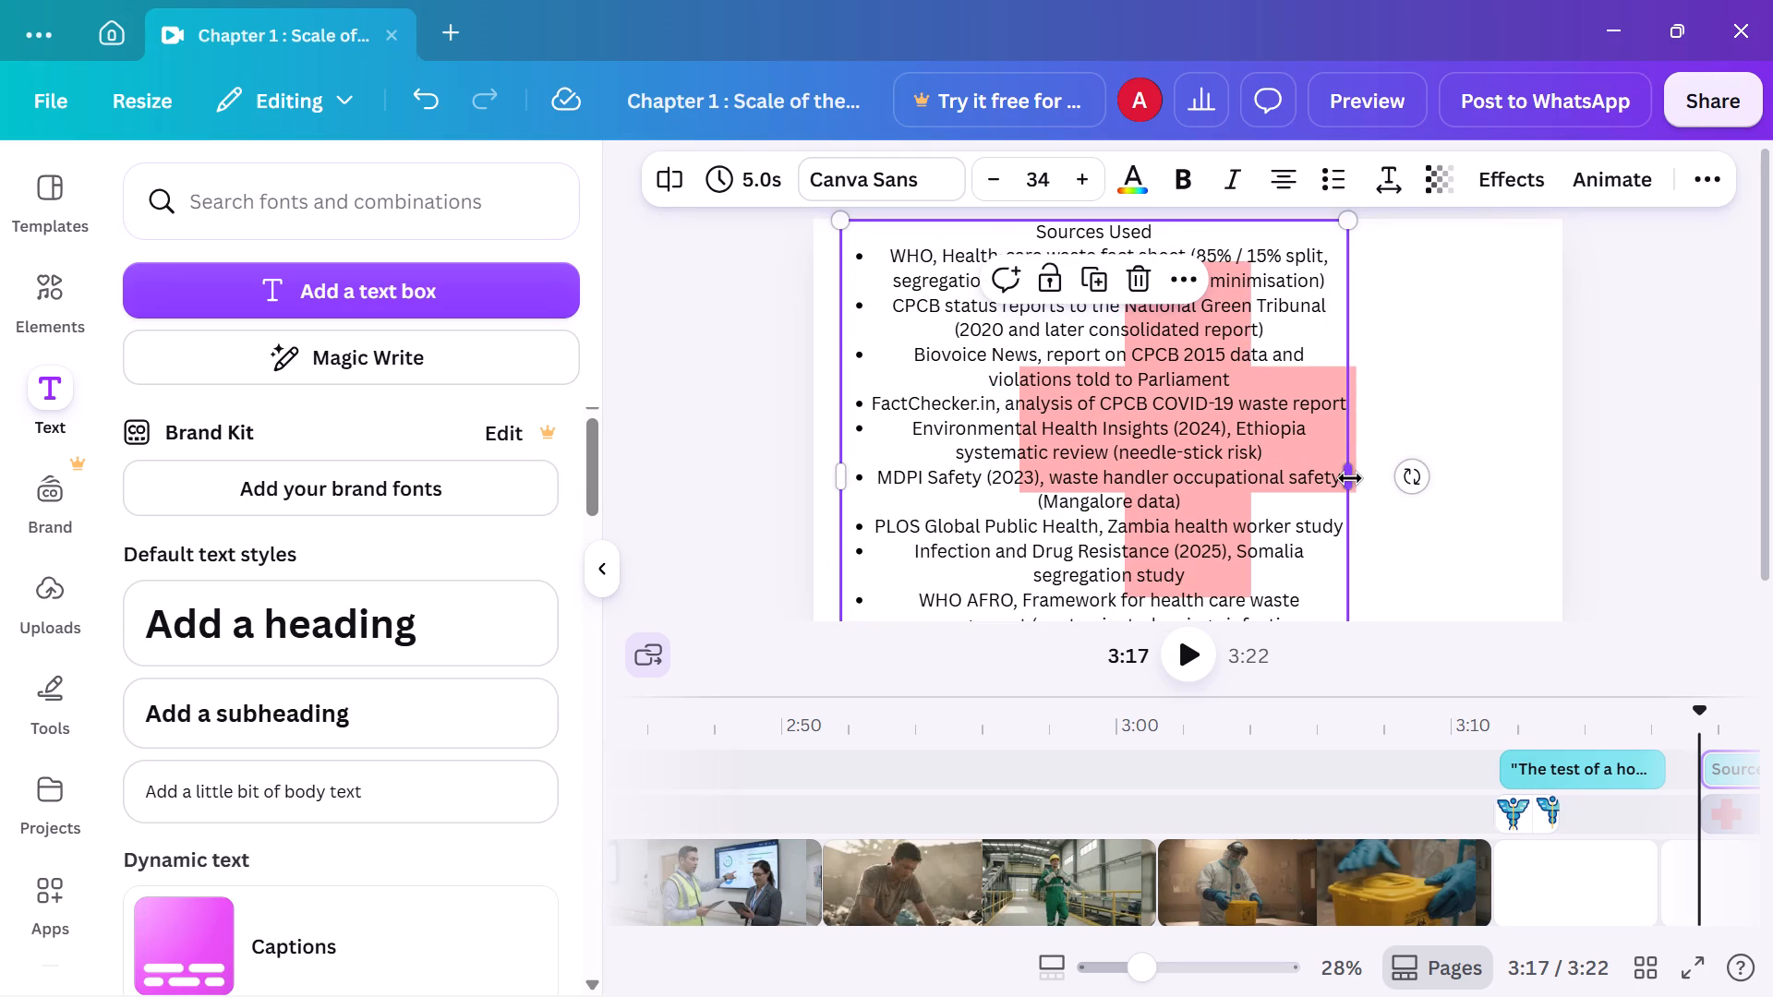
drag(1350, 478, 1554, 464)
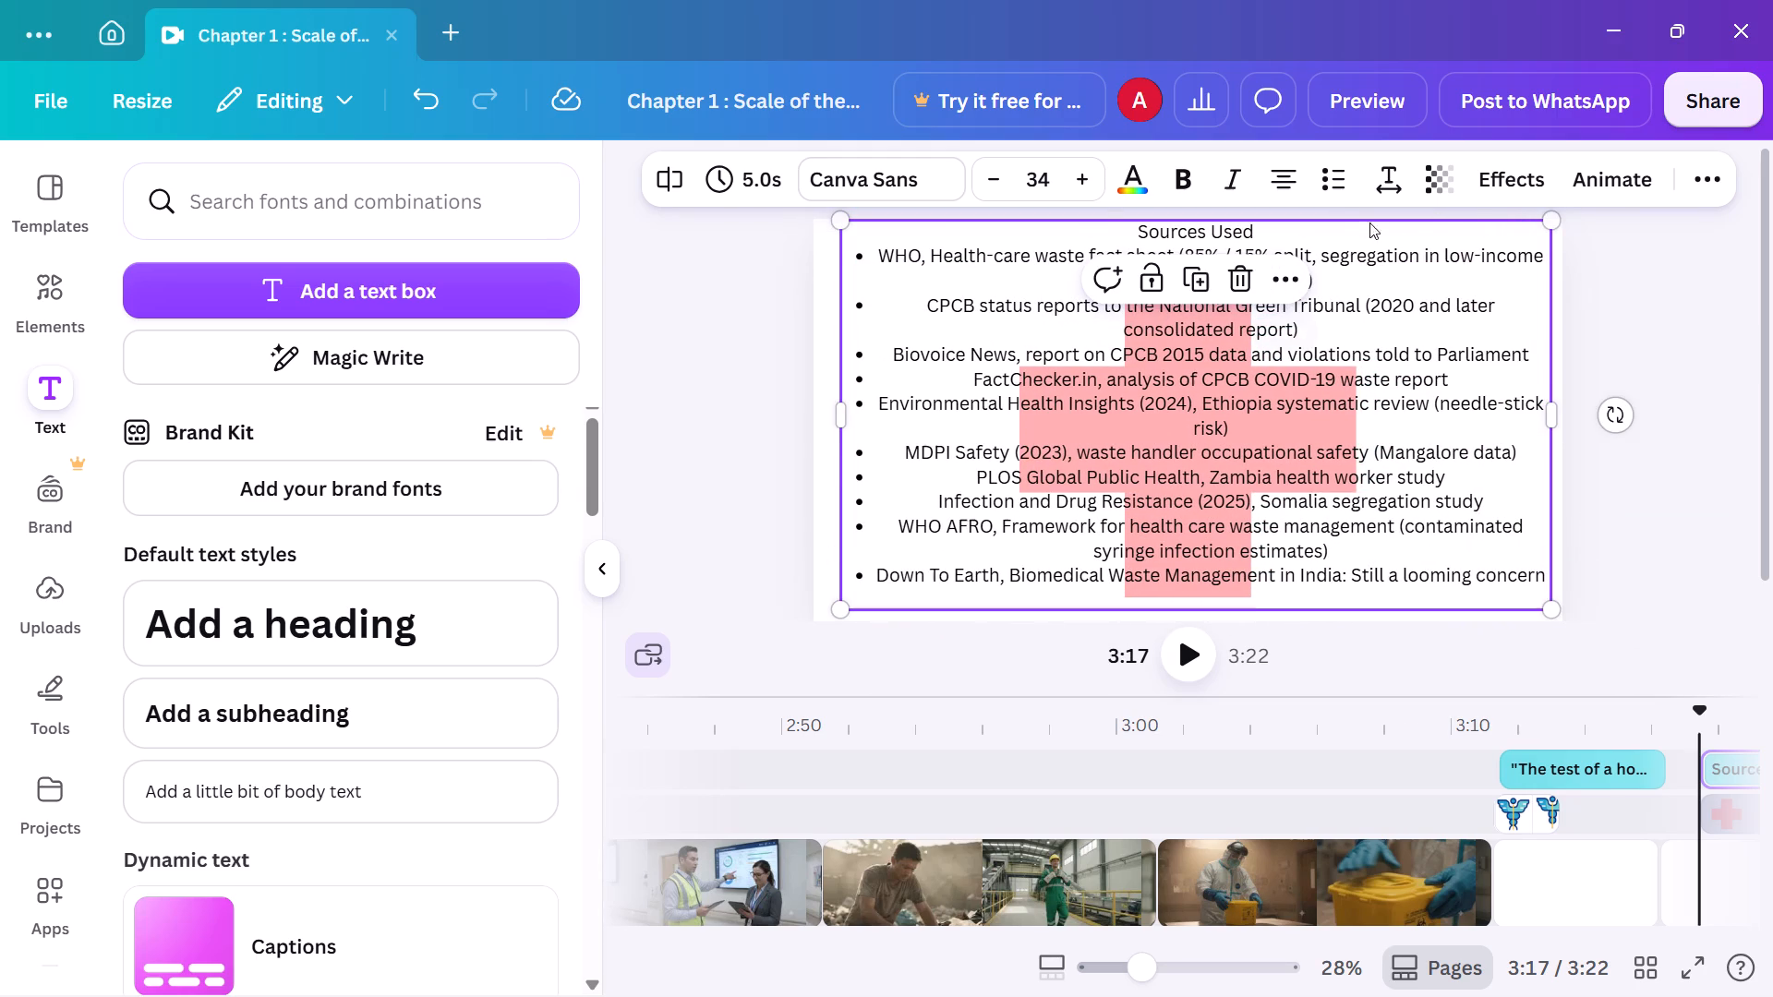
Delete the "Sources Used" heading text from the first line of the source list.
click(1285, 227)
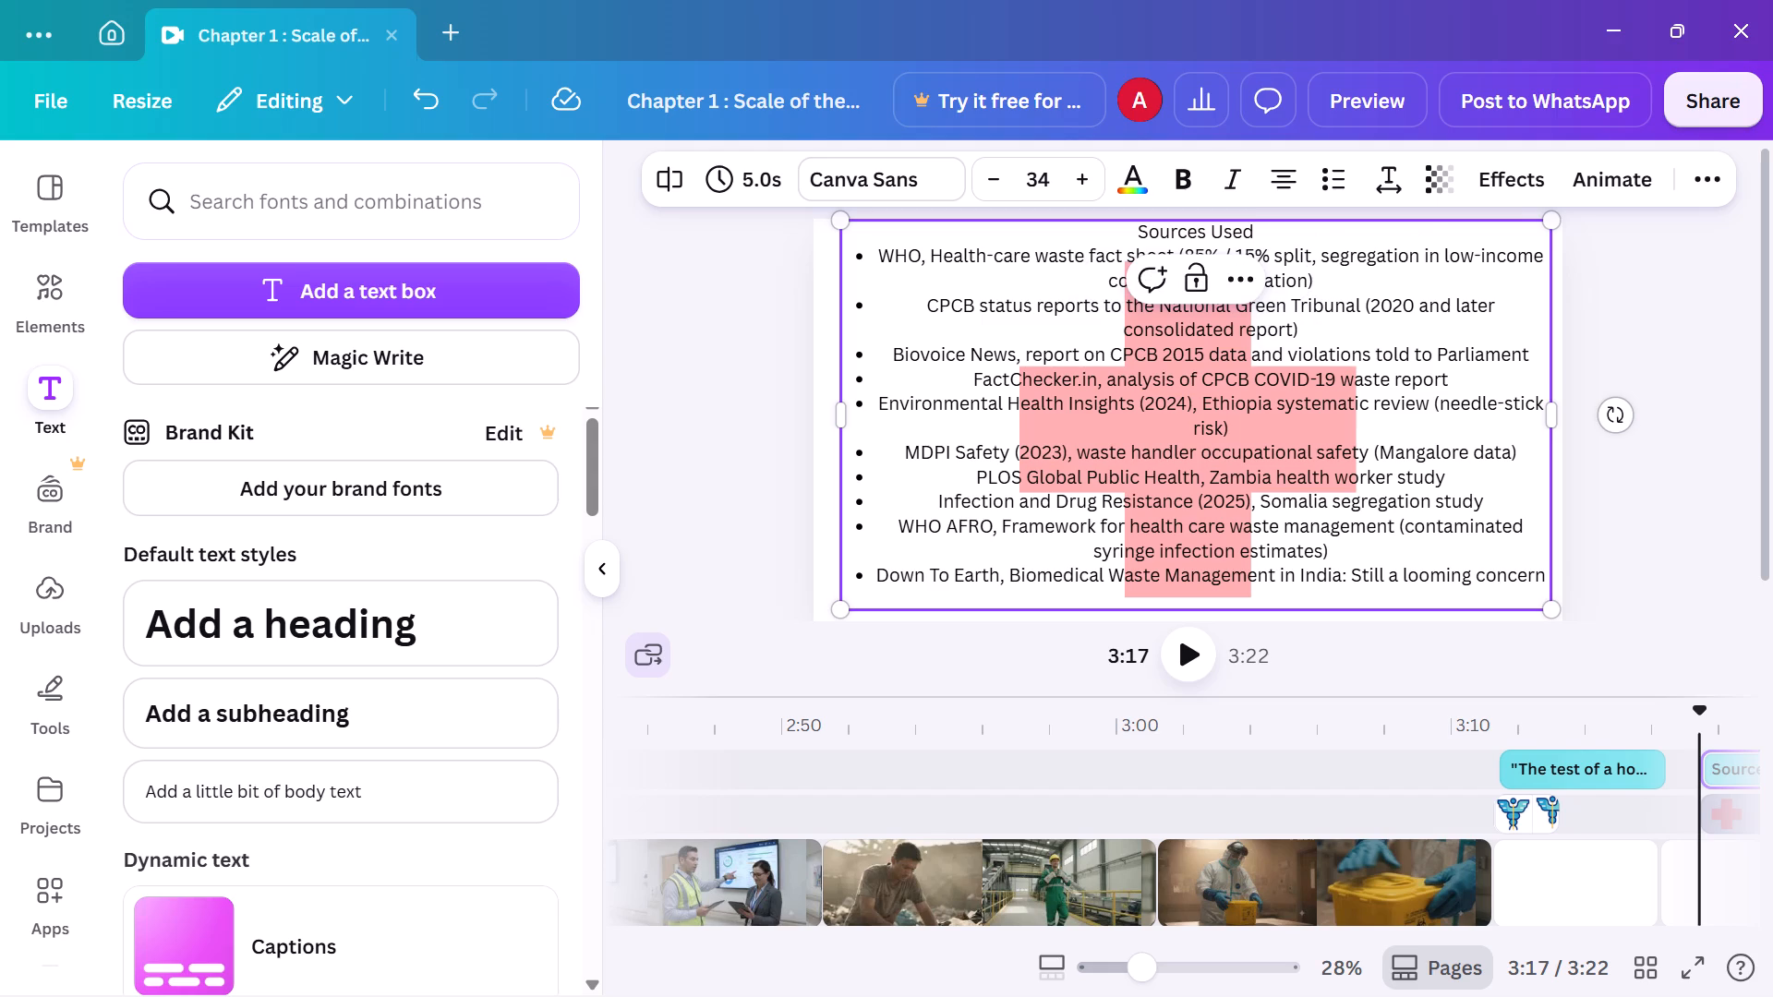
key(BackSpace)
key(BackSpace)
key(BackSpace)
key(BackSpace)
key(BackSpace)
key(BackSpace)
key(BackSpace)
key(BackSpace)
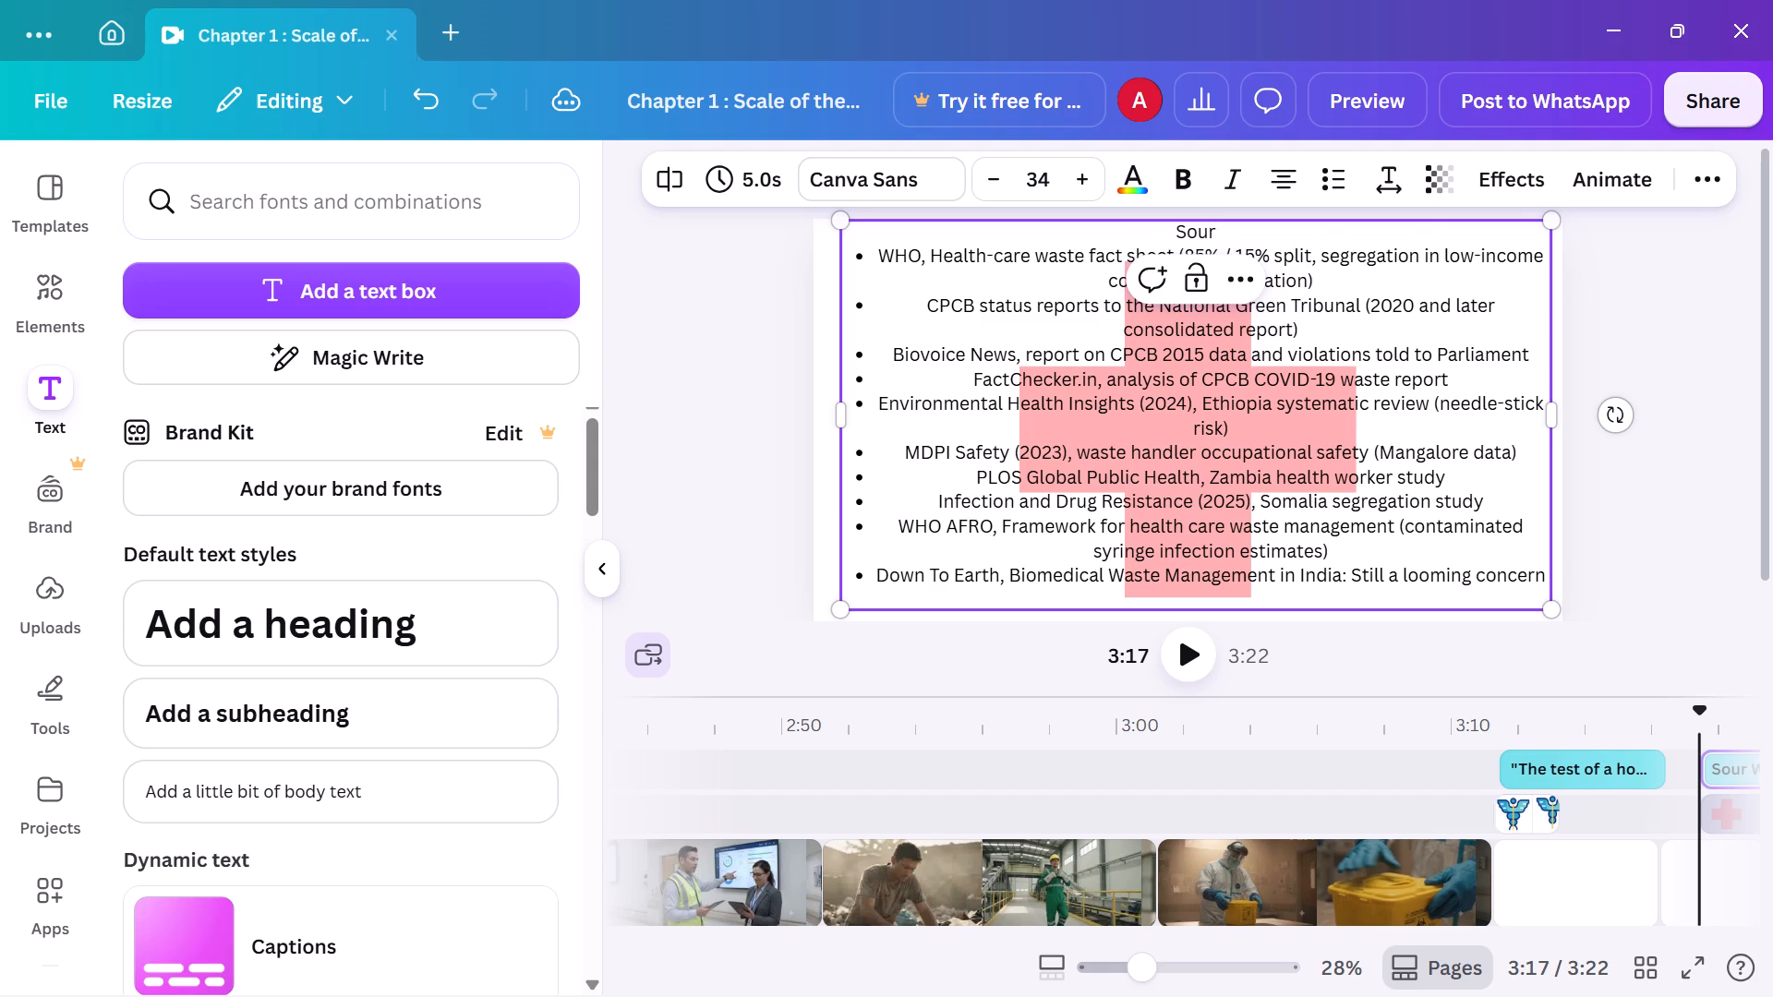
key(BackSpace)
key(BackSpace)
key(BackSpace)
key(BackSpace)
key(BackSpace)
Scale the source list down to font size 26.5 and centre it horizontally on the page over the red cross.
drag(835, 208, 979, 319)
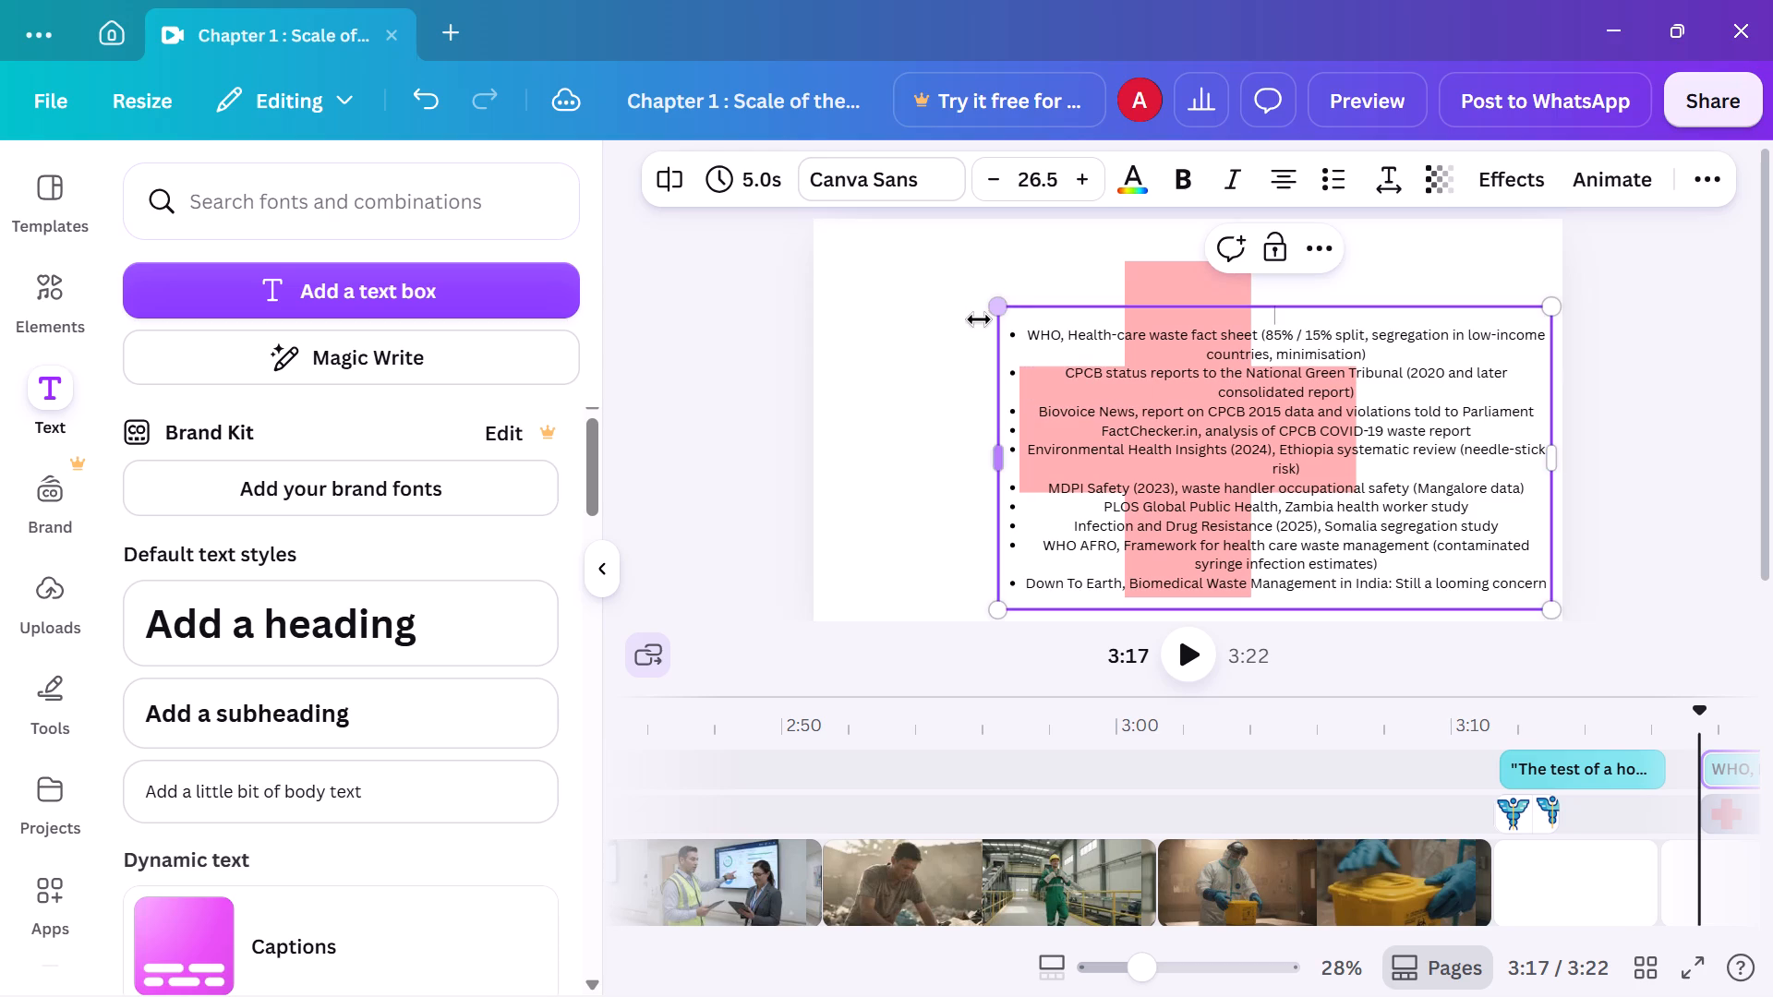
click(724, 328)
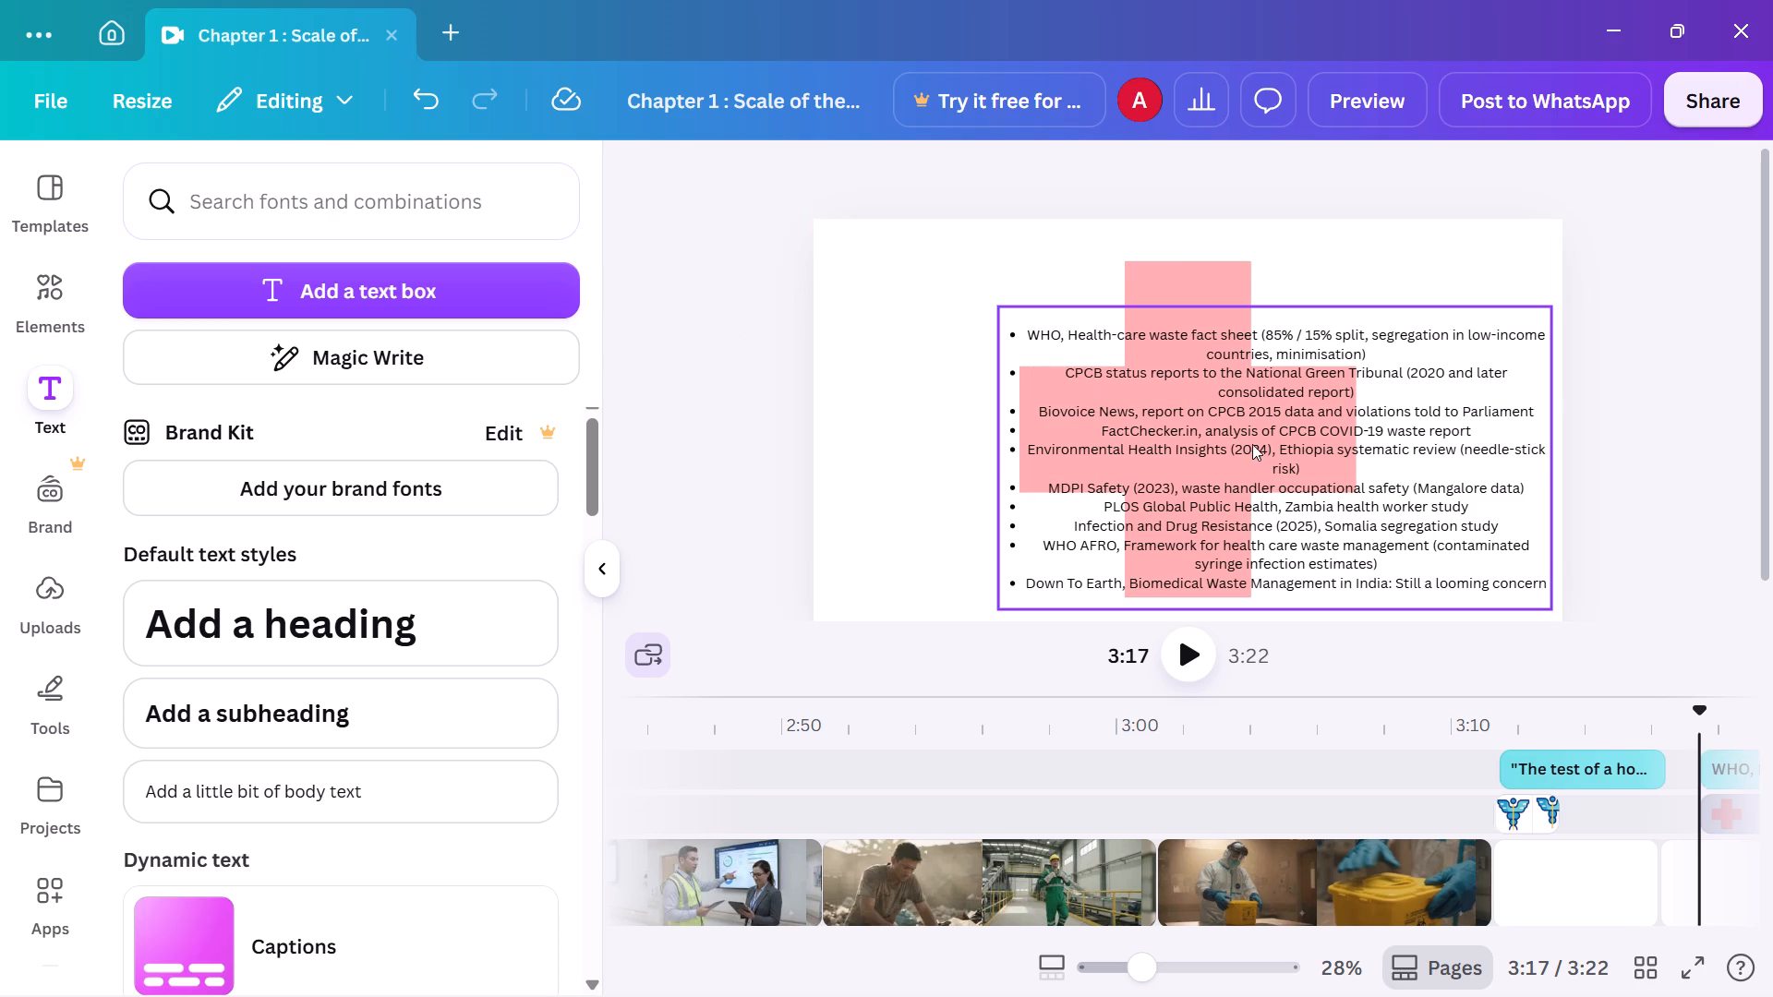
drag(1254, 447, 1146, 446)
drag(1146, 446, 1163, 441)
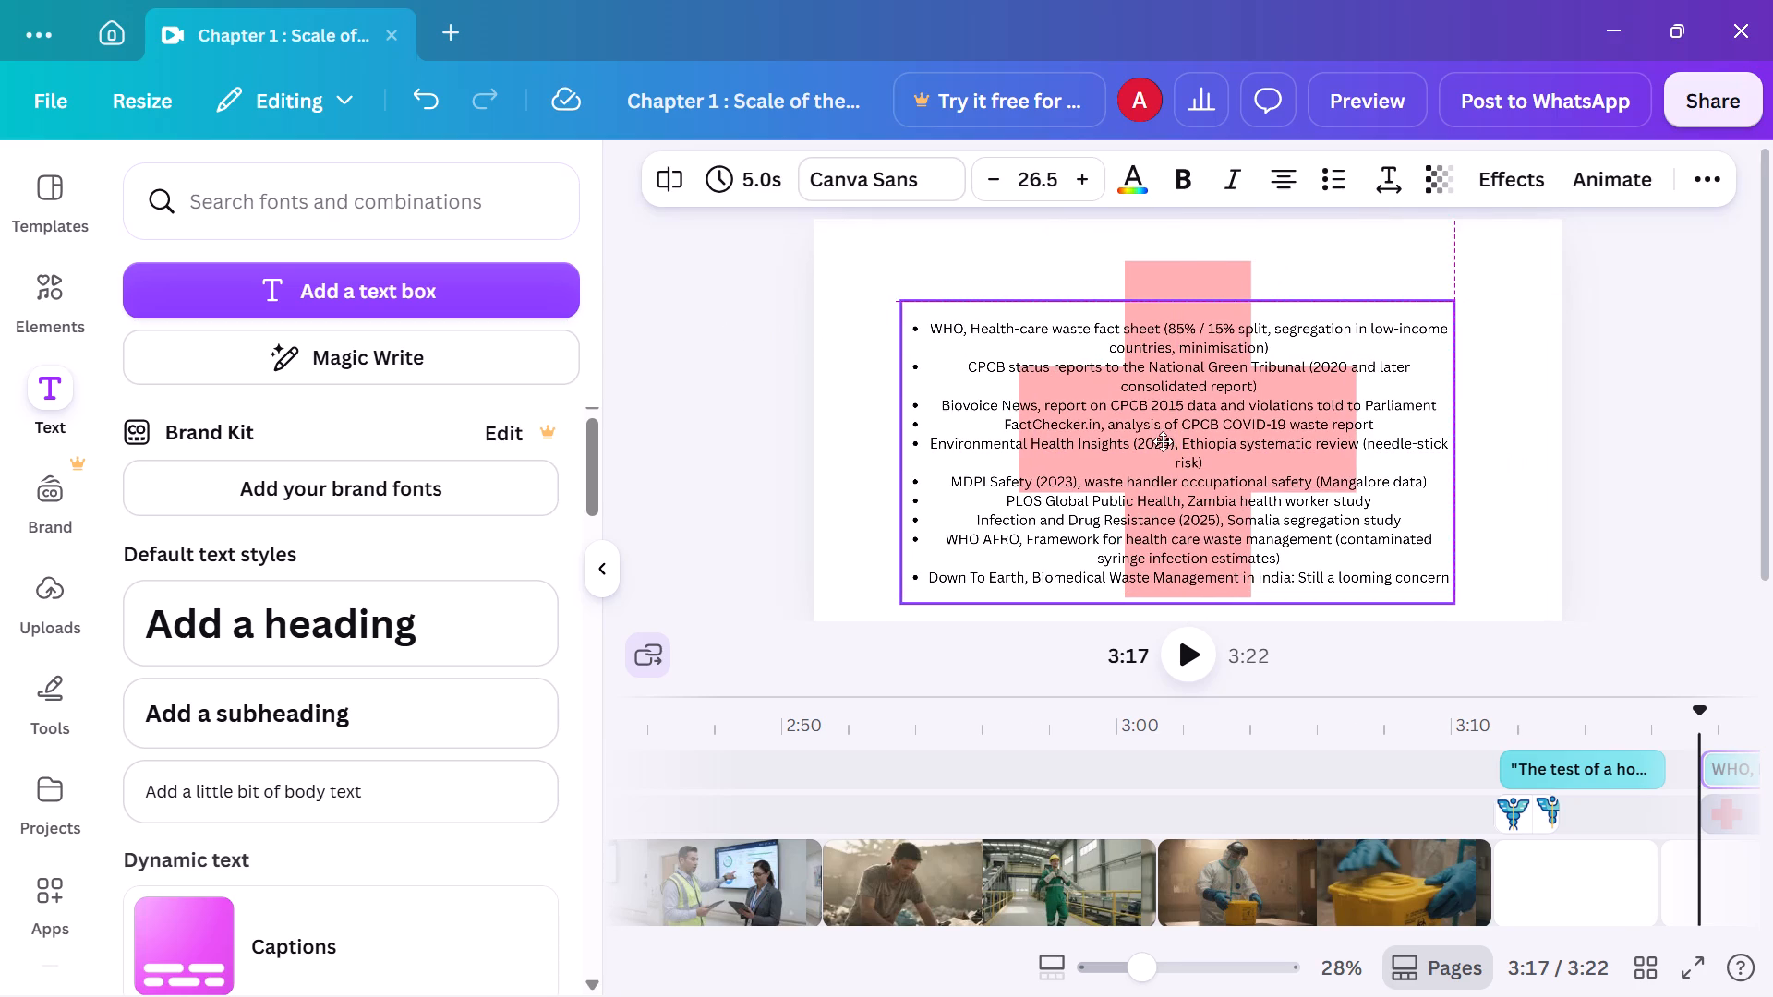
drag(1163, 441, 1176, 440)
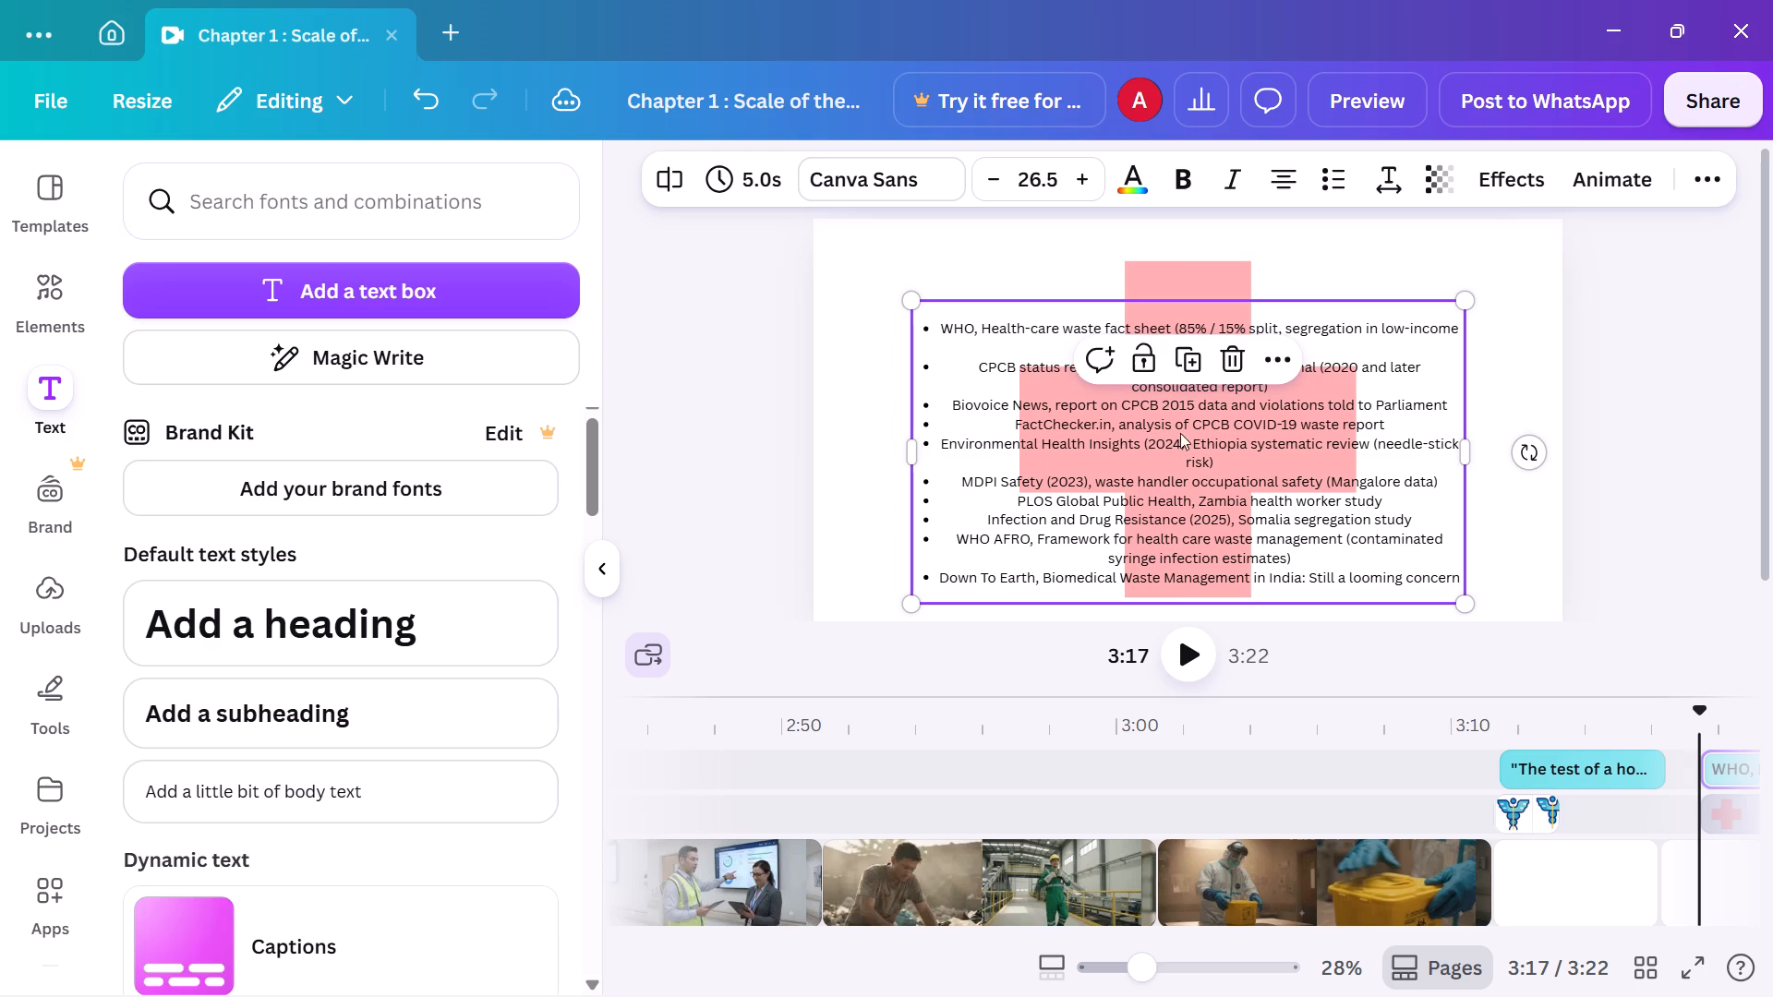
Add a subheading text box to the page reading "SOURCE USED :".
click(1095, 233)
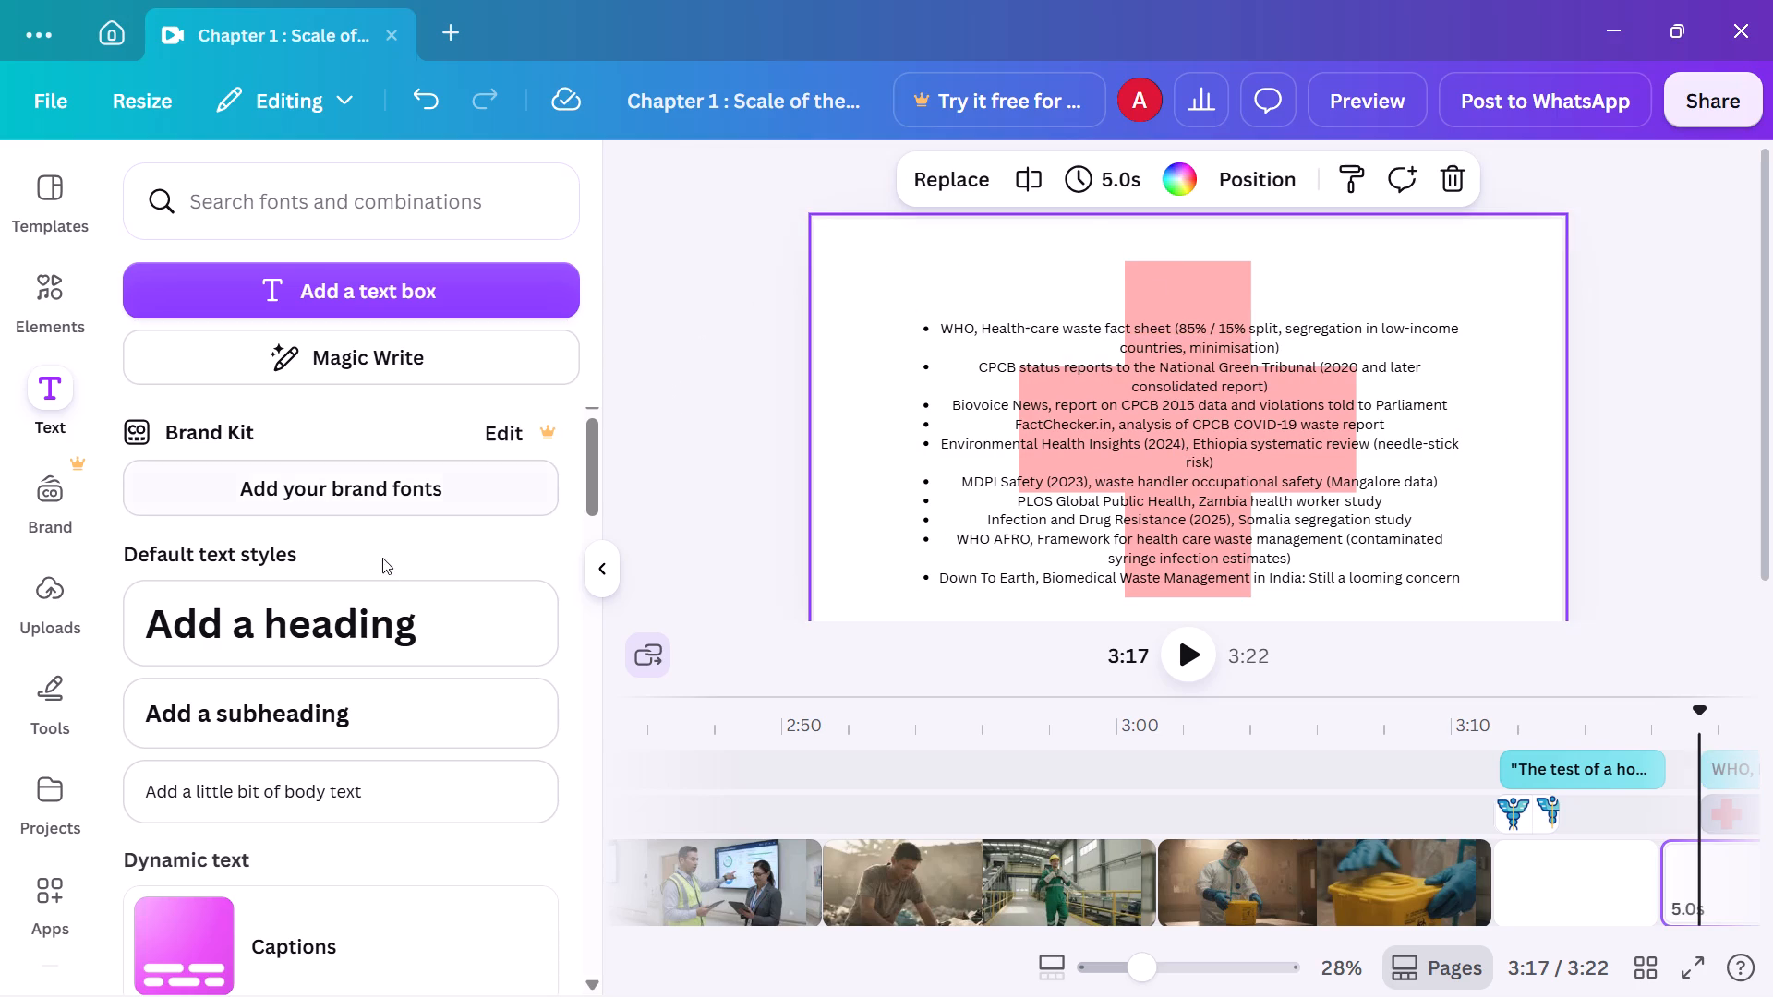
click(352, 701)
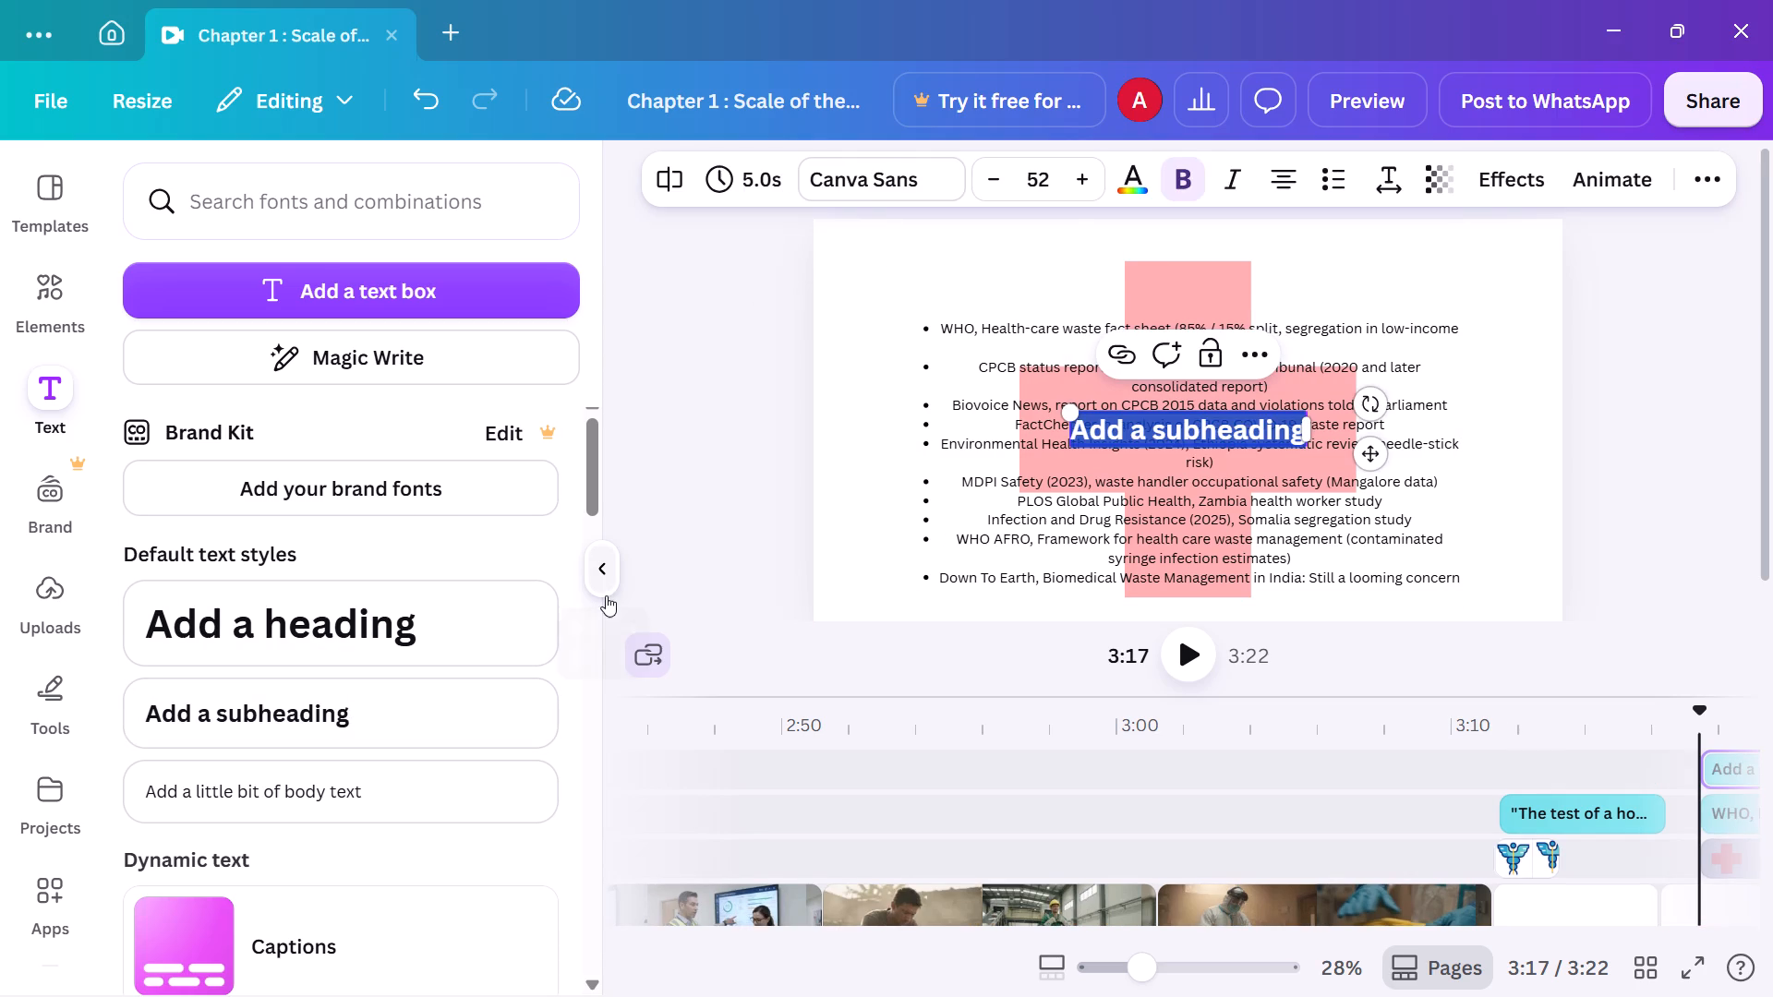
key(BackSpace)
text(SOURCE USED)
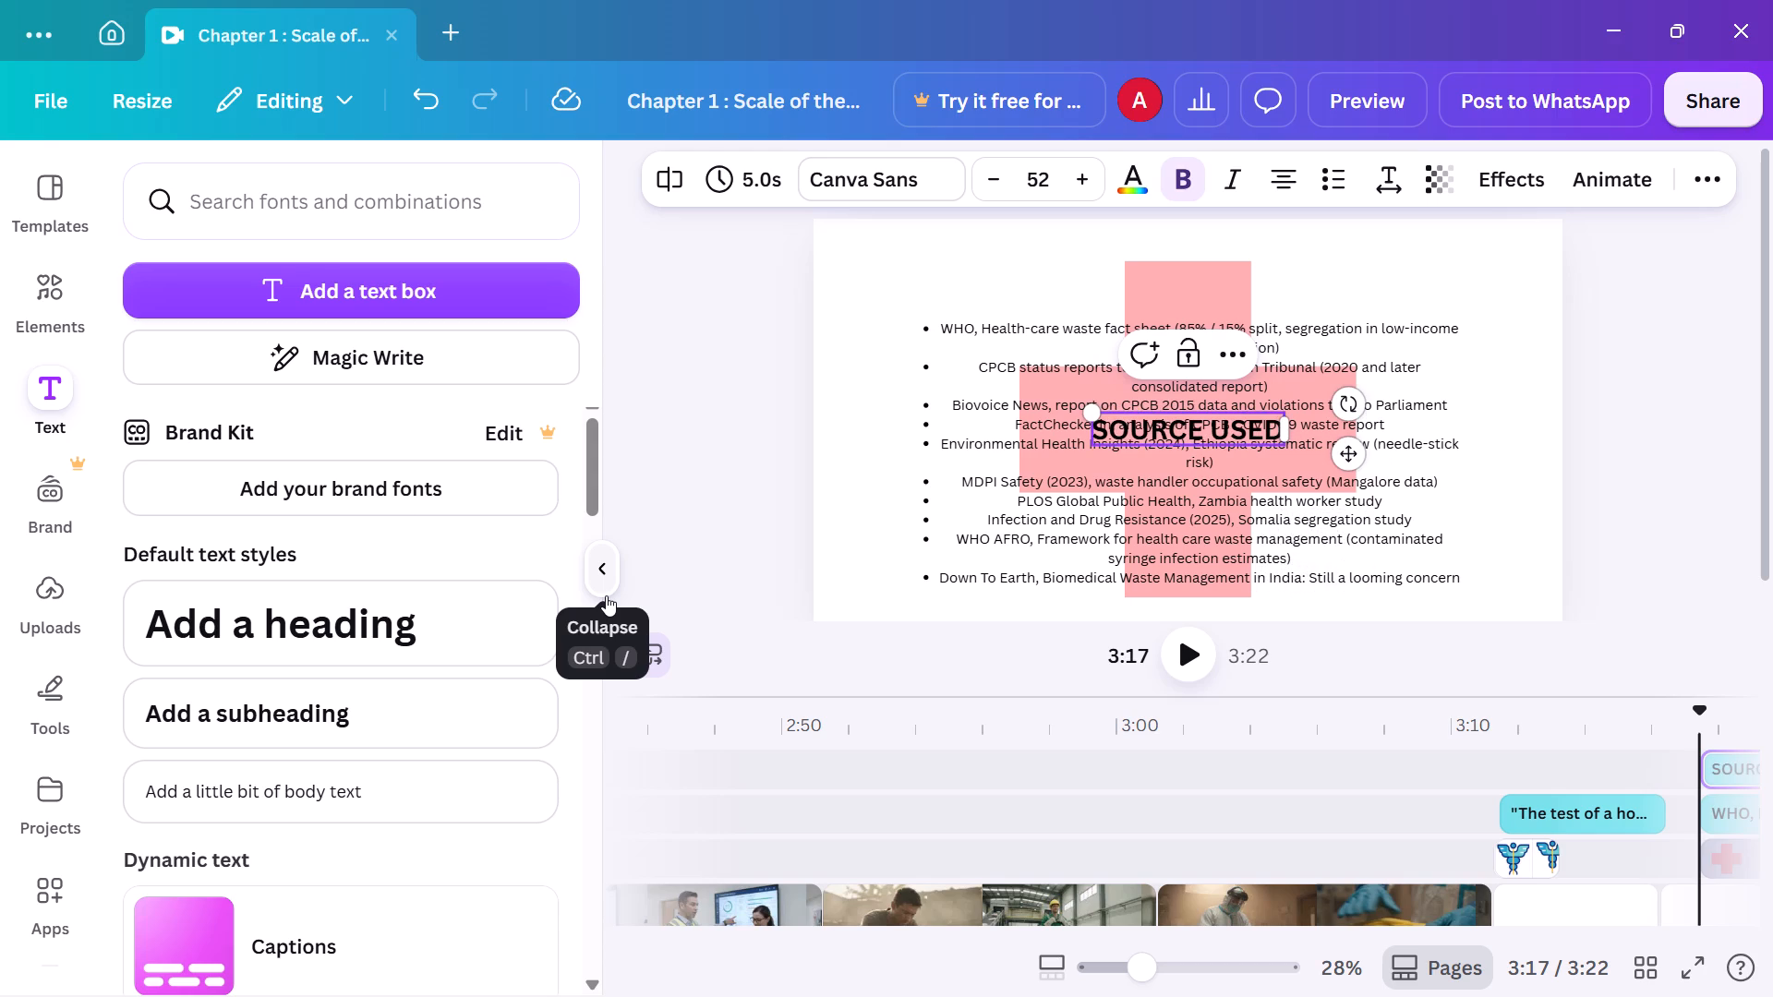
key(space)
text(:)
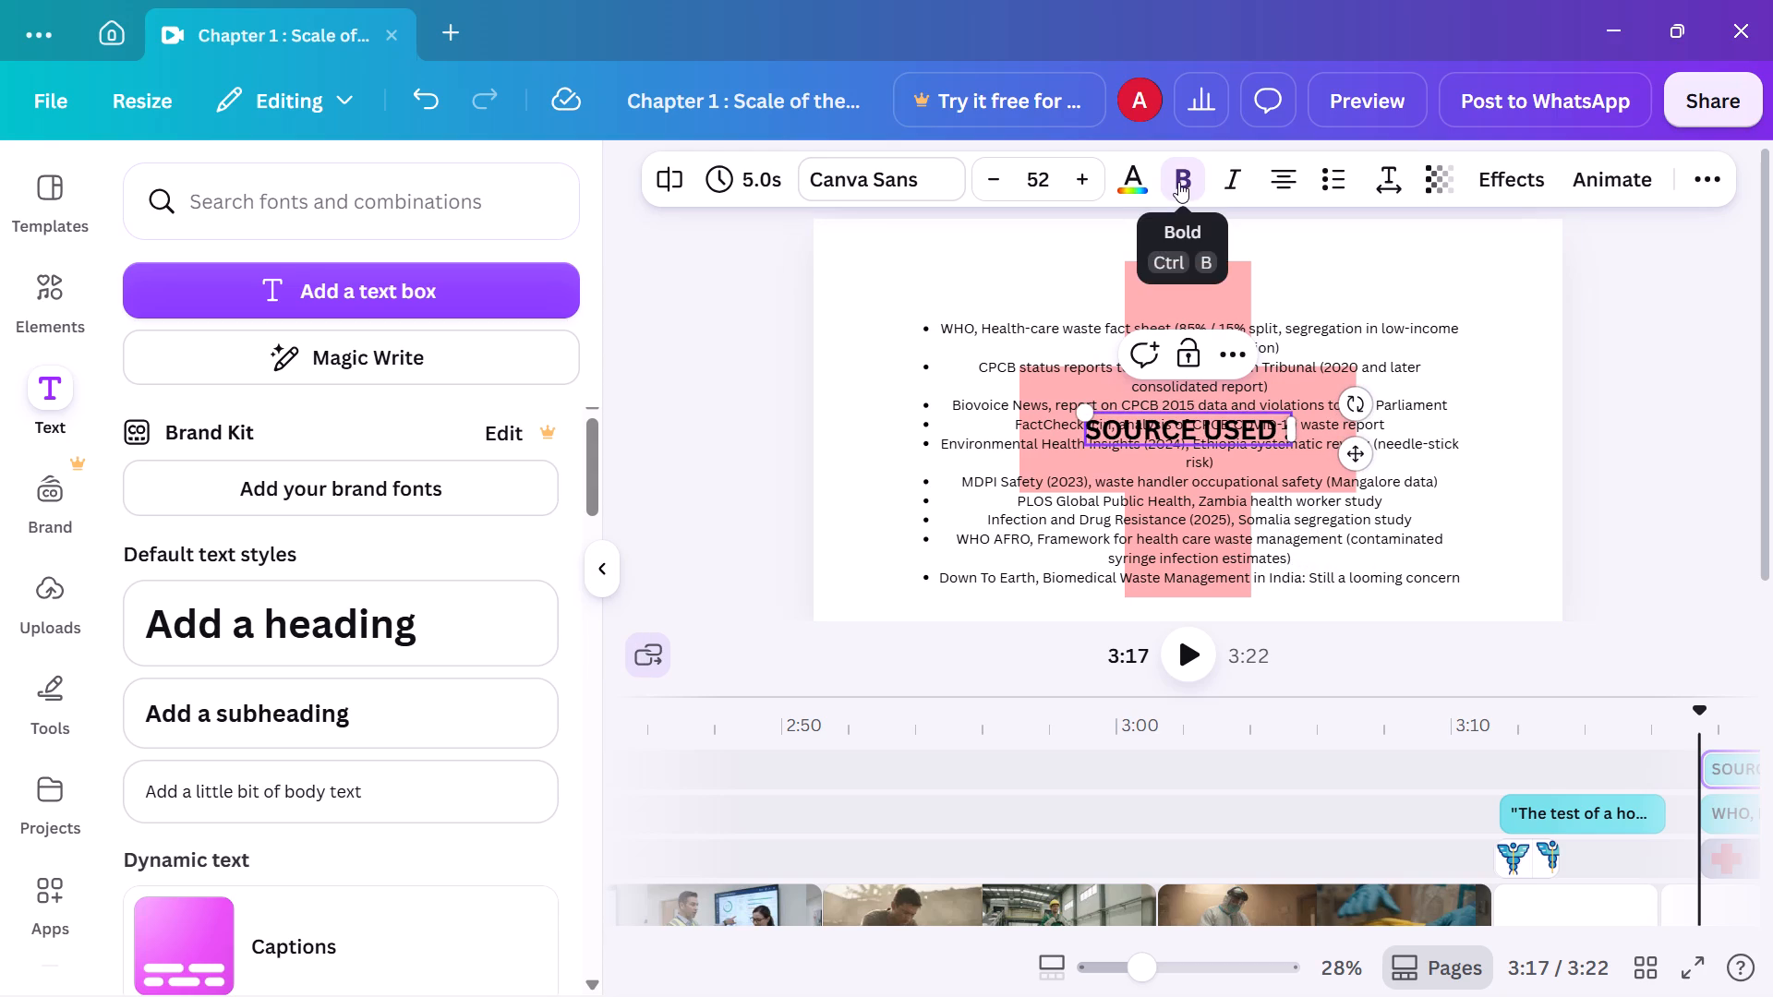
click(1683, 384)
Remove the bold formatting from the "SOURCE USED :" subheading.
click(1213, 436)
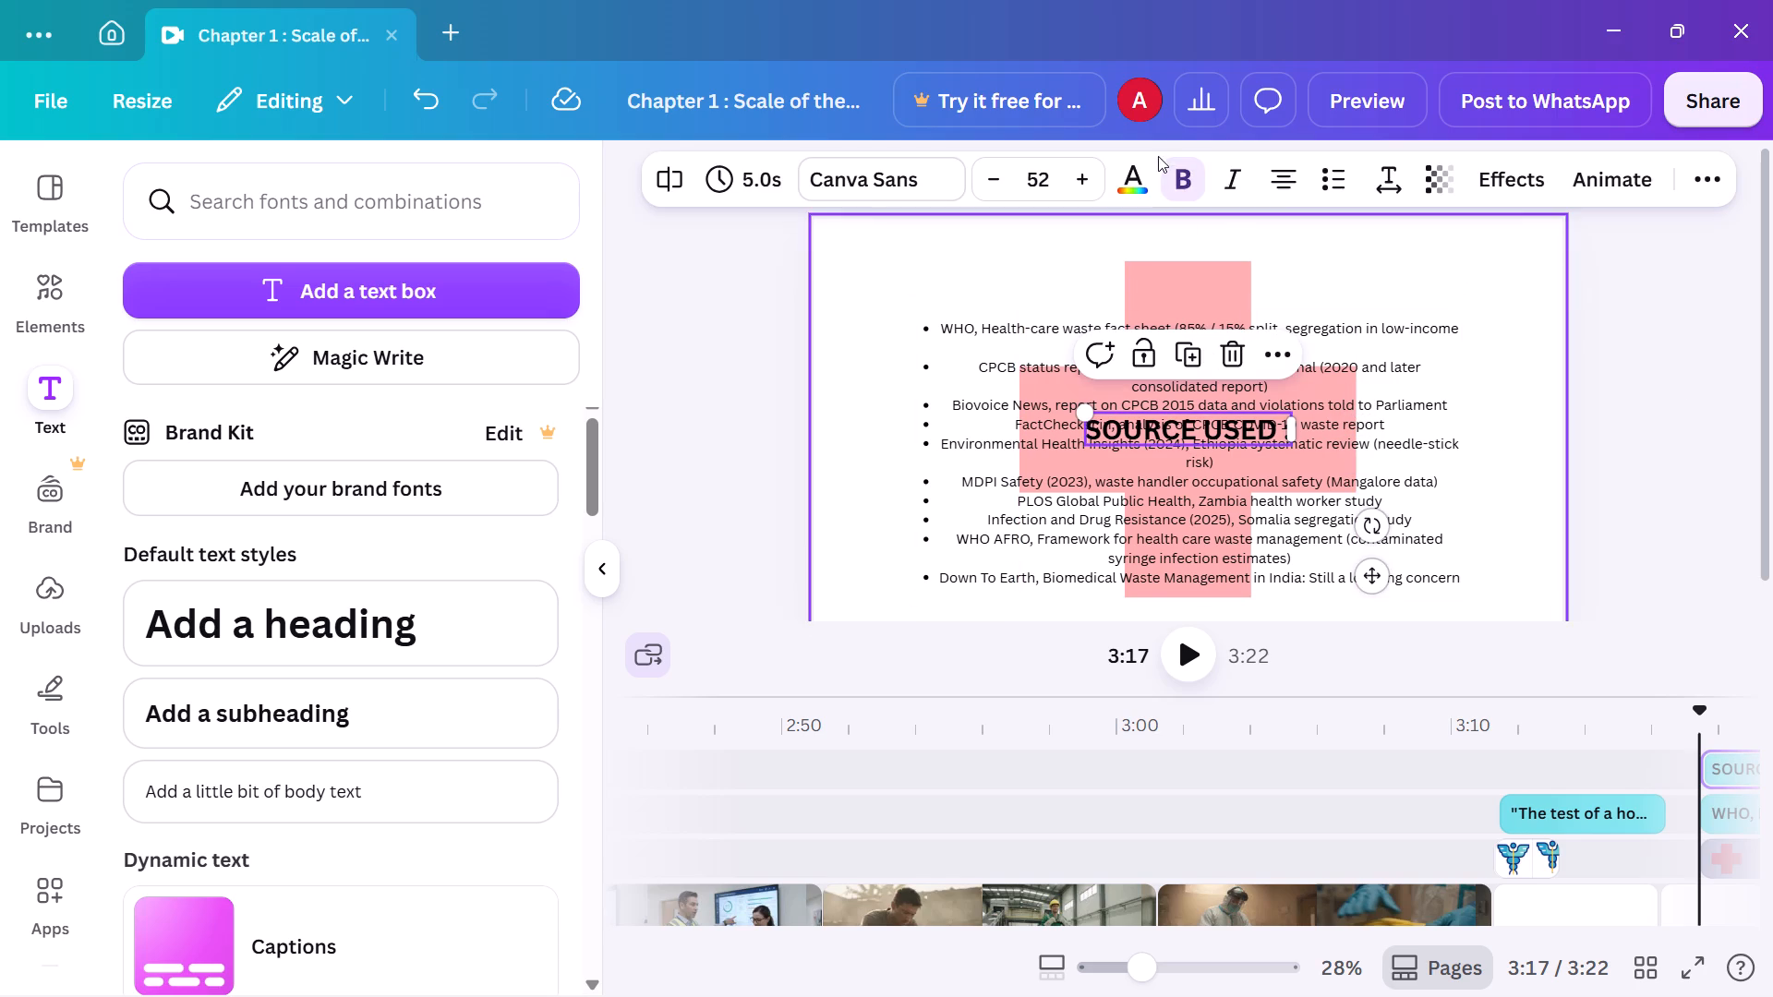
click(1181, 169)
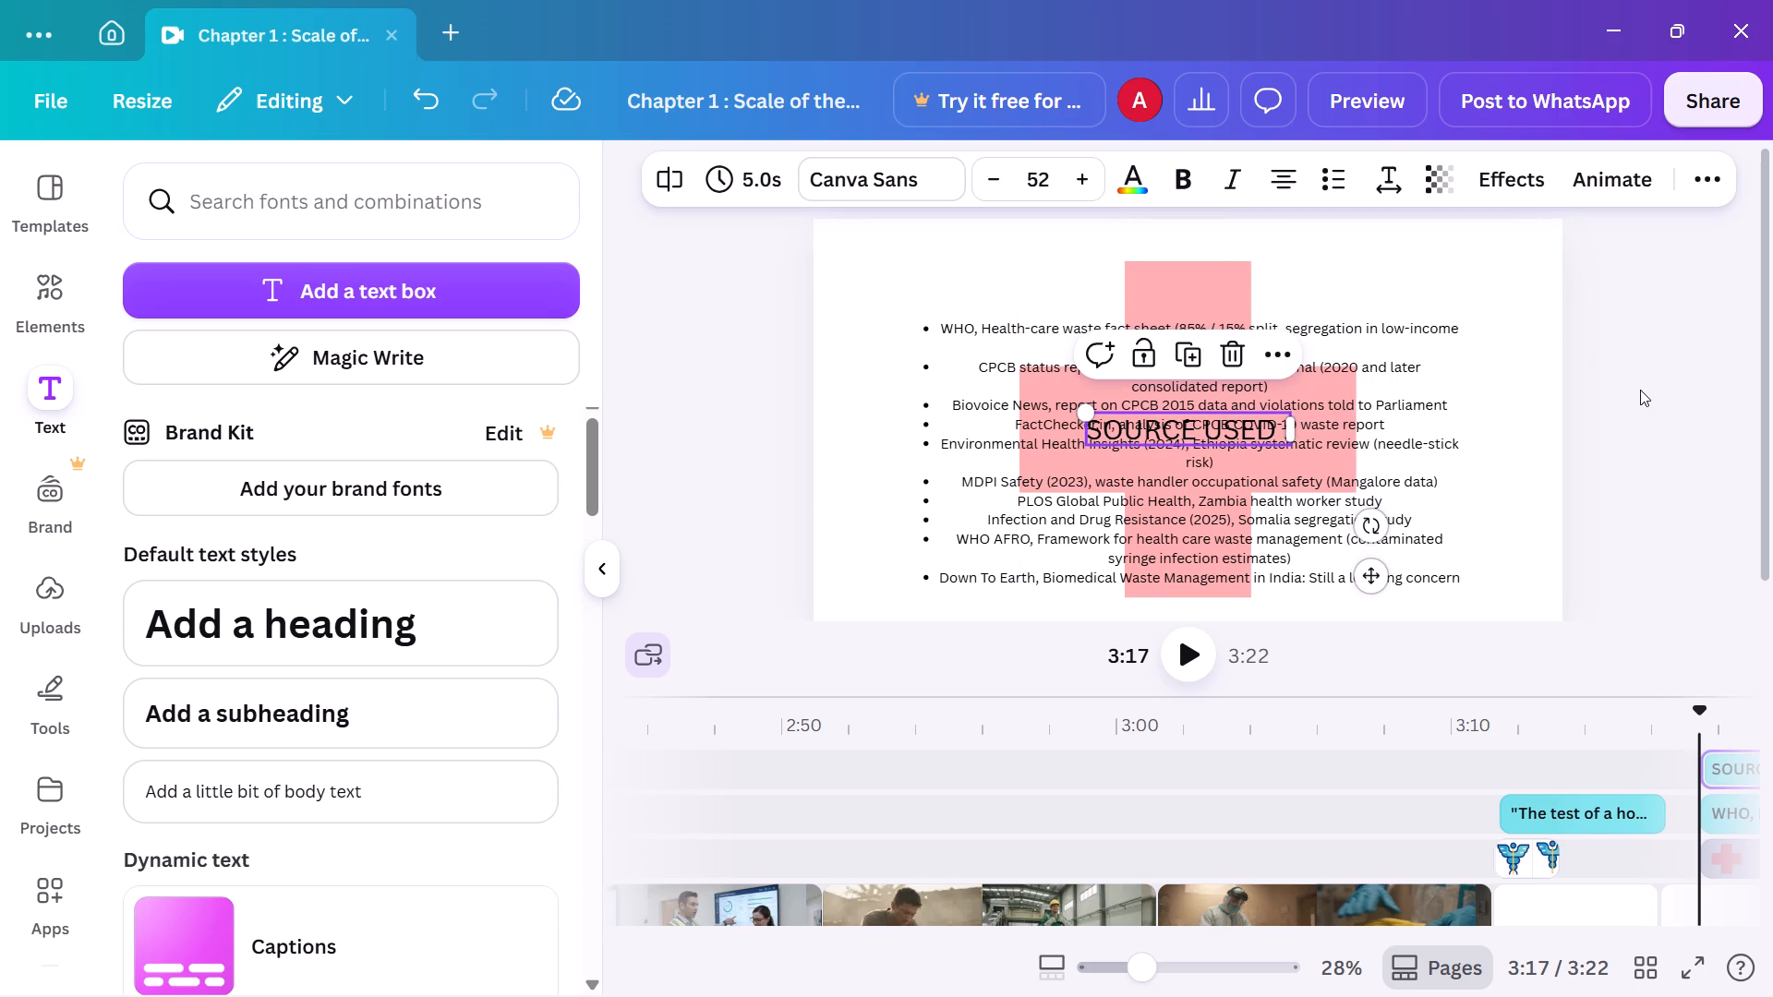
drag(1640, 390, 1559, 362)
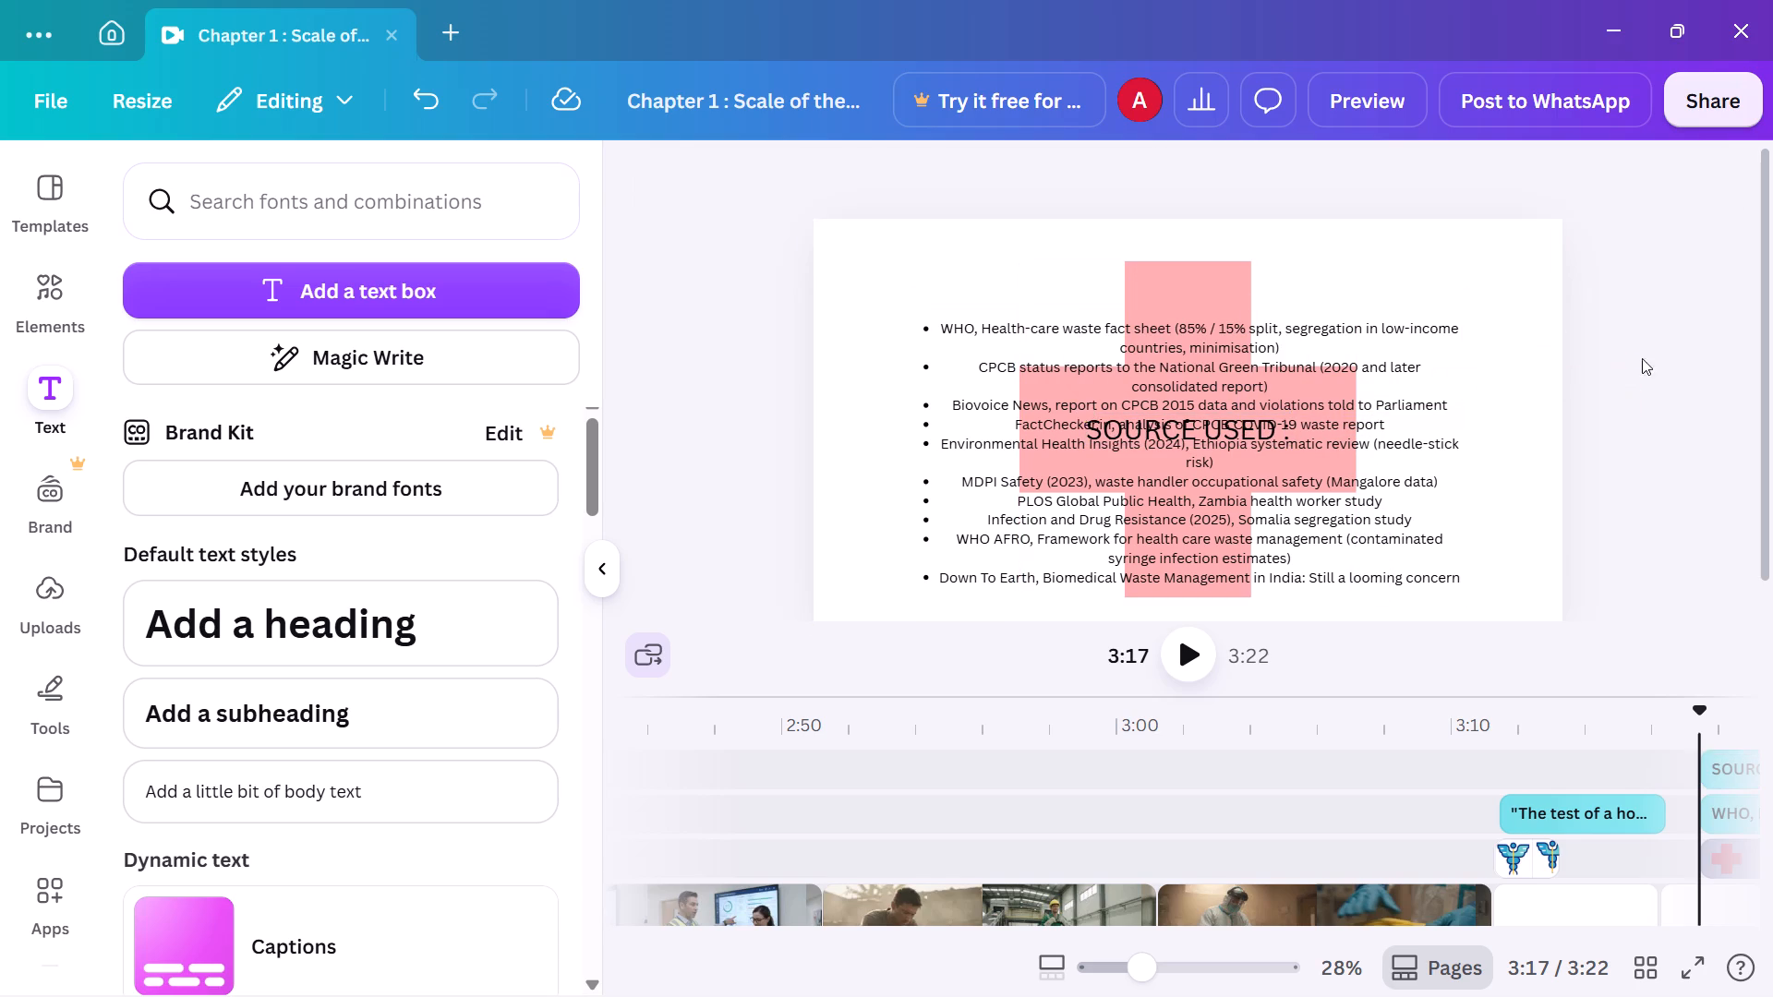
Move the "SOURCE USED :" subheading into the page's upper-left corner, above the source list.
drag(1167, 417, 1014, 256)
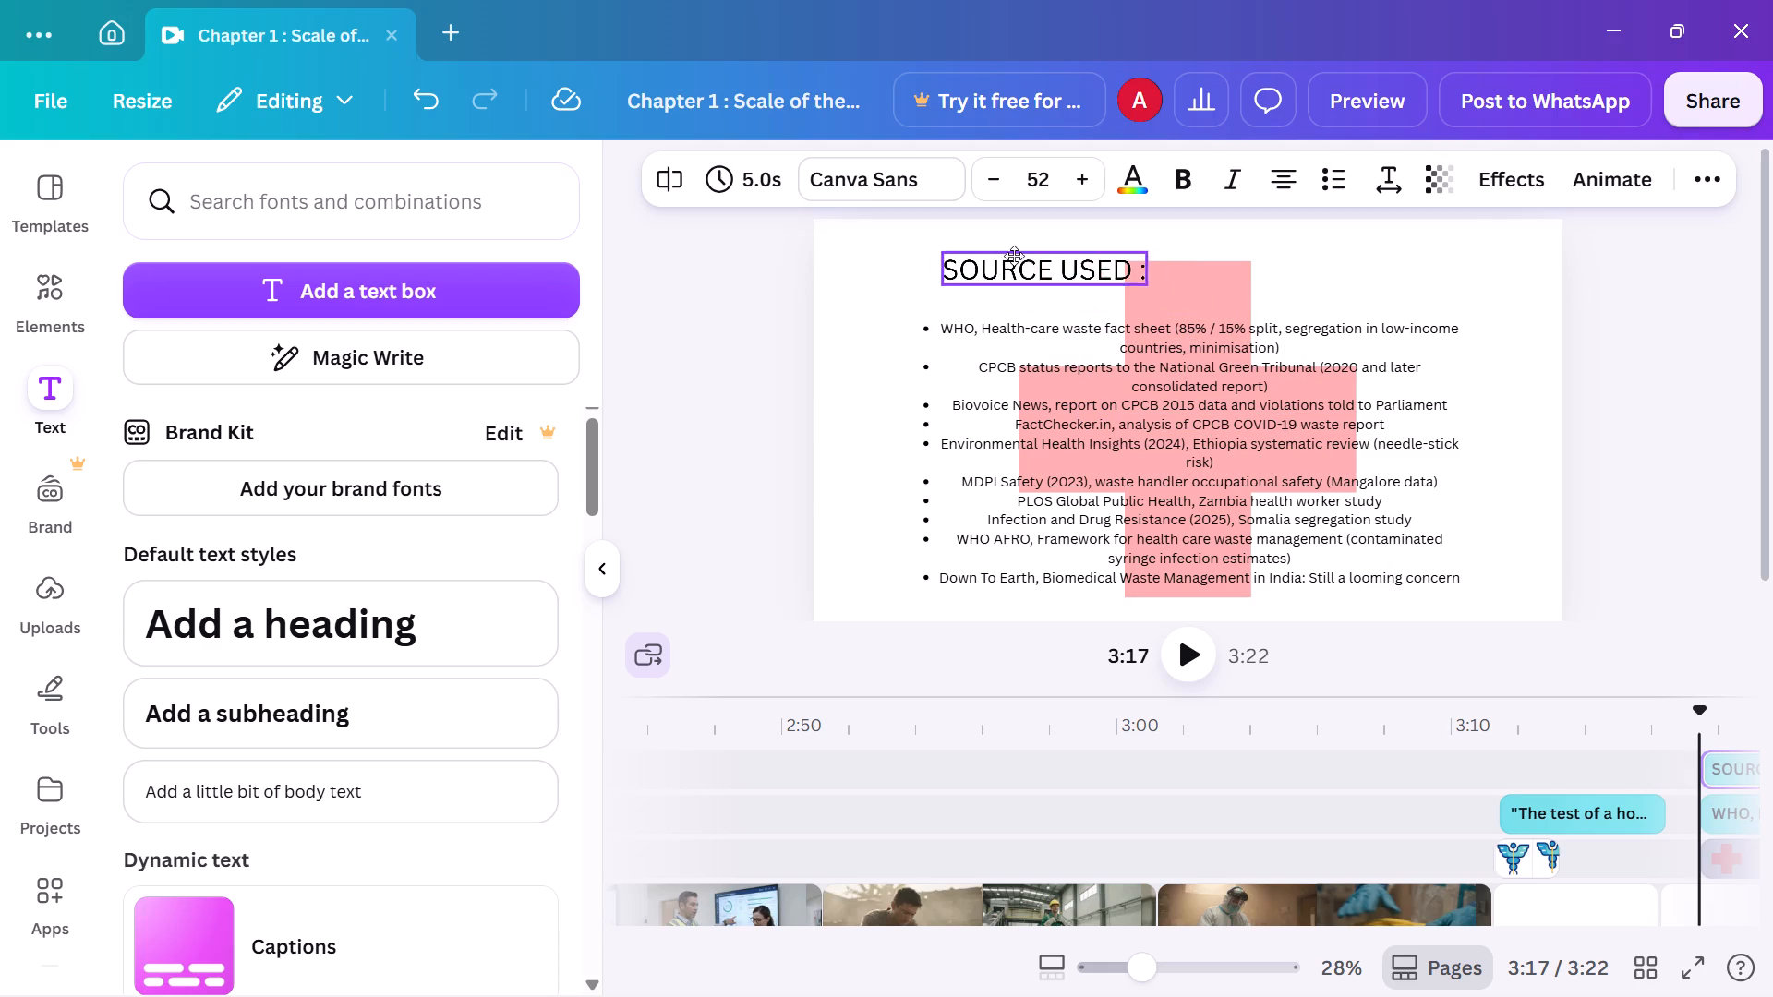
drag(1014, 256, 917, 249)
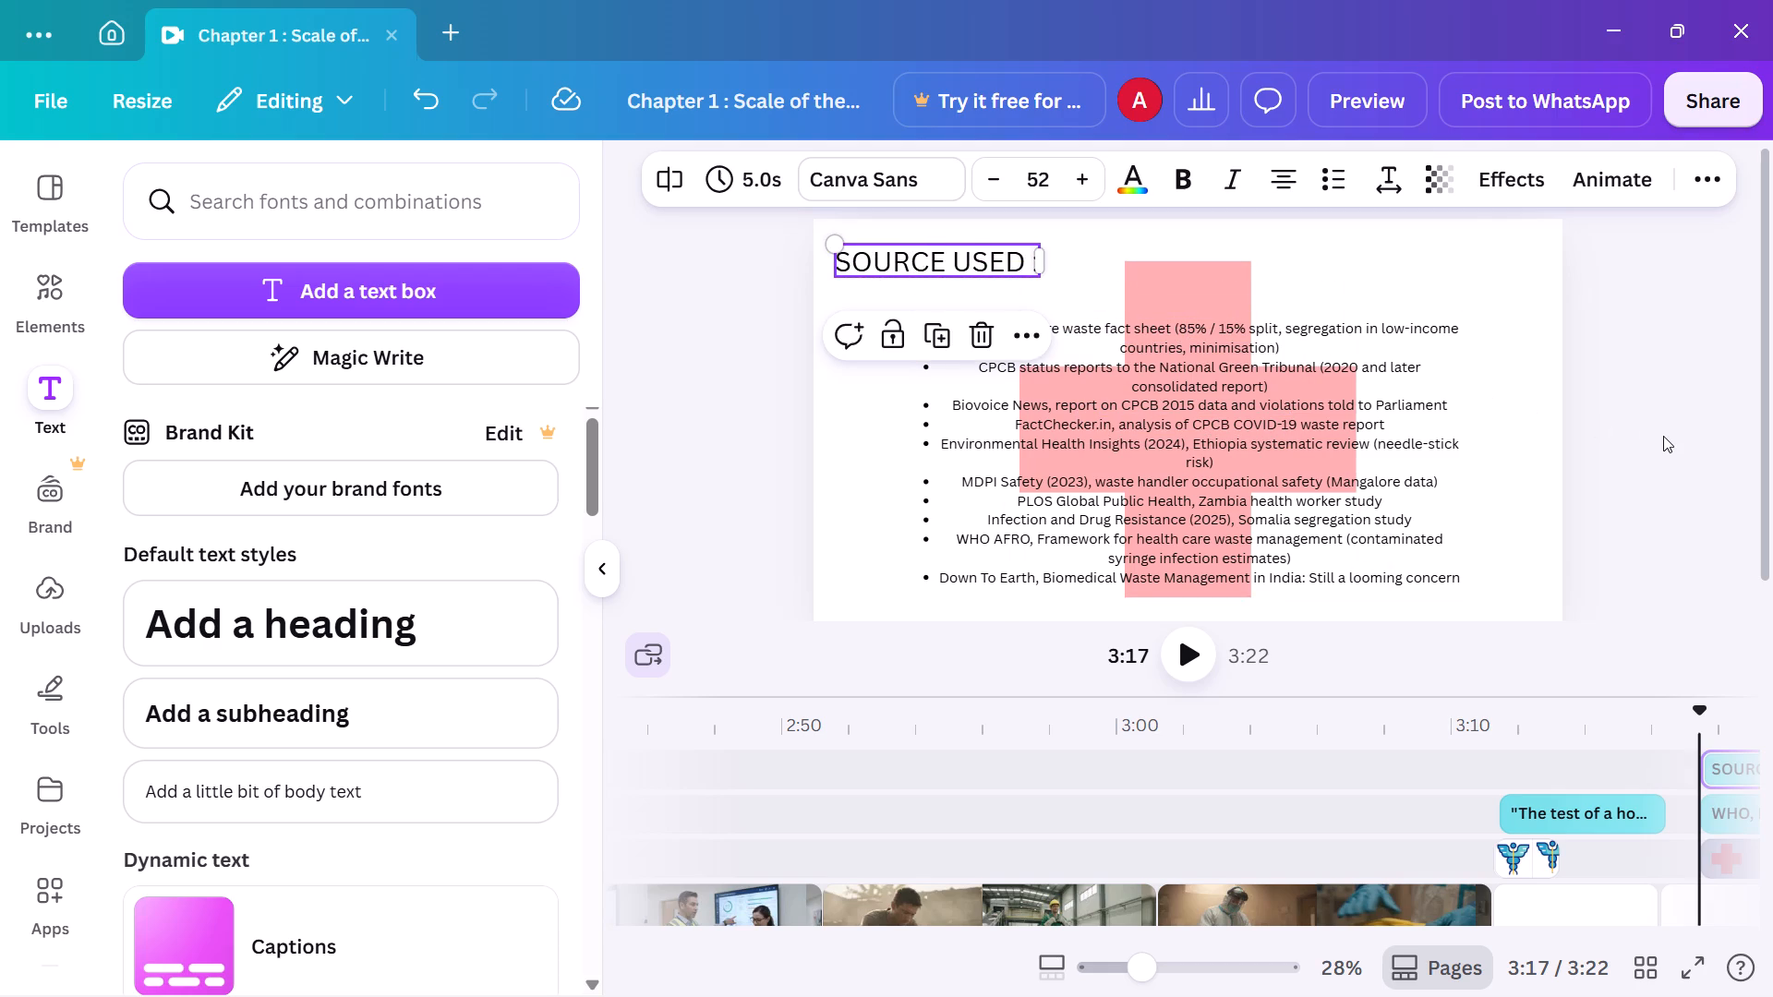
click(1663, 436)
Set the red cross's transparency to 12.
click(1254, 277)
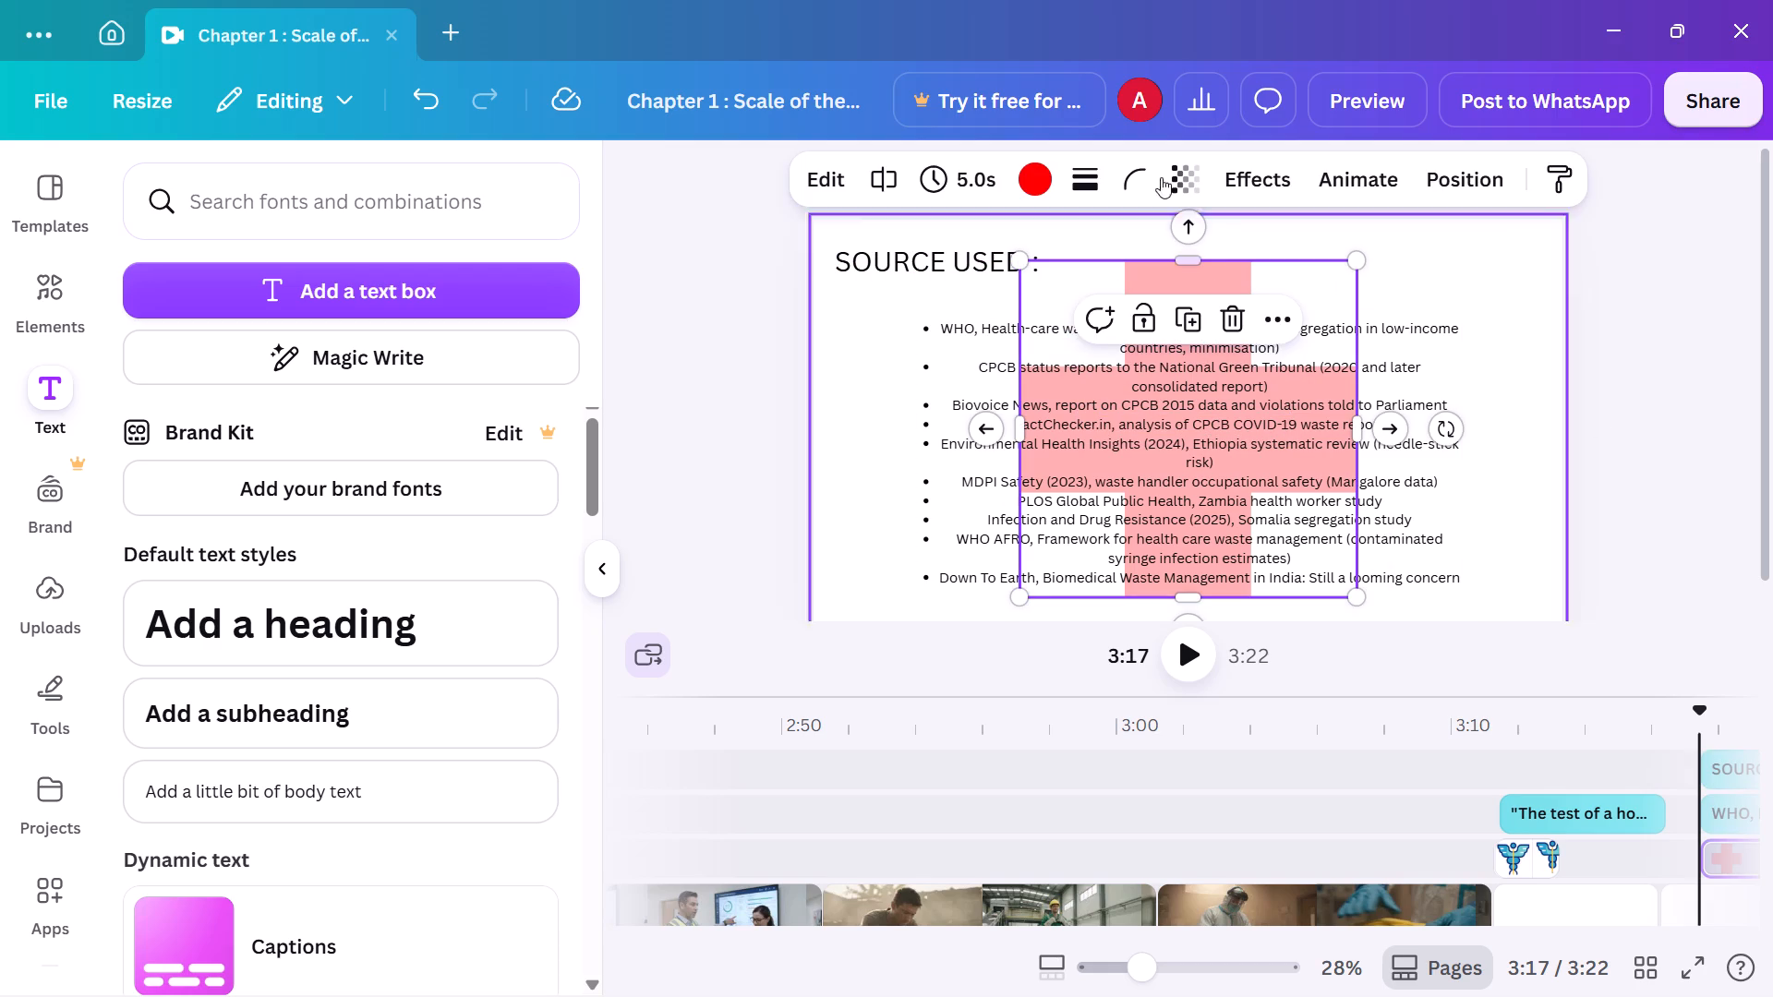
click(1183, 167)
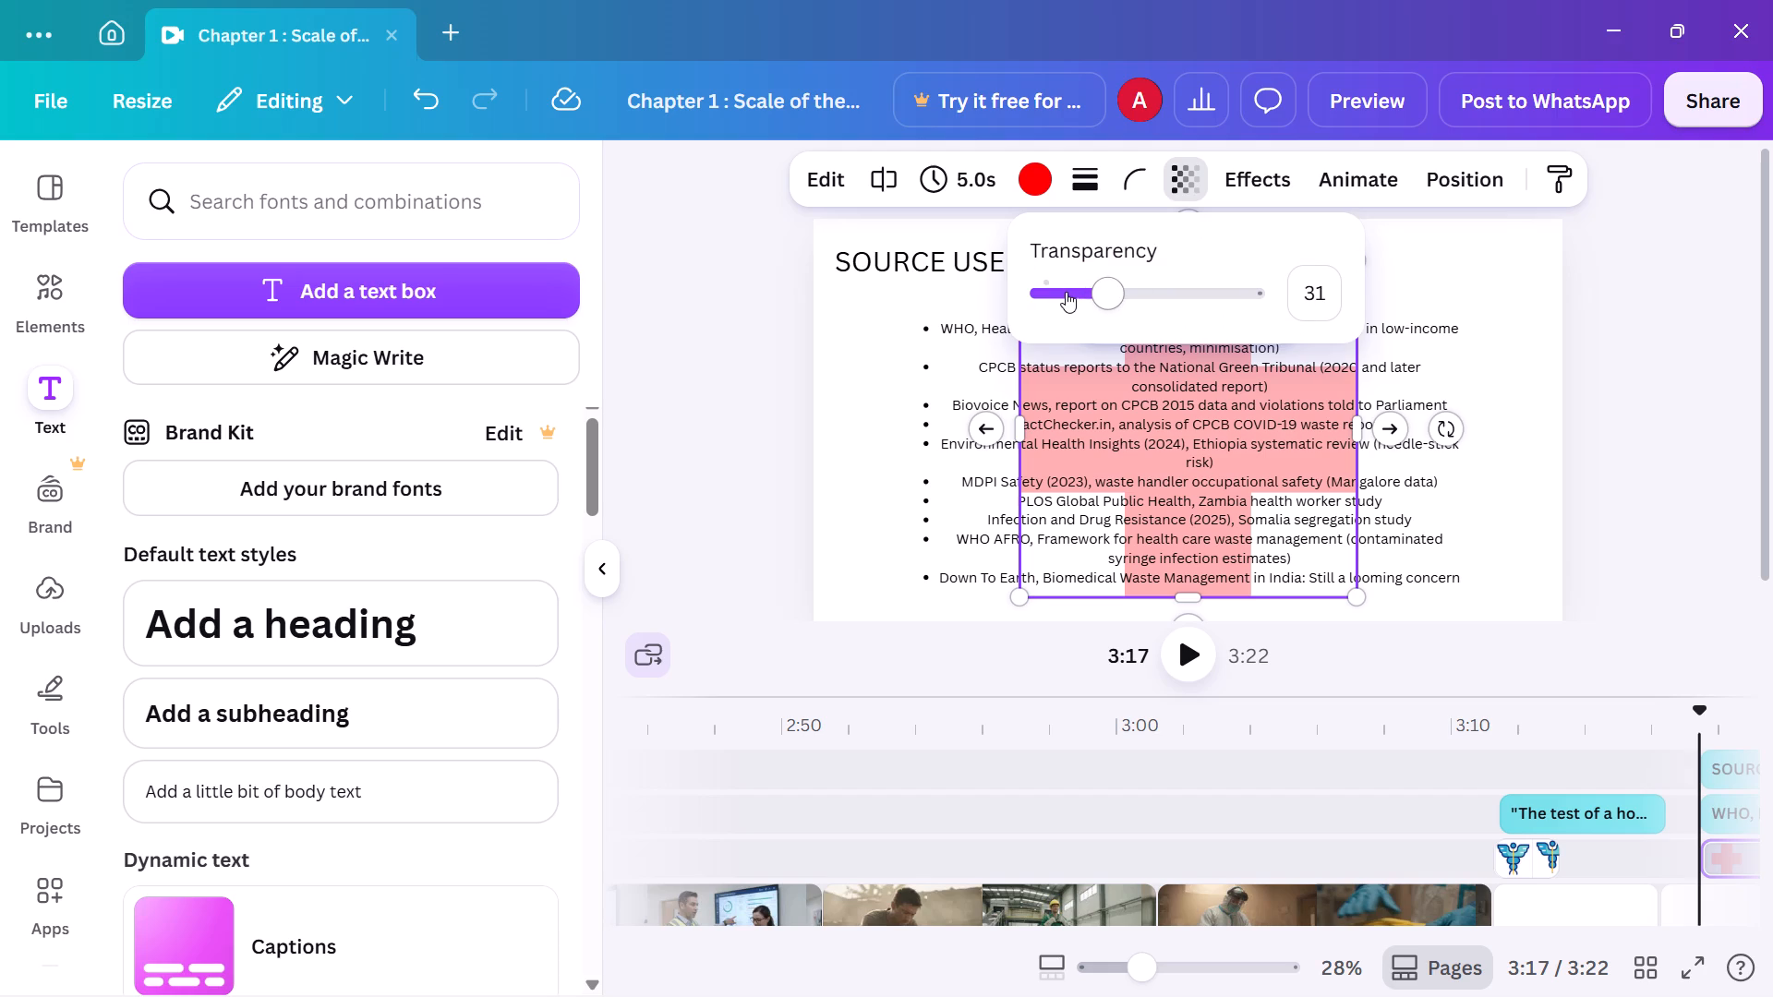
click(1066, 292)
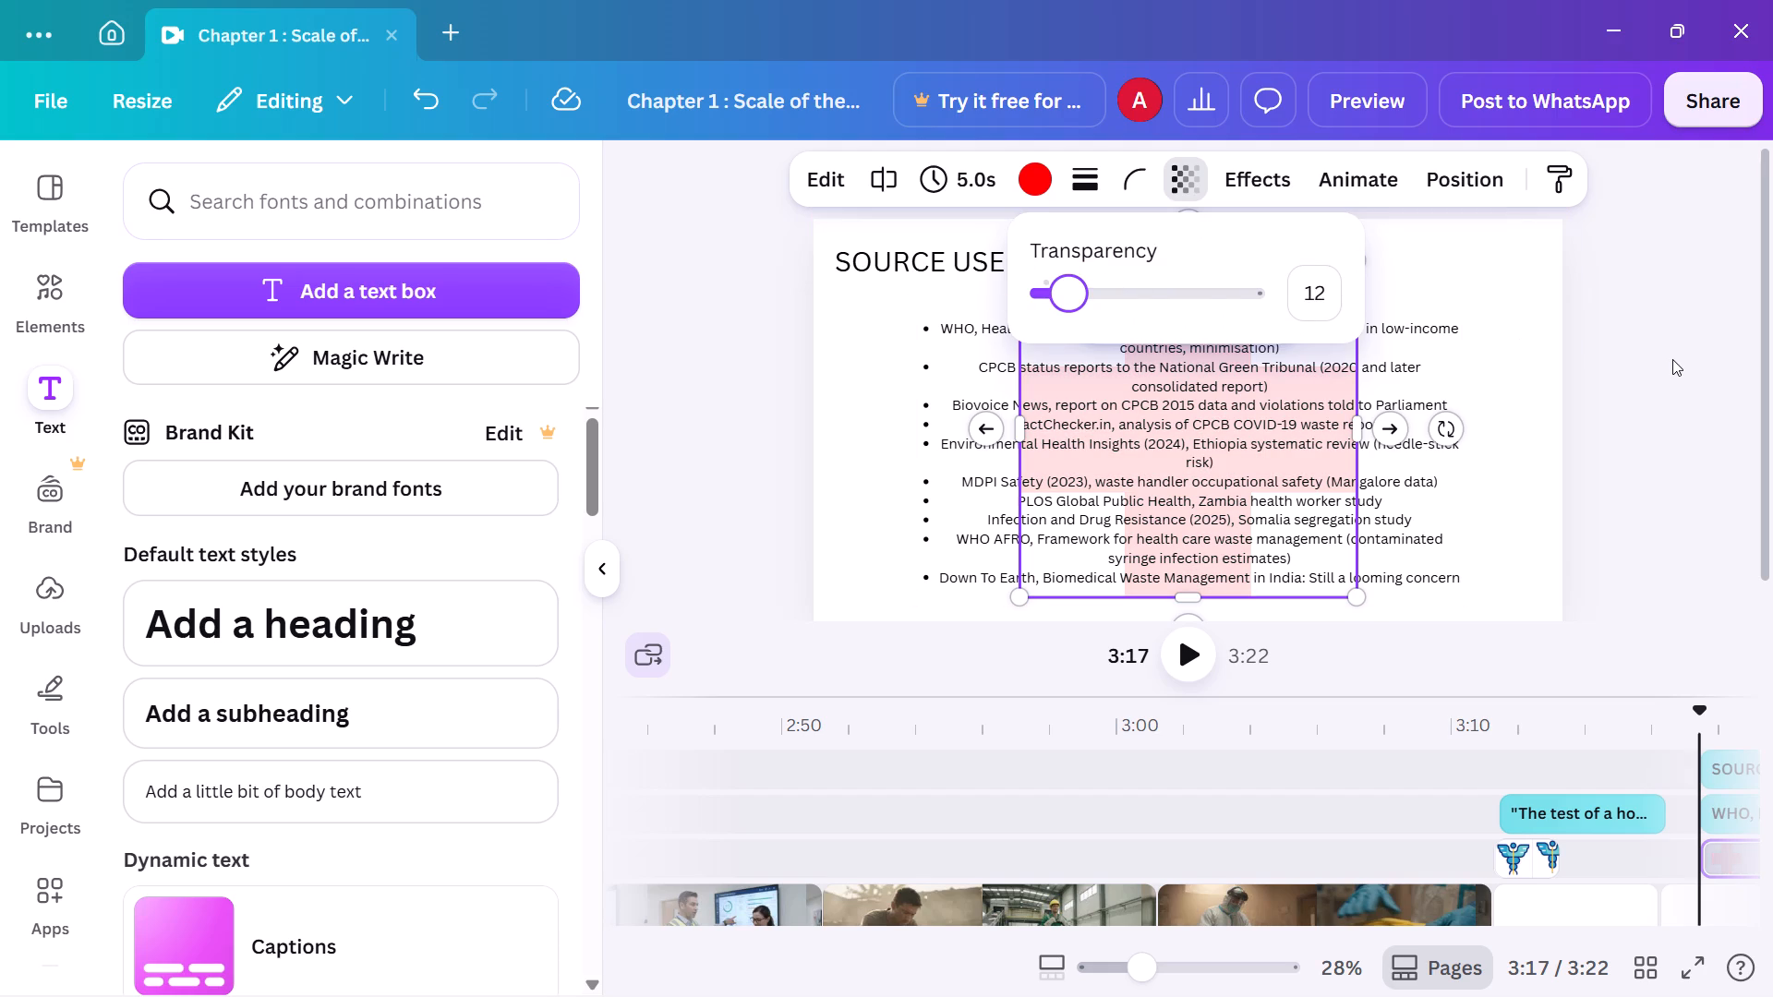
click(1672, 359)
click(1672, 359)
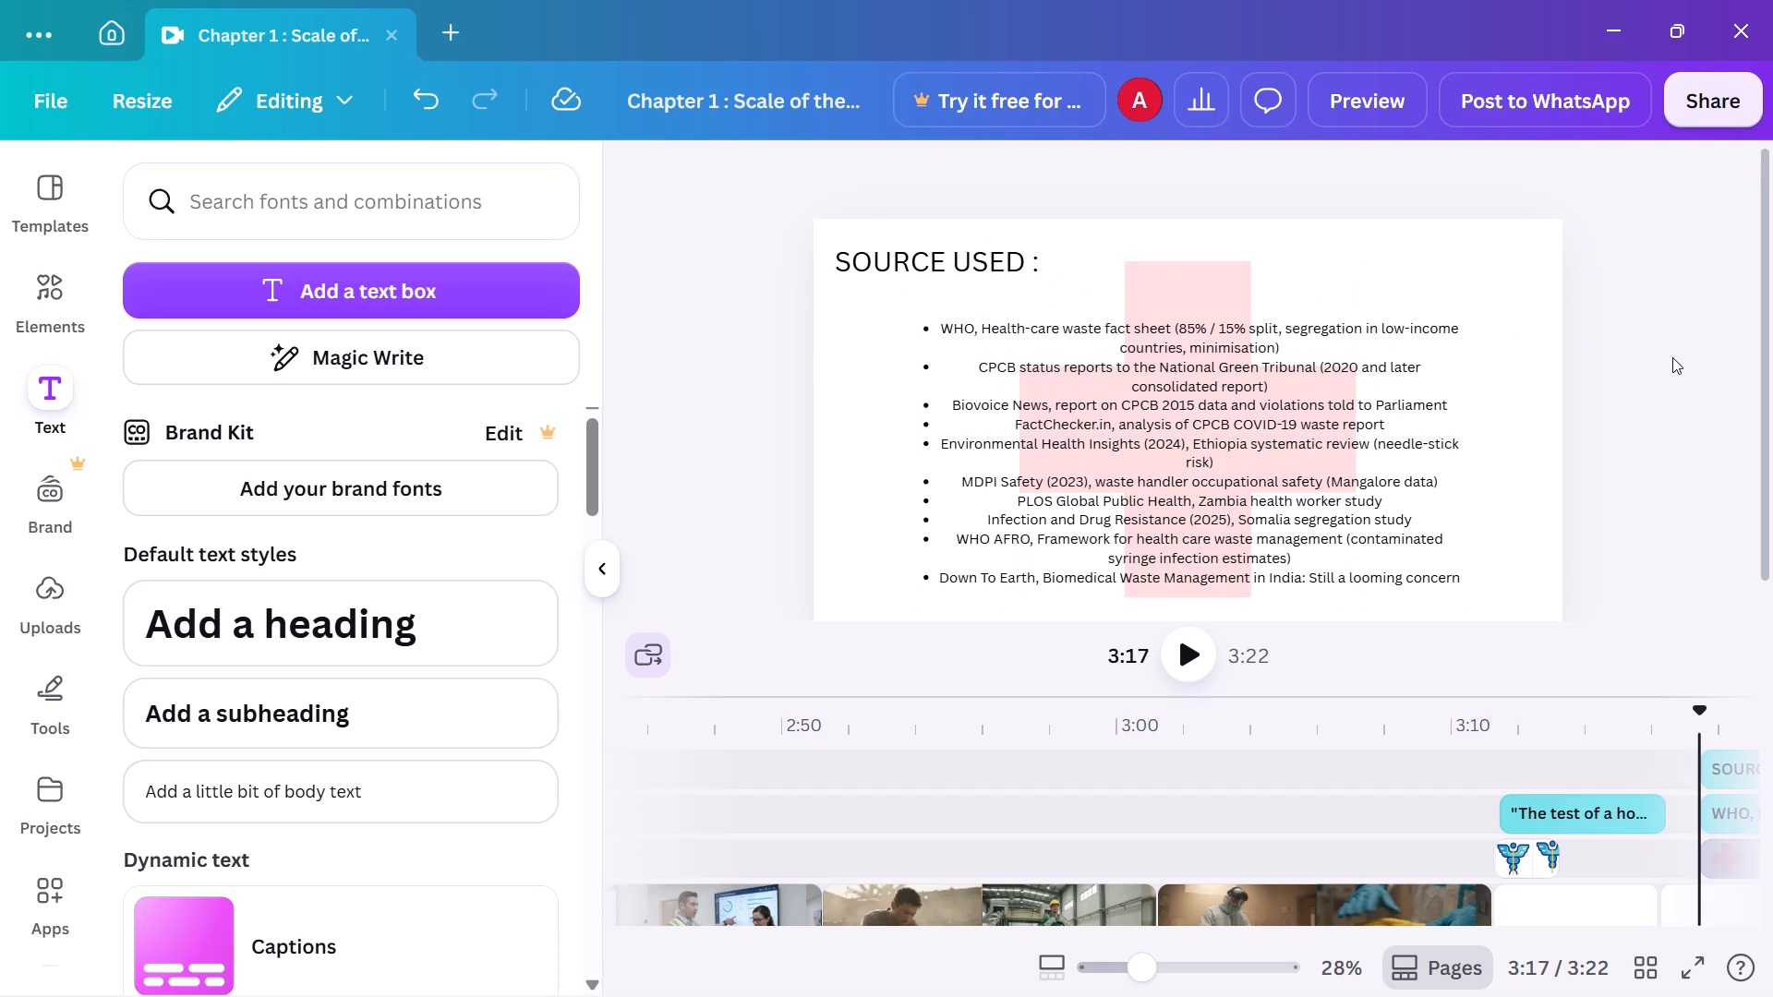
Add an unbulleted credit line below the last source, reading "Video by :" followed by the creator's name and ID number.
scroll(1672, 357, down, 1)
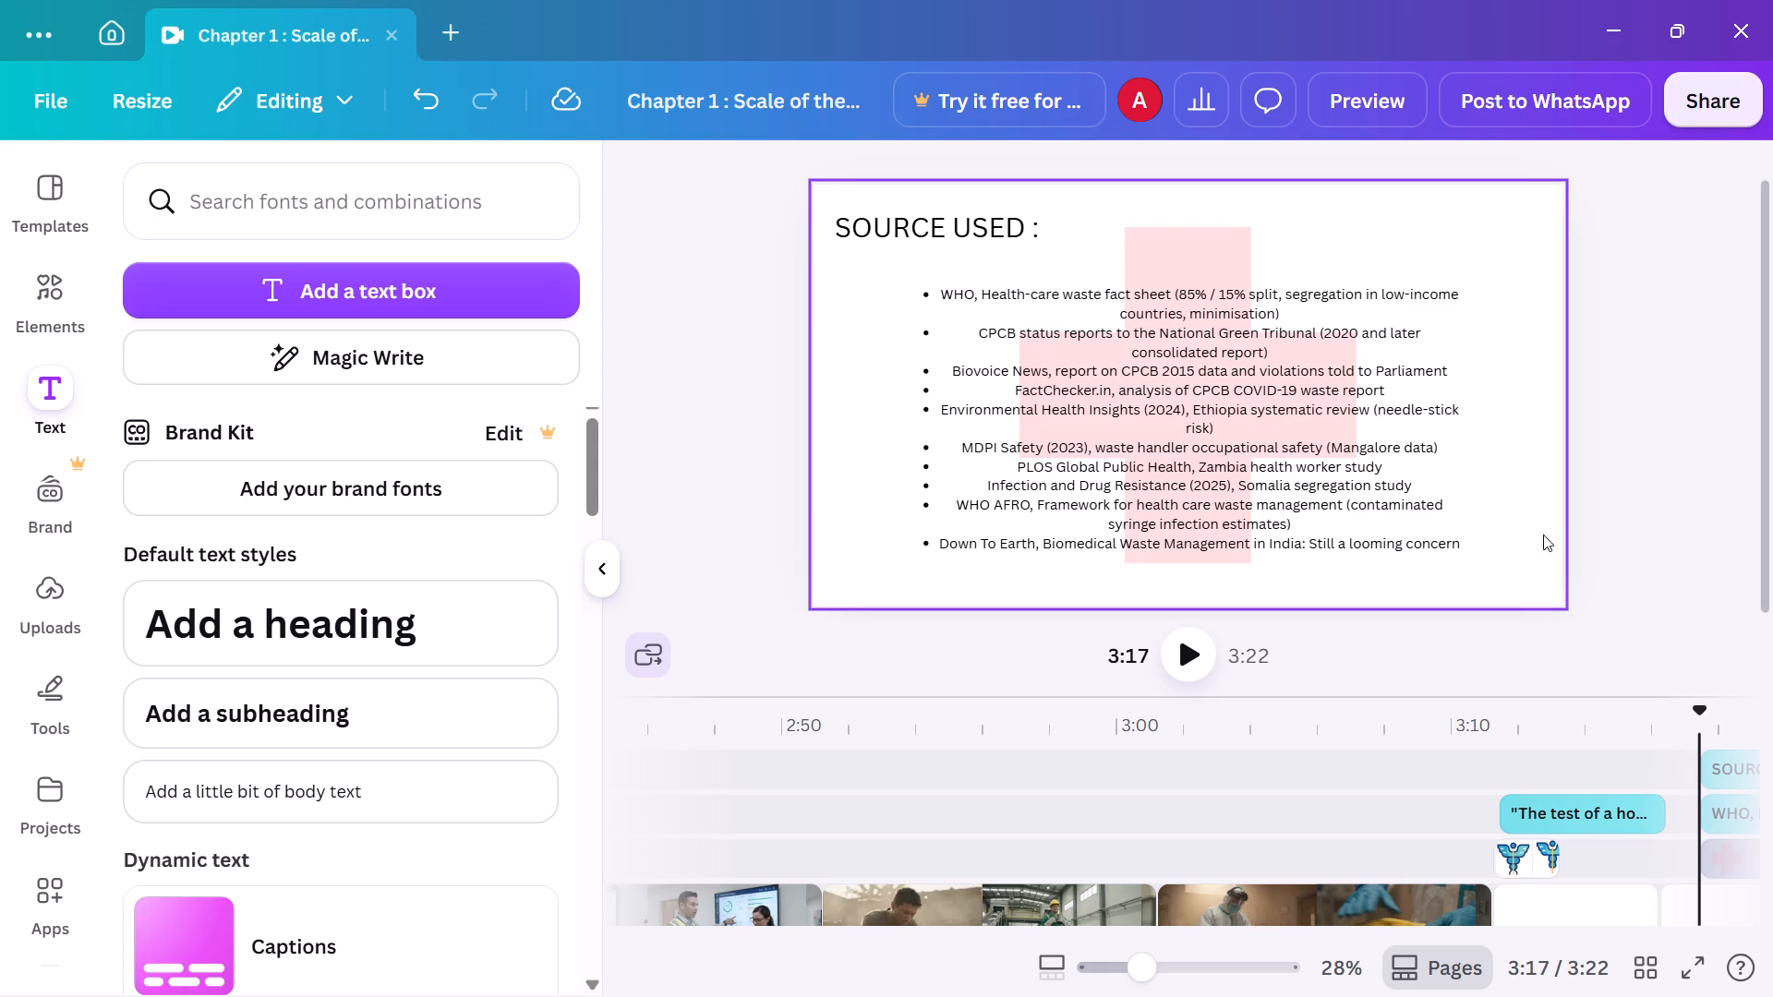
click(1509, 558)
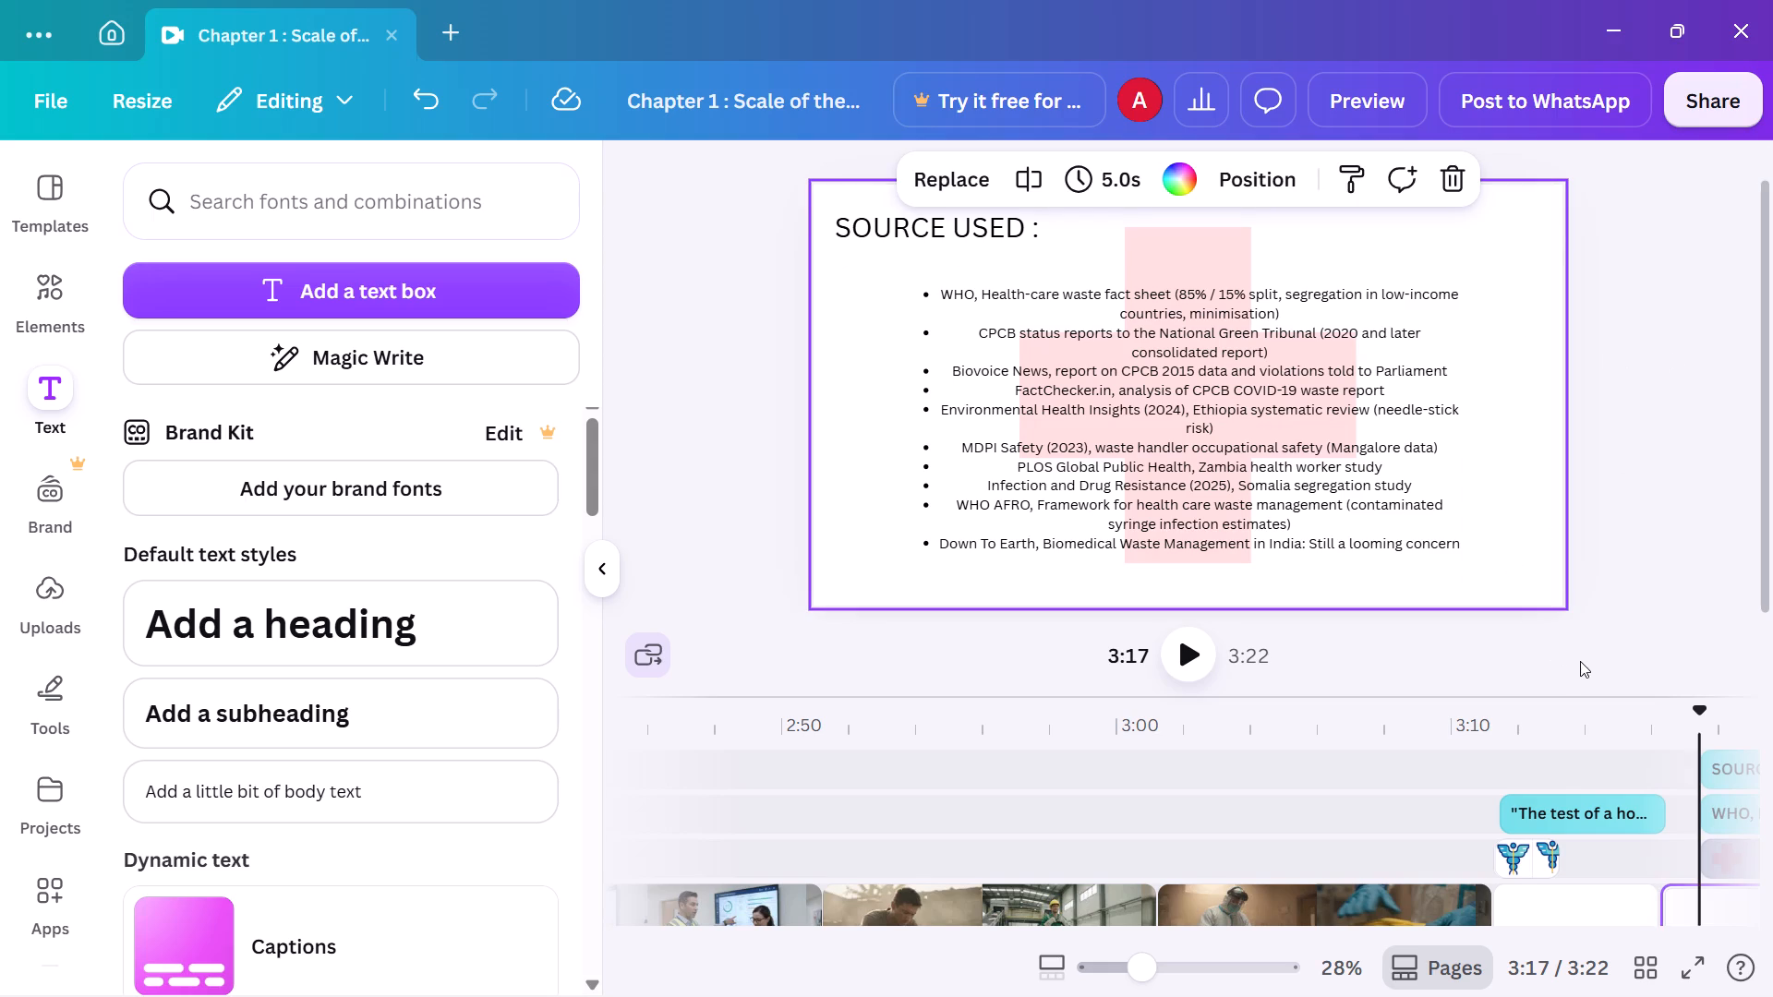
click(1449, 557)
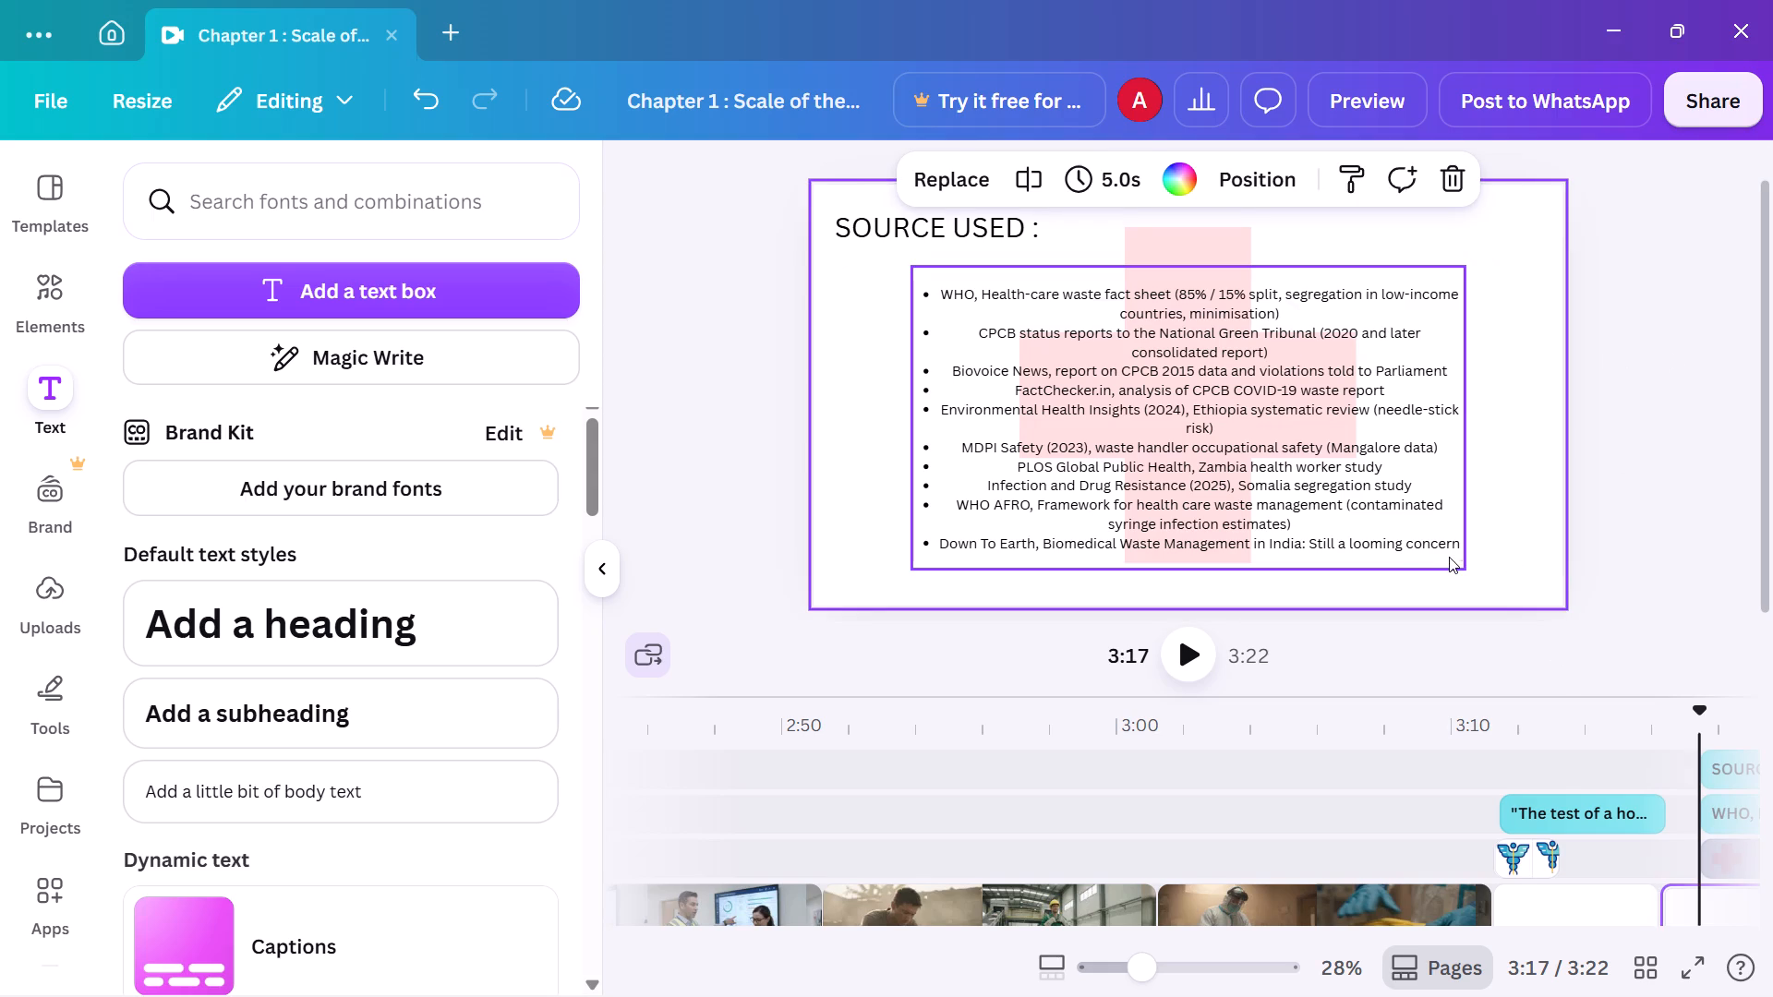
click(1388, 547)
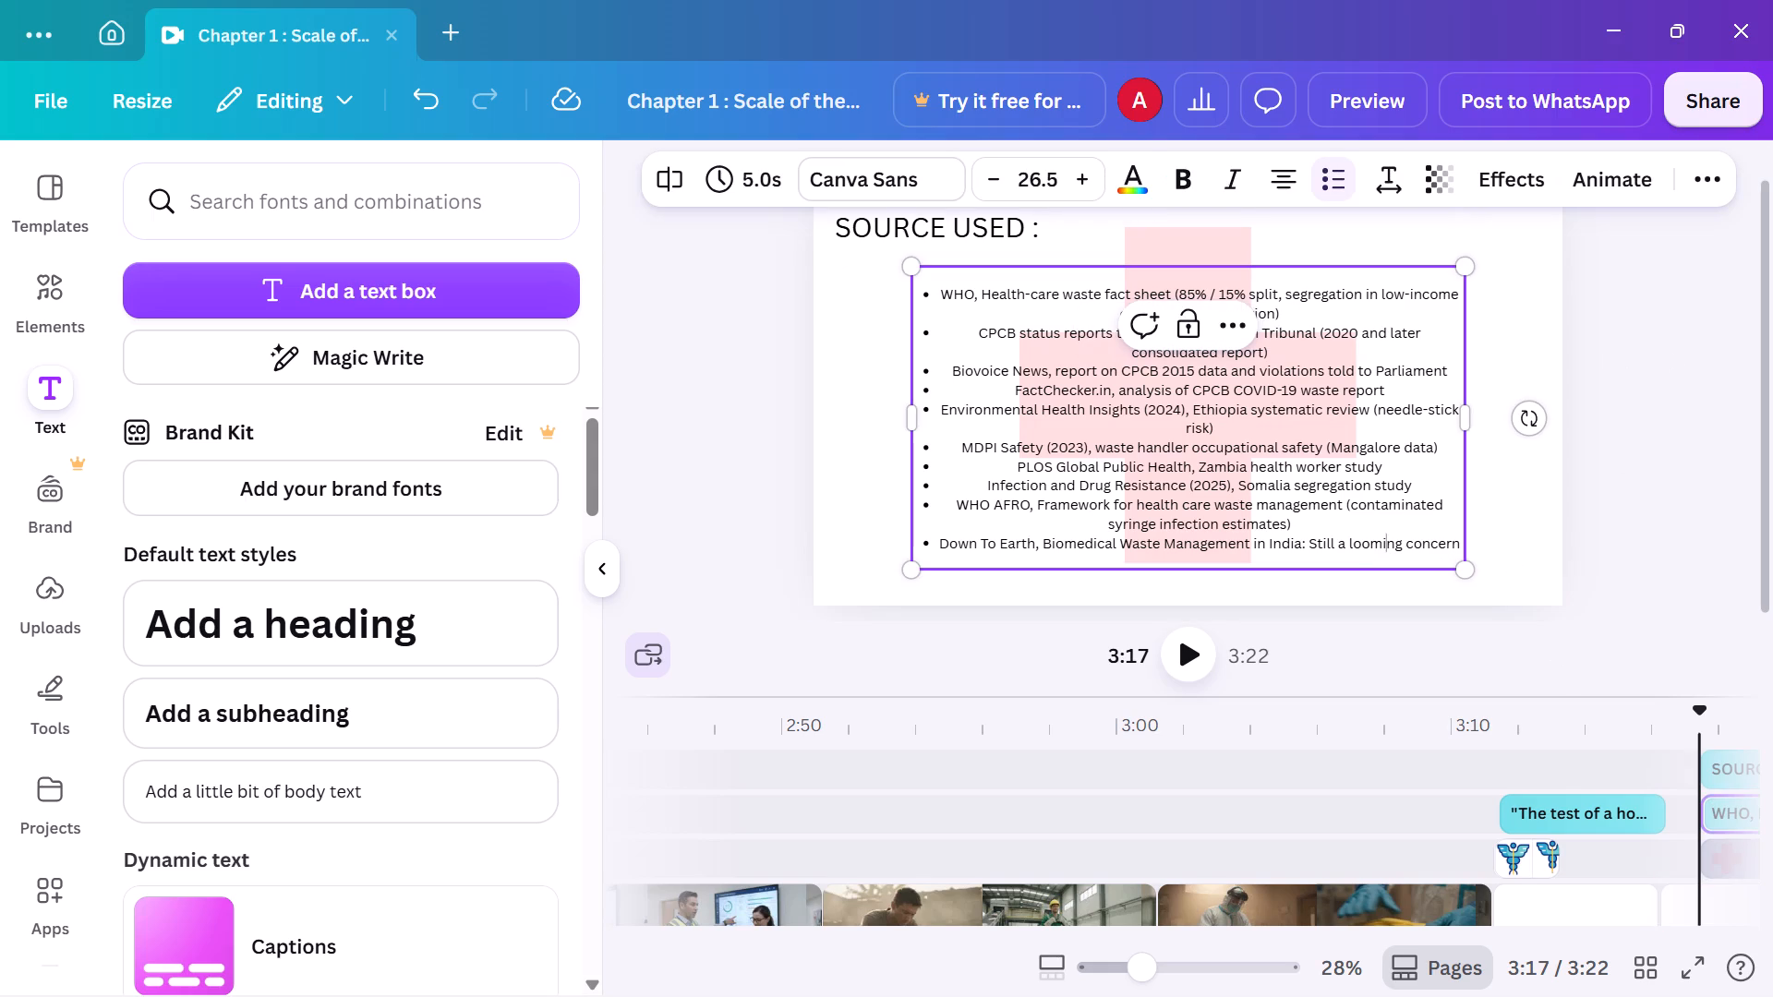
click(1453, 542)
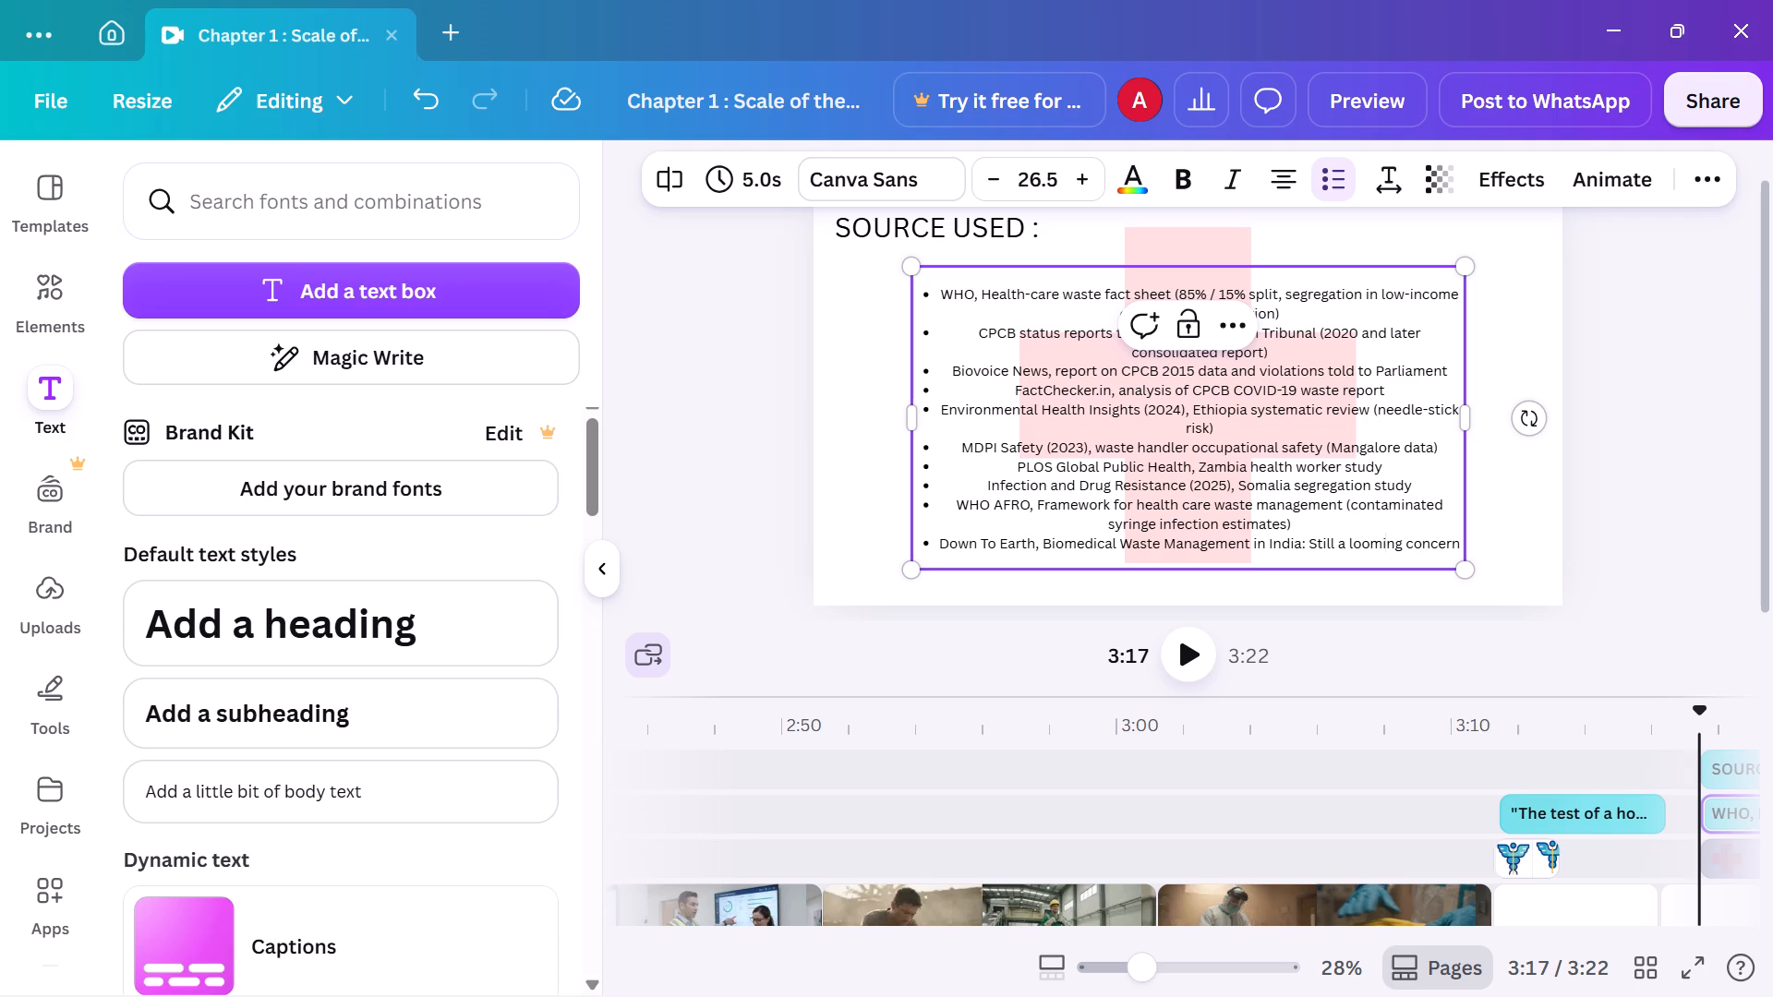
click(1457, 547)
key(Return)
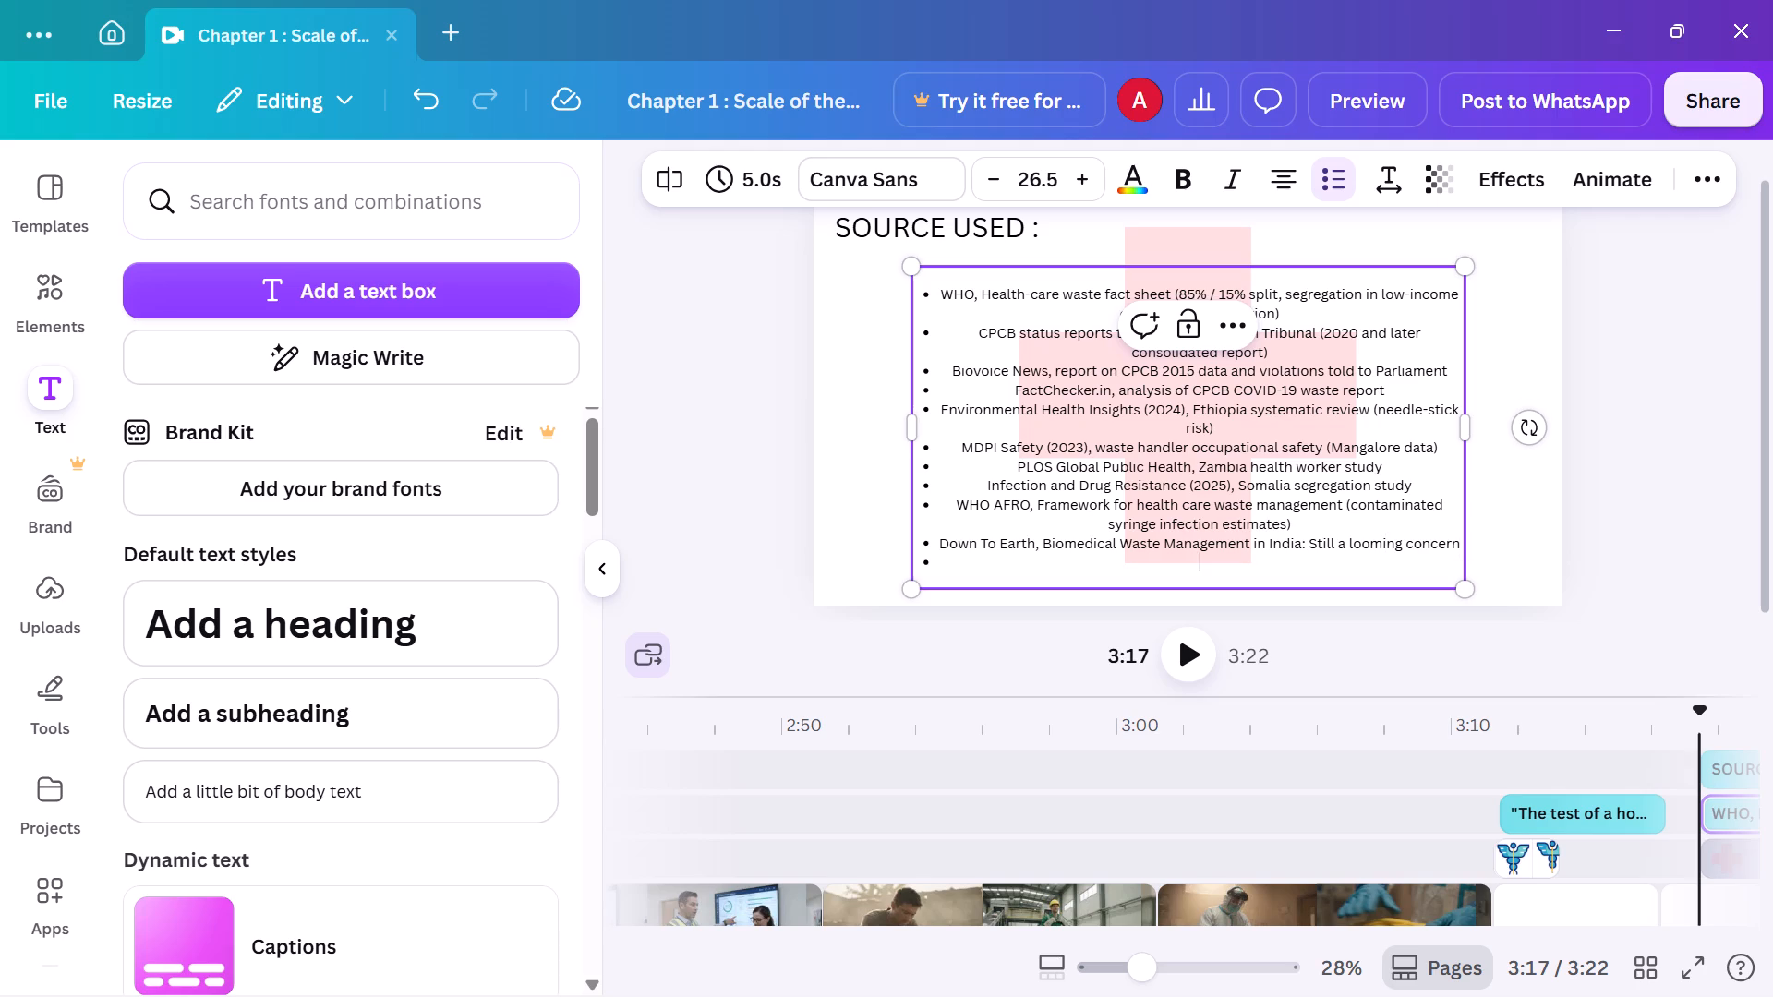
key(BackSpace)
key(Return)
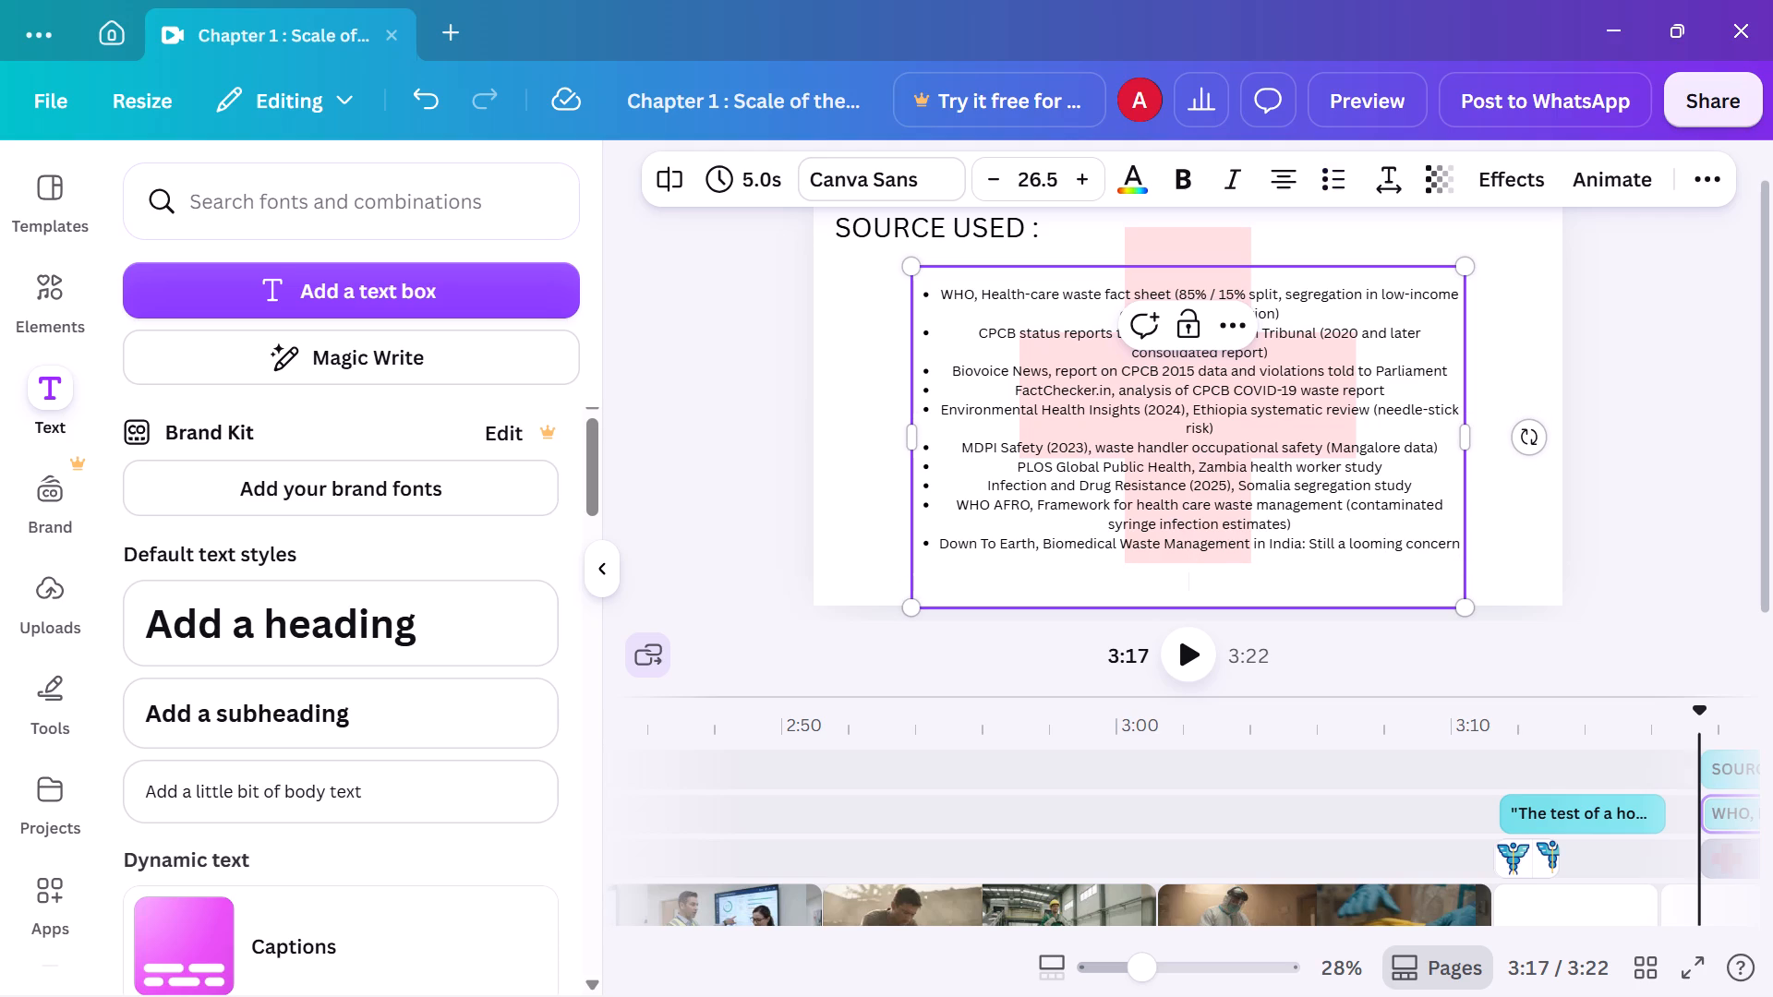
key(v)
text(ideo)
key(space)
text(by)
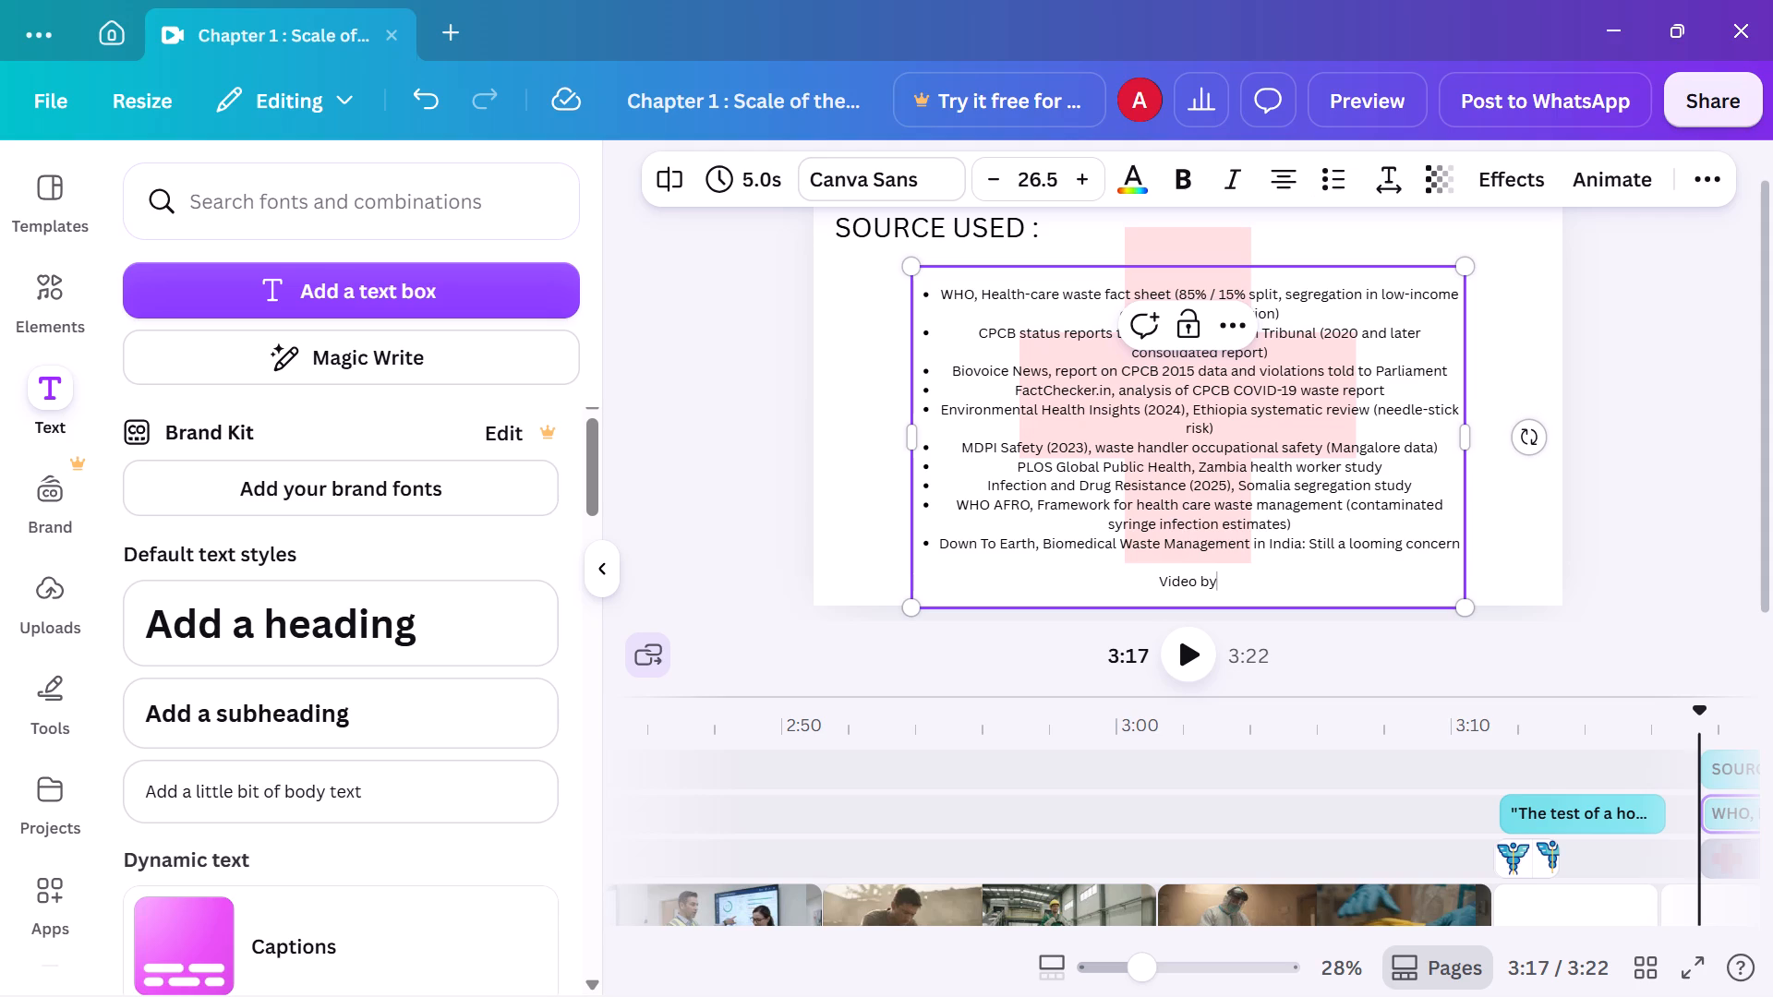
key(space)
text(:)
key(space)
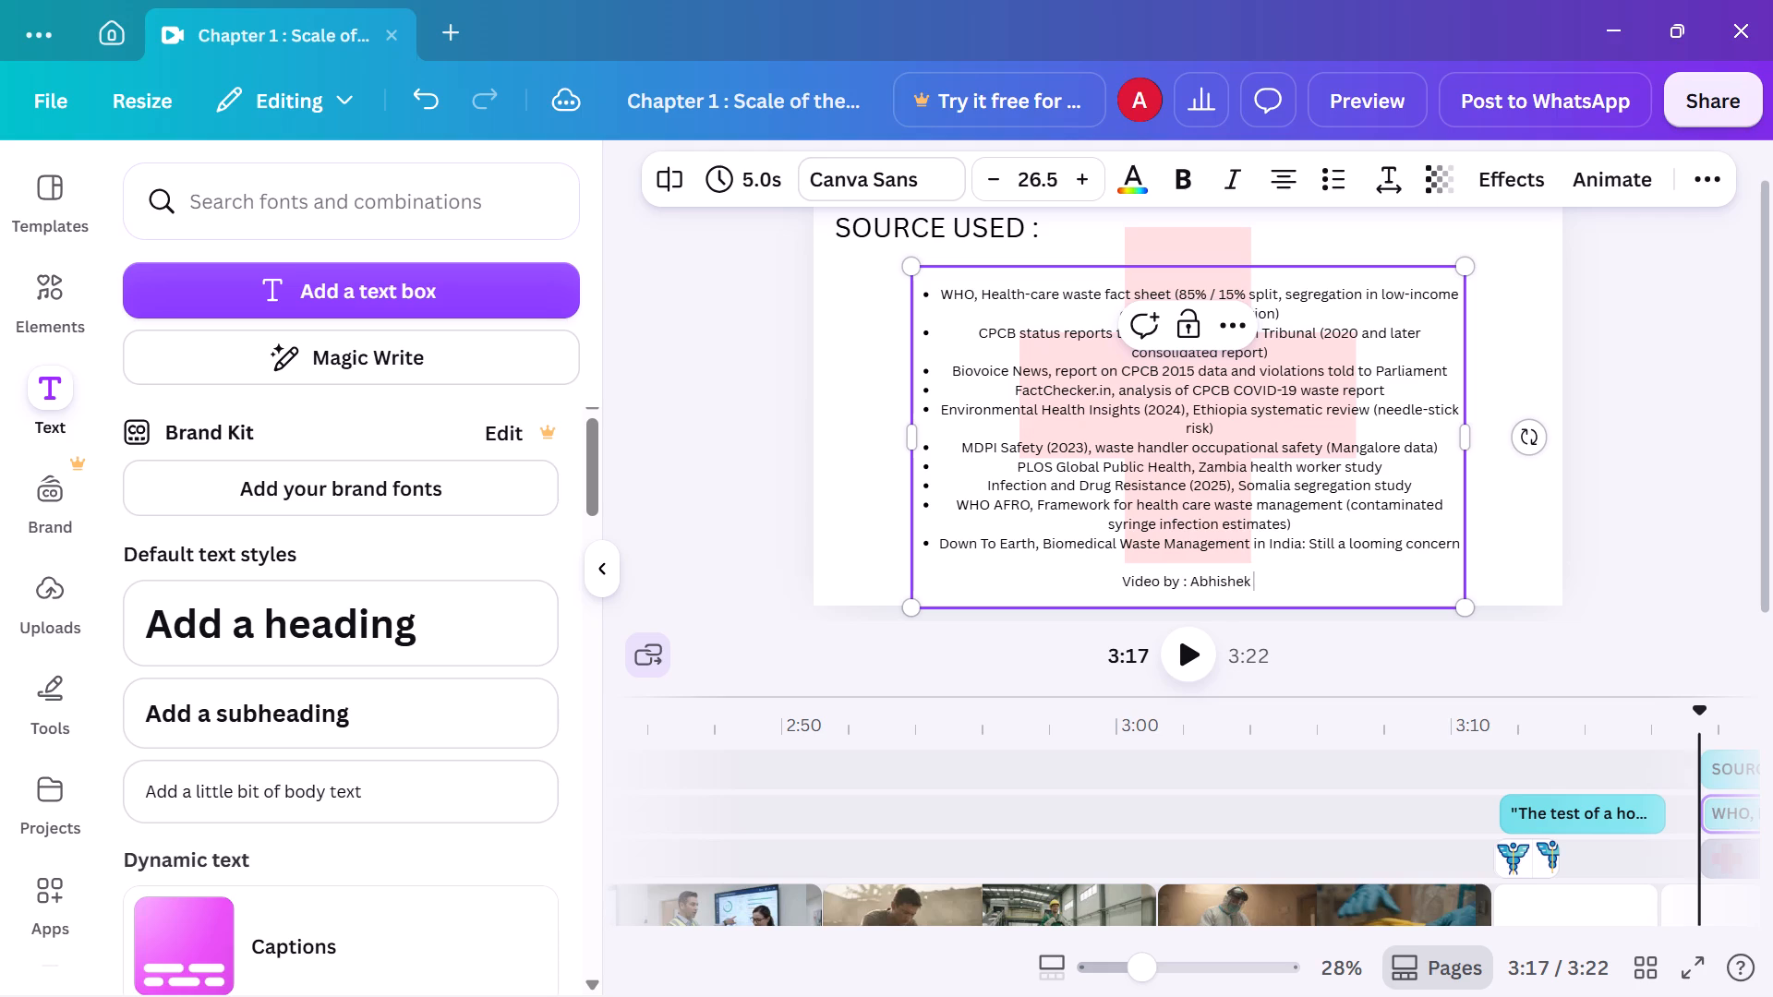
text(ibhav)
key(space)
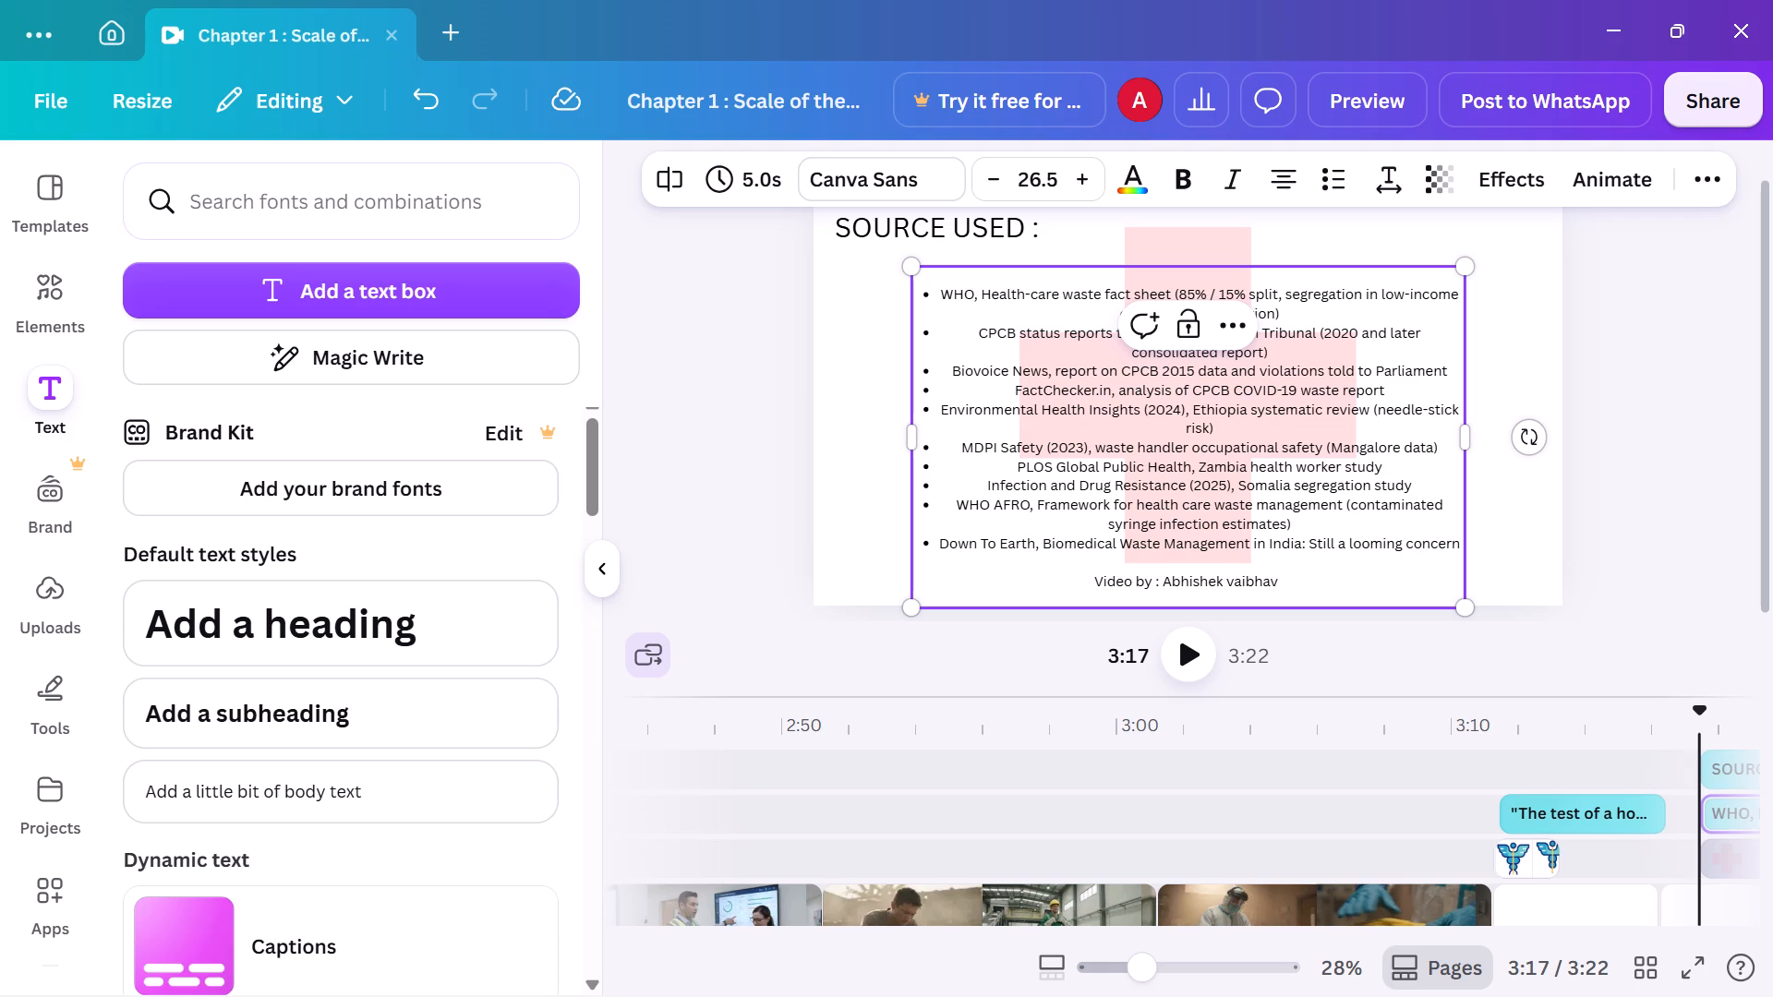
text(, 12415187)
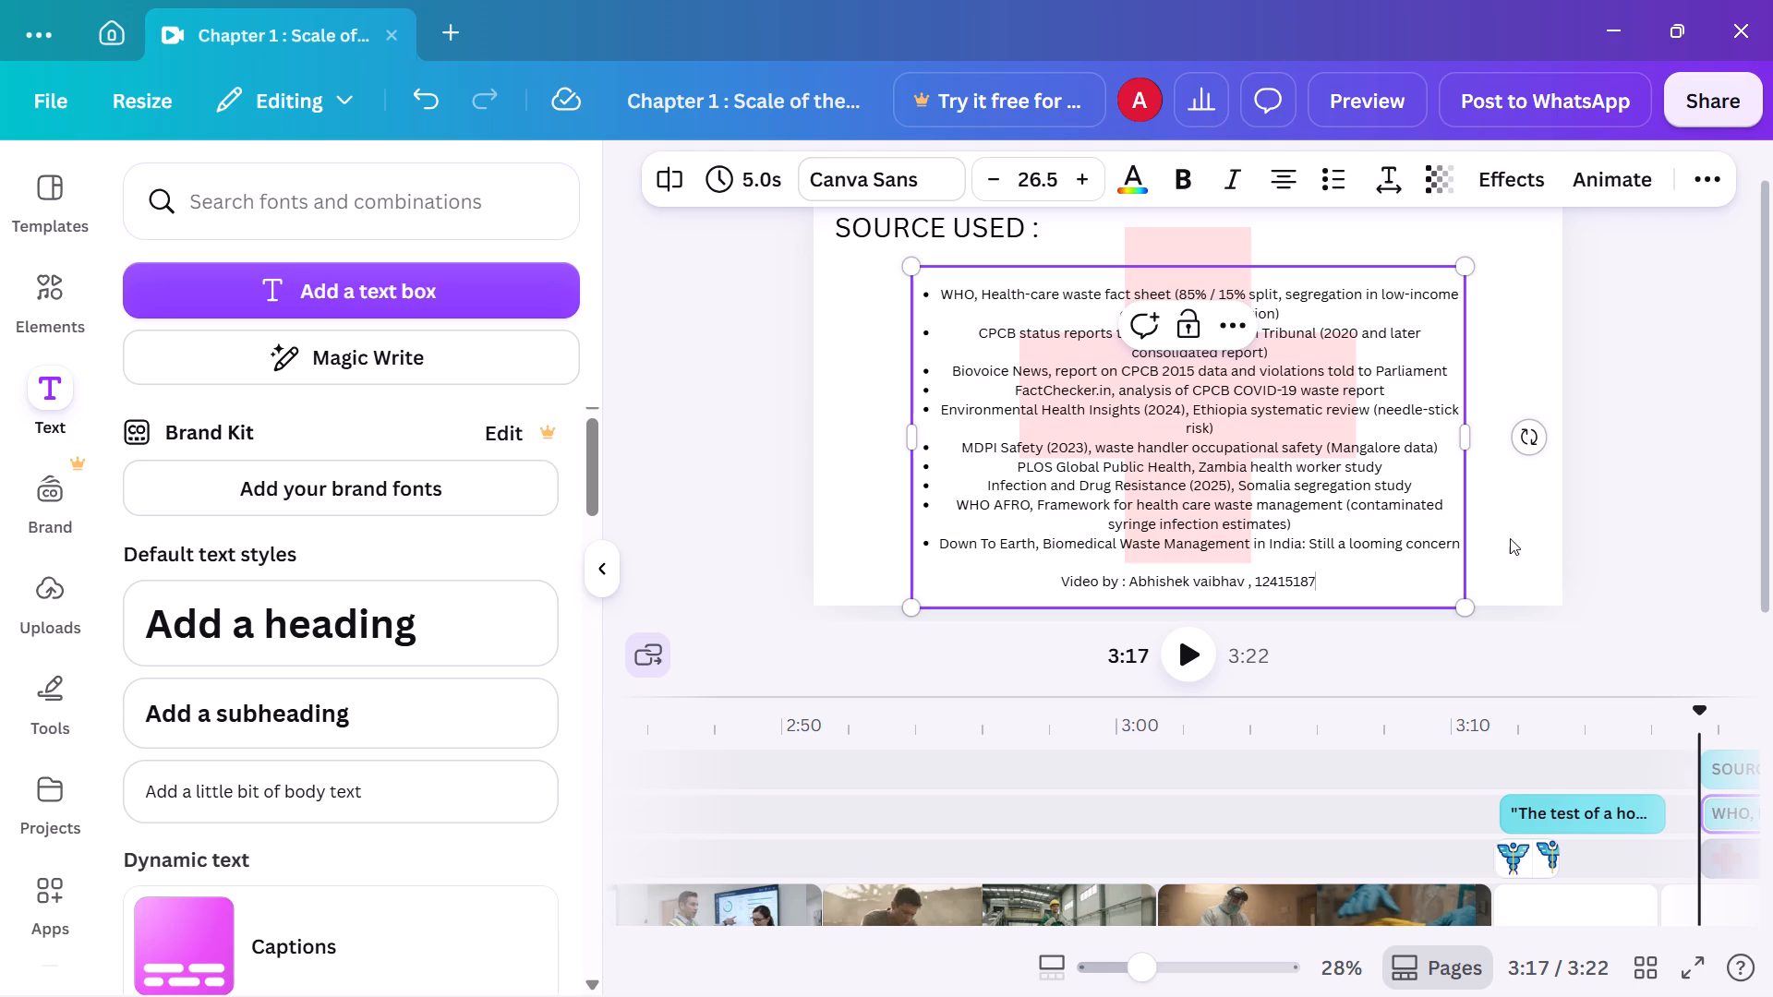
Colour the creator's name and ID number in the credit line red, leaving out the "Video by :" label.
click(1351, 591)
drag(1343, 589, 1055, 583)
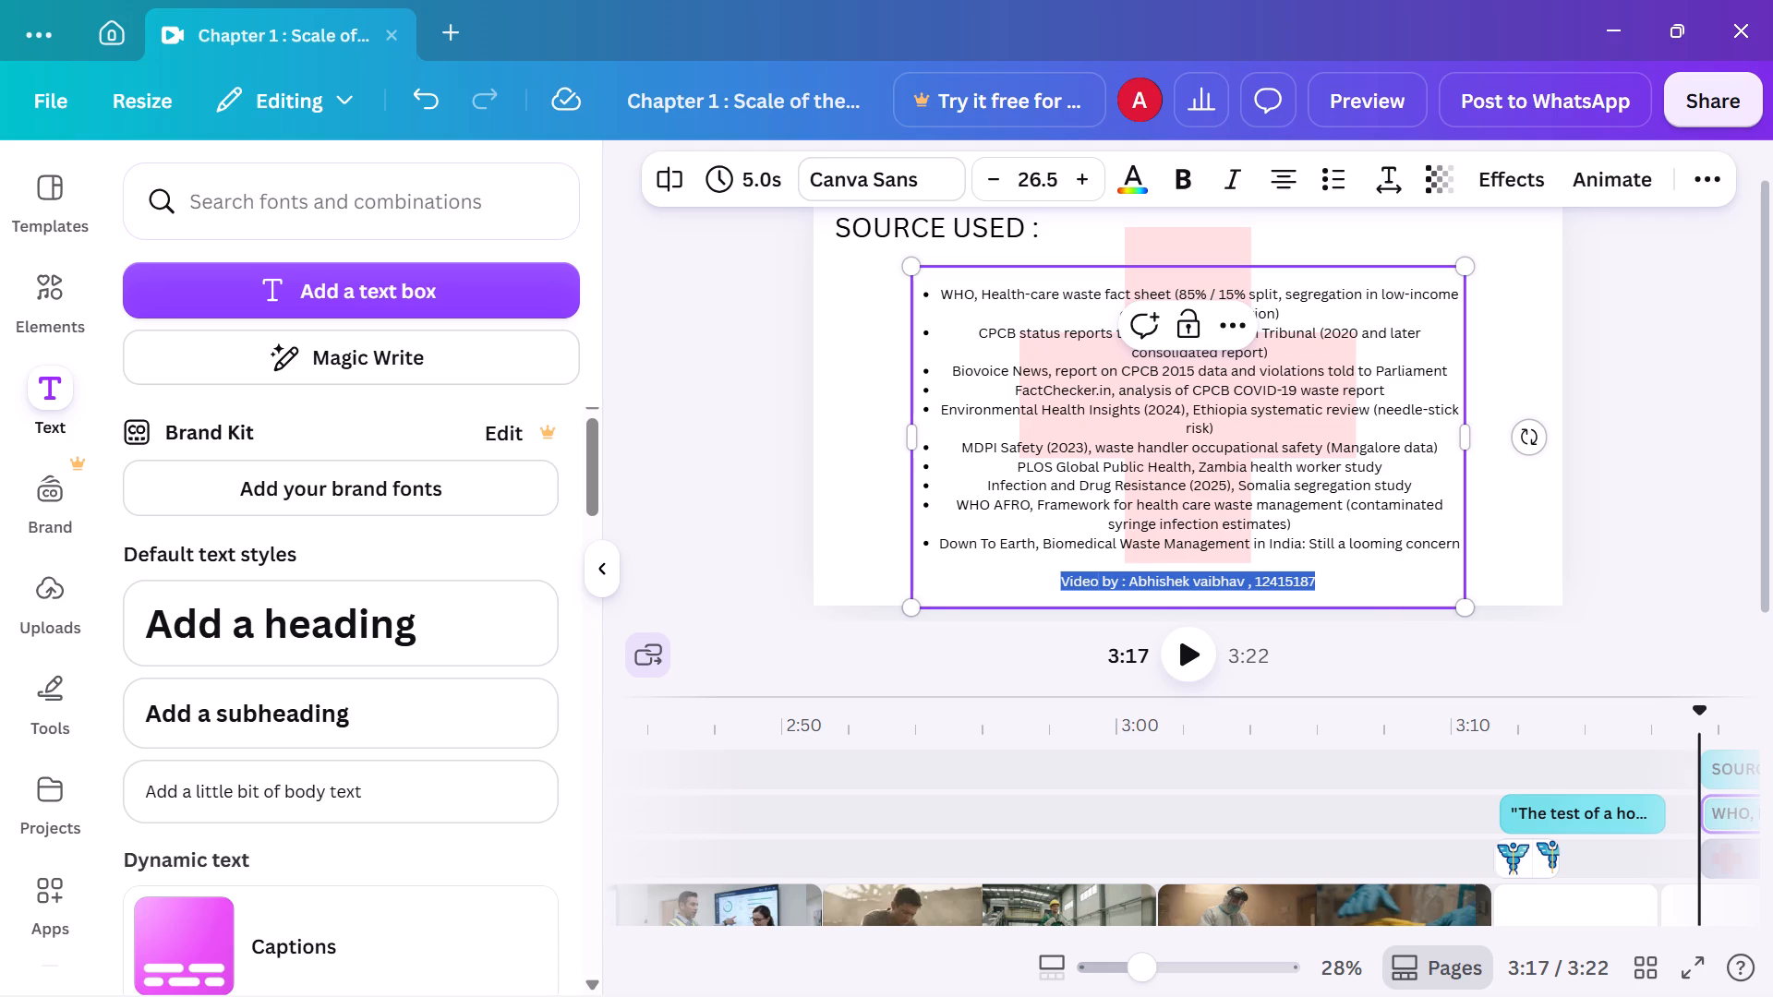
drag(1055, 583, 1132, 580)
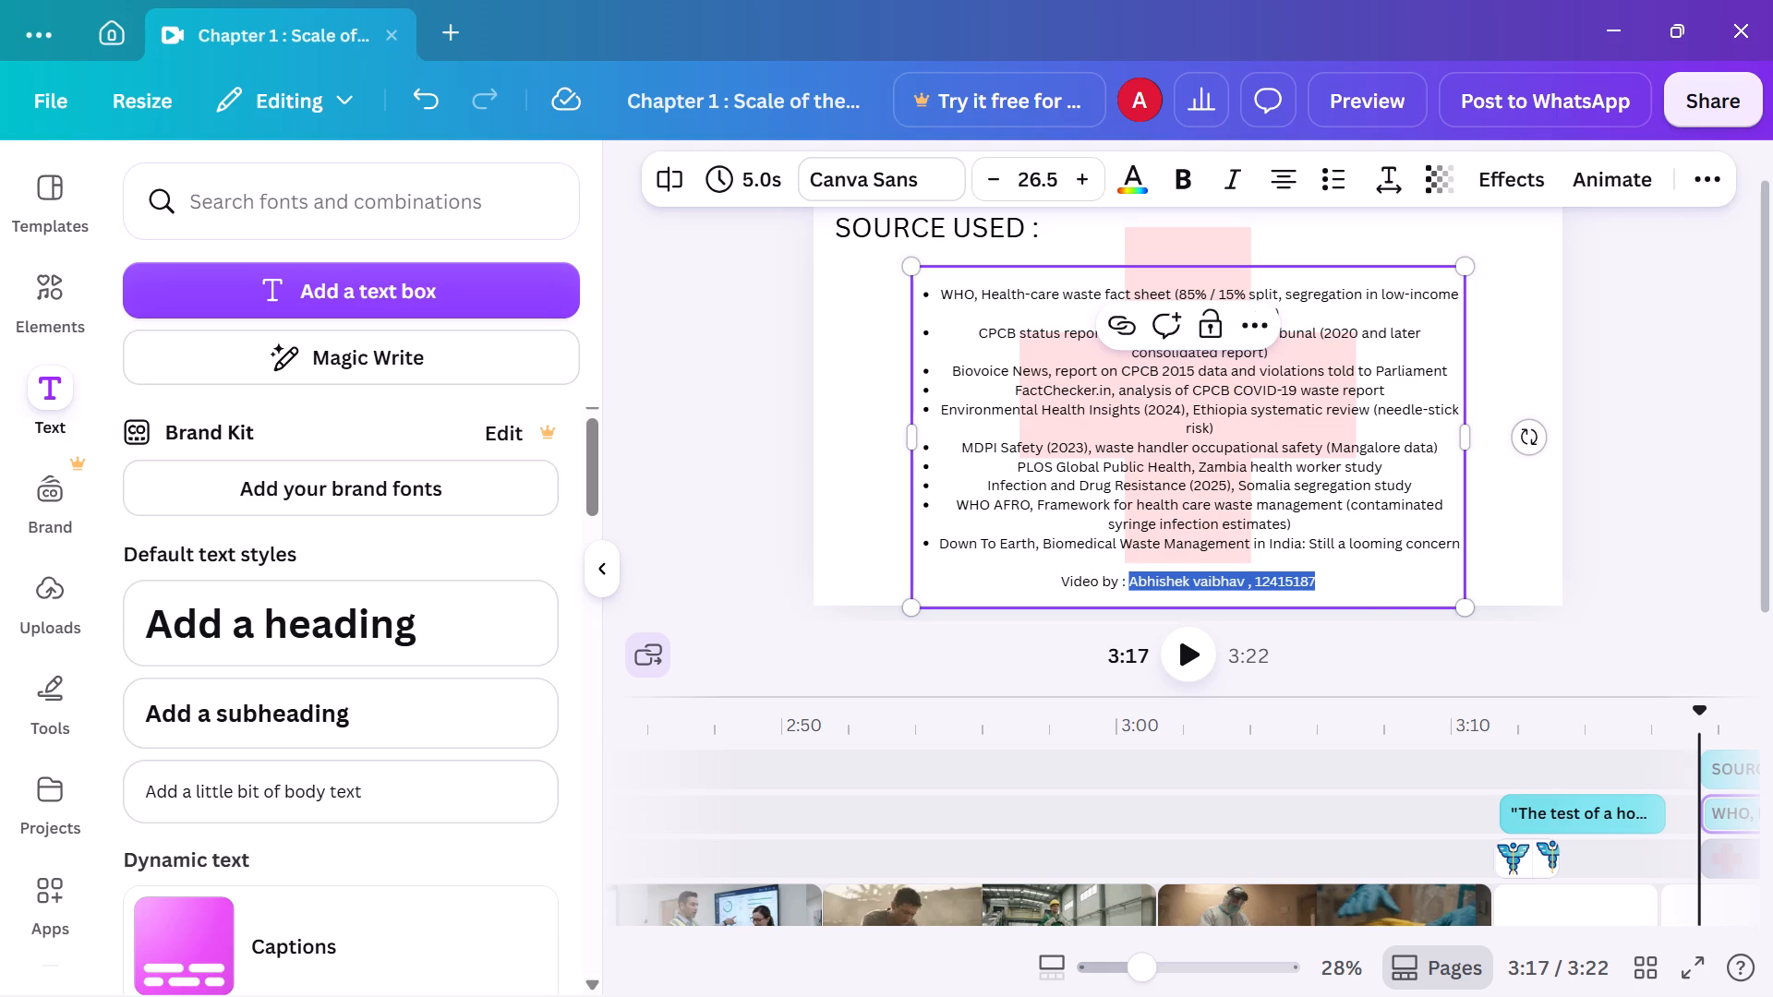
click(1137, 184)
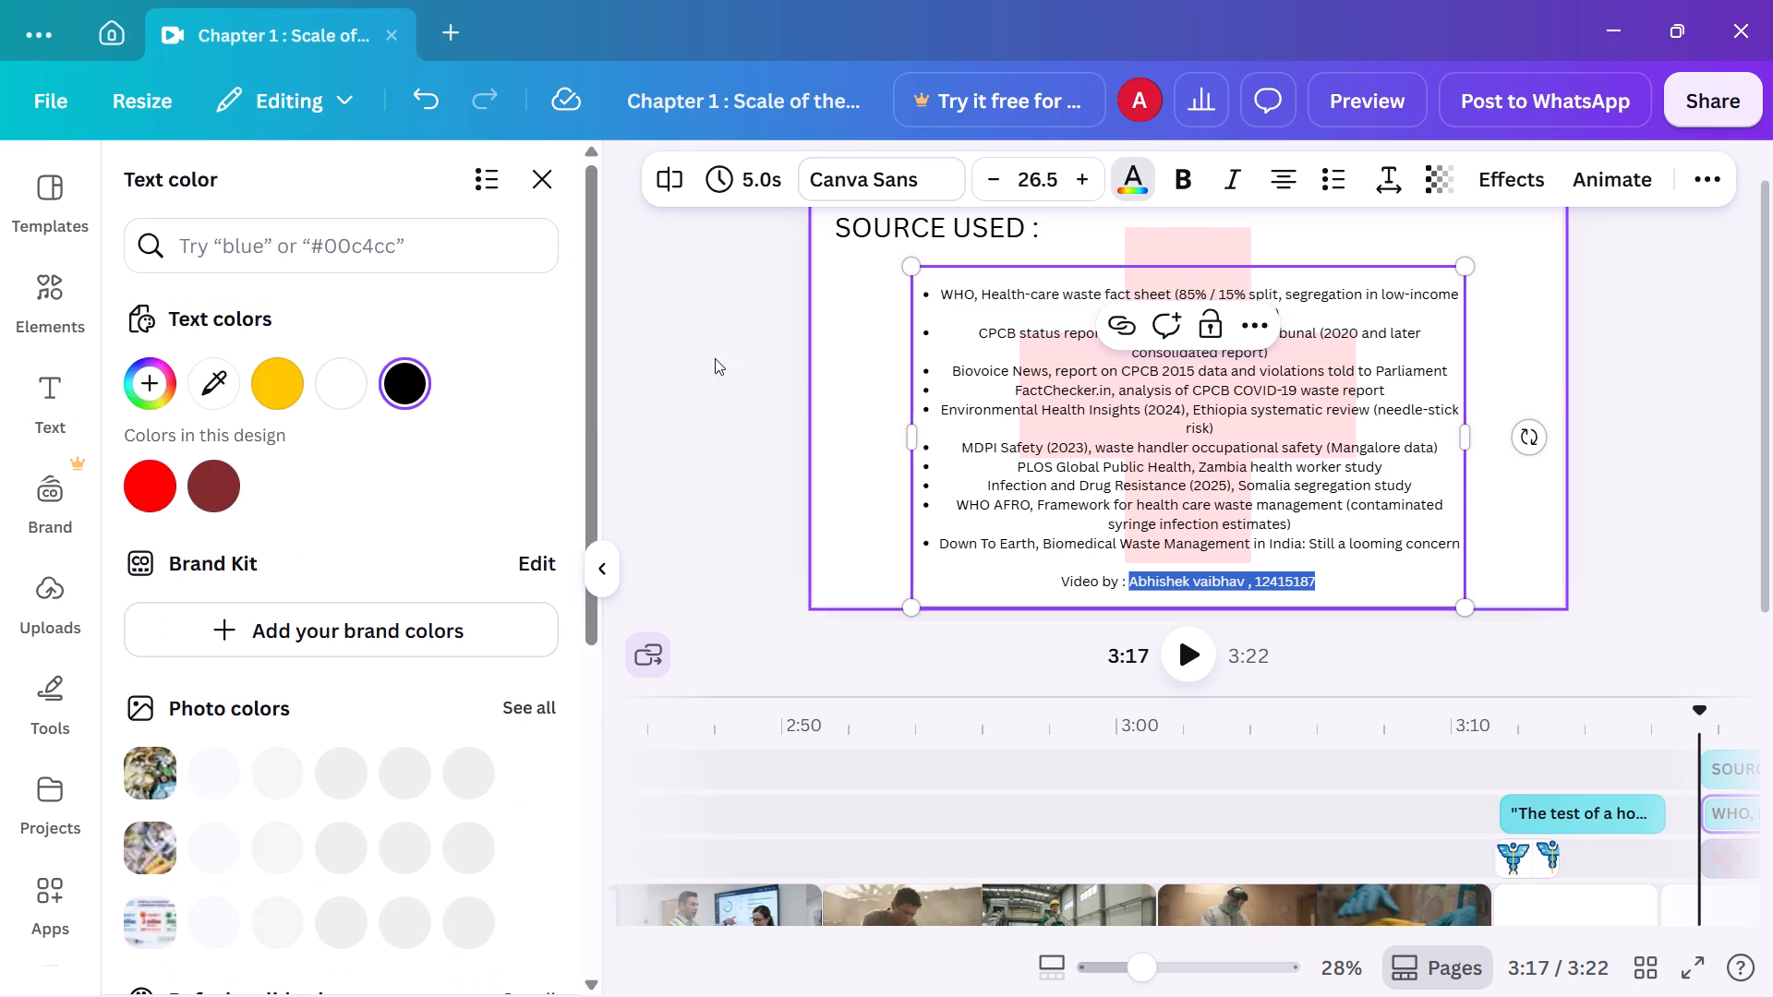
click(147, 482)
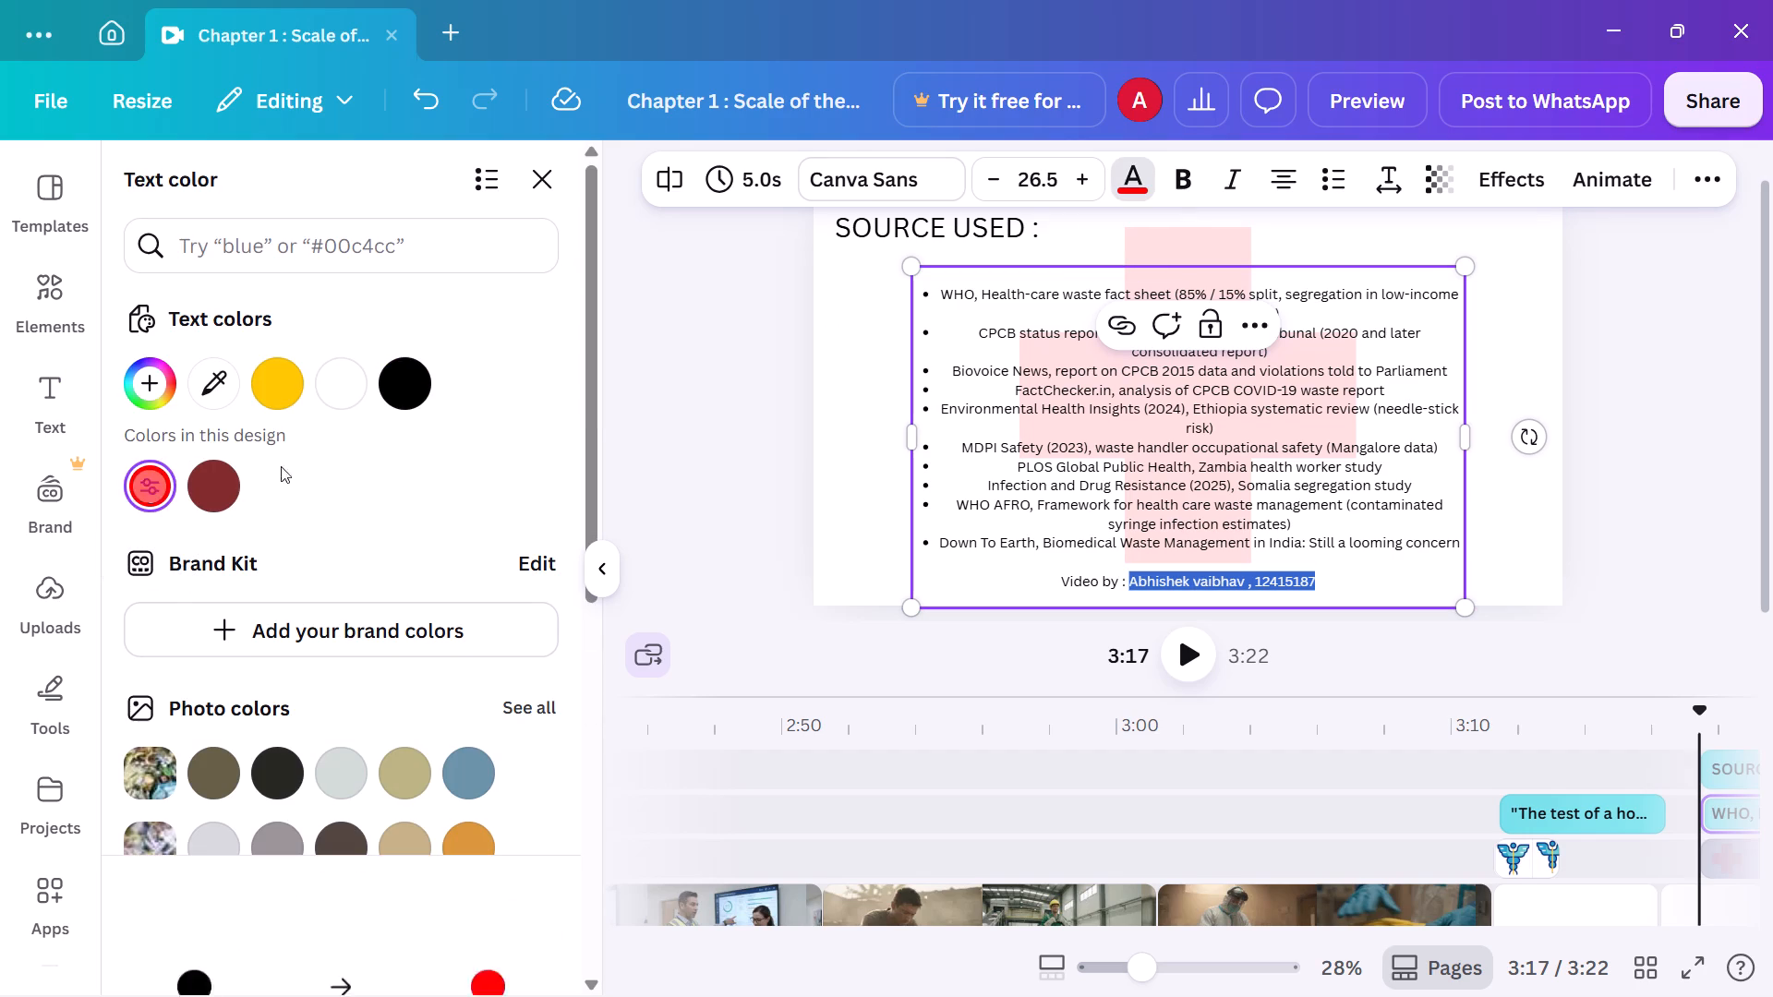
click(738, 442)
click(738, 442)
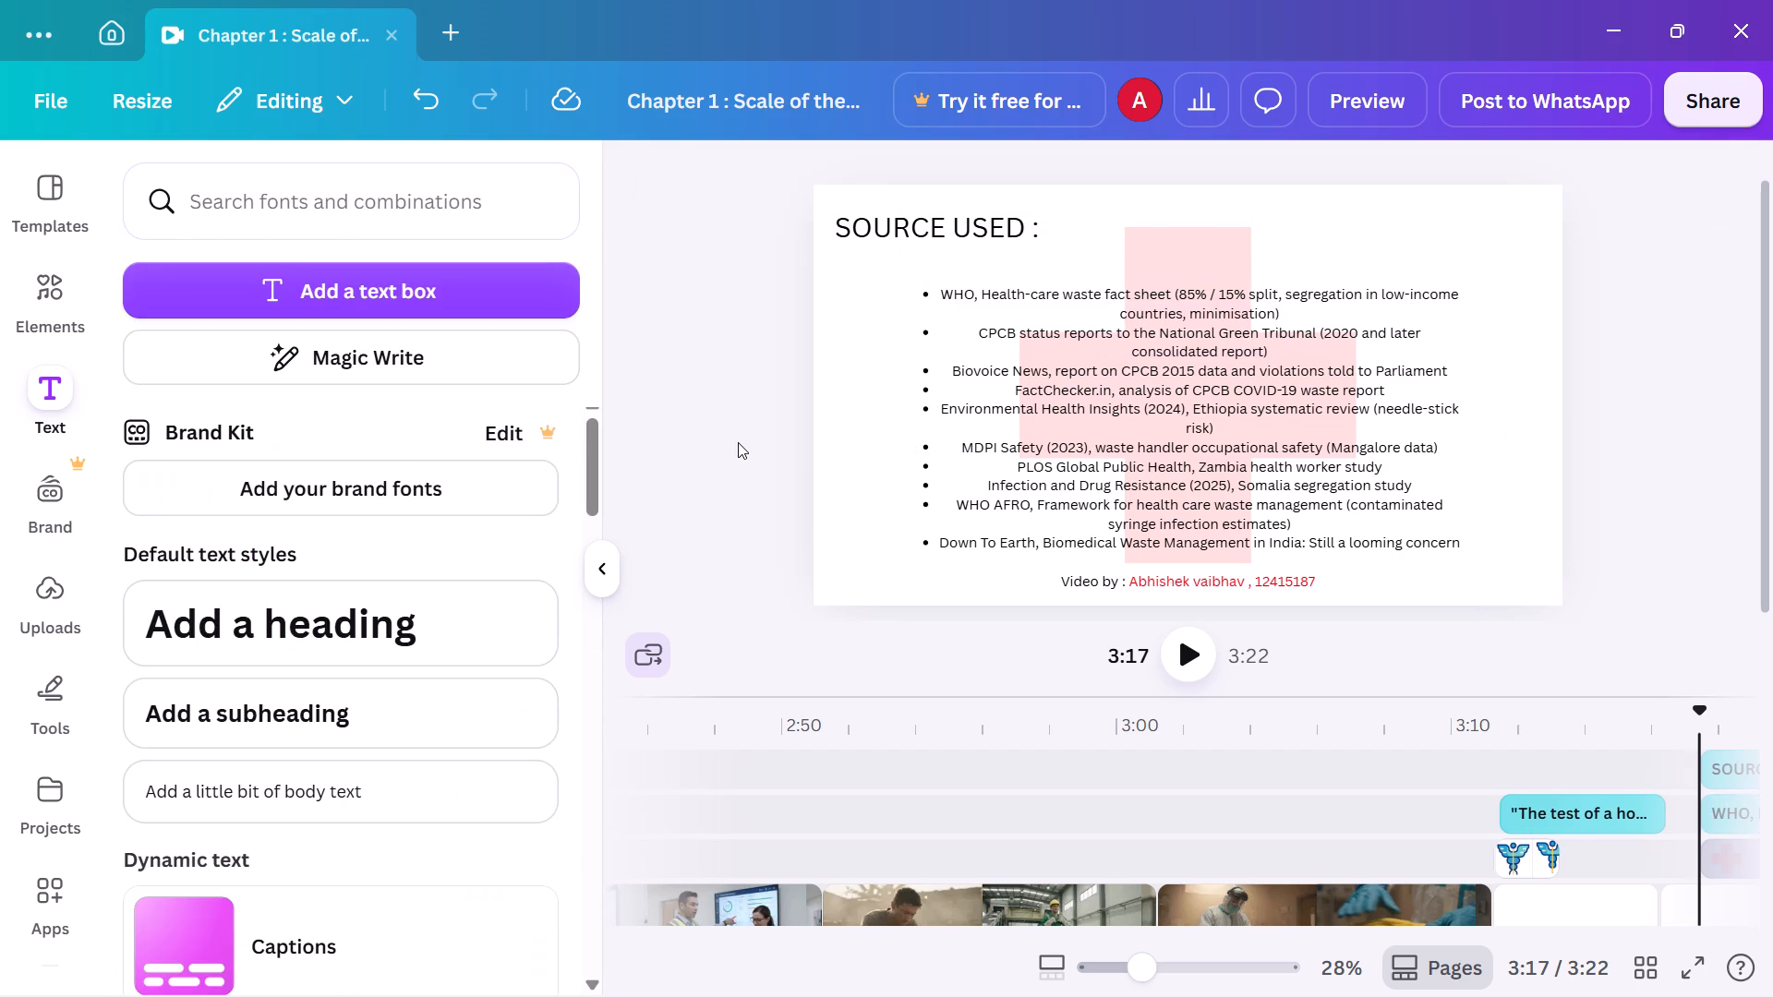
Move the source list text box slightly up the page, keeping it horizontally centred.
click(1127, 579)
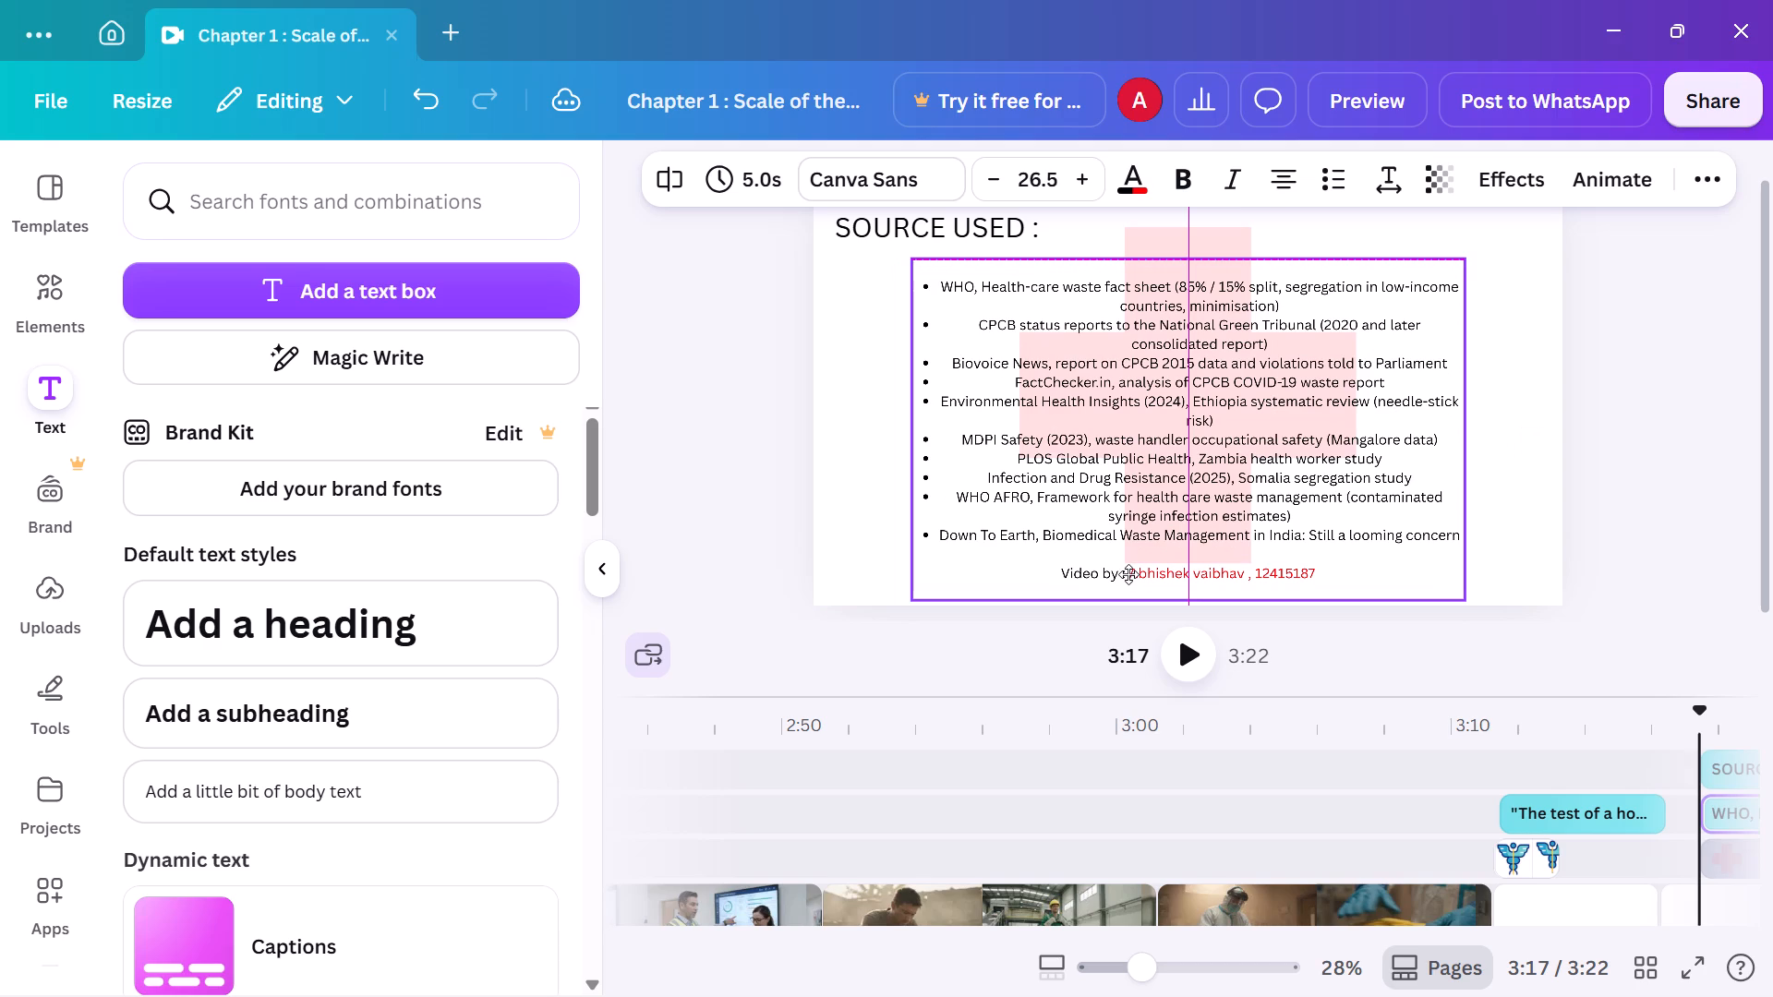
click(1654, 479)
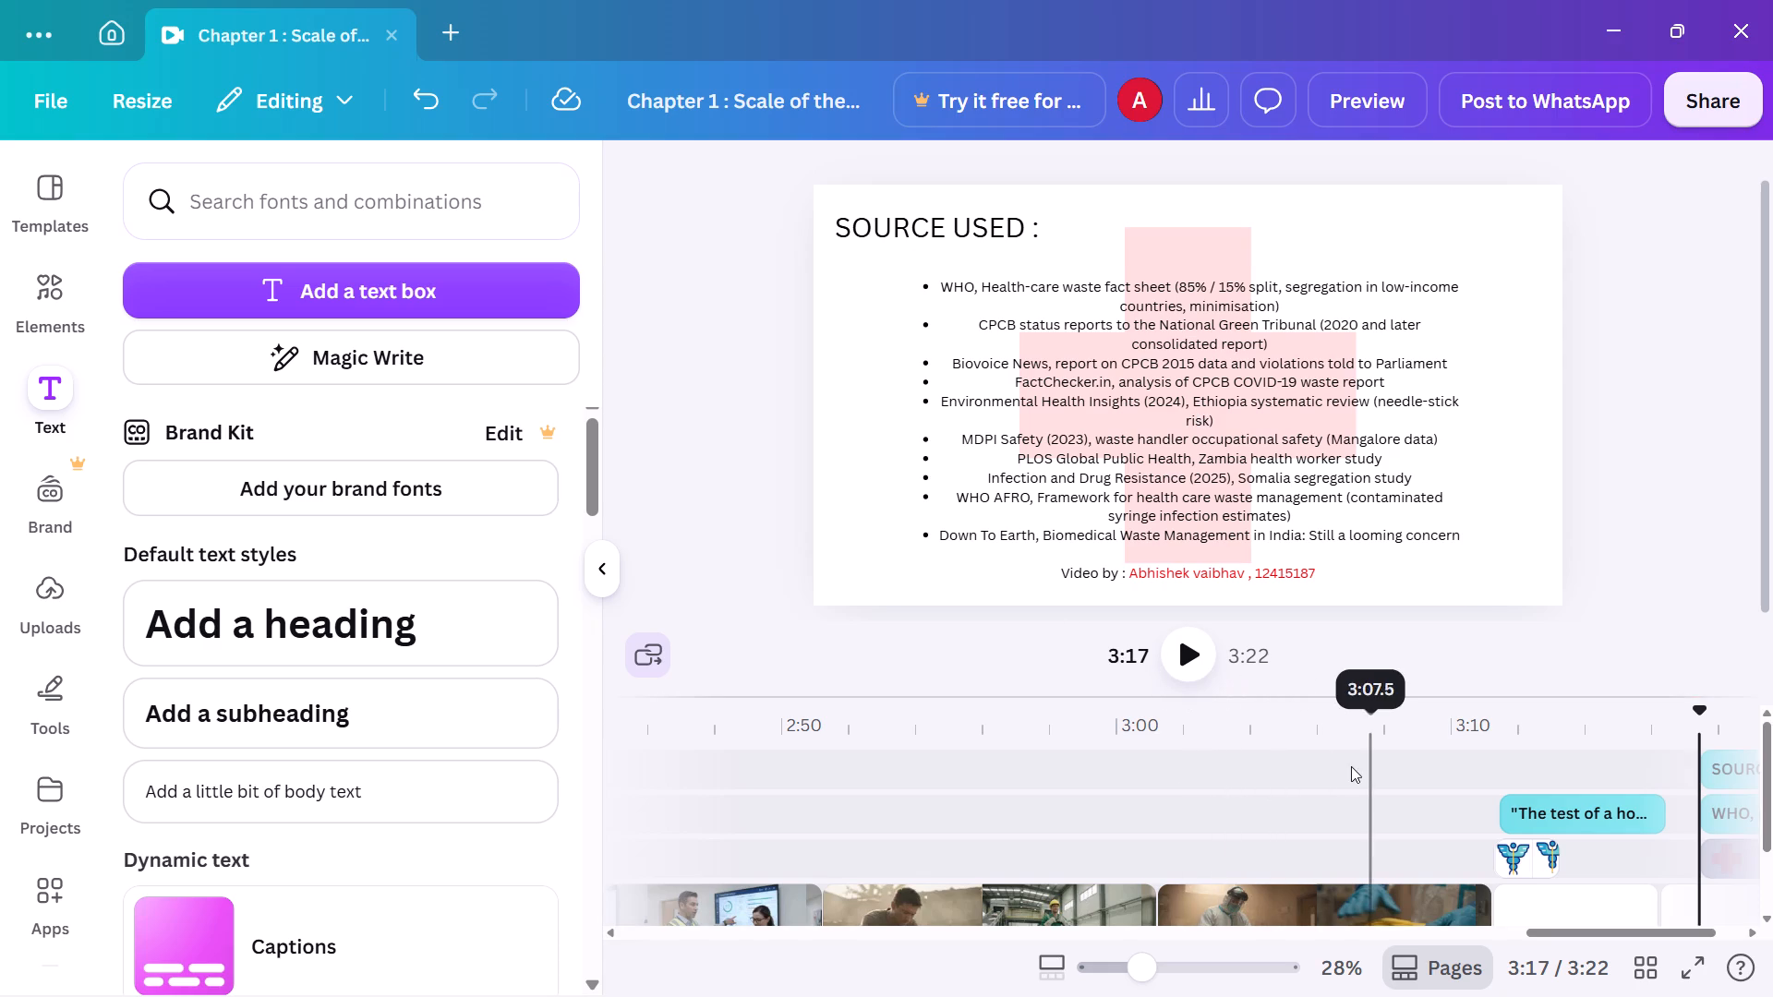
Play the documentary from the beginning of the timeline to review it.
scroll(1351, 766, right, 17)
scroll(1351, 766, right, 11)
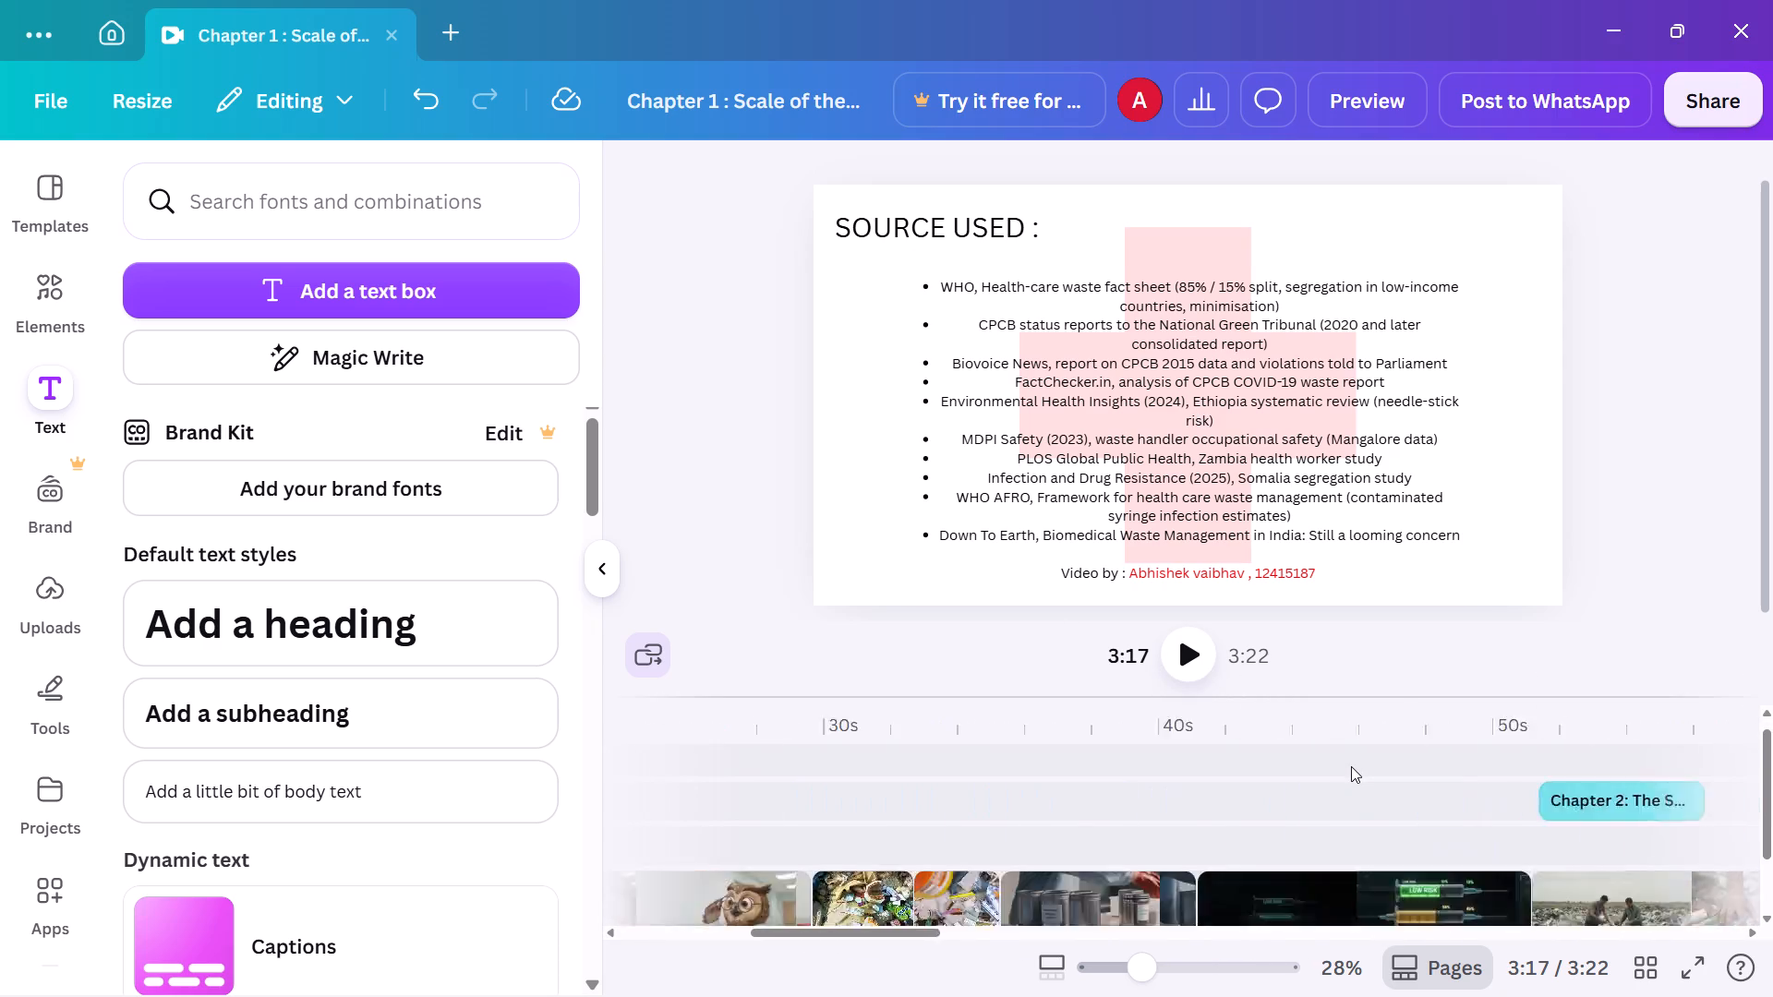
scroll(1351, 766, right, 7)
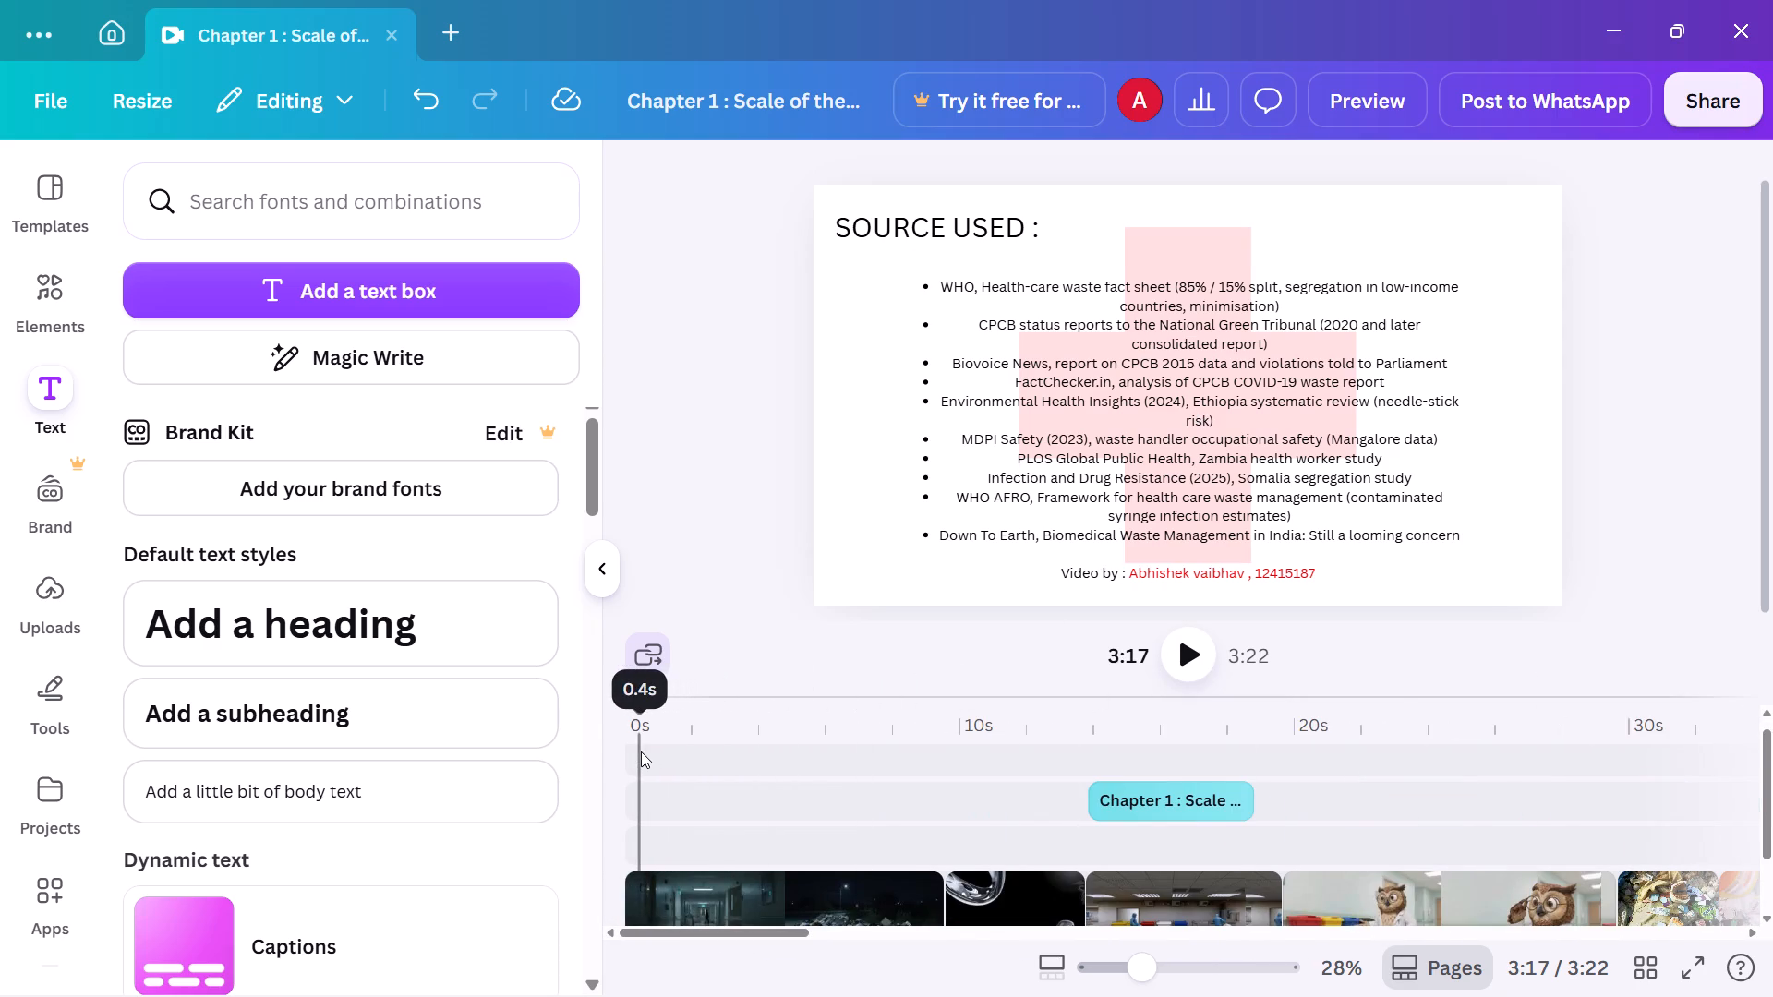
click(638, 751)
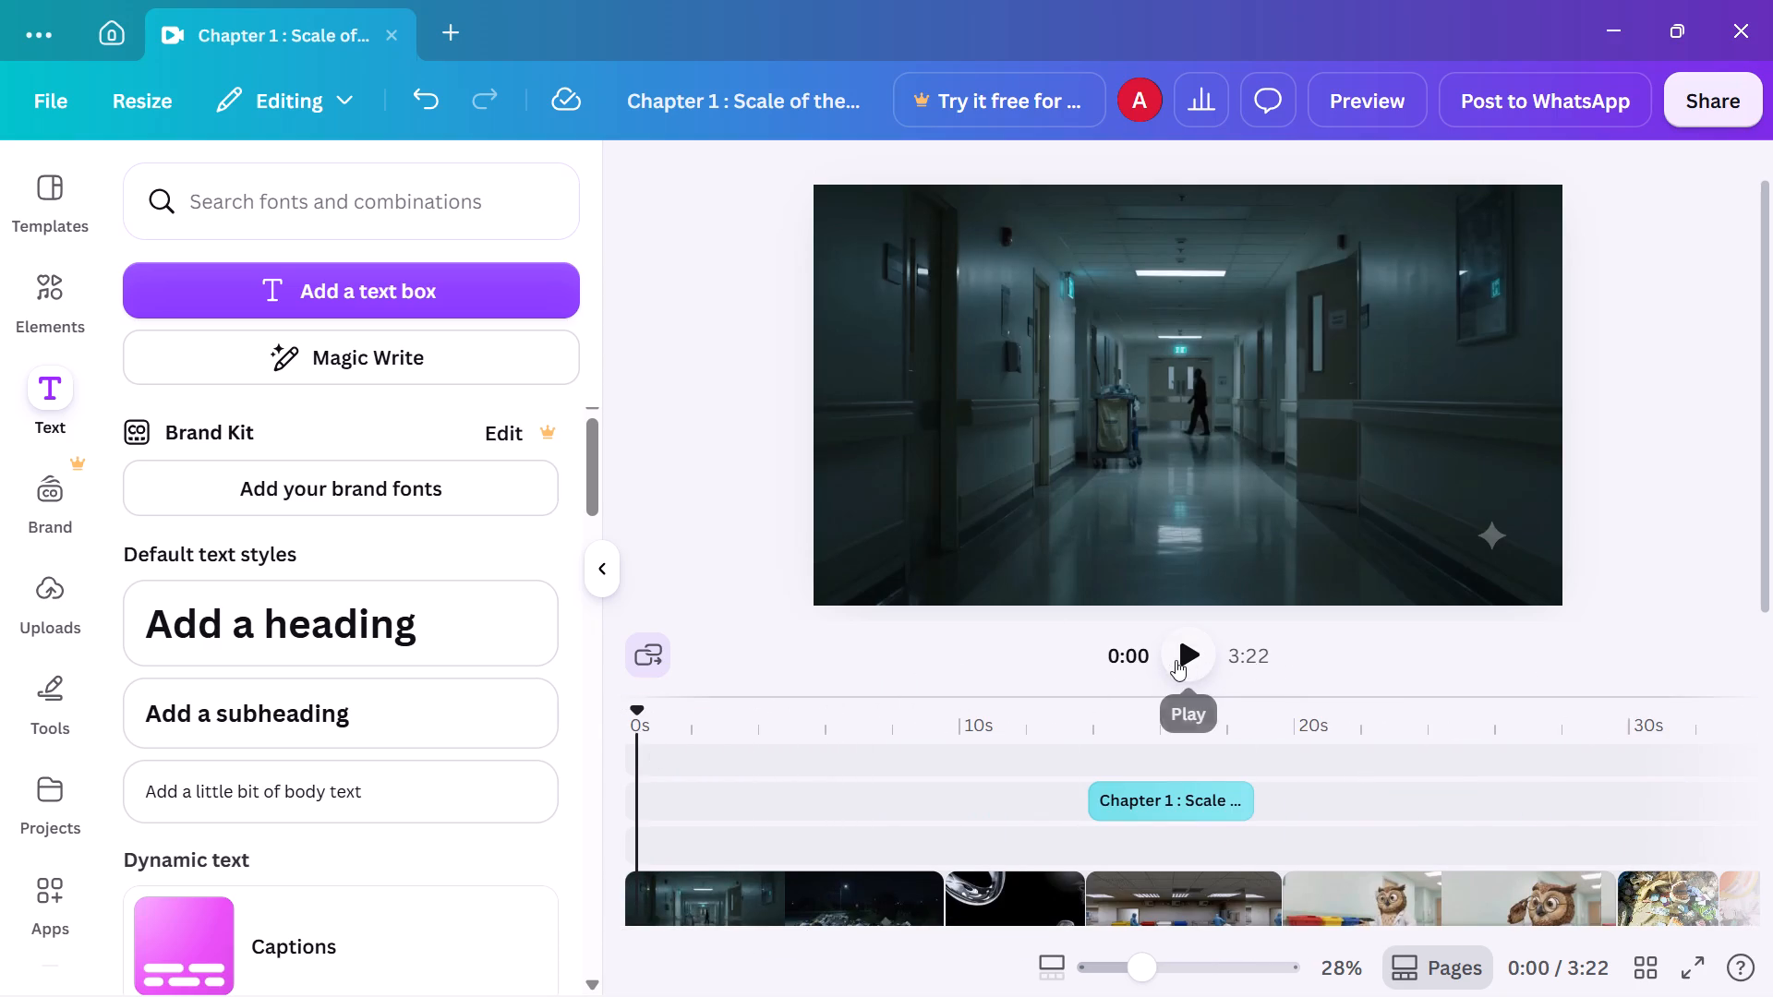
click(1176, 660)
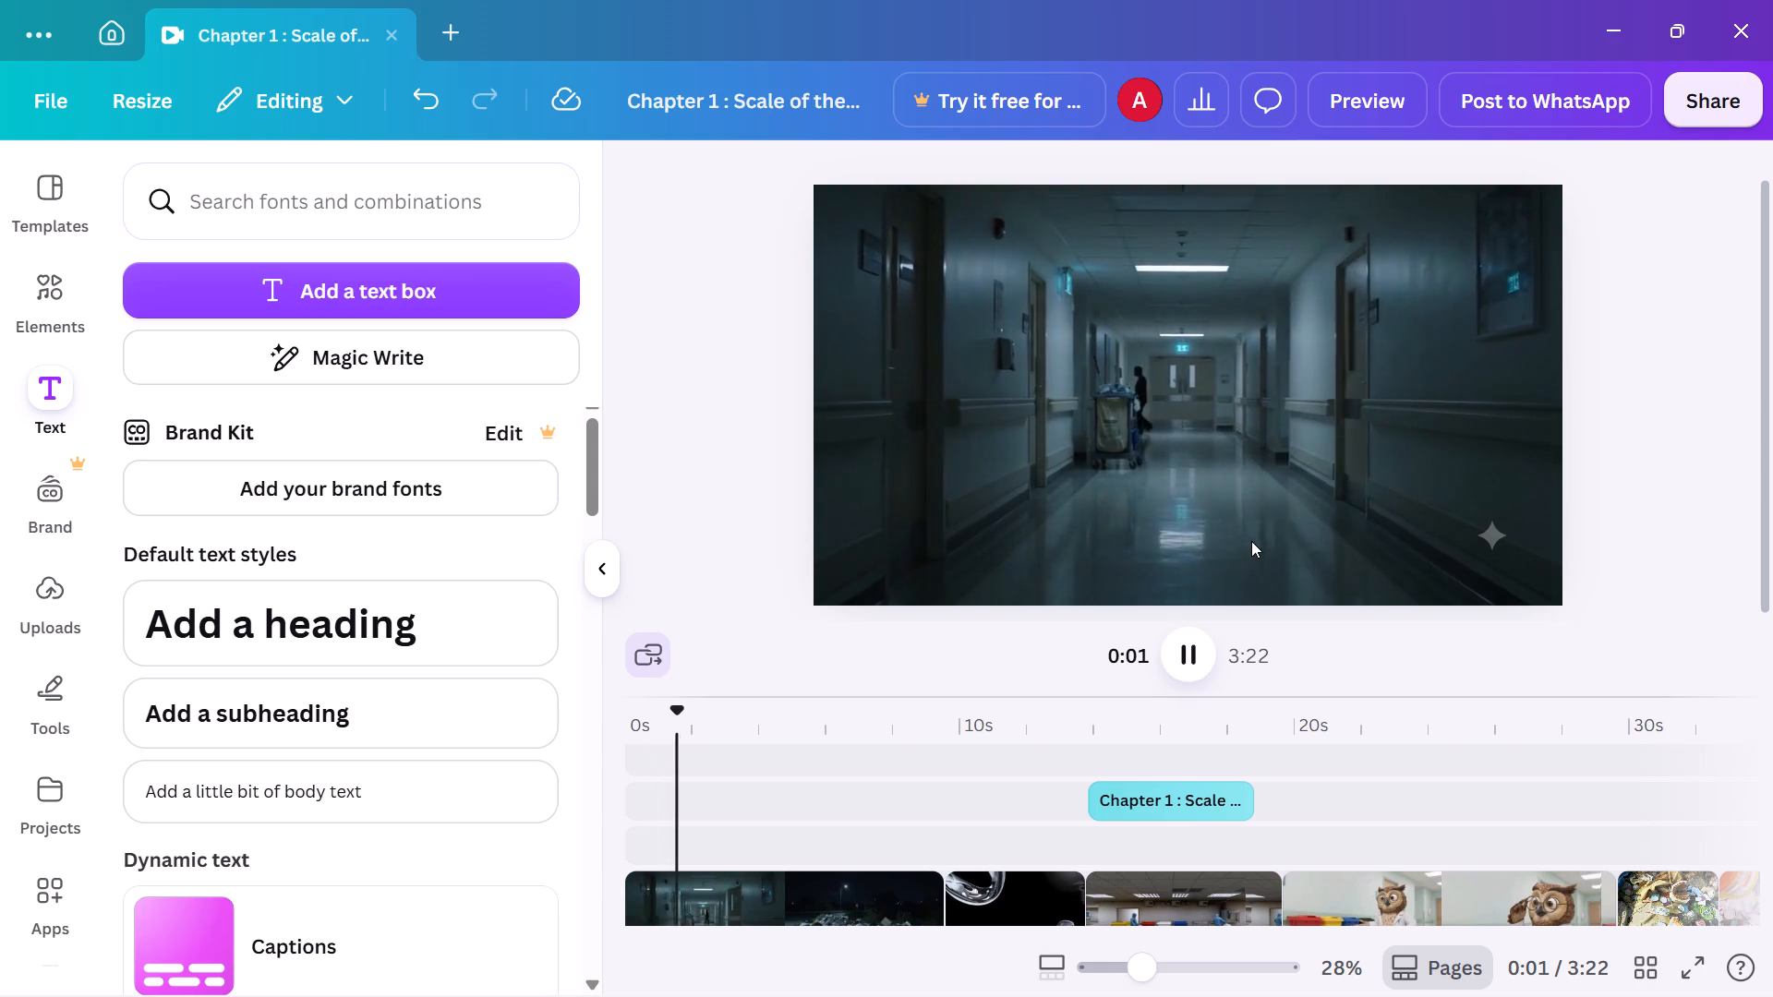
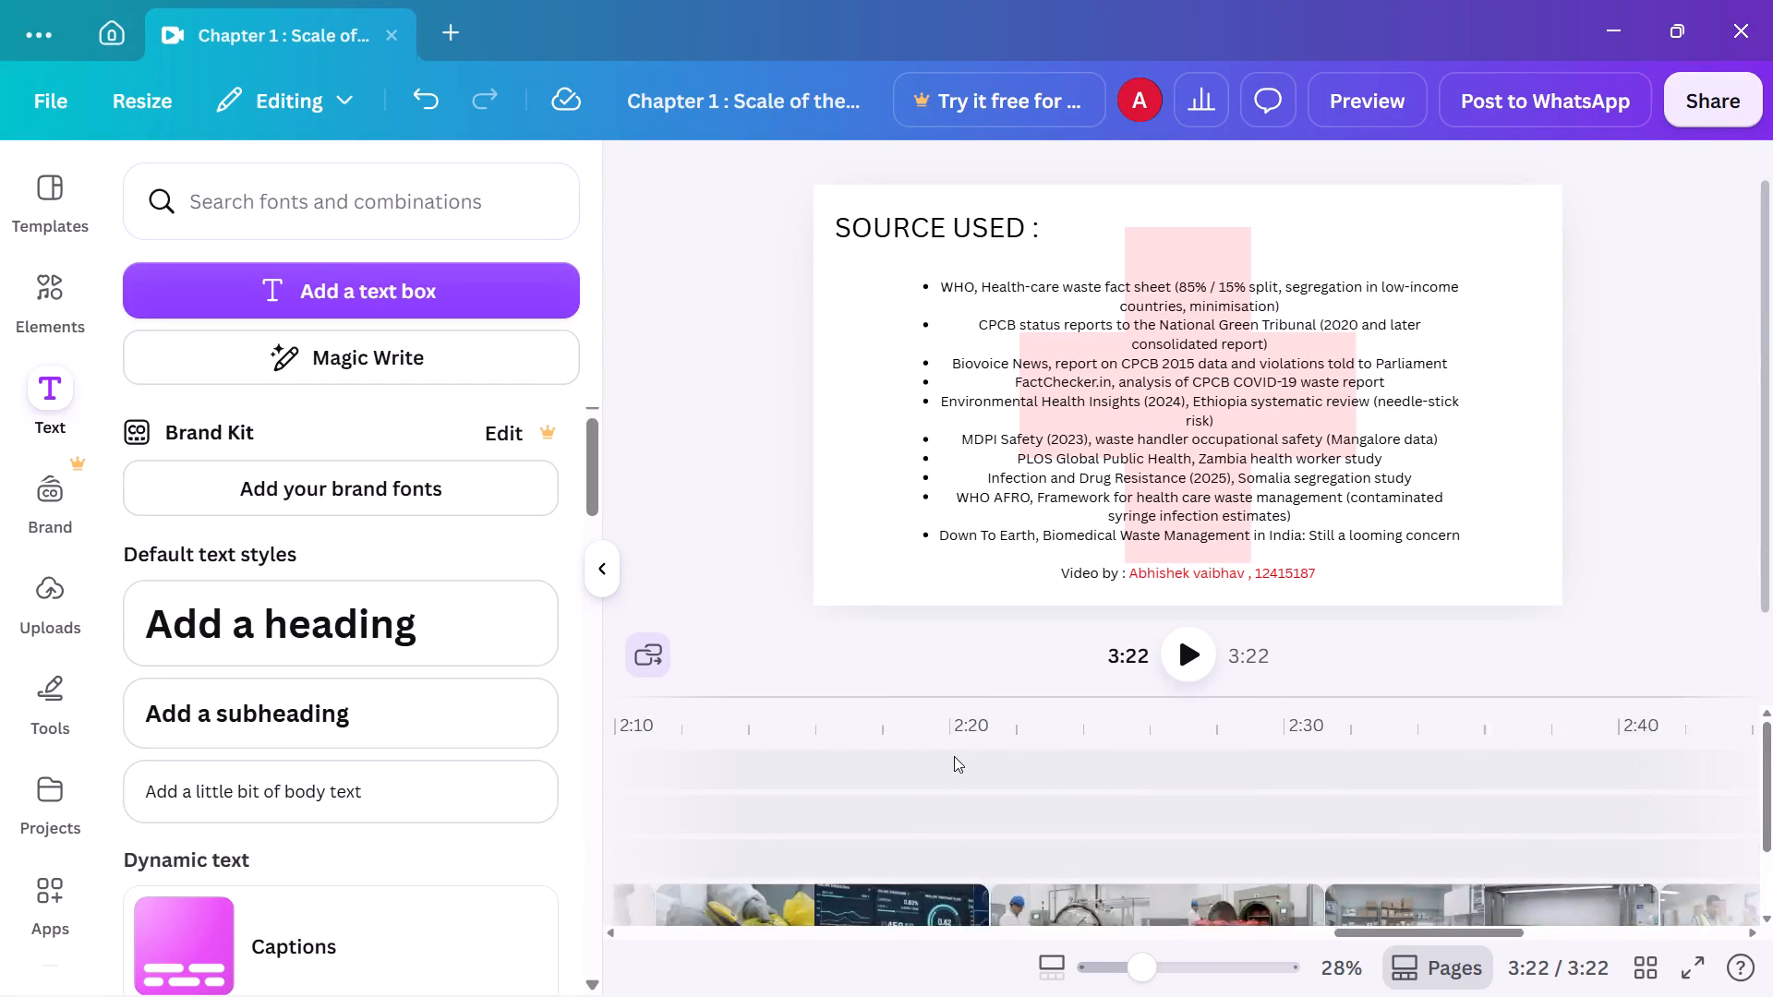
scroll(954, 756, right, 12)
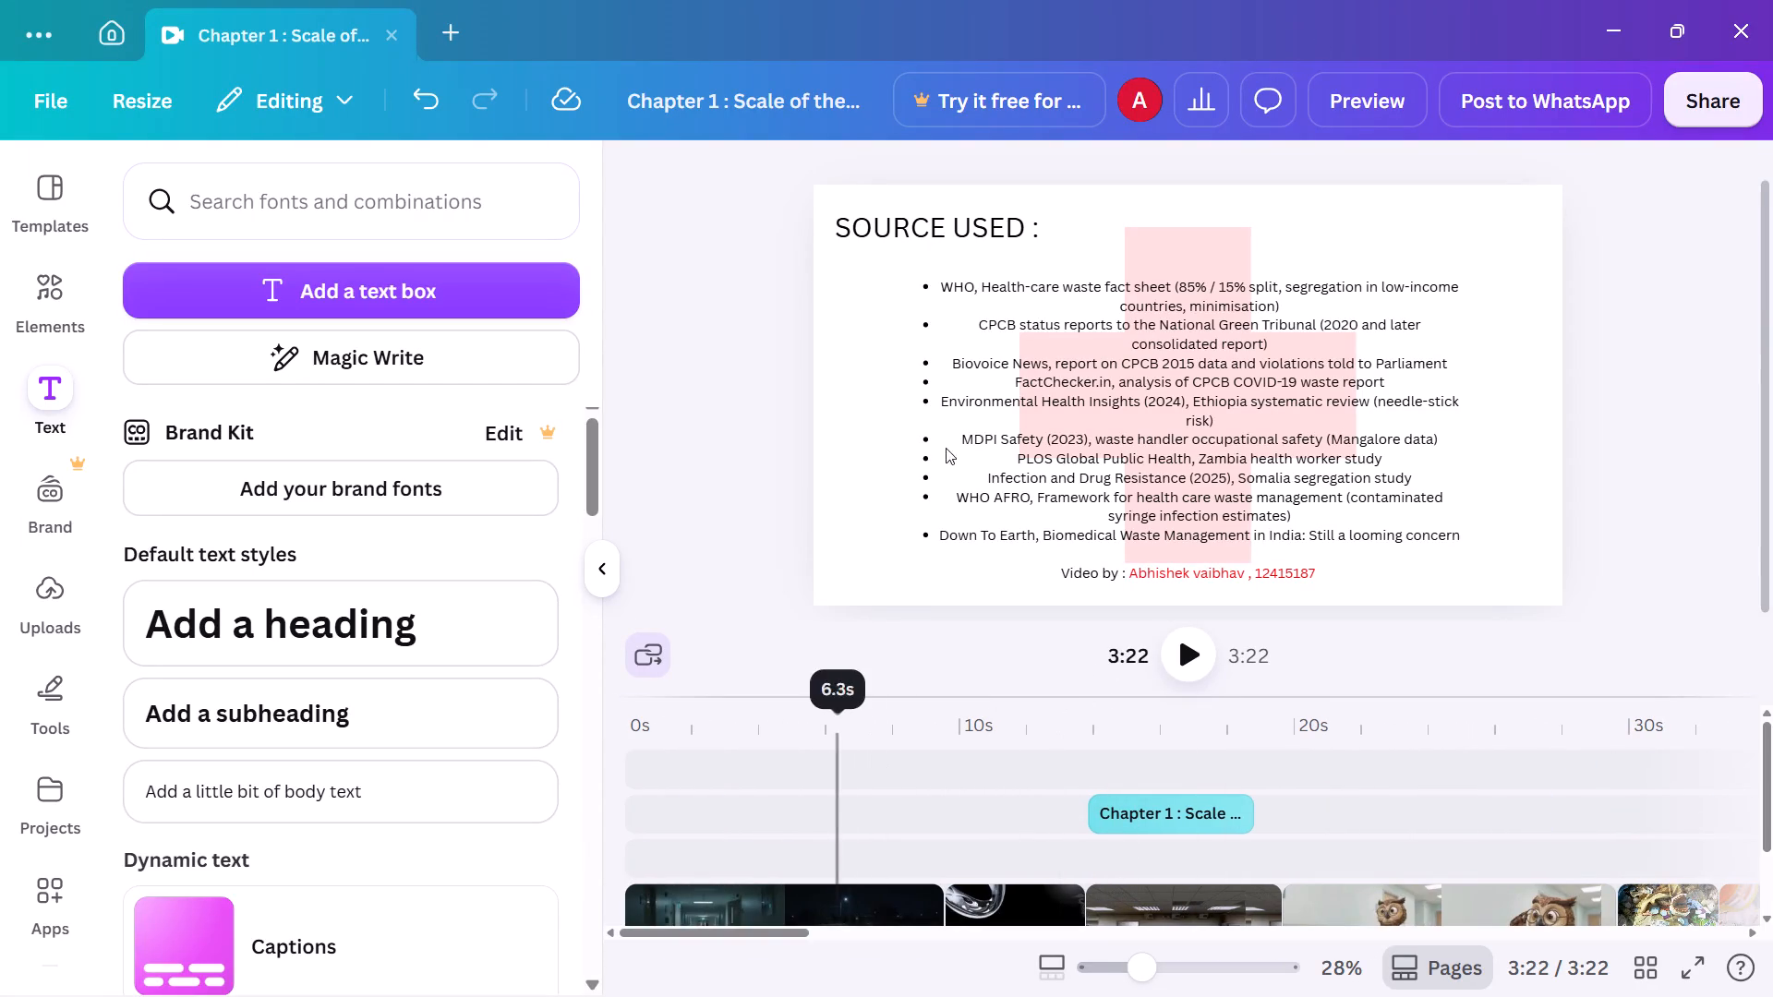
click(1613, 13)
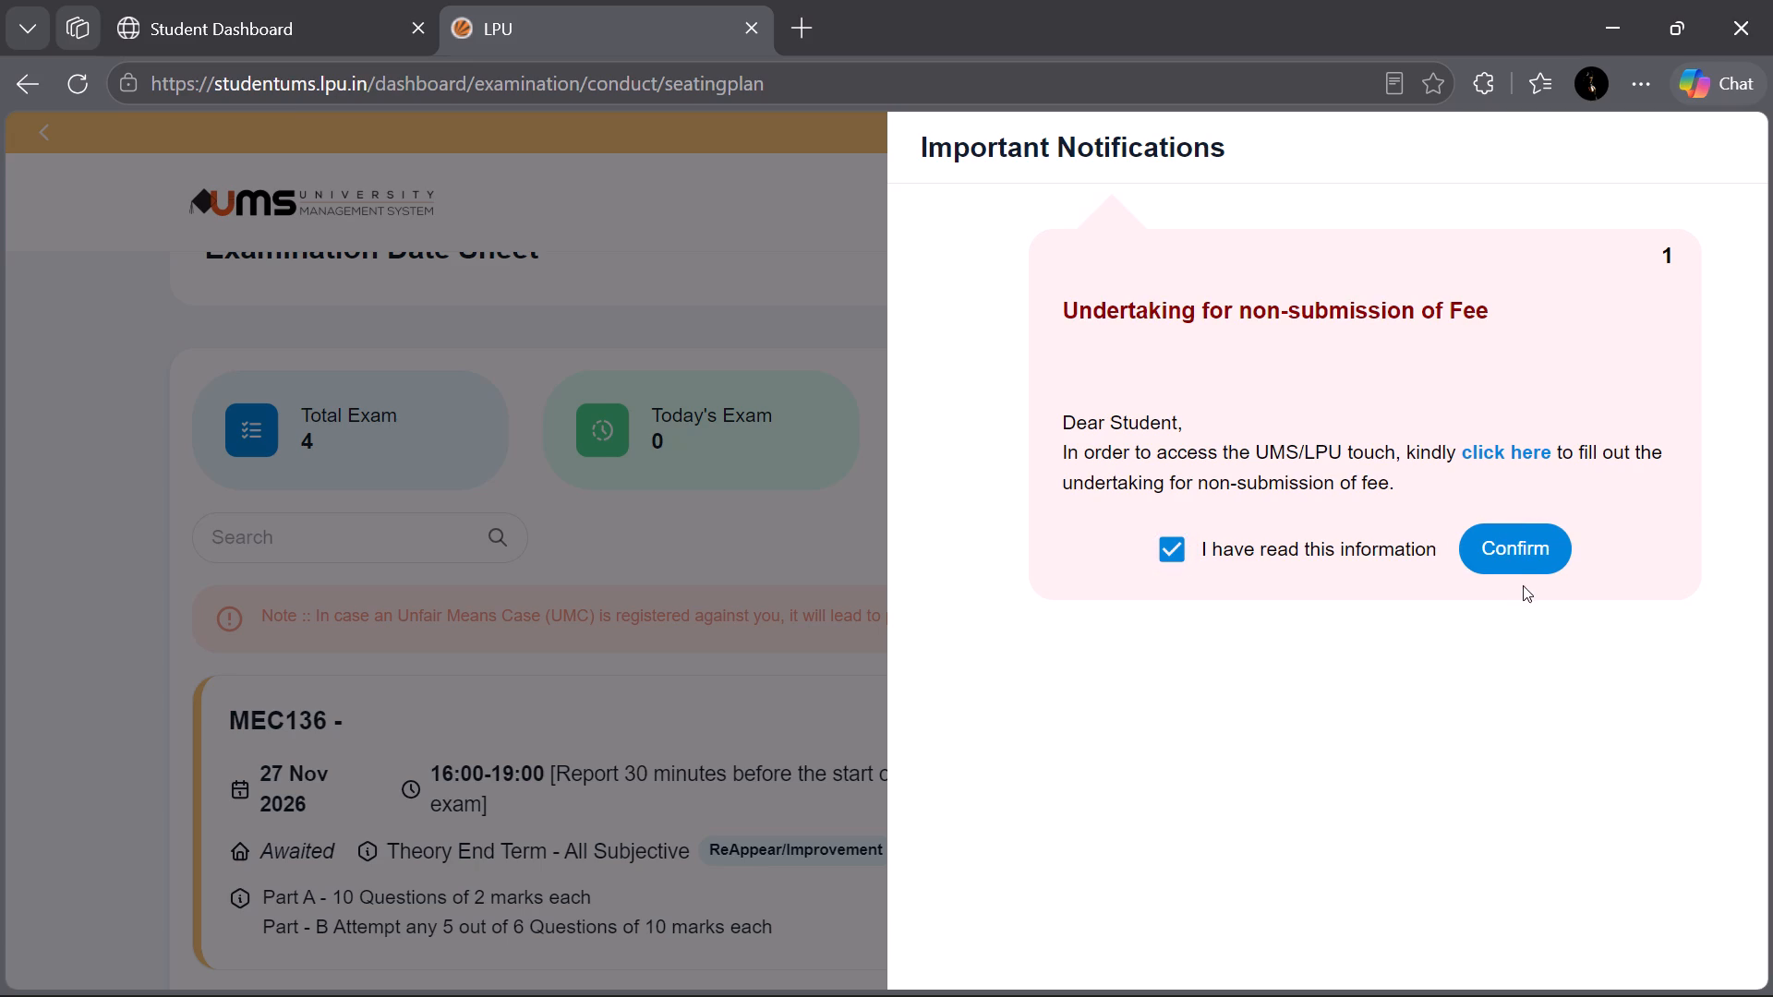
click(1533, 559)
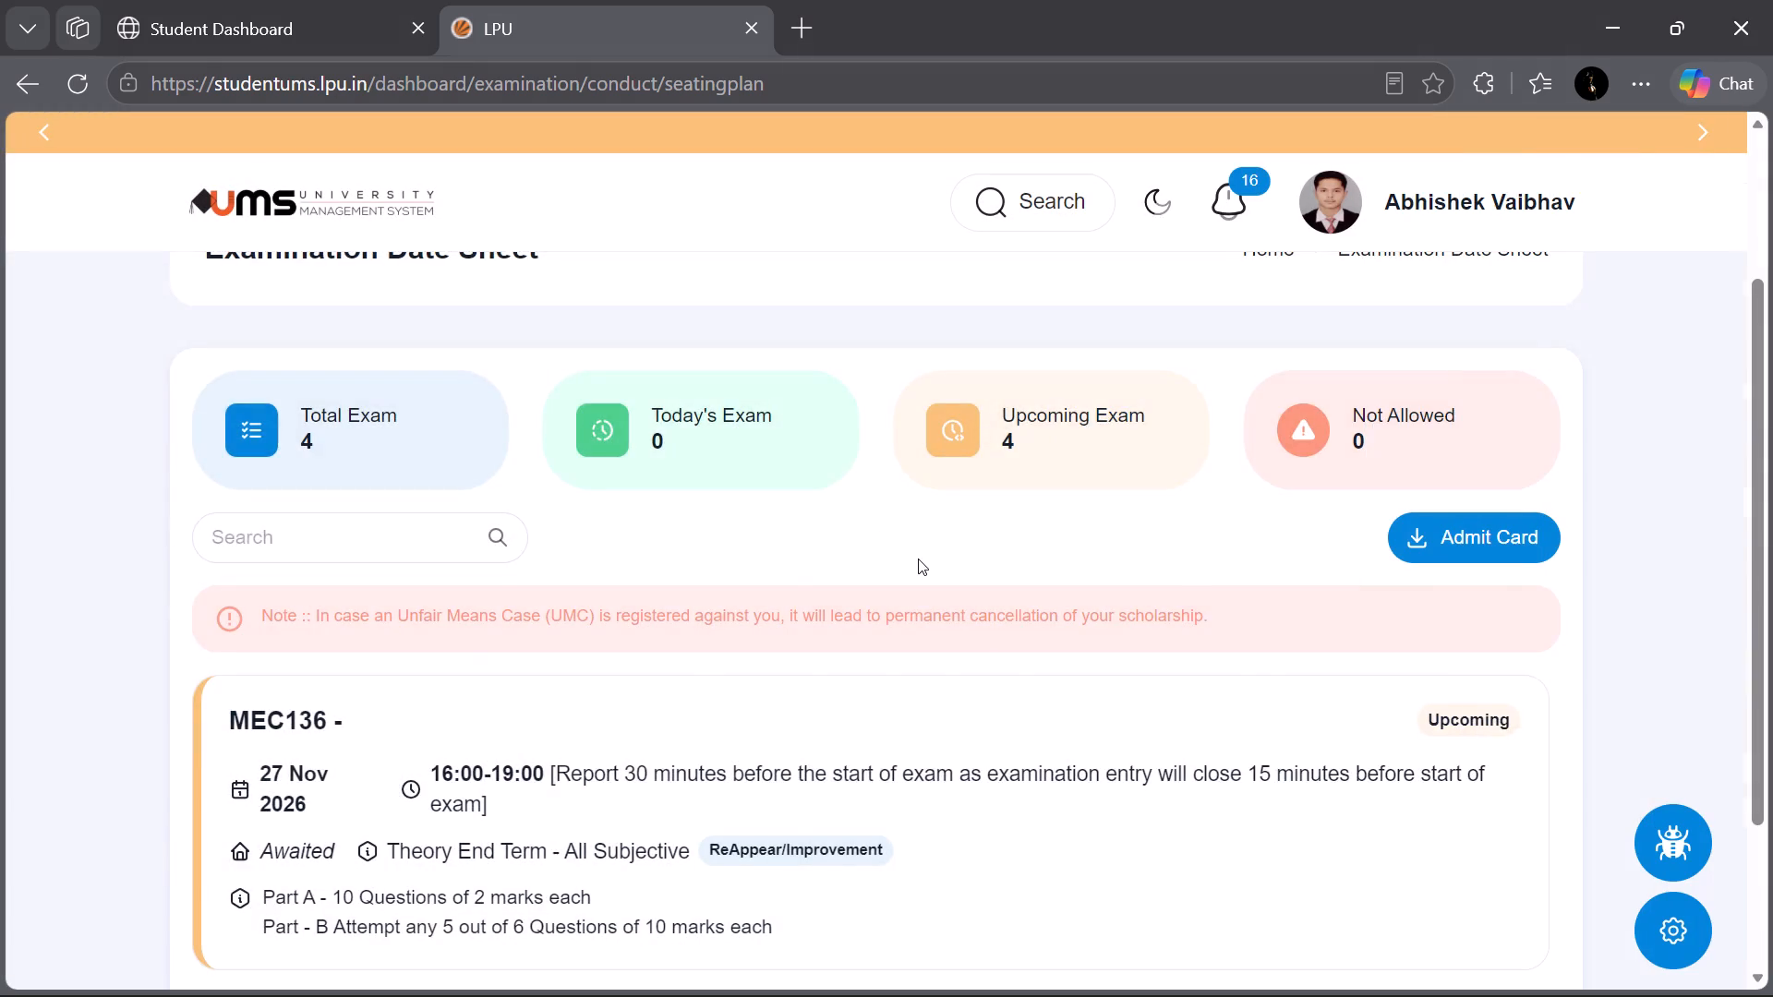
Review the dates, times and question patterns of all upcoming exams in the Examination Date Sheet.
scroll(918, 559, down, 6)
scroll(918, 559, up, 2)
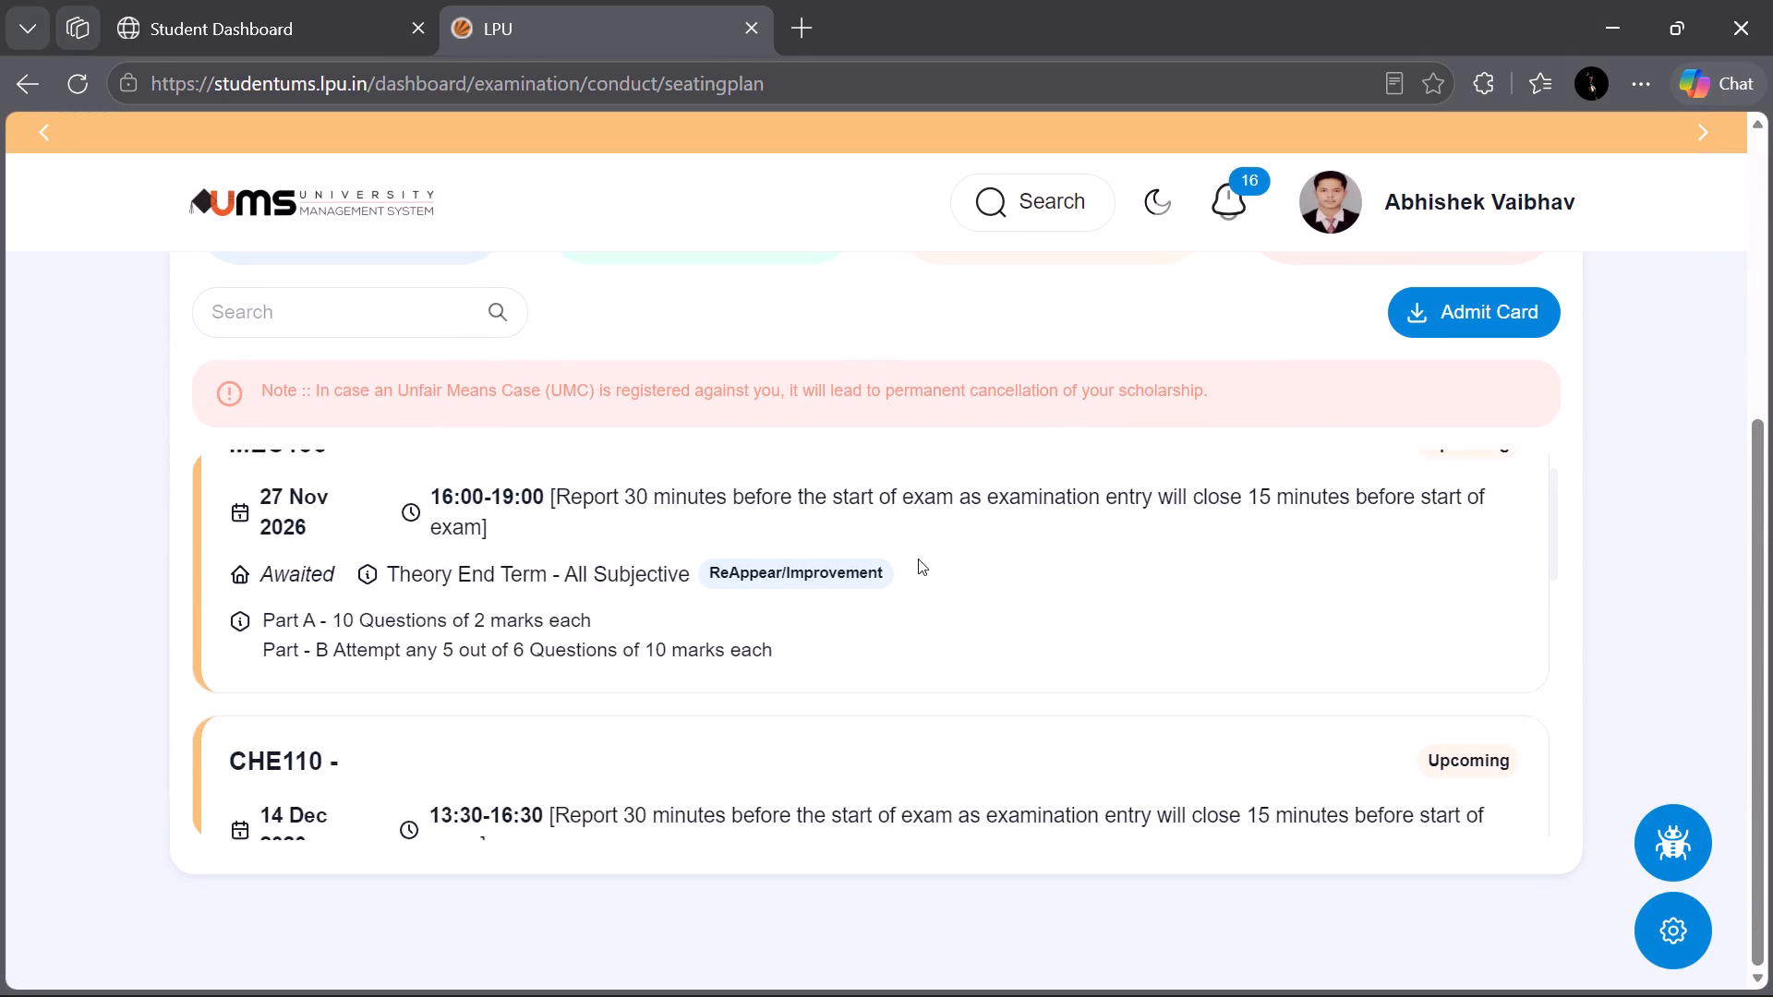
scroll(918, 559, up, 2)
scroll(918, 559, down, 6)
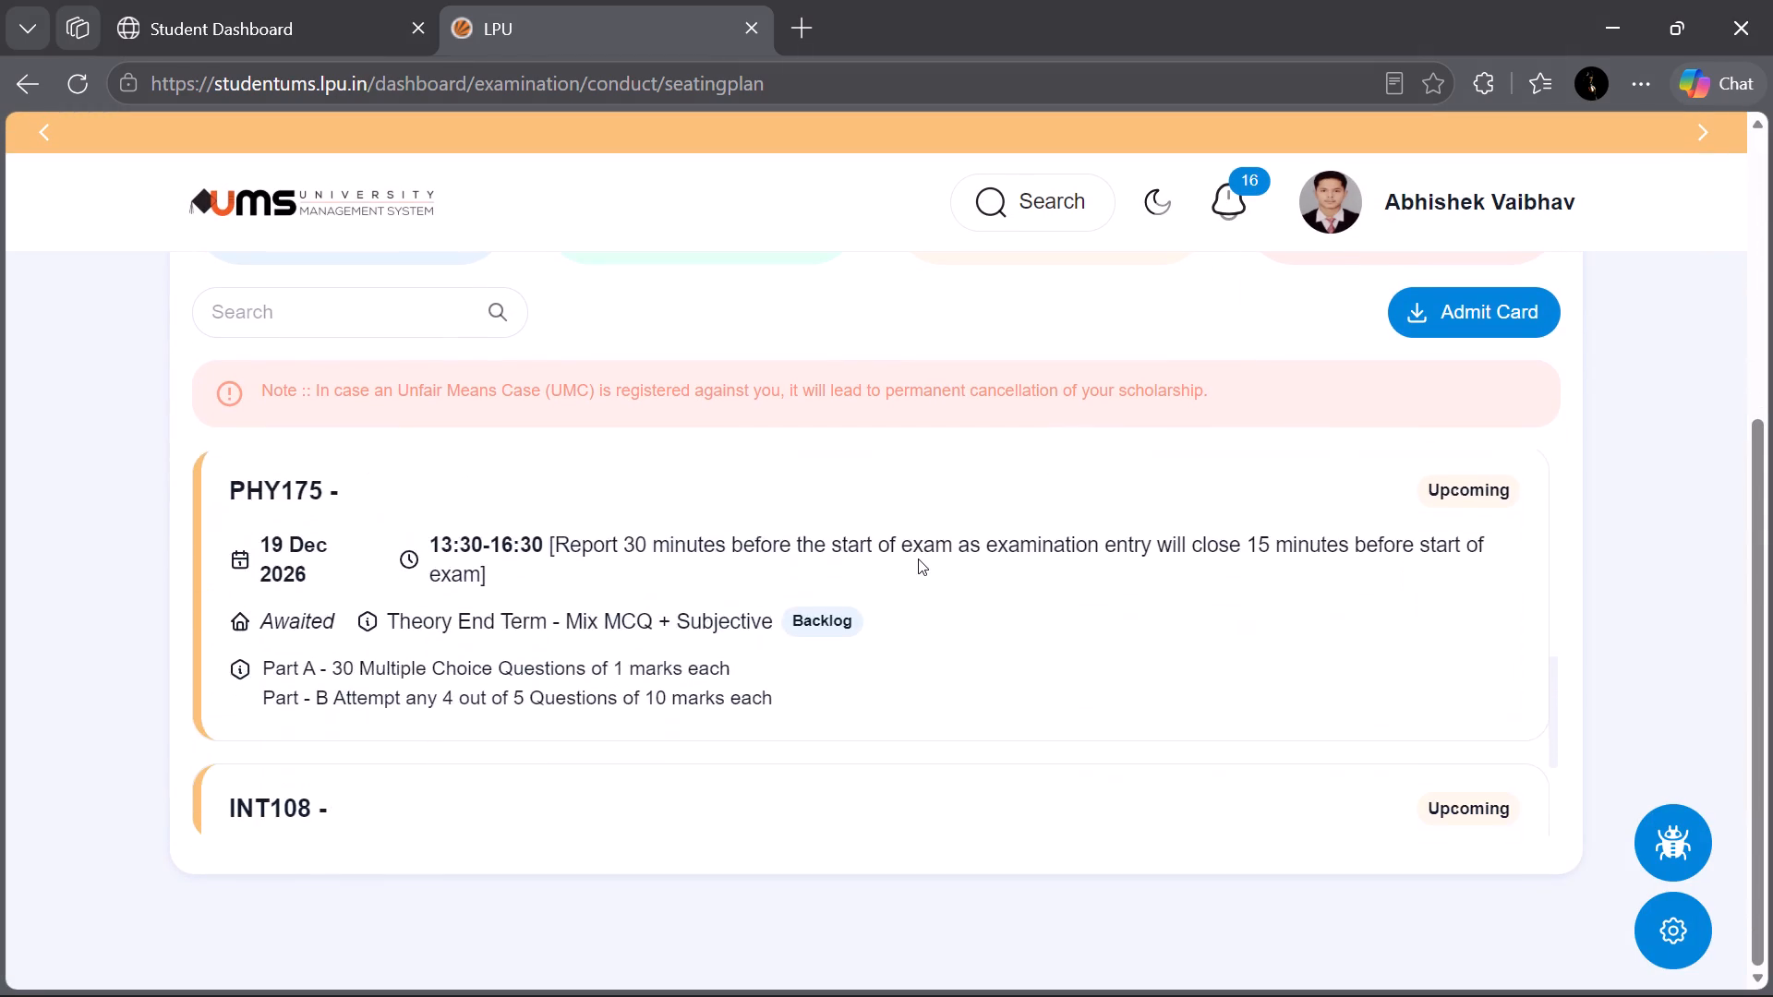
scroll(918, 559, down, 5)
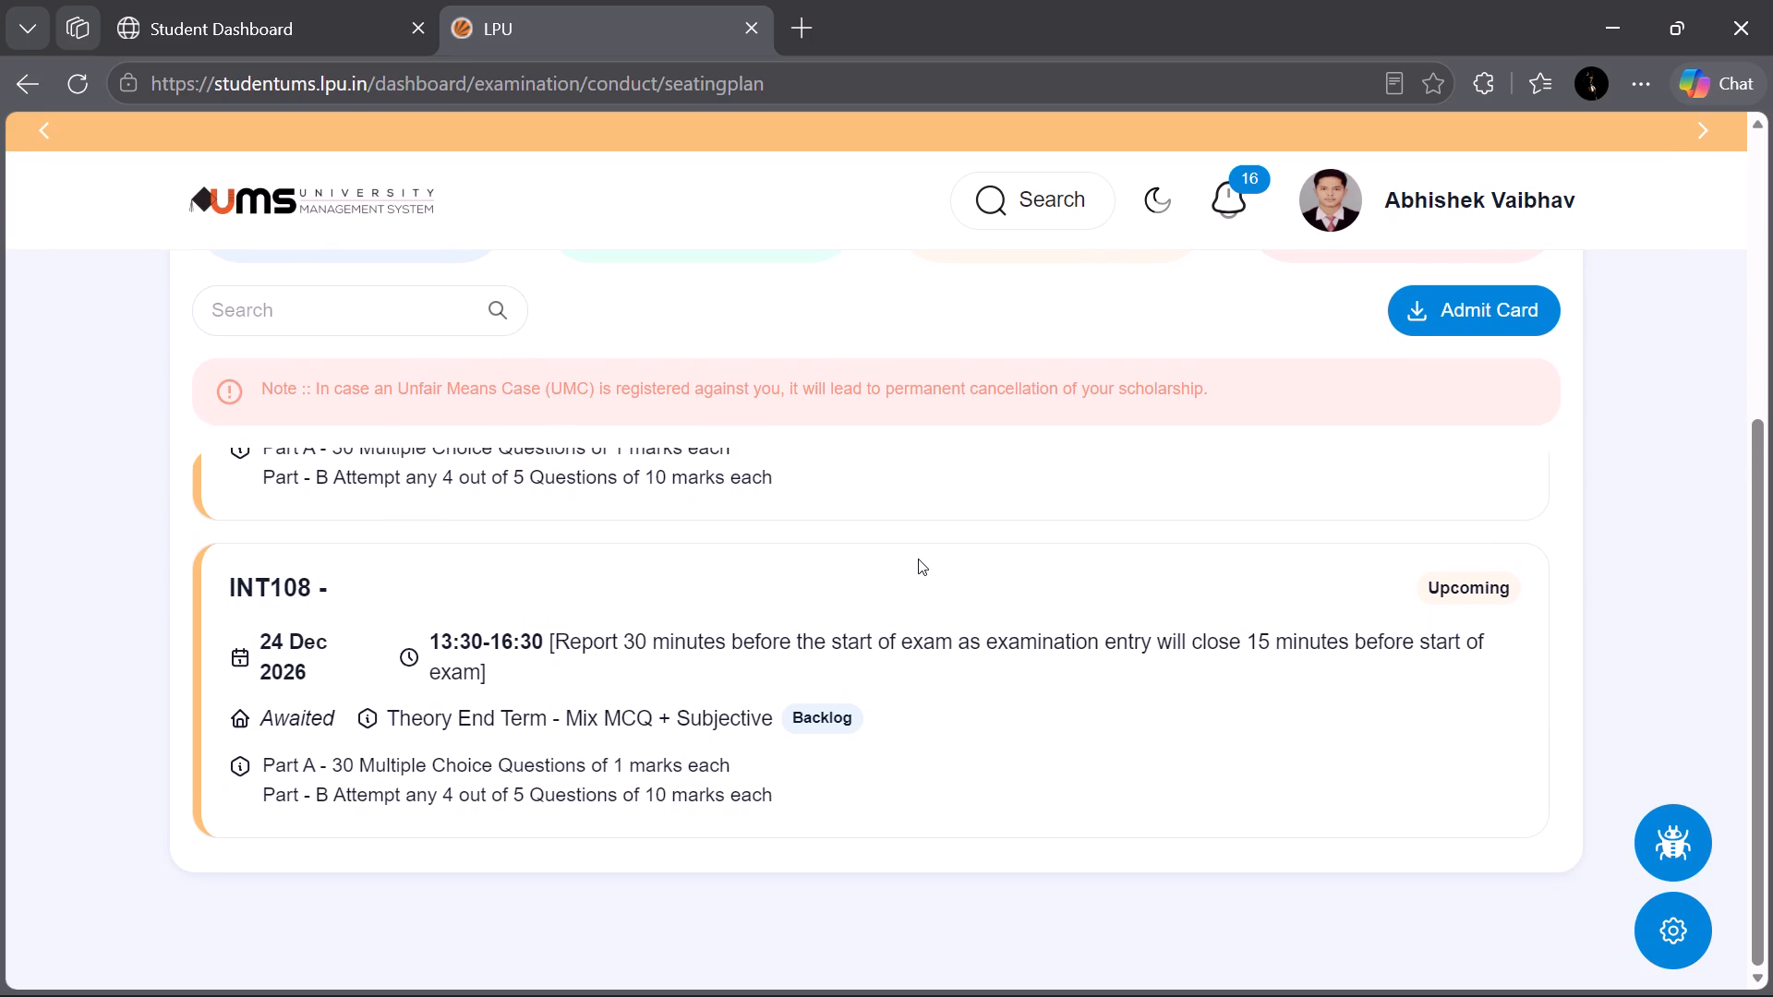
scroll(918, 559, up, 4)
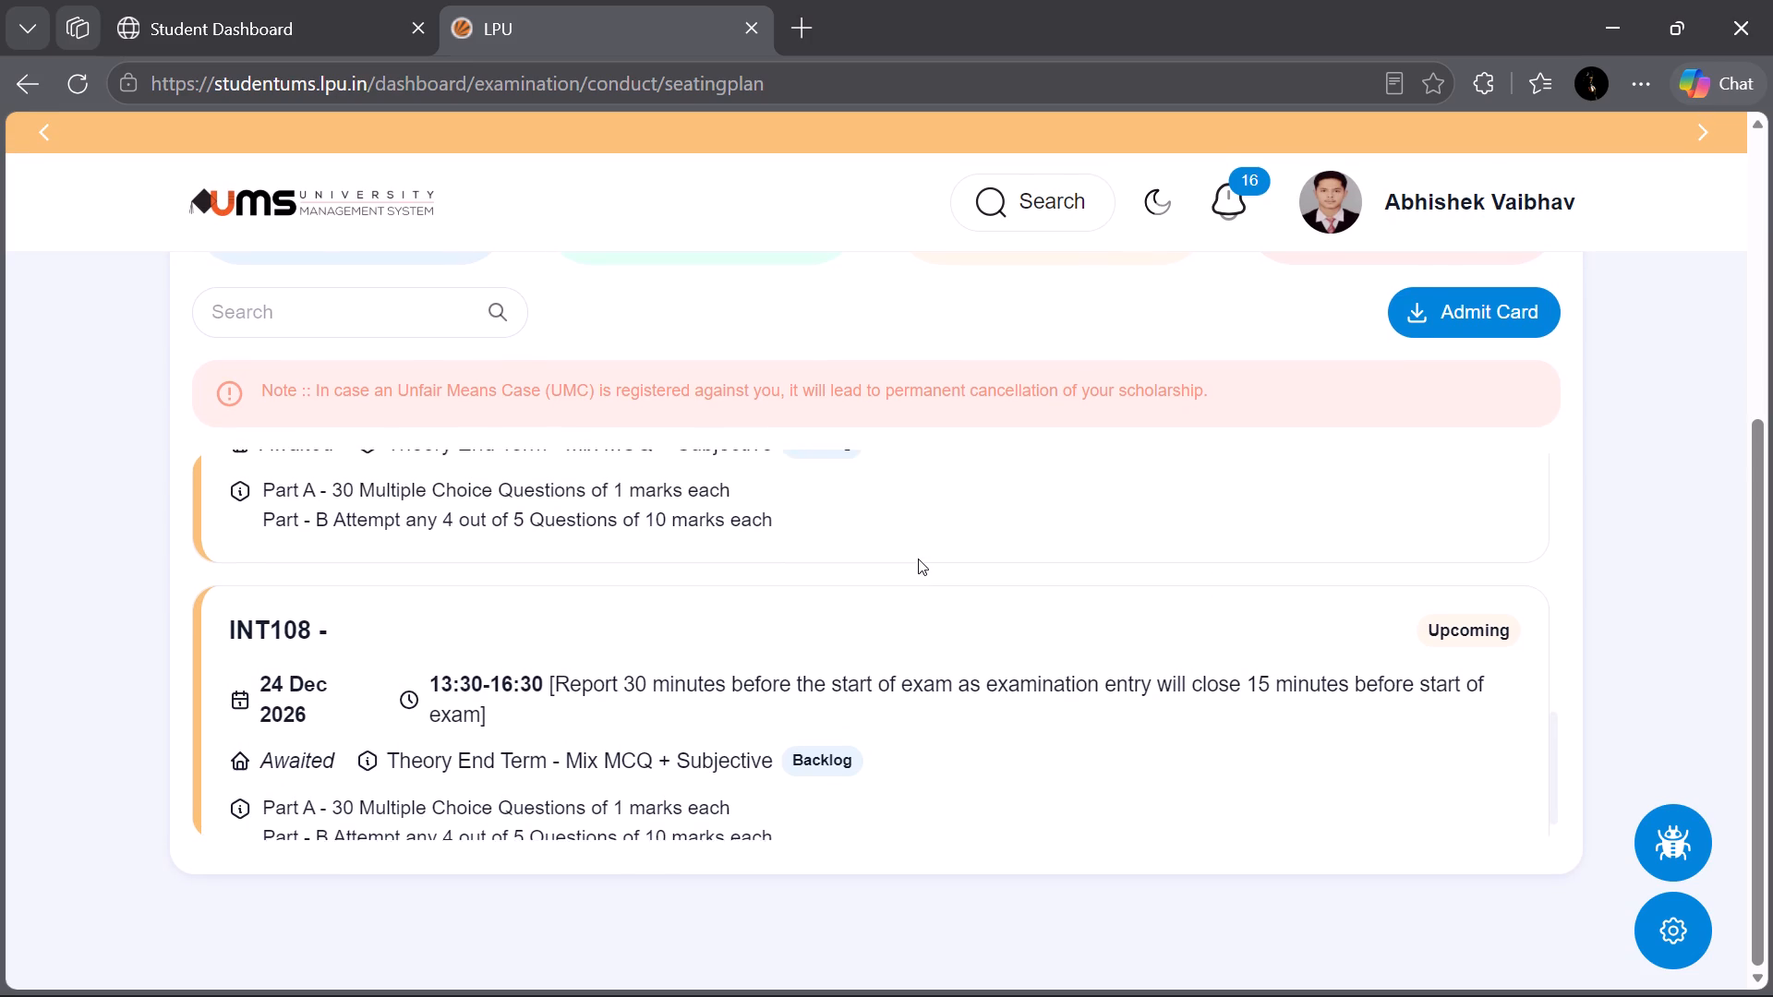
scroll(918, 559, up, 6)
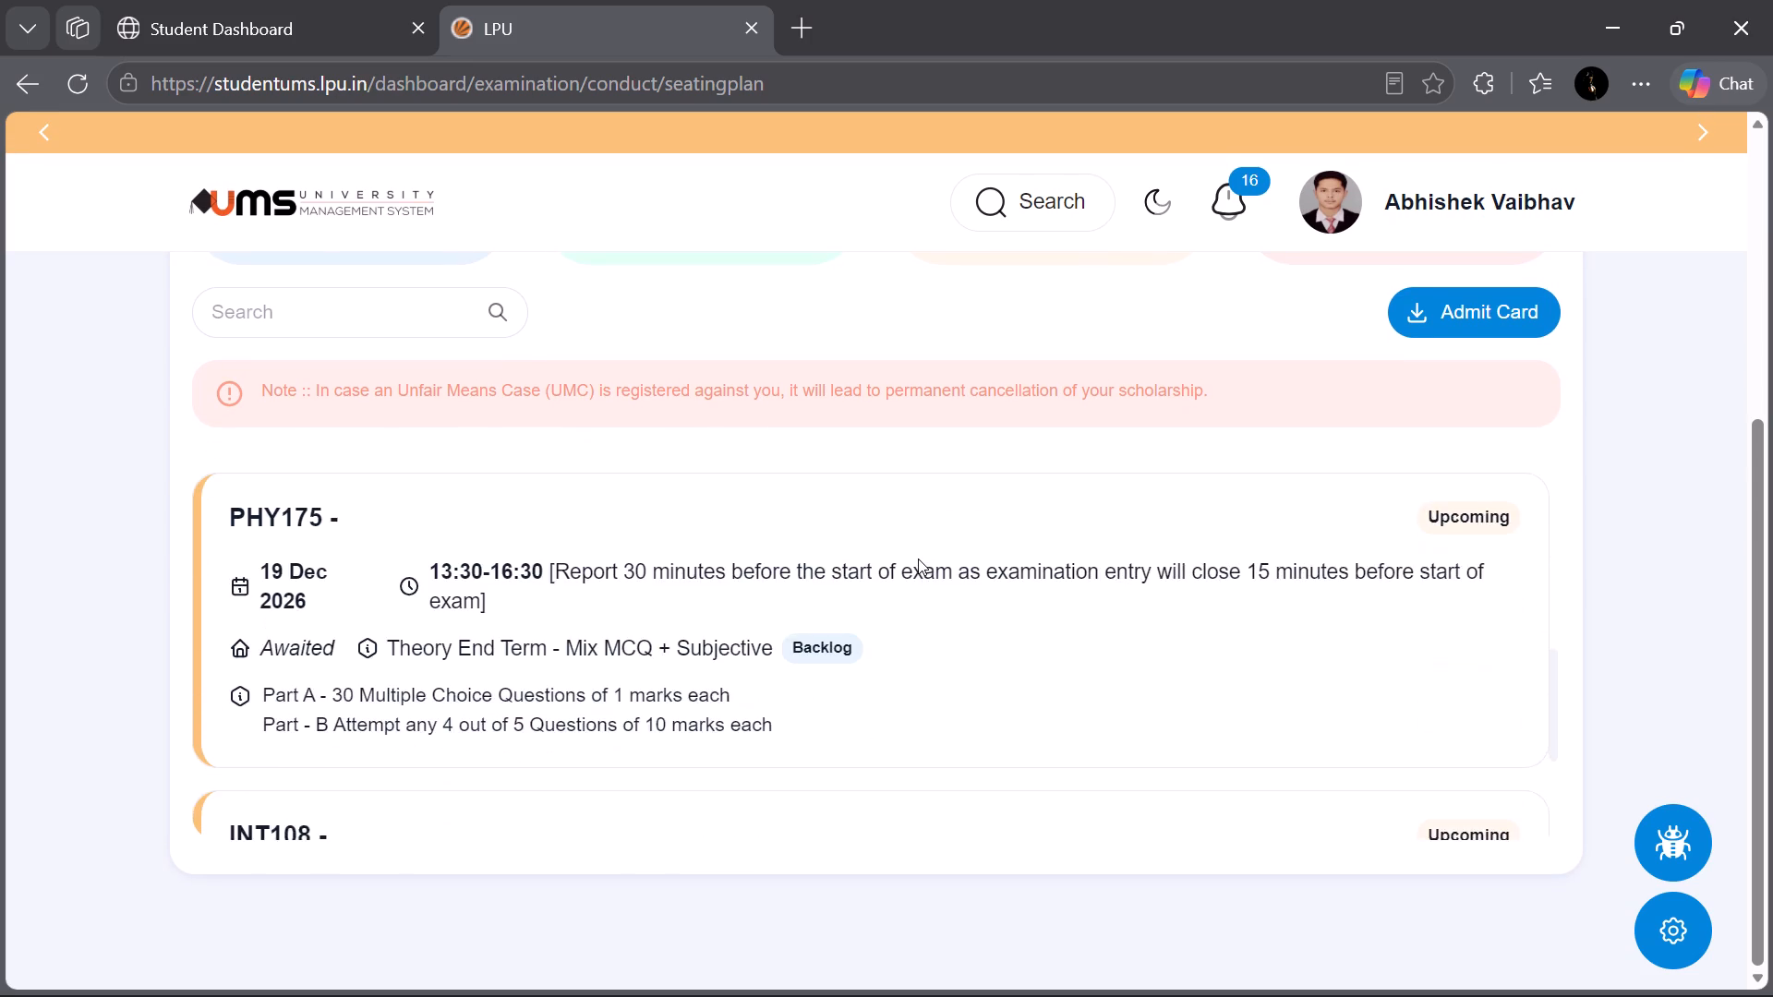
scroll(918, 559, up, 2)
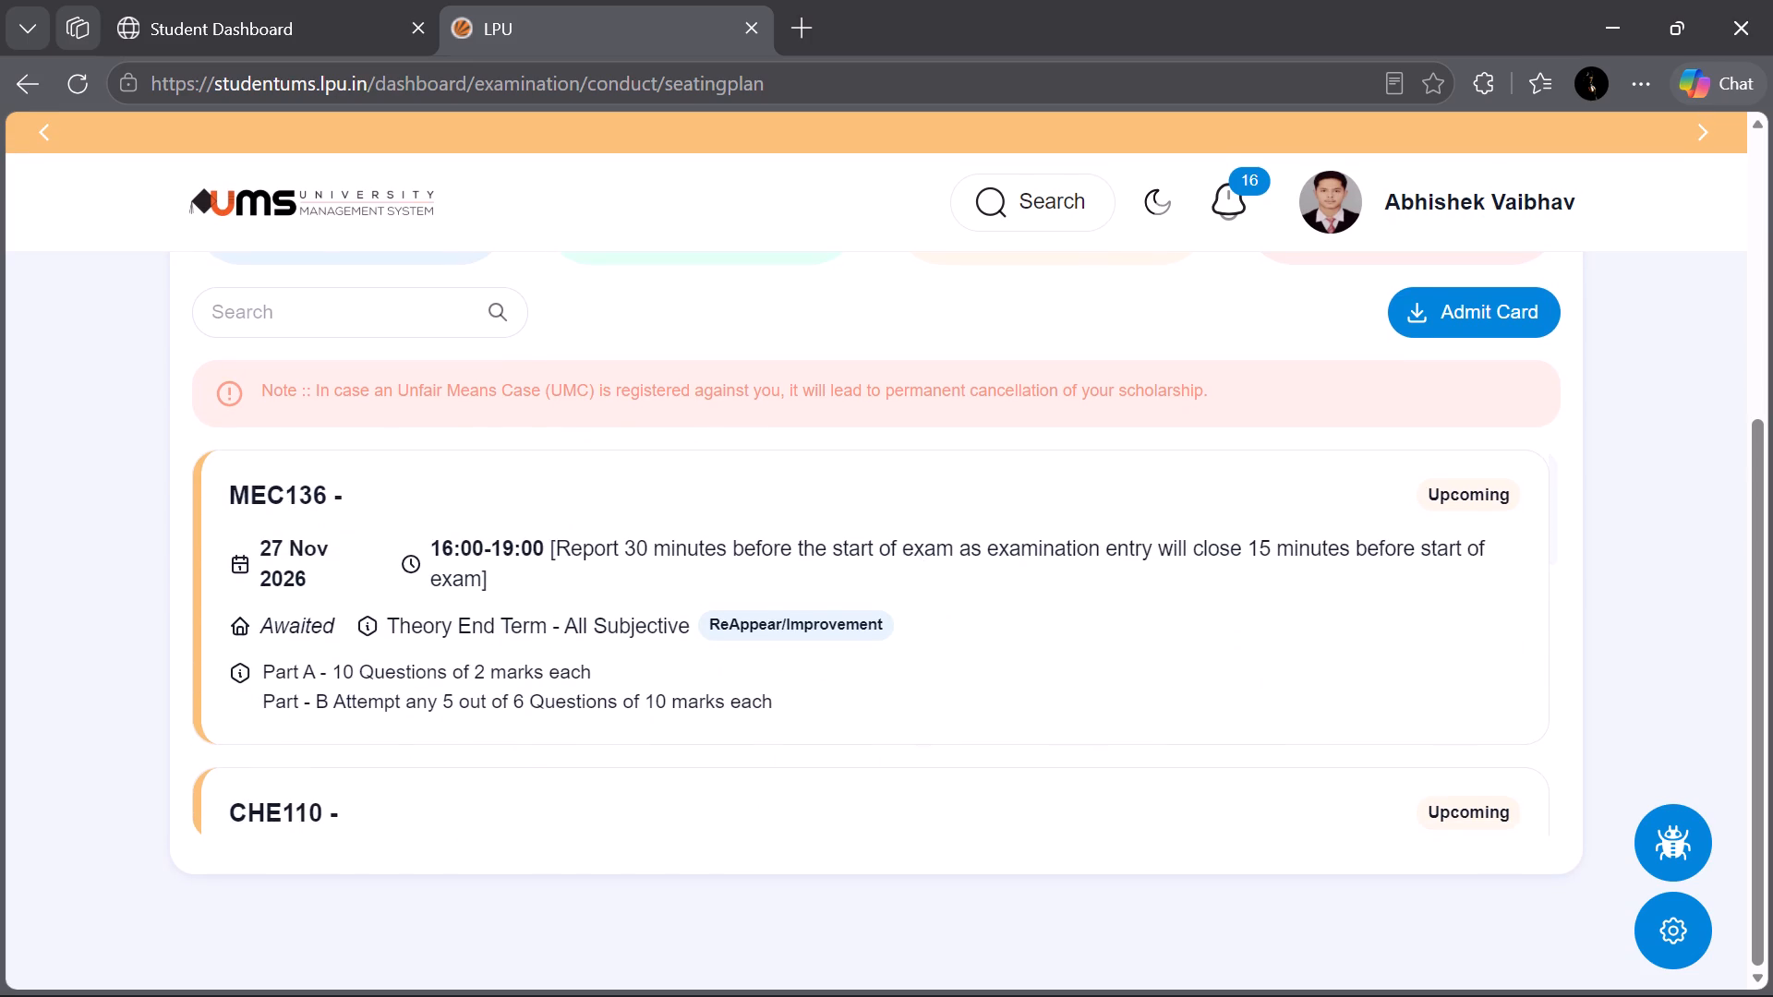
Go back to the Student Dashboard and open the class timetable from an entry in My Courses.
click(318, 4)
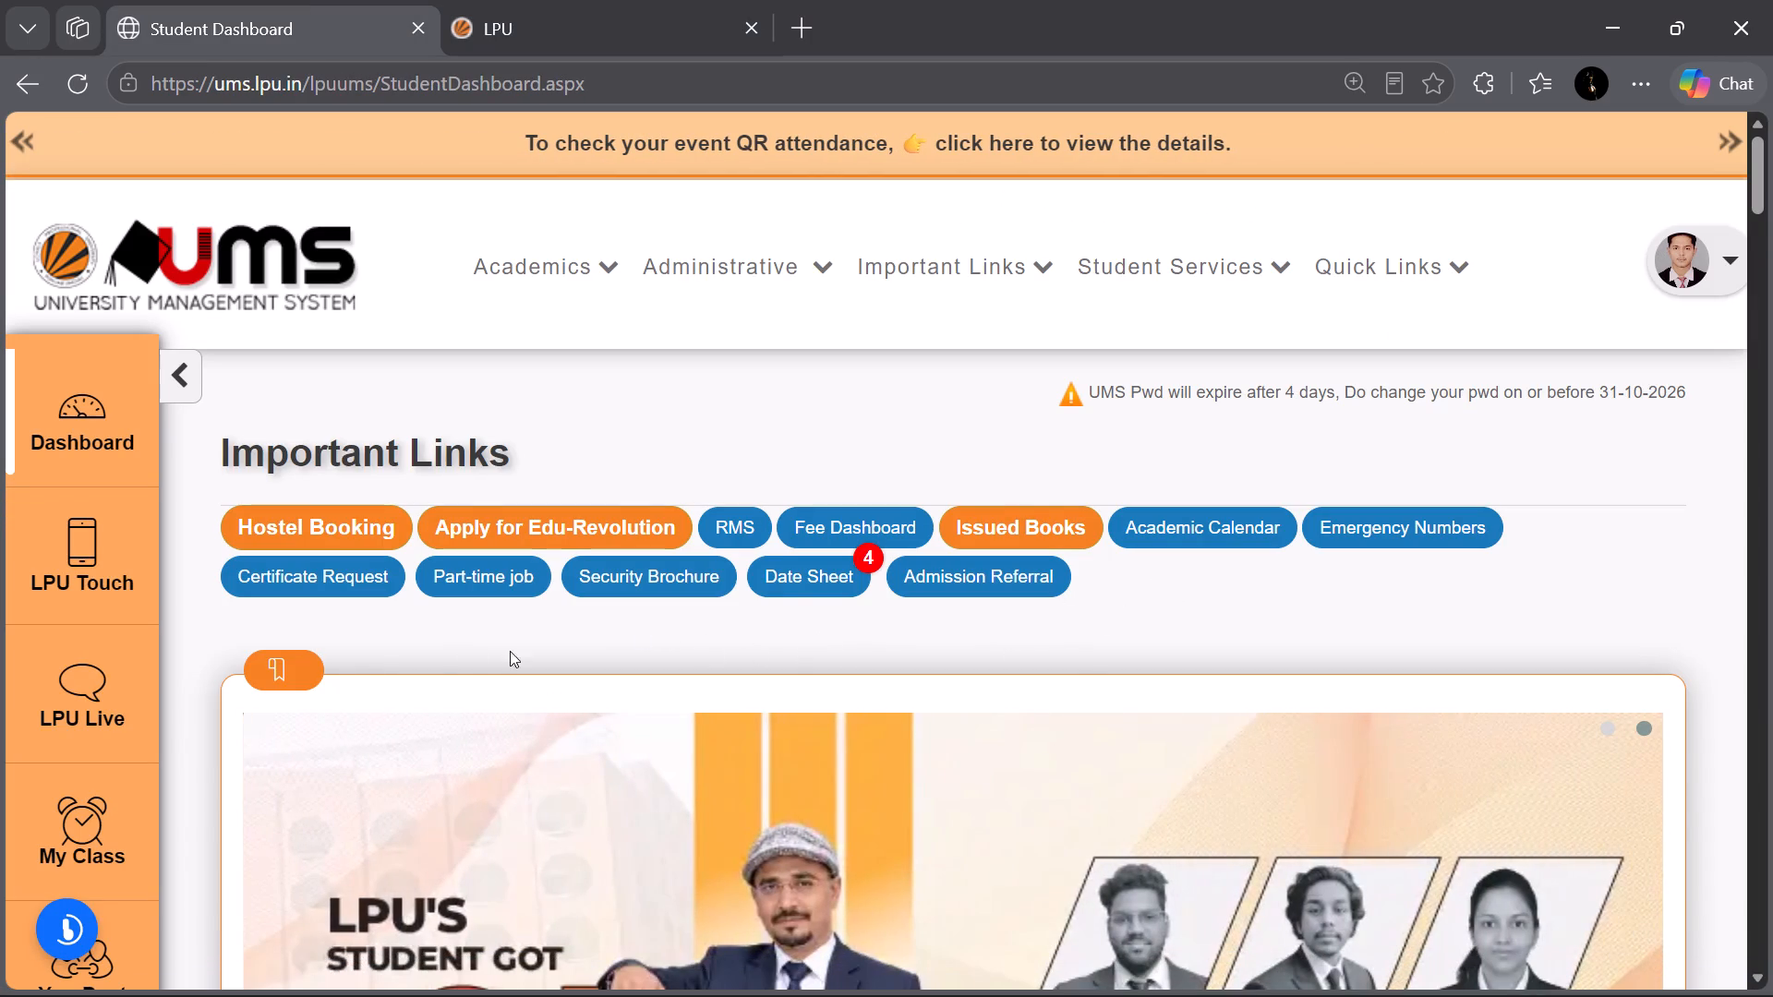
scroll(638, 656, down, 10)
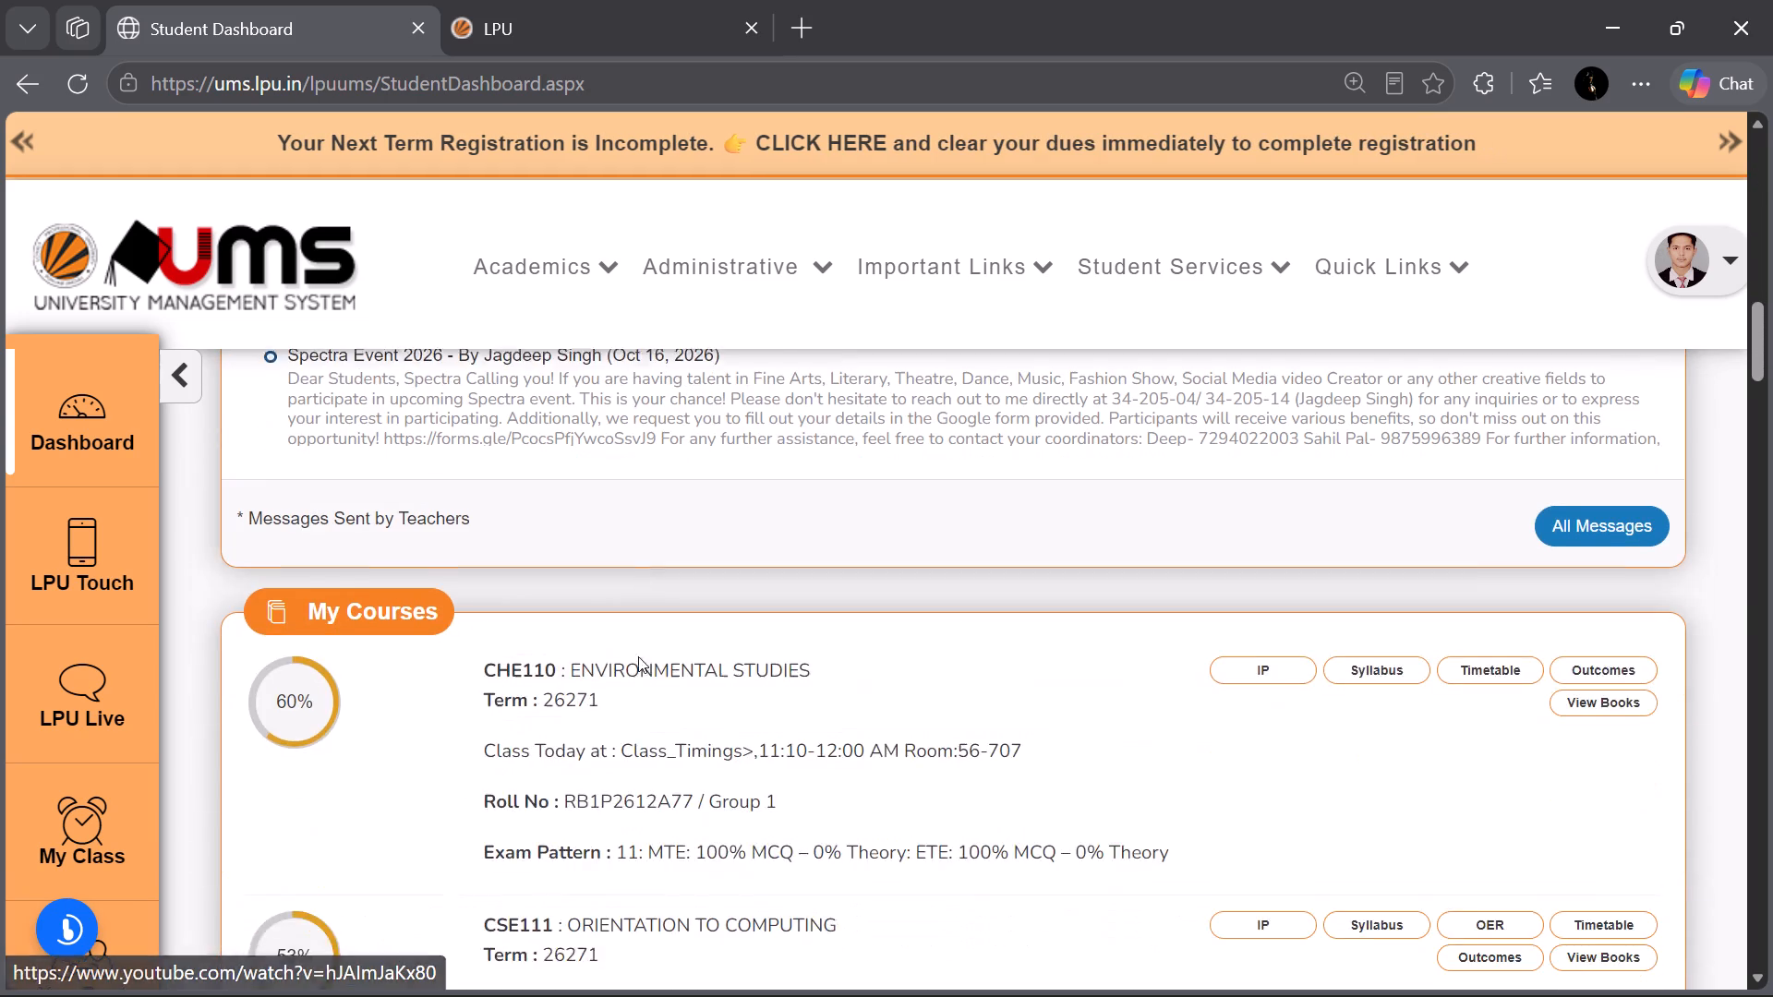
scroll(638, 656, down, 3)
scroll(755, 594, down, 4)
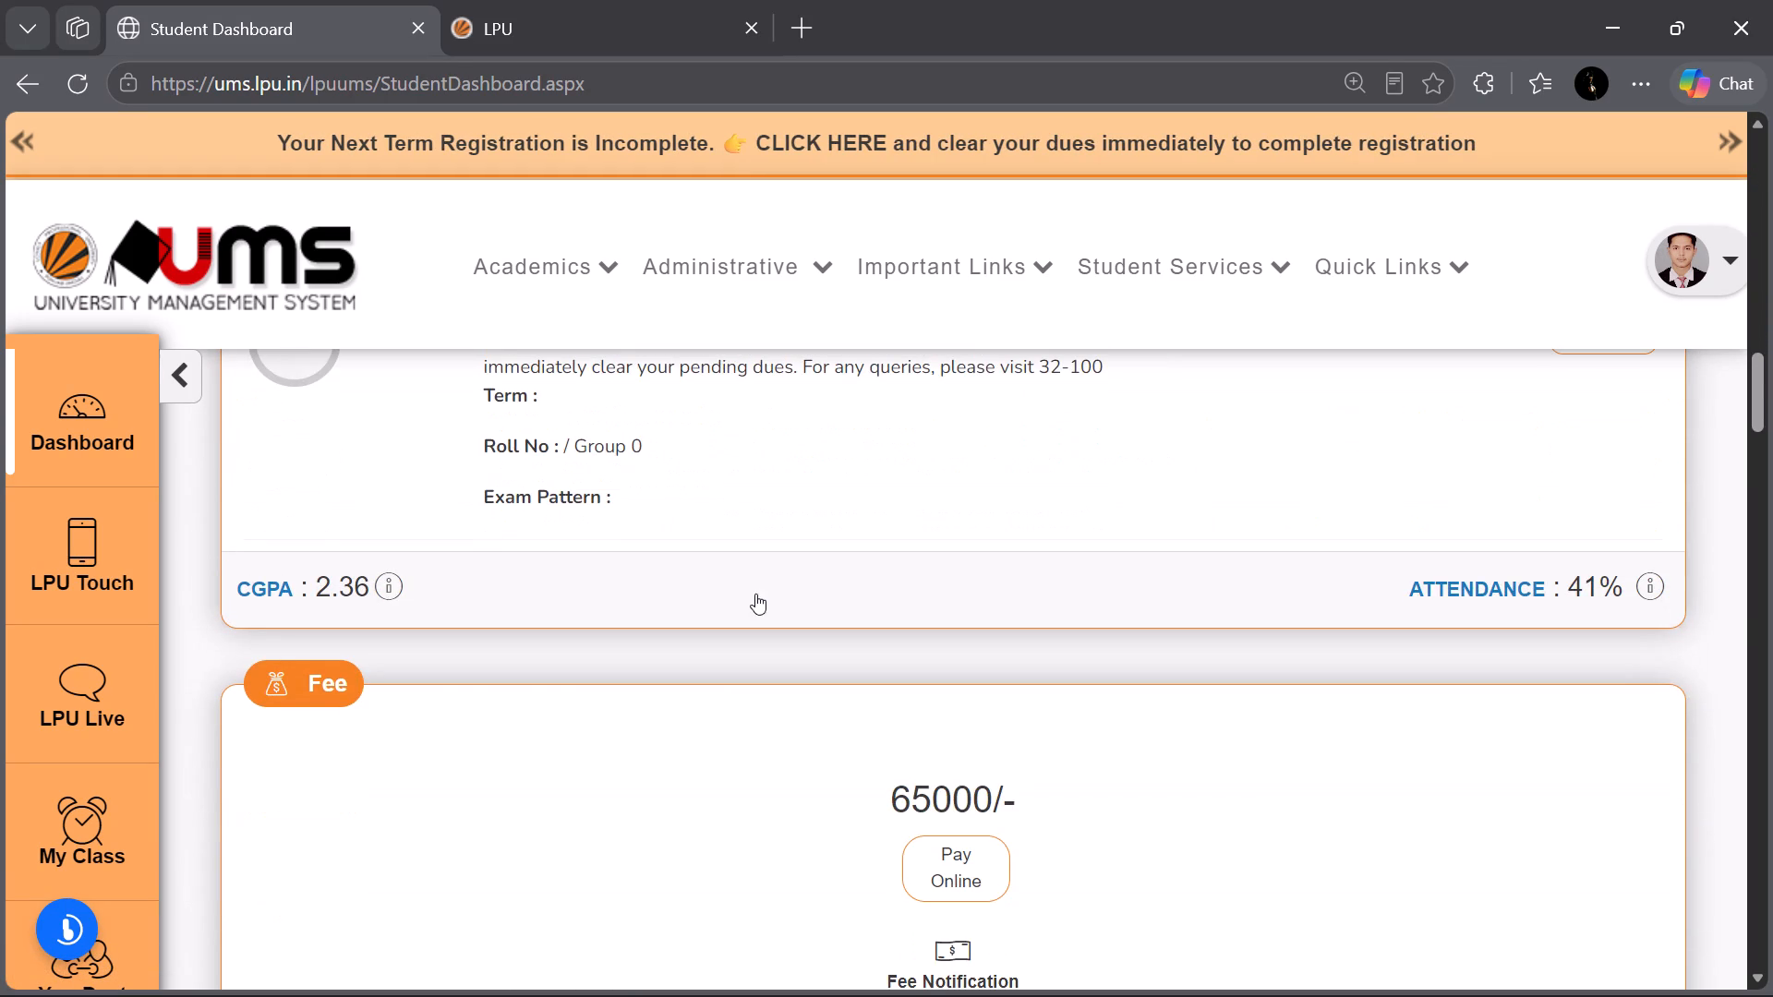
scroll(1478, 577, up, 3)
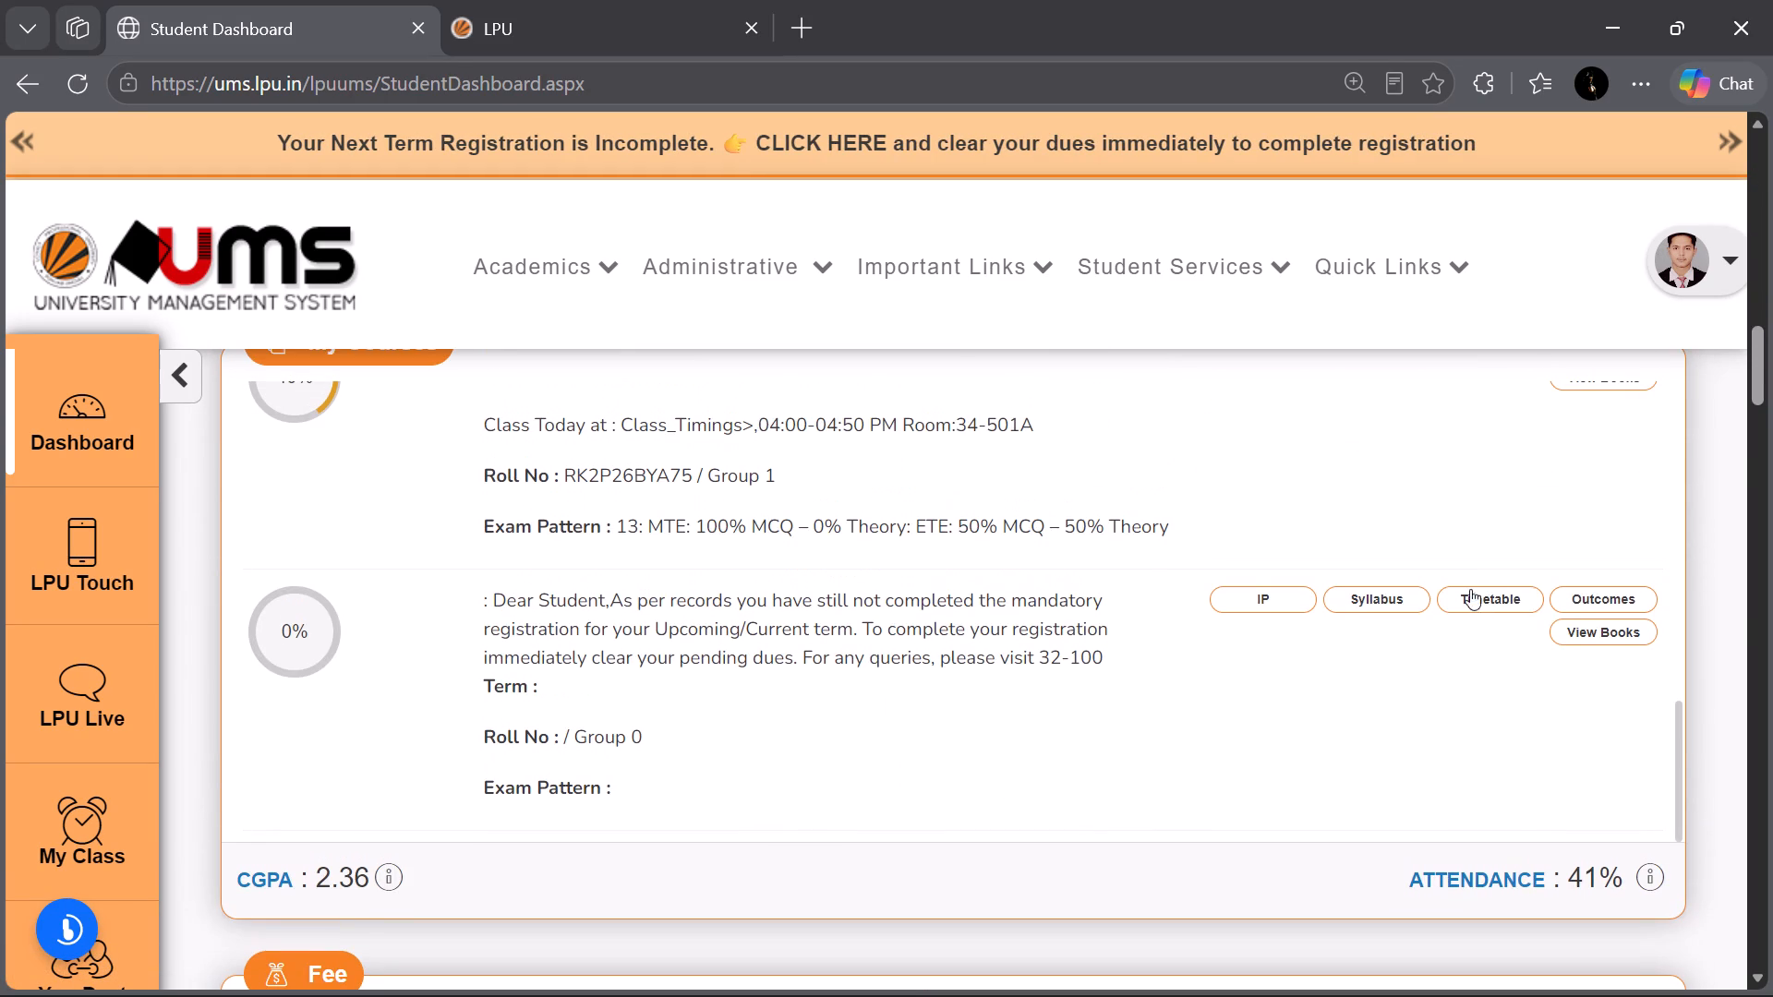
click(1490, 601)
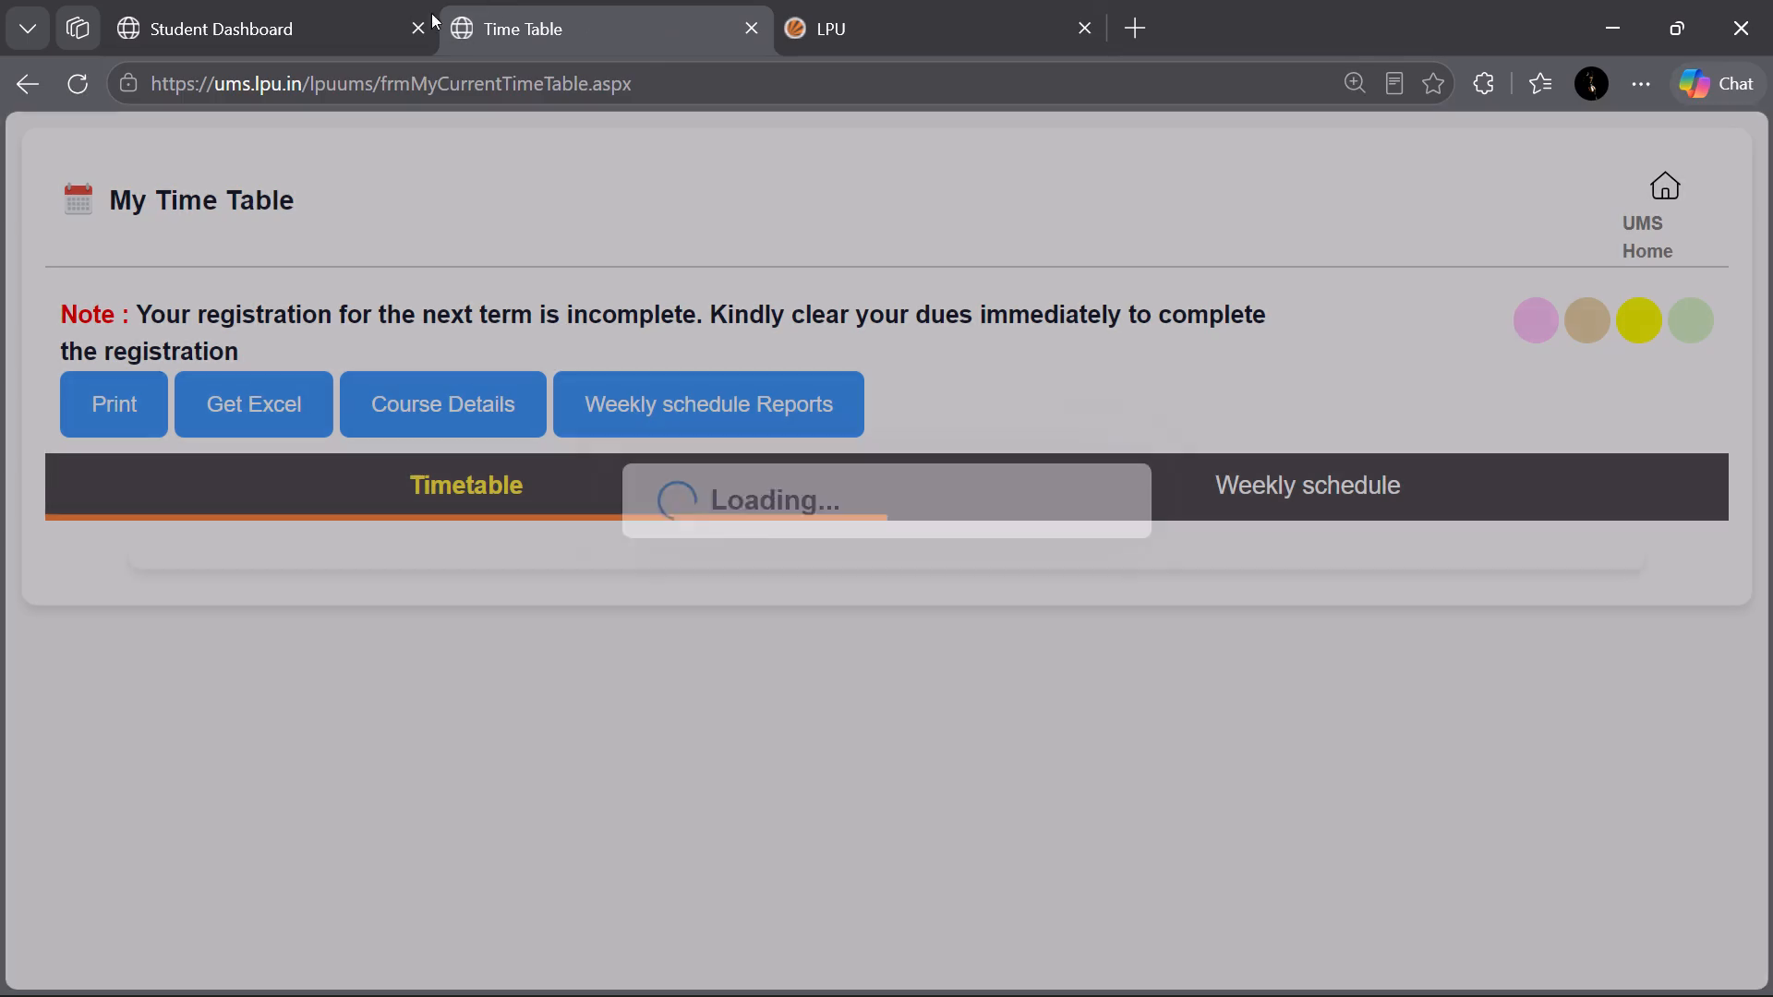
click(335, 21)
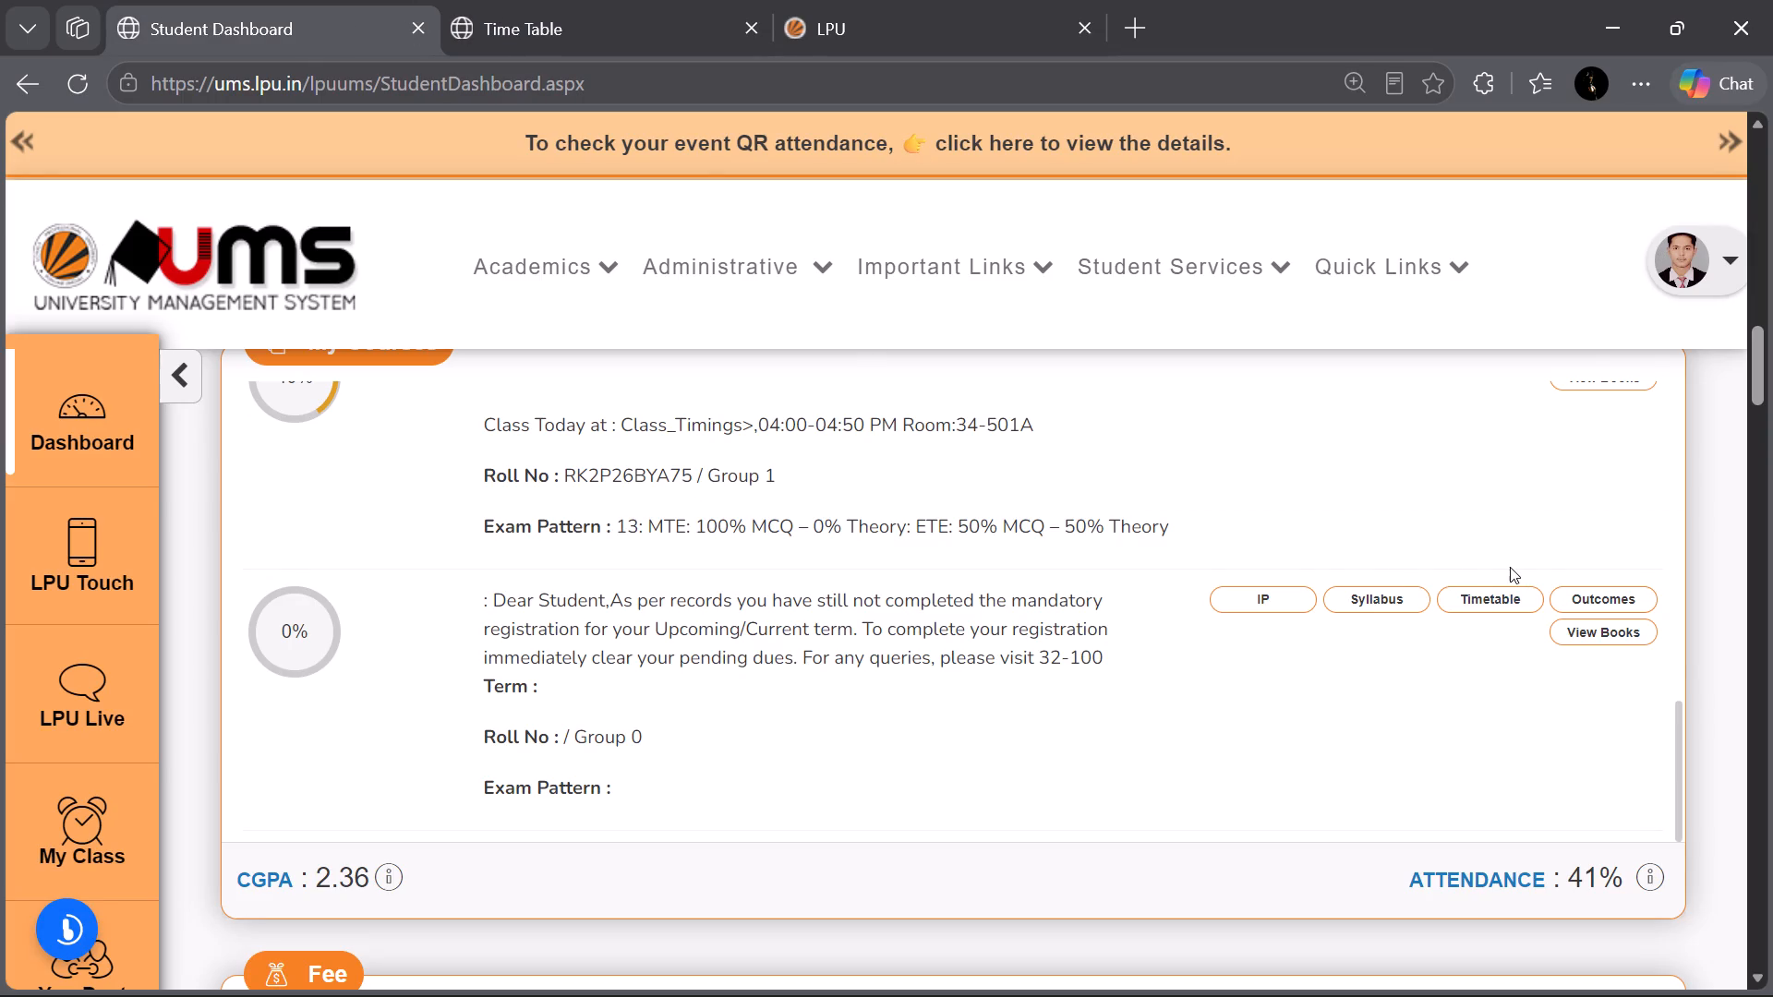
scroll(1510, 567, up, 3)
click(1492, 533)
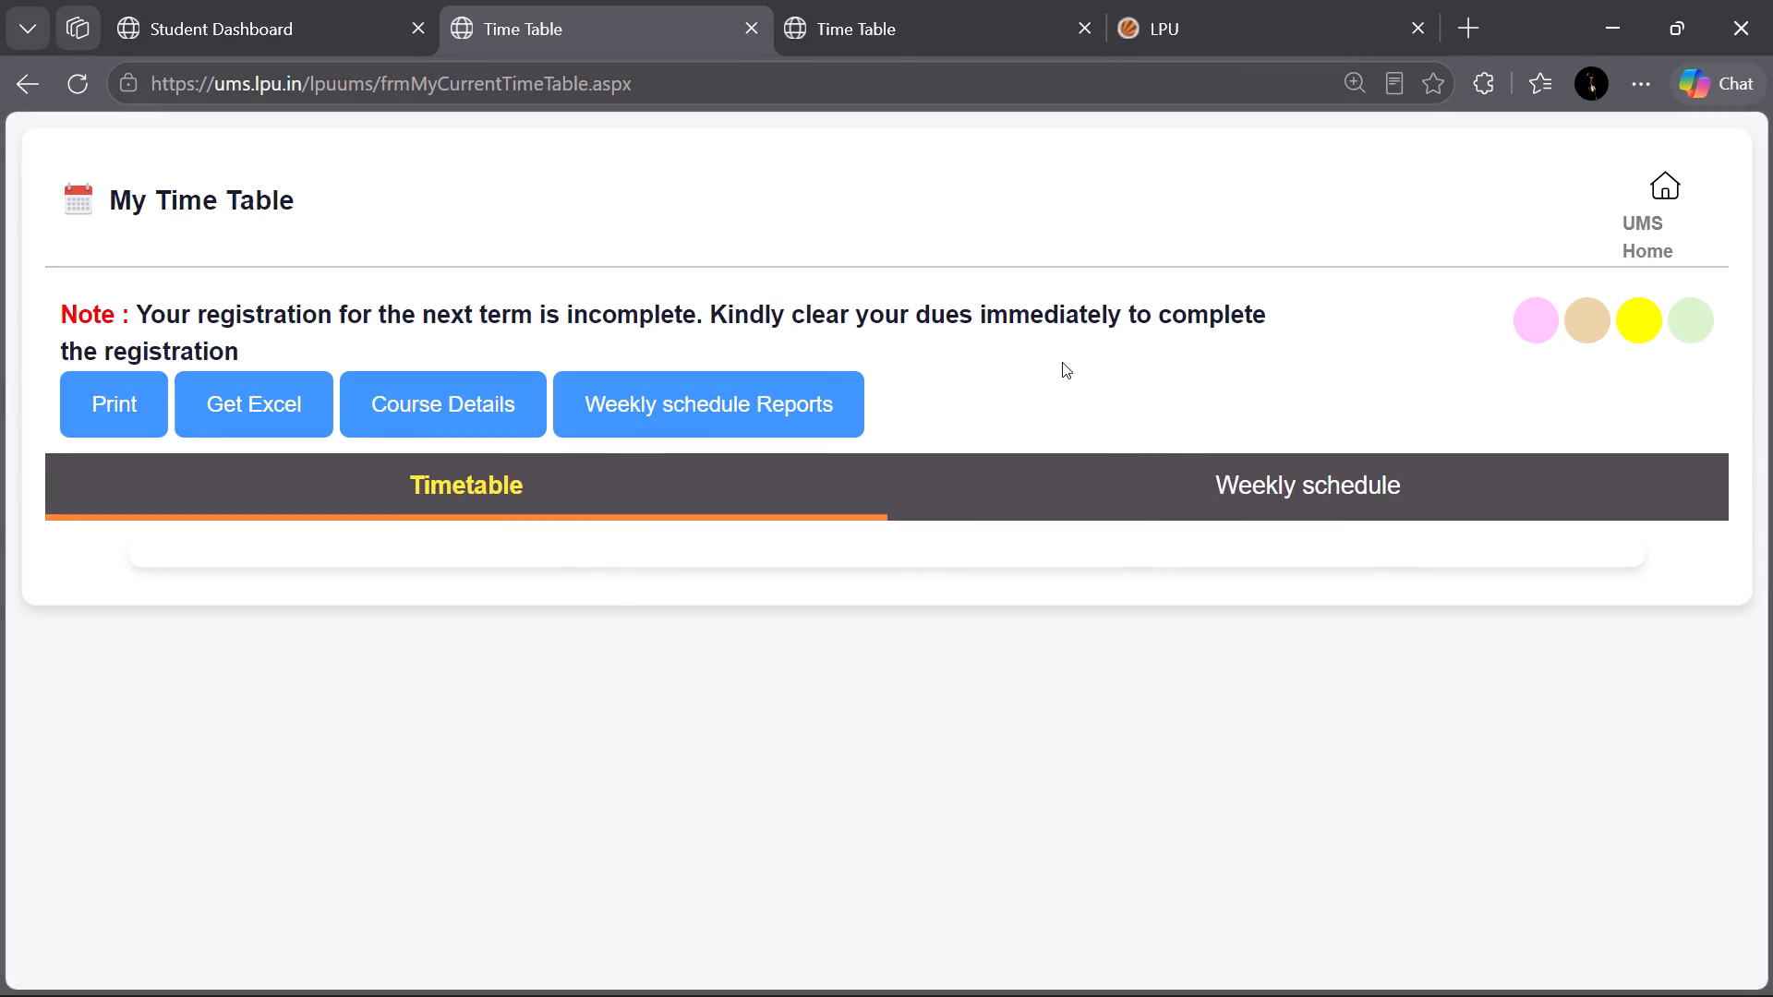
click(908, 0)
Examine the weekly class timetable for each day's class times and rooms.
scroll(1016, 489, down, 1)
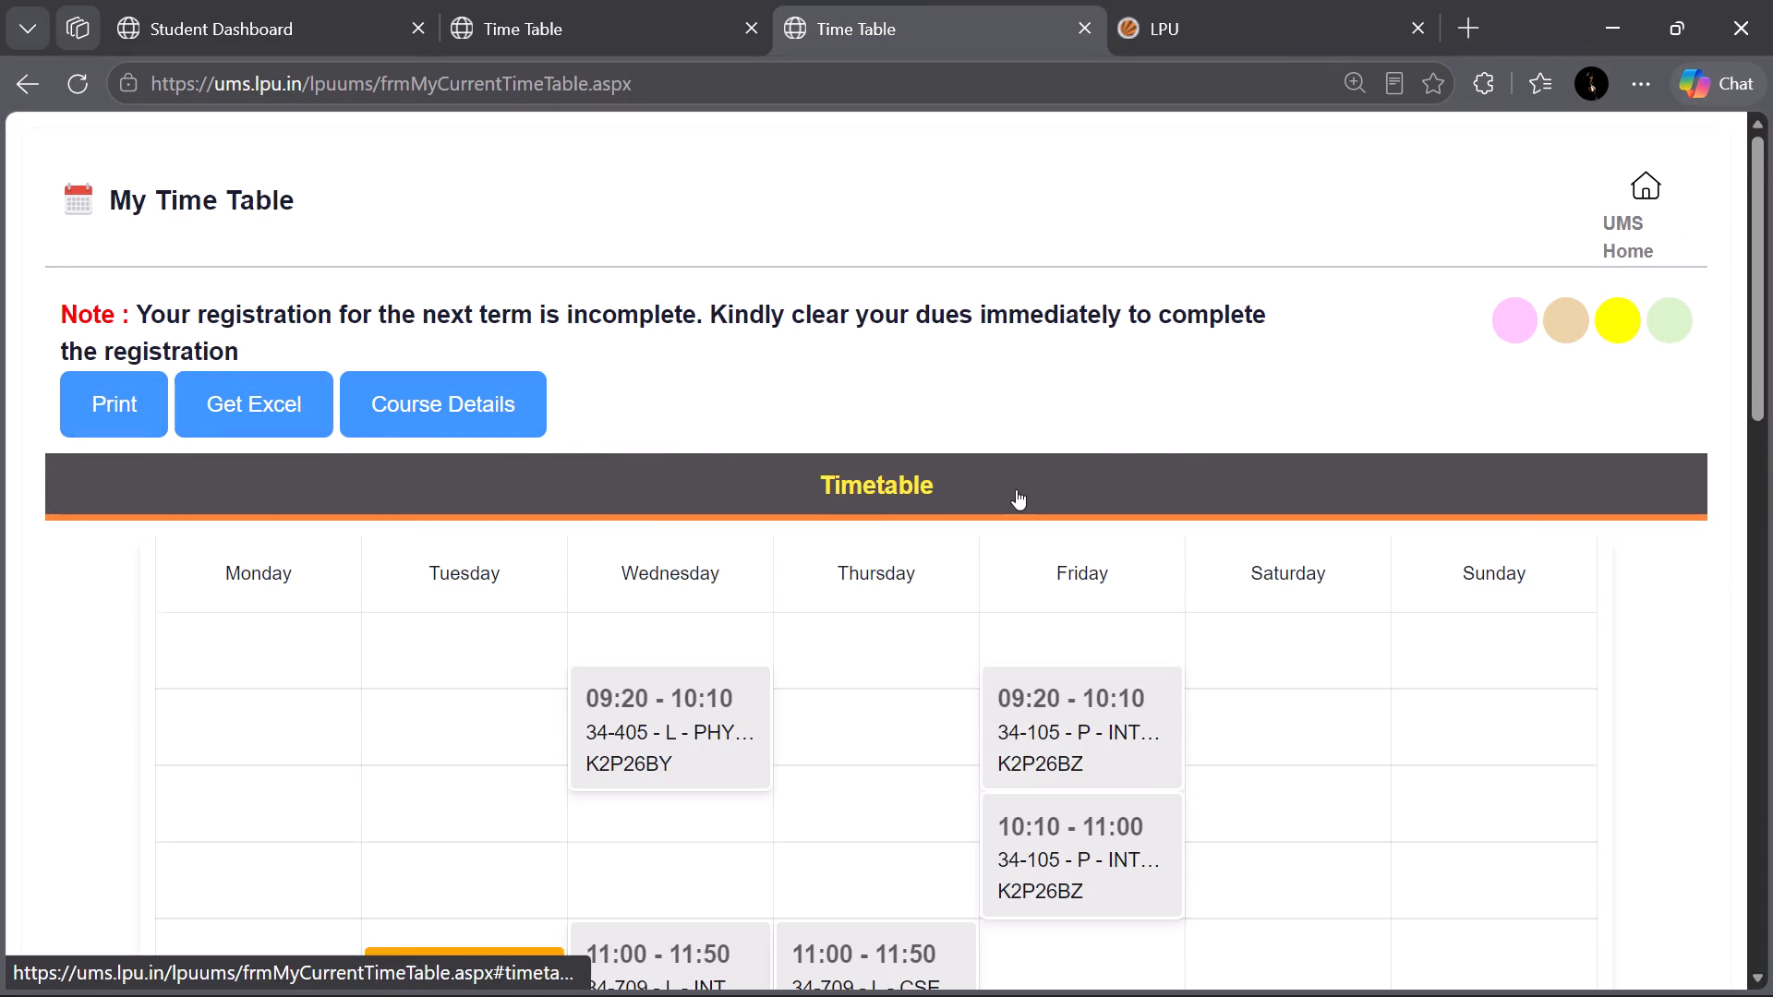
scroll(1016, 489, down, 6)
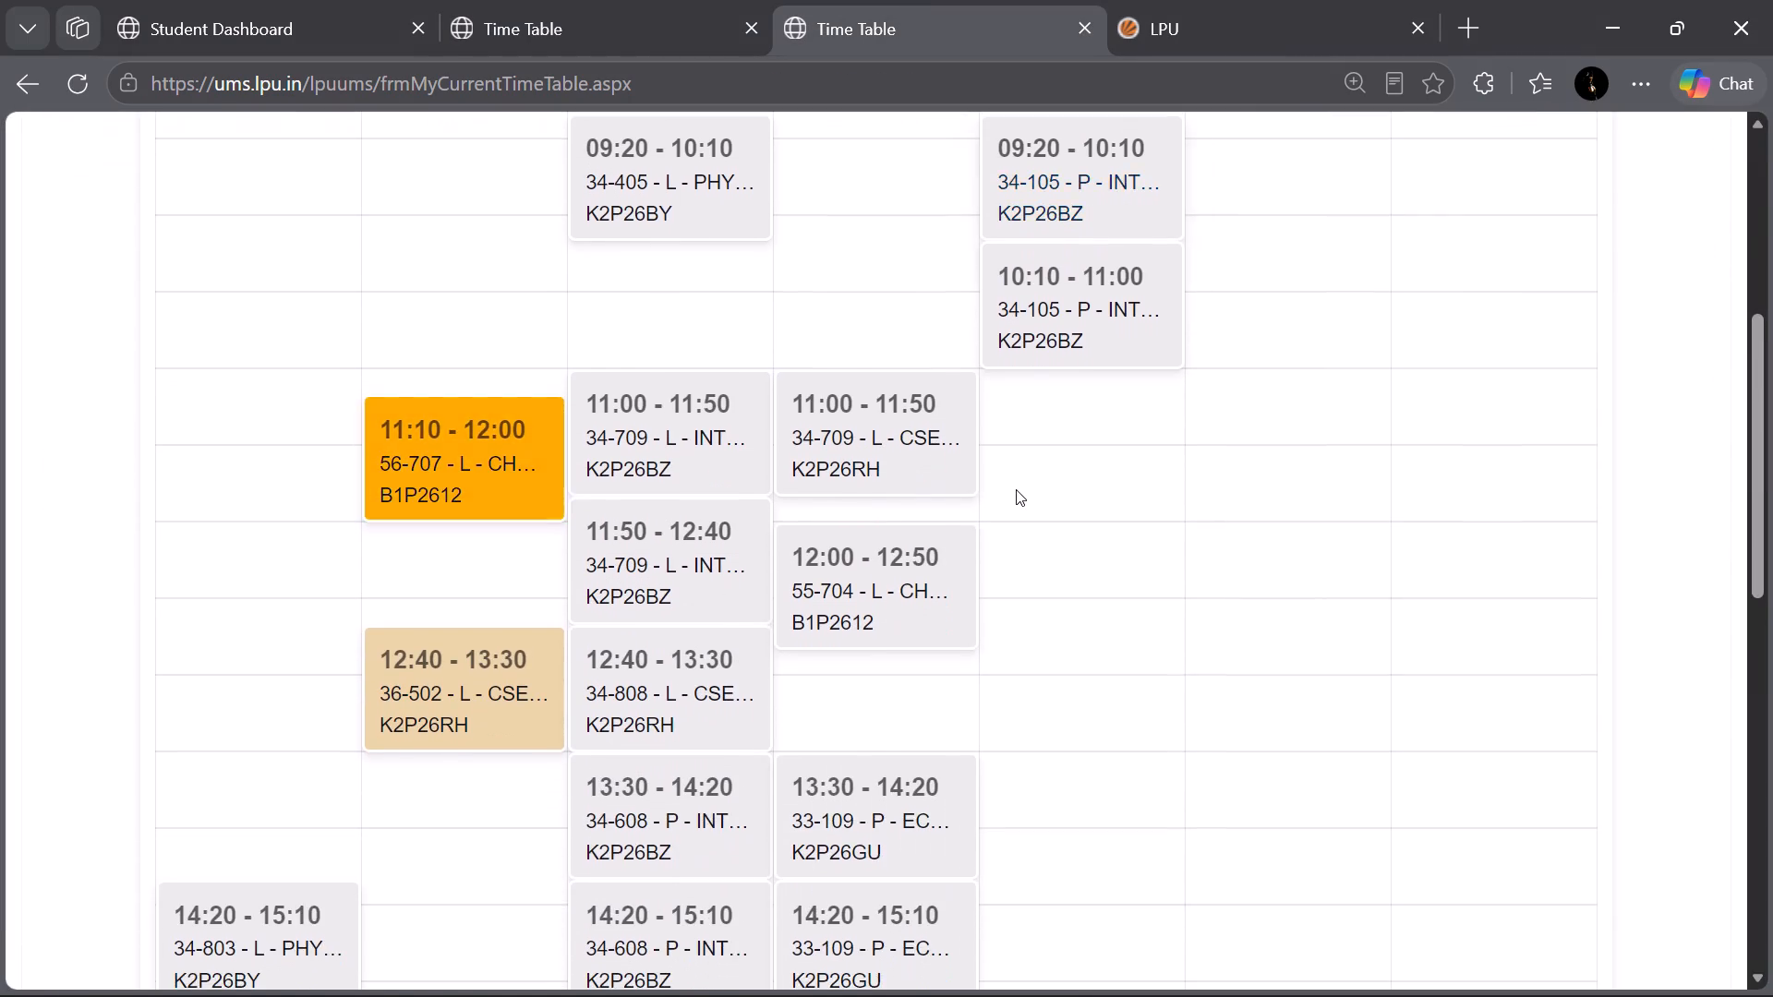
scroll(1016, 489, up, 1)
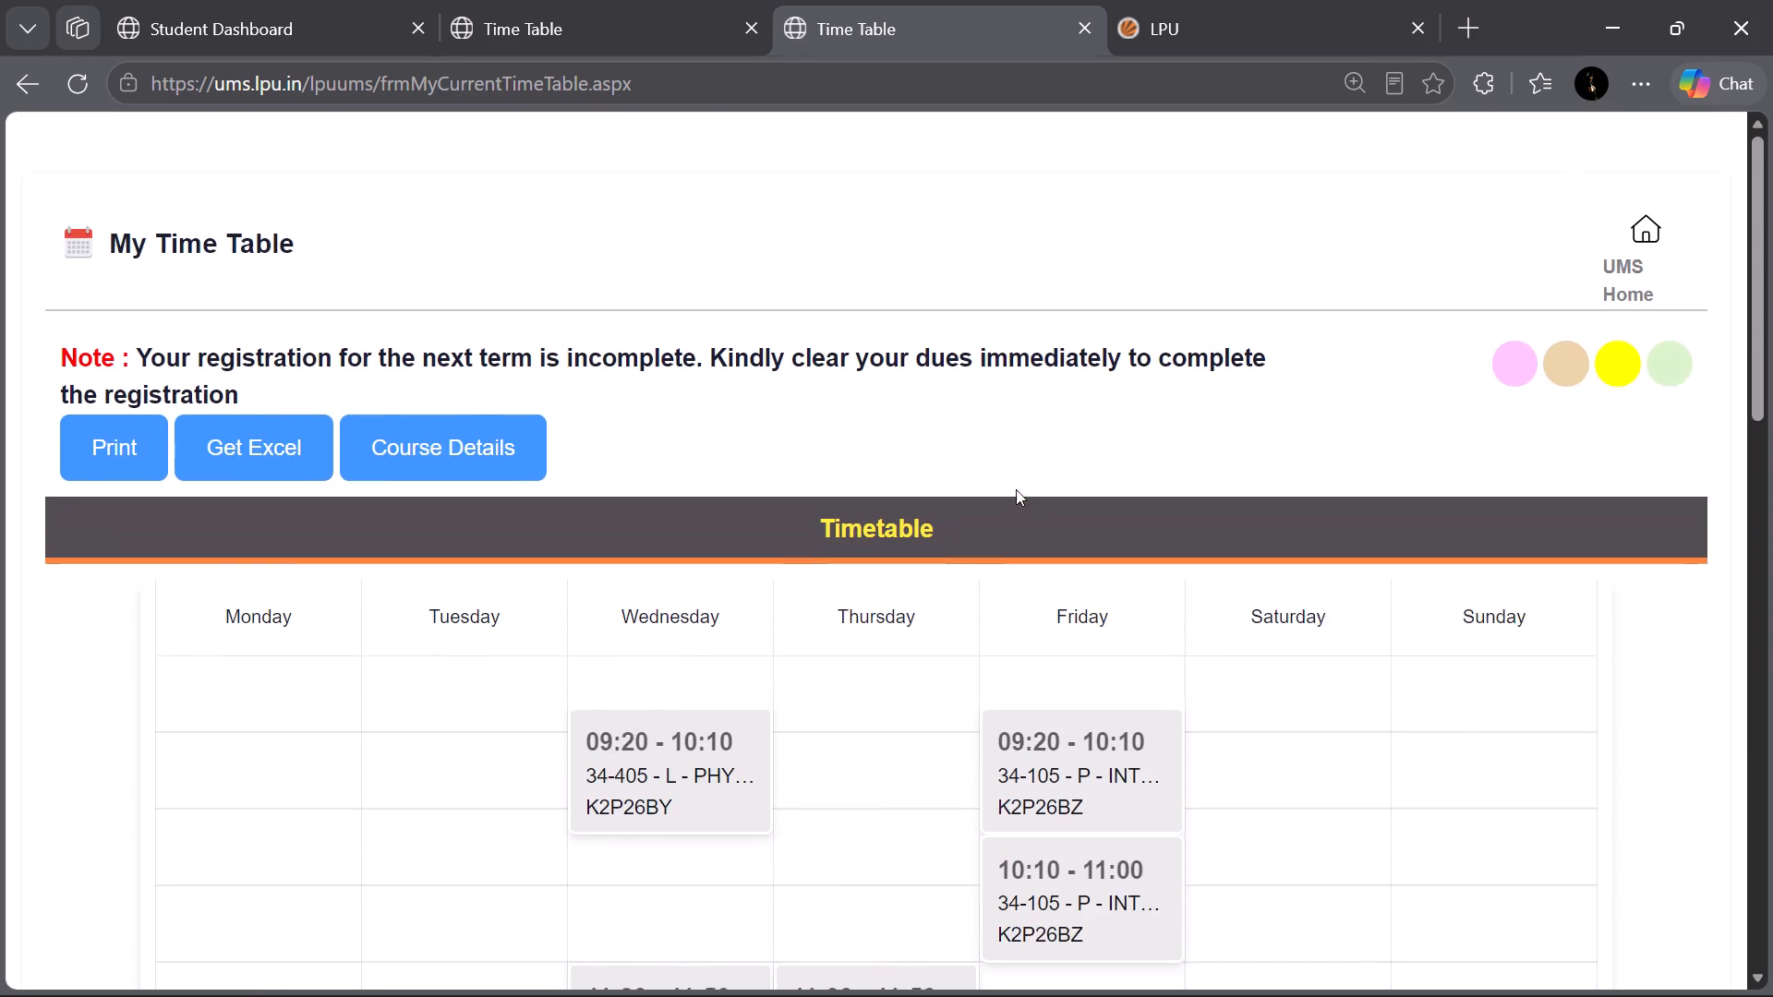
scroll(1016, 489, up, 1)
scroll(1016, 489, down, 3)
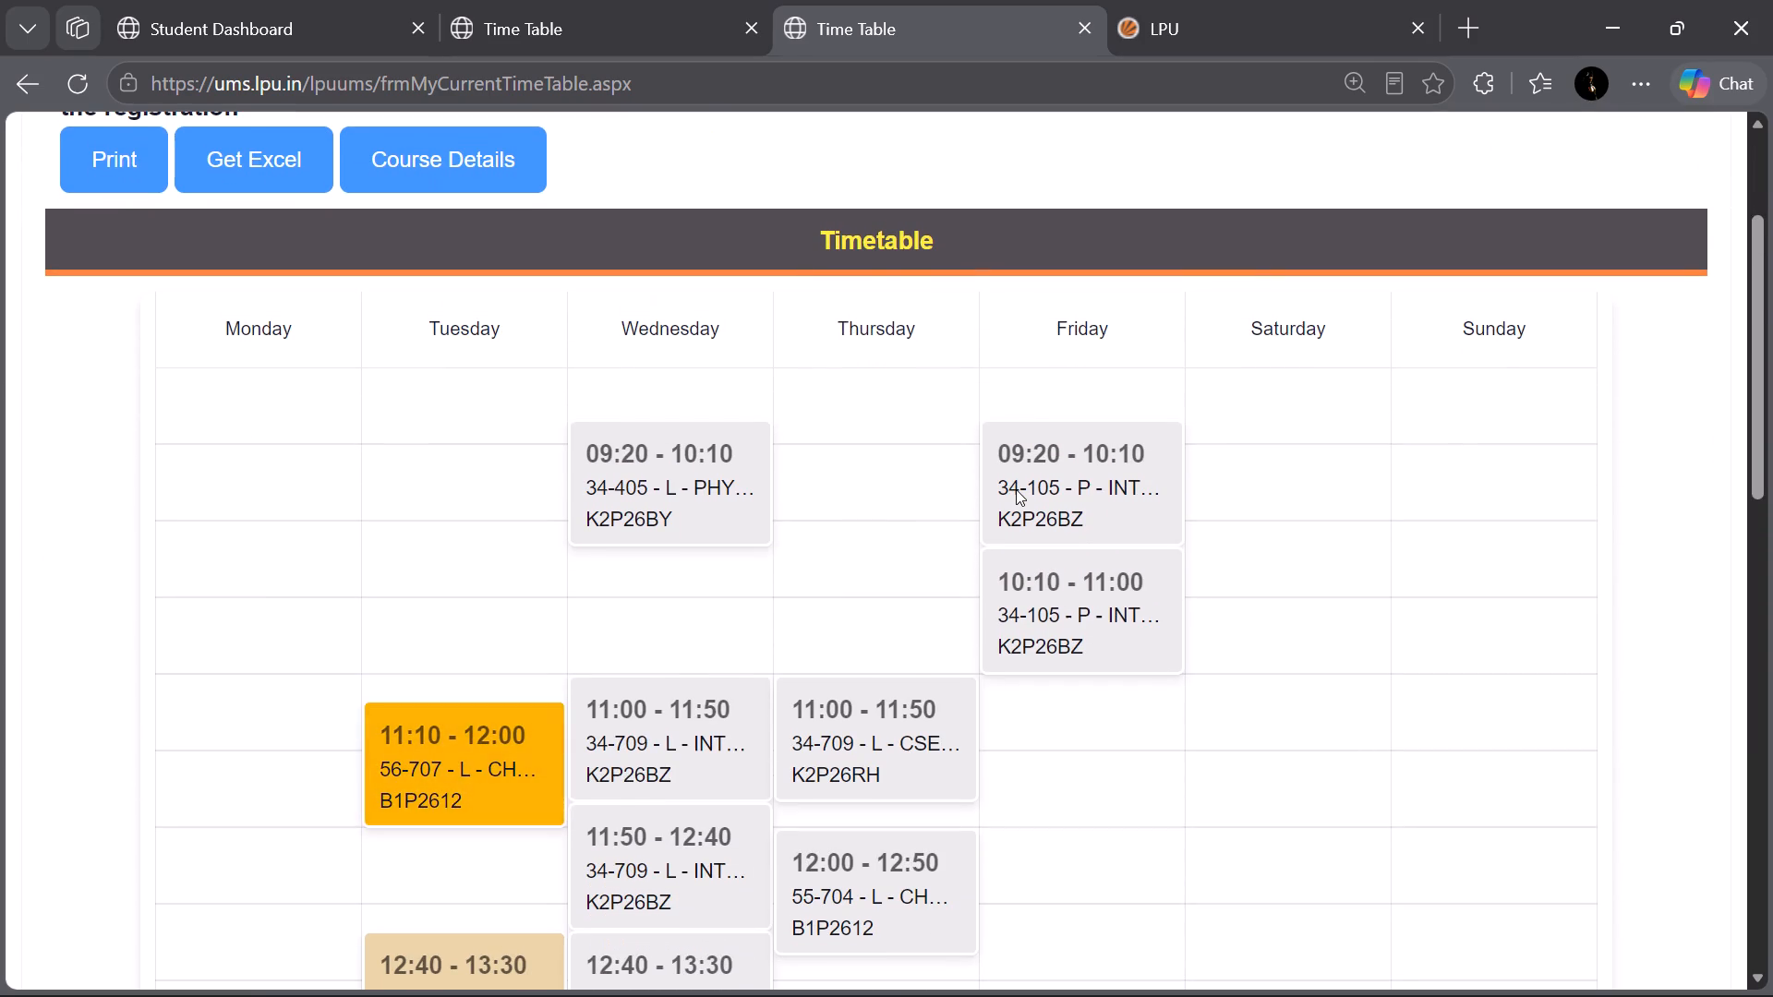
scroll(1016, 489, down, 8)
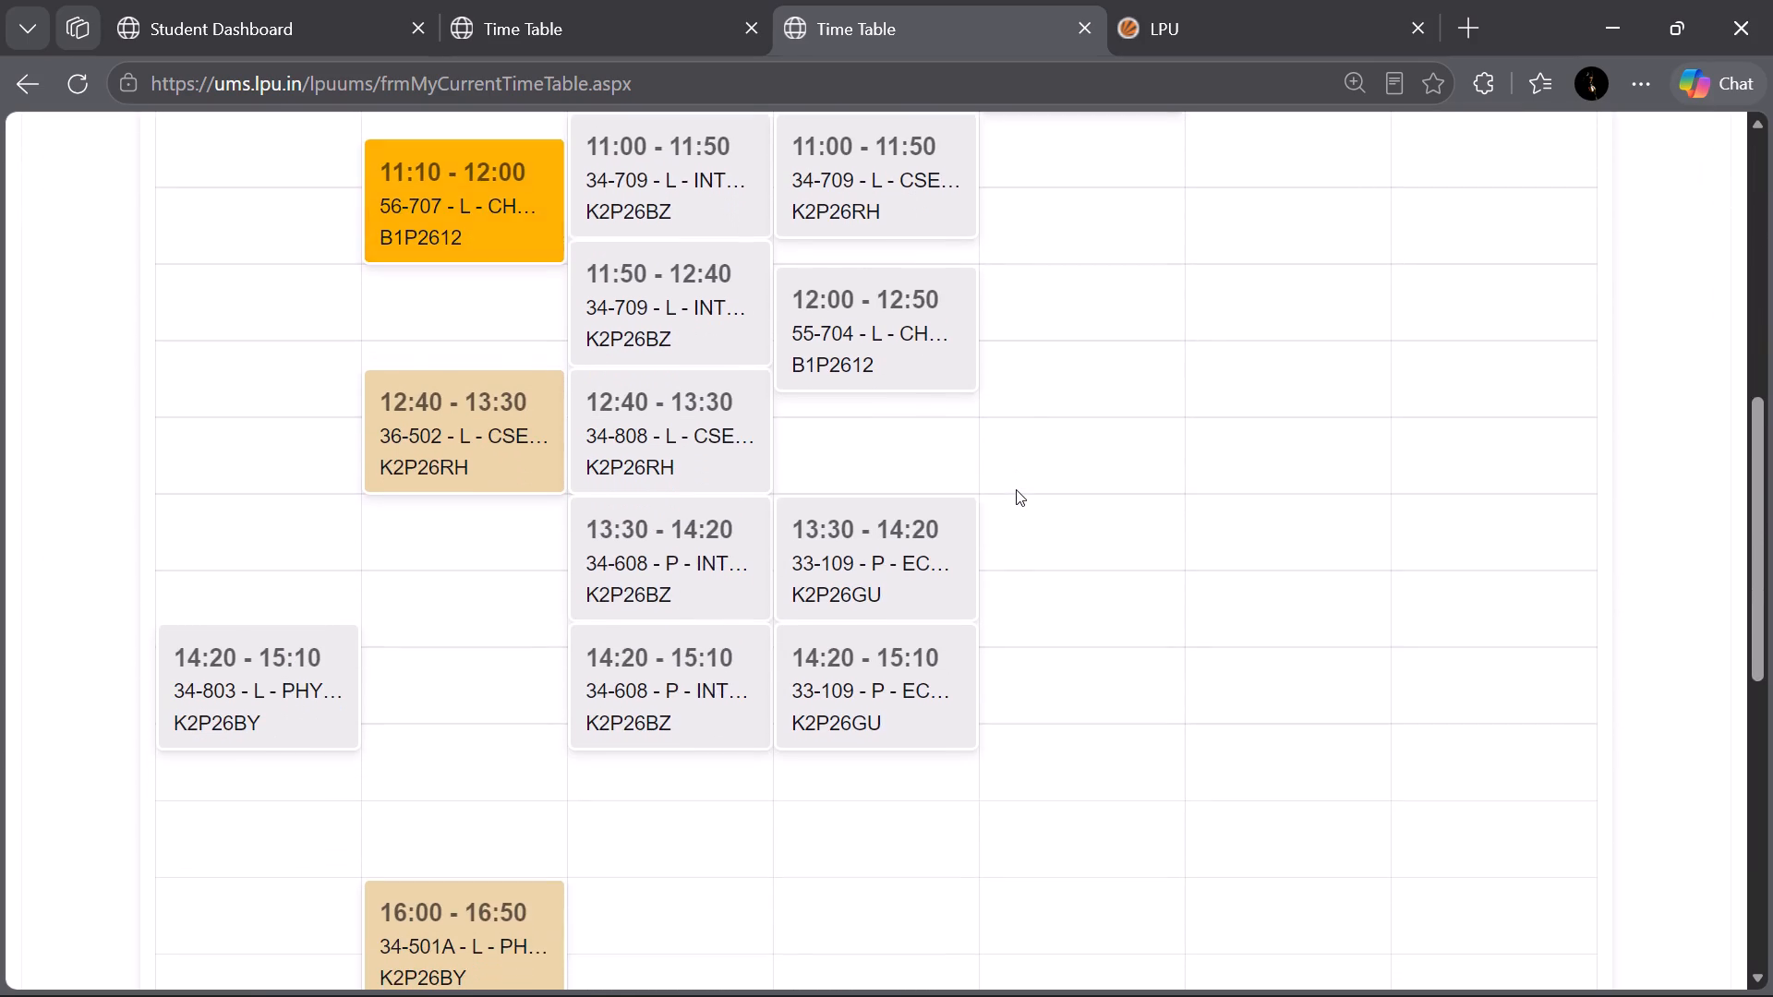
scroll(1016, 489, up, 2)
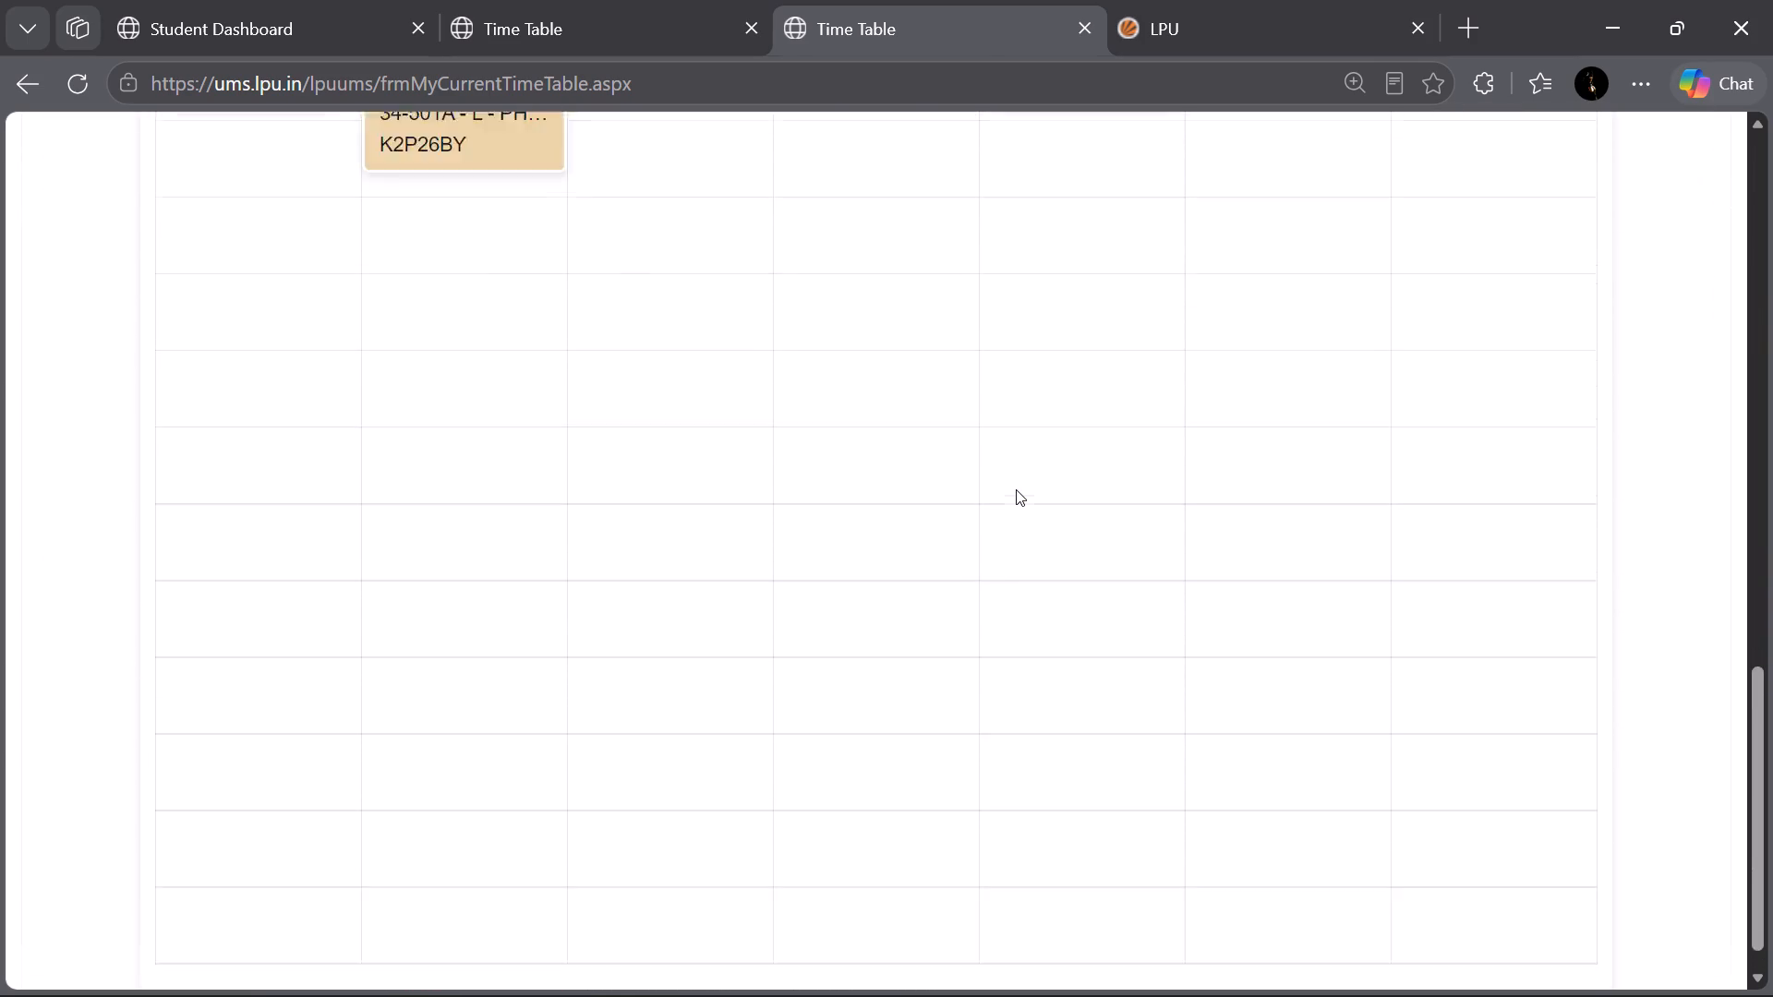
scroll(1016, 489, up, 5)
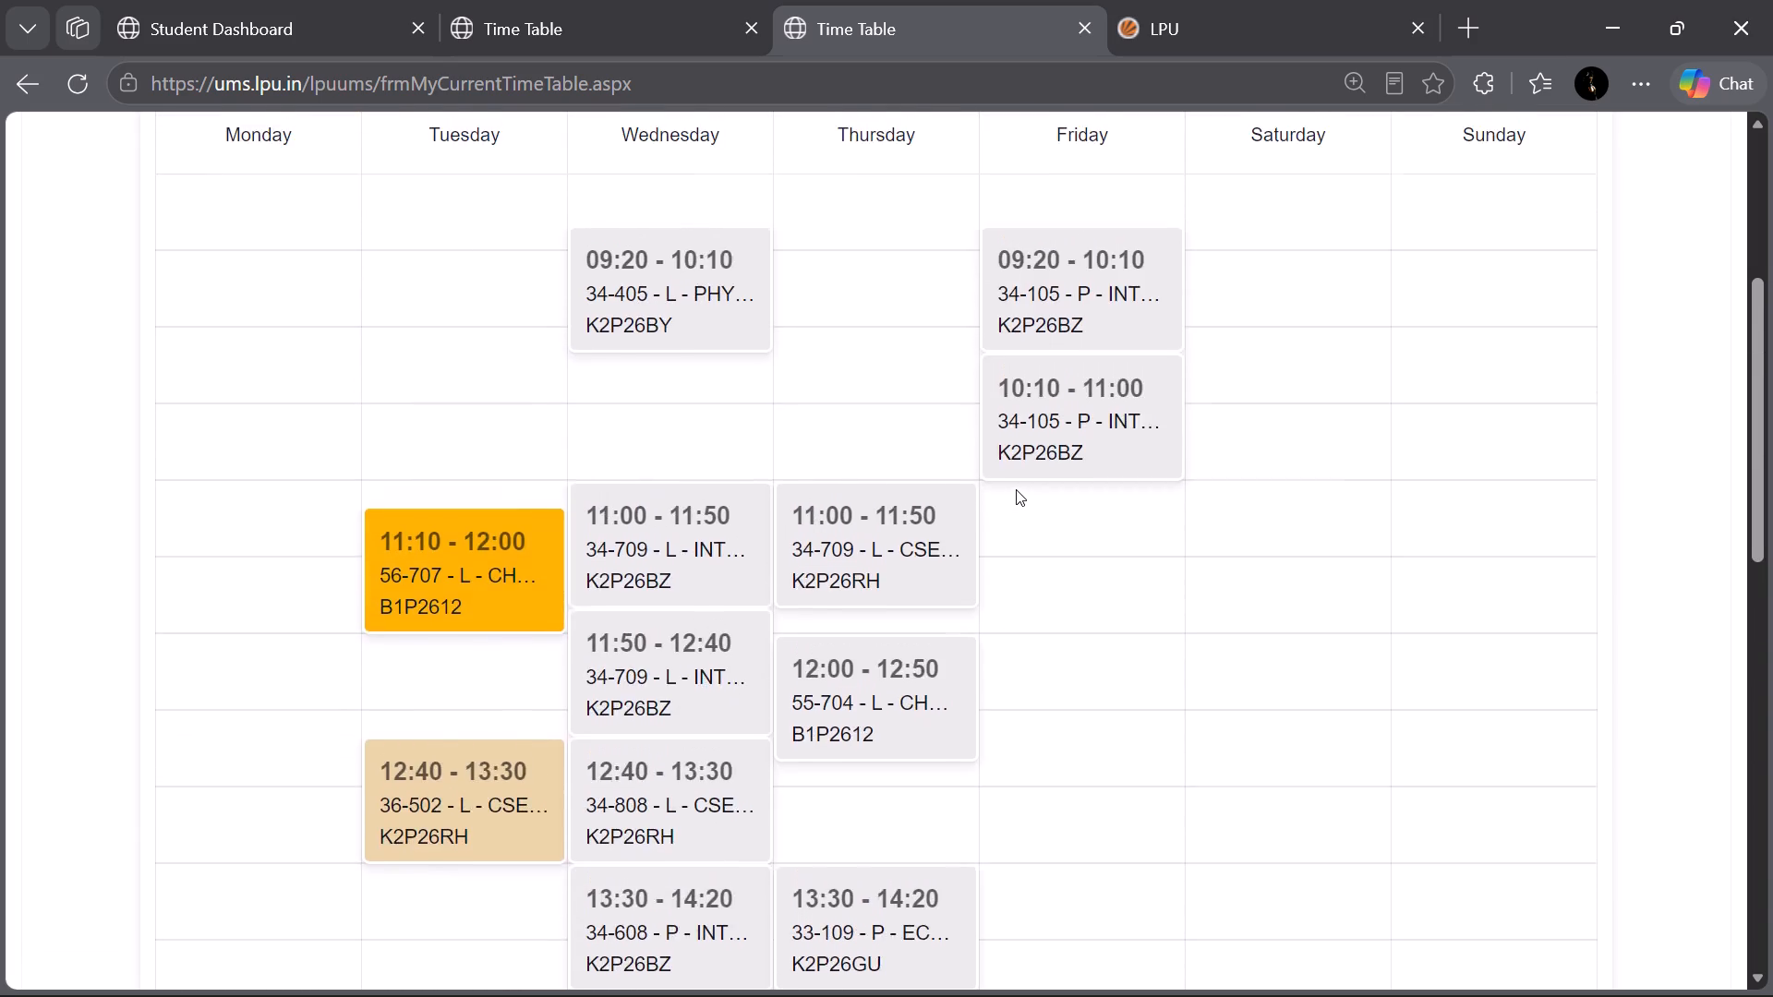
scroll(1016, 489, up, 3)
scroll(1016, 489, down, 2)
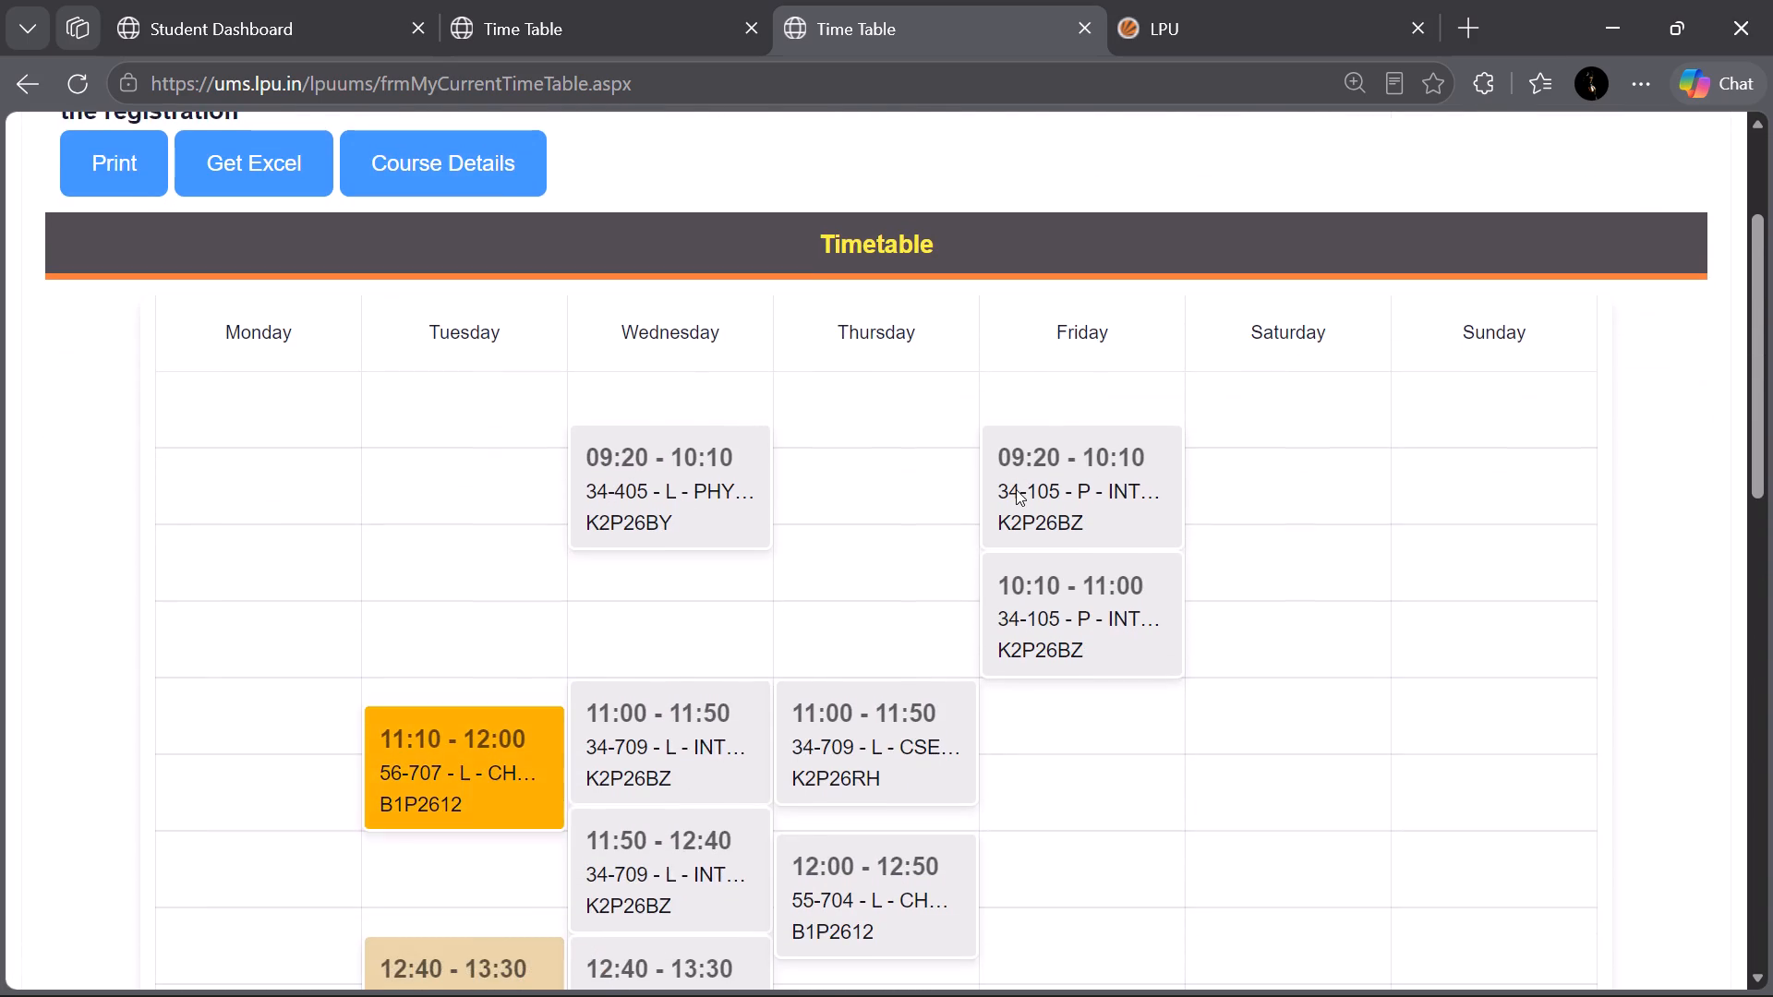
scroll(1016, 489, down, 1)
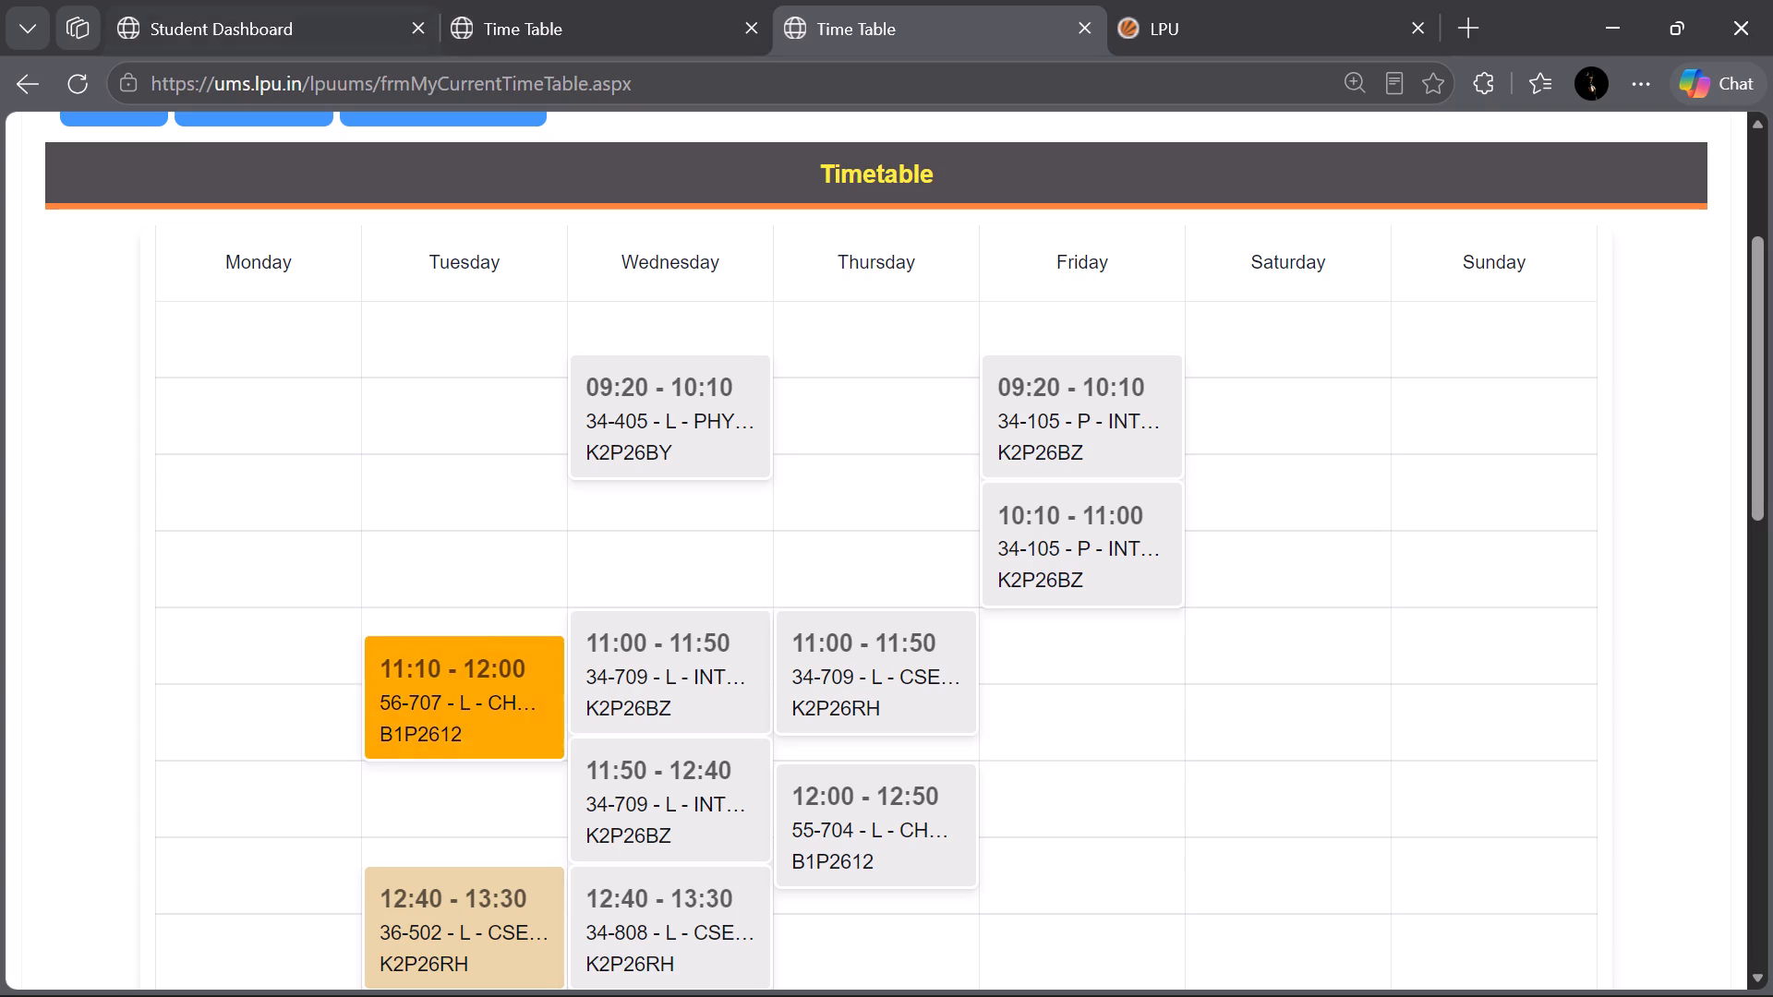
Return to the Examination Date Sheet for another look, and close the Edge window.
click(1273, 0)
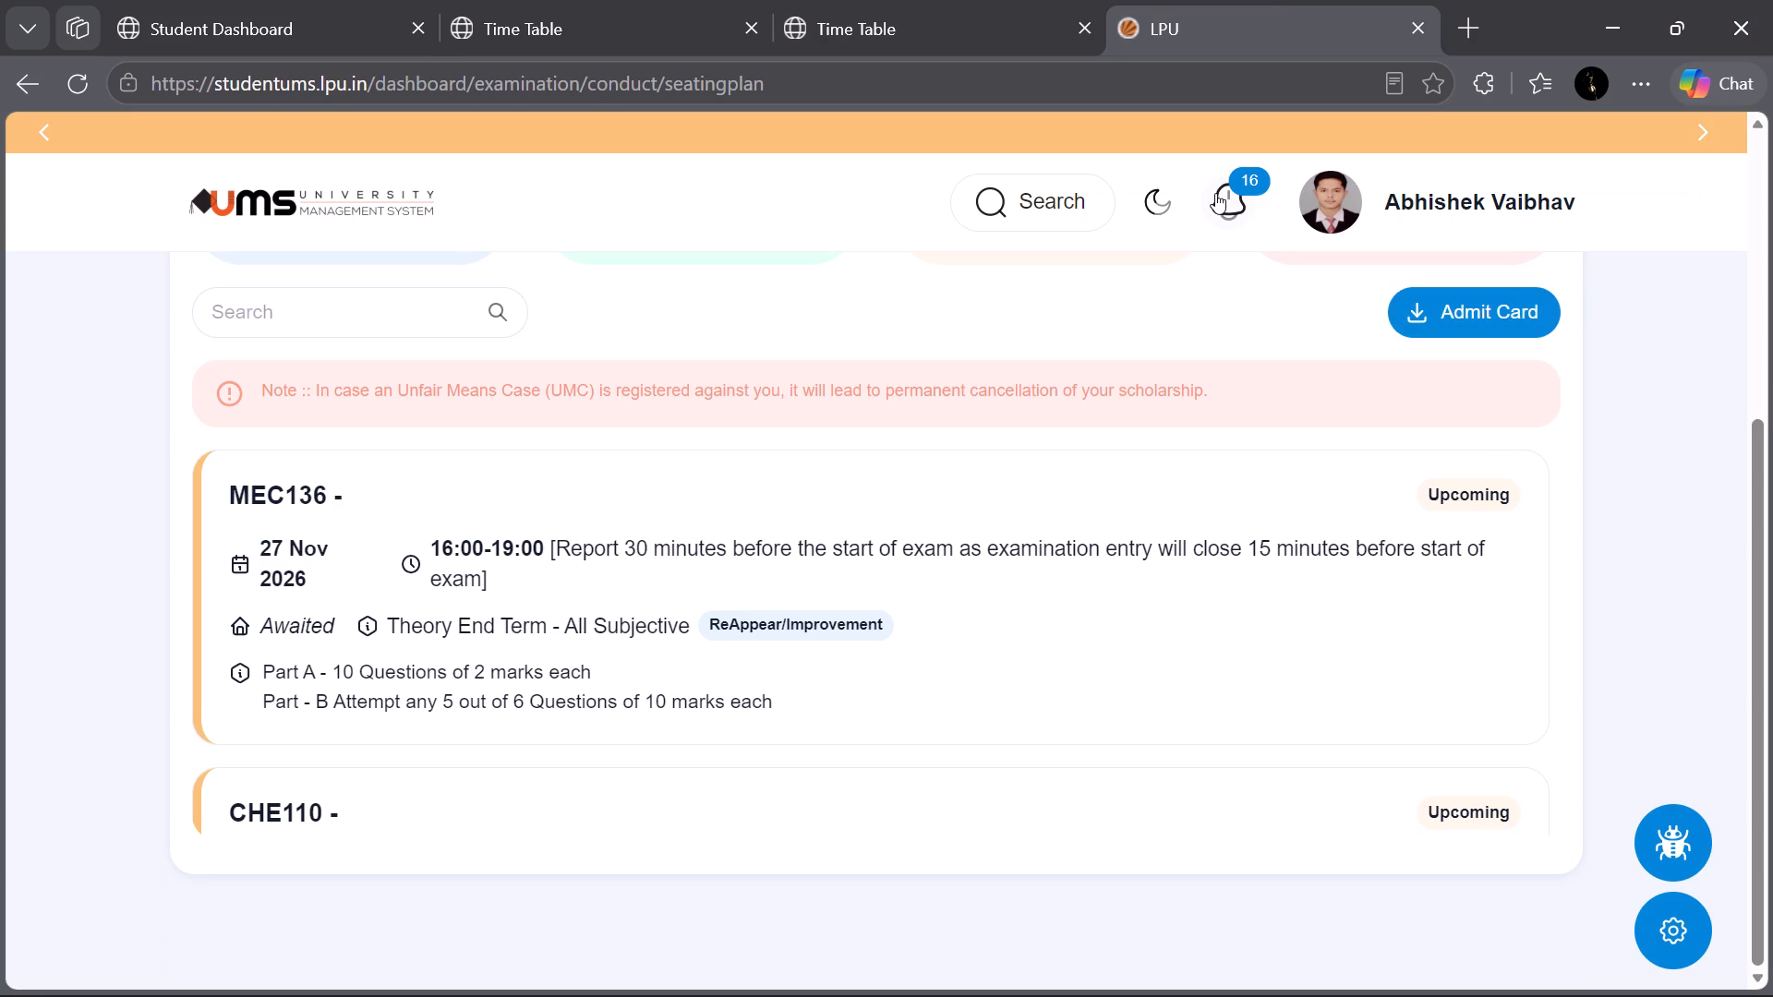
click(1733, 16)
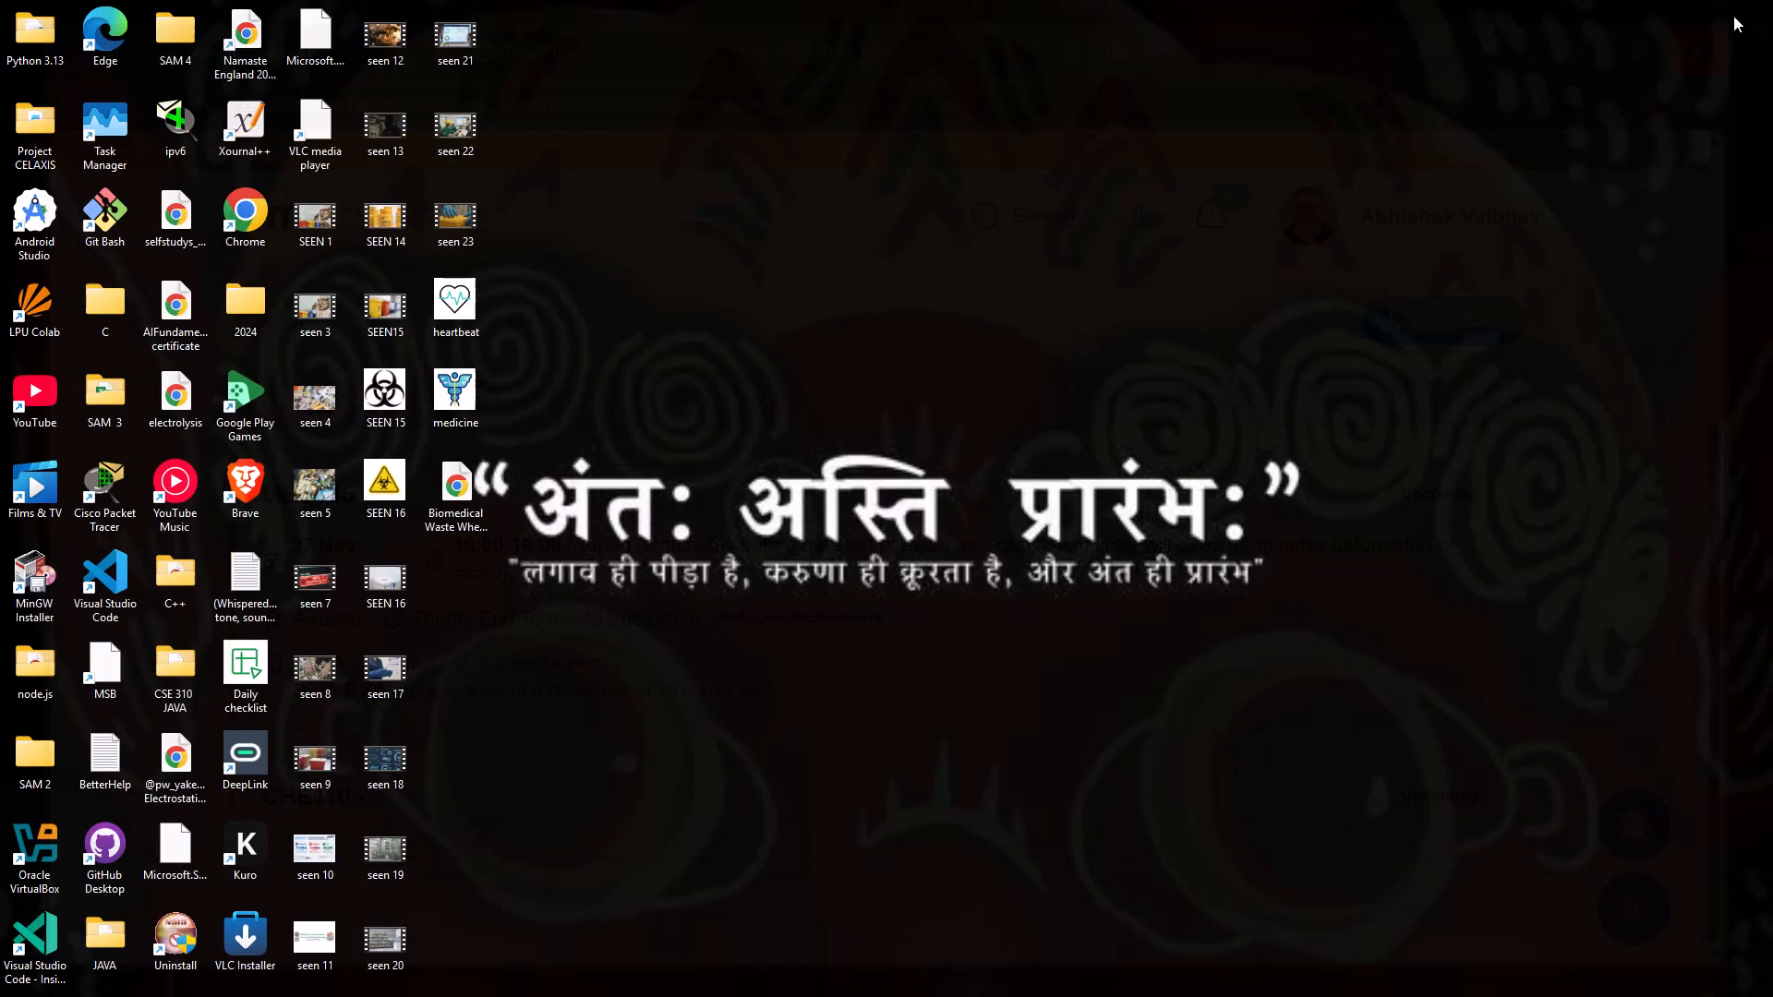